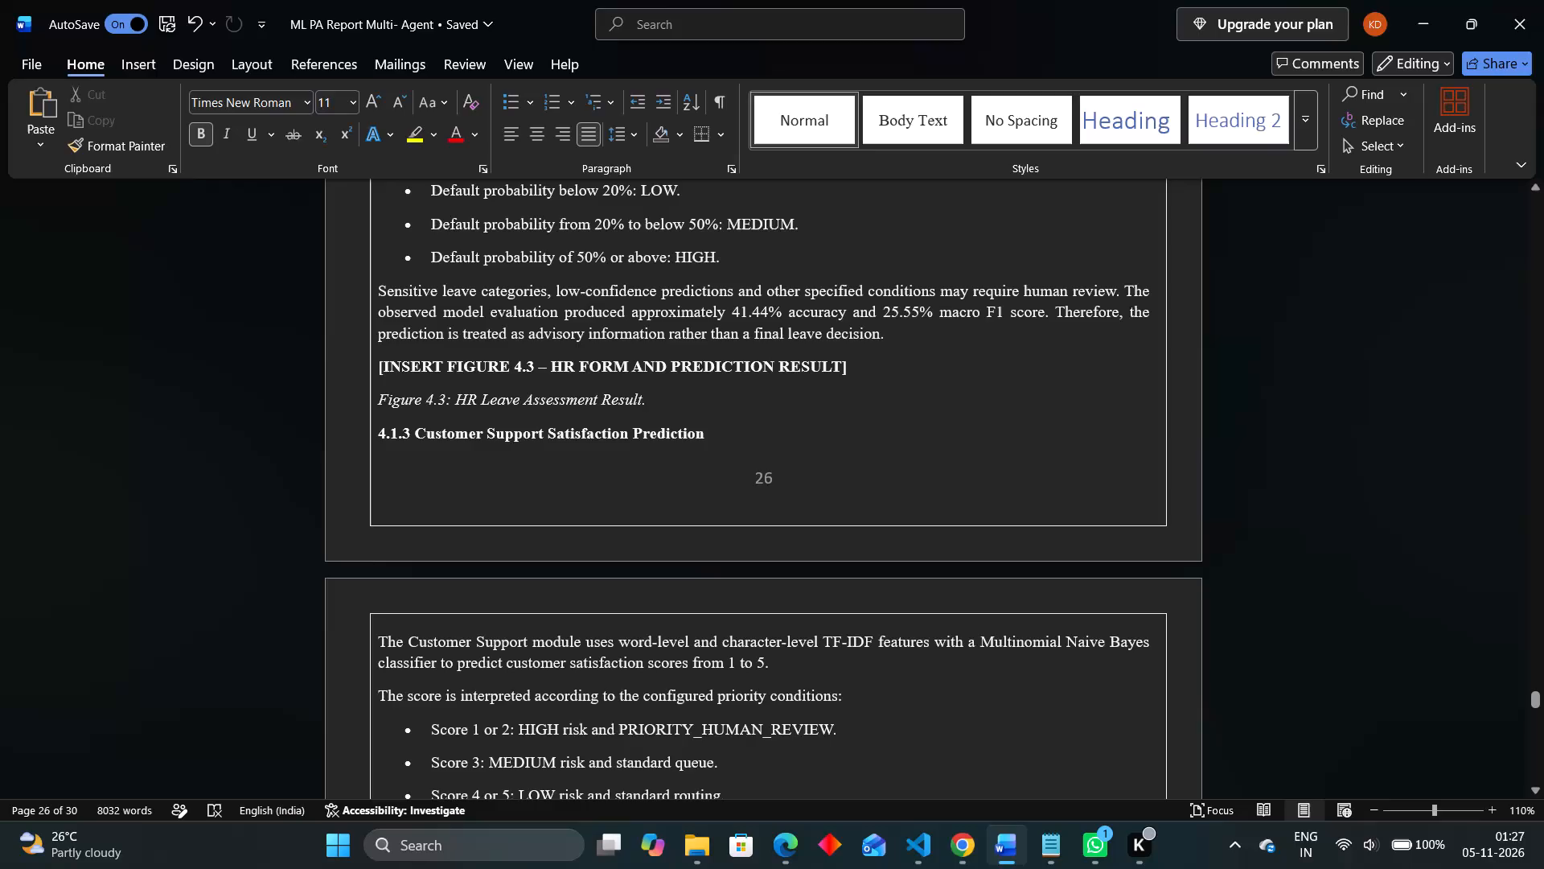
{"action": "scroll", "coordinate": [1004, 377], "scroll_direction": "up", "scroll_amount": 1}
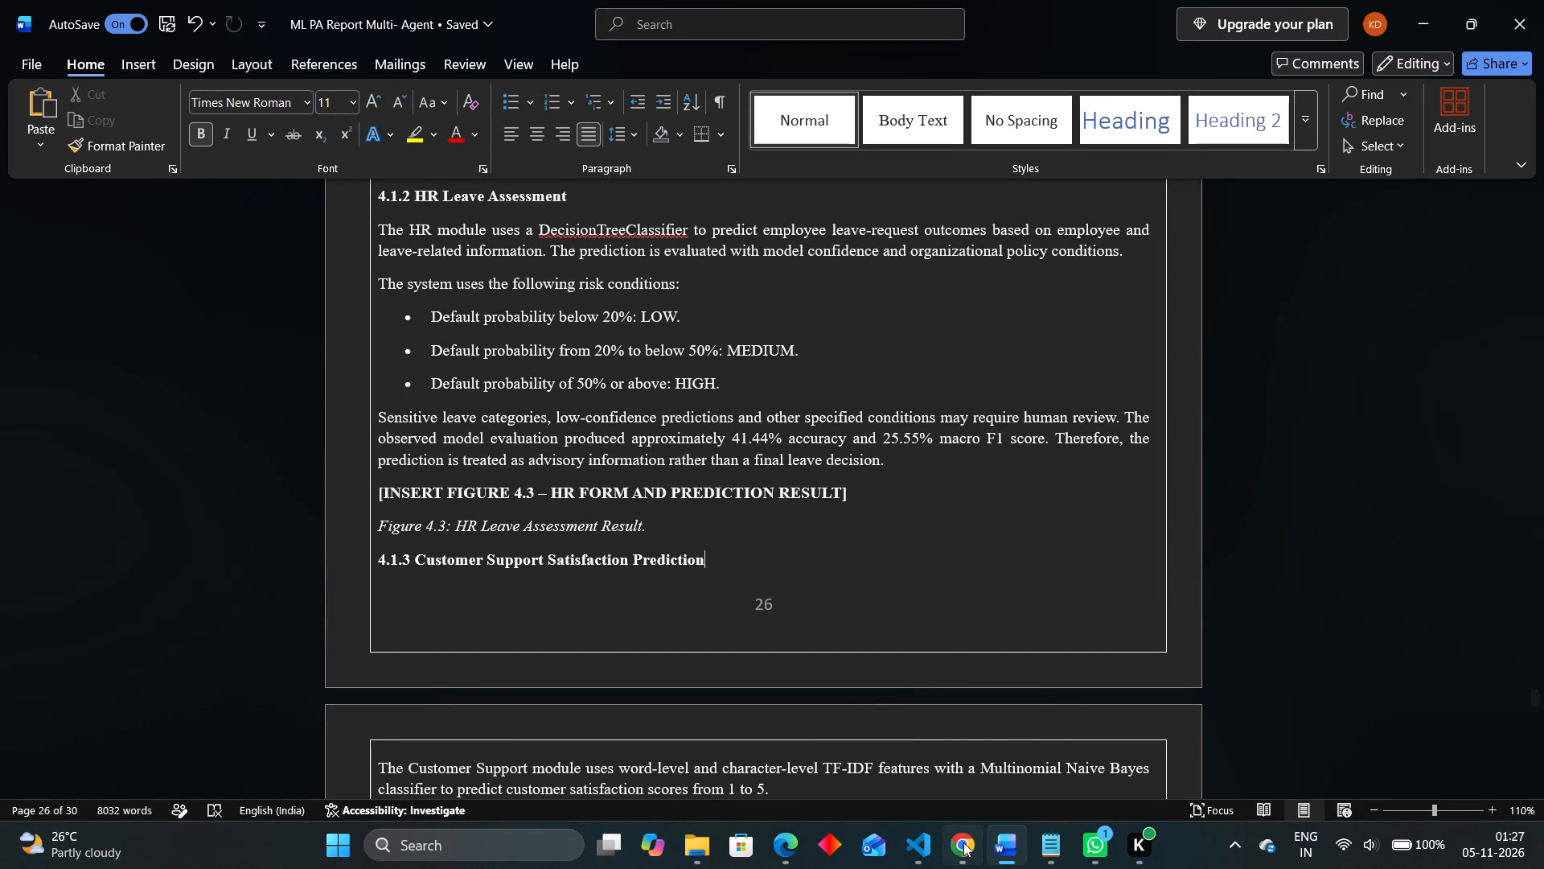
{"action": "left_click", "coordinate": [911, 846]}
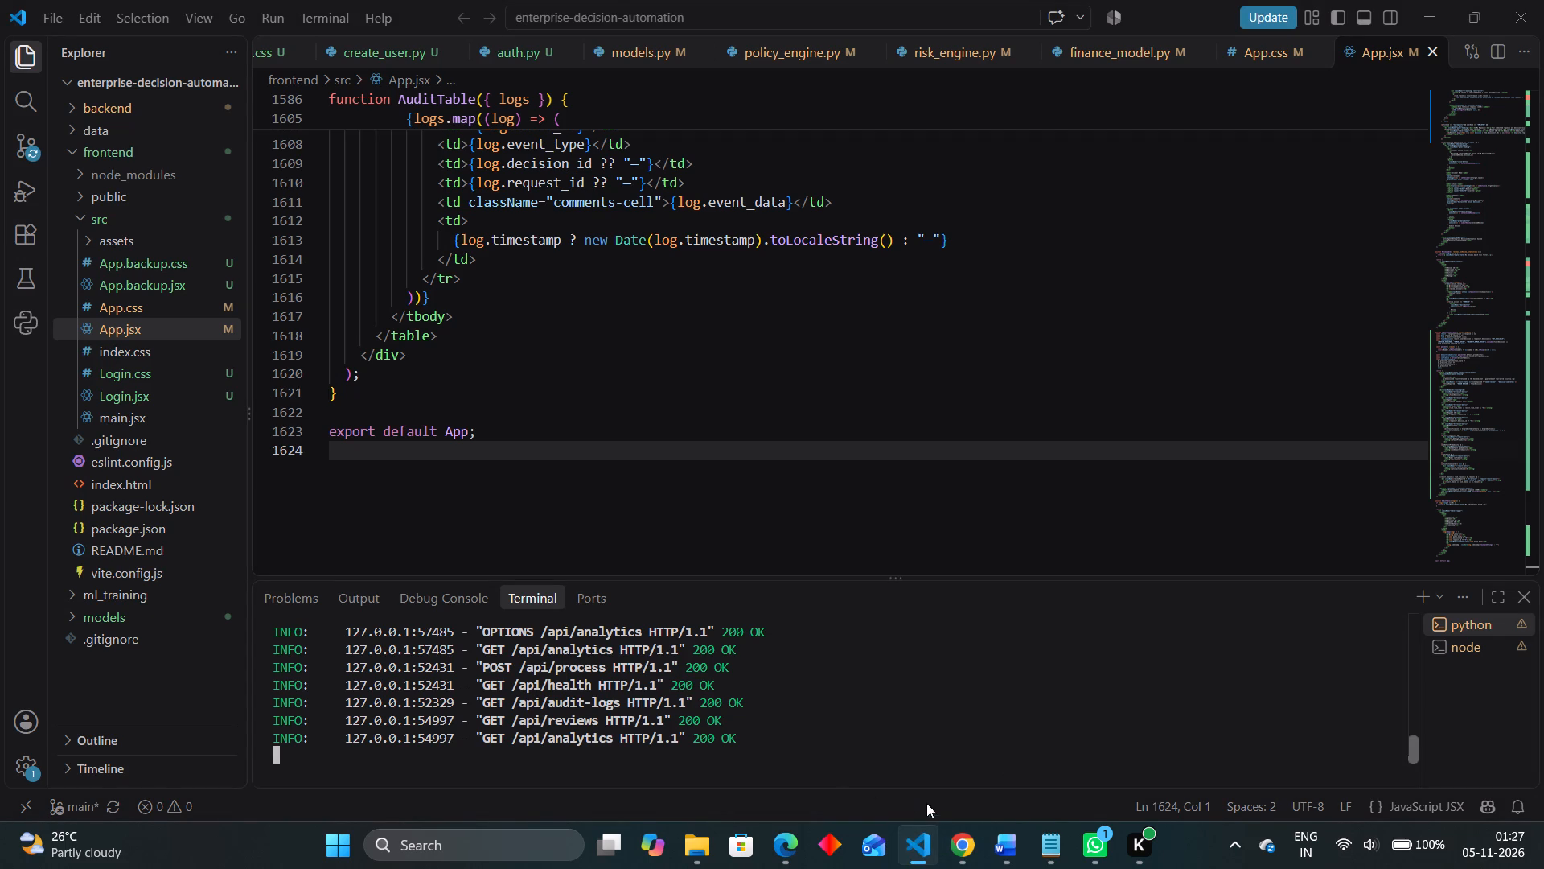
{"action": "left_click", "coordinate": [960, 844]}
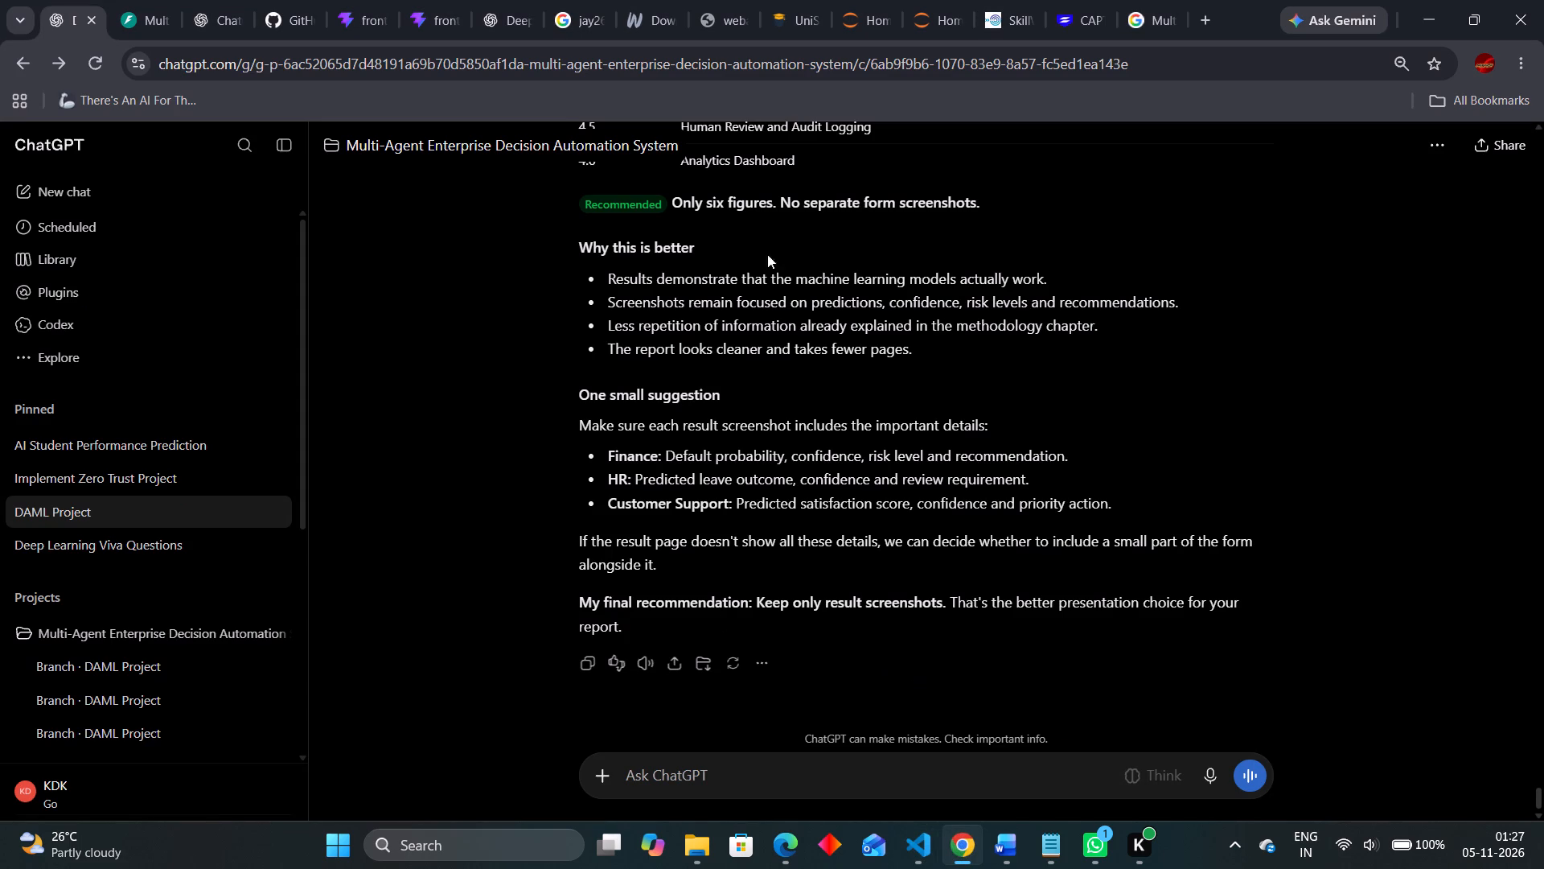
{"action": "left_click", "coordinate": [352, 0]}
{"action": "scroll", "coordinate": [508, 371], "scroll_direction": "up", "scroll_amount": 3}
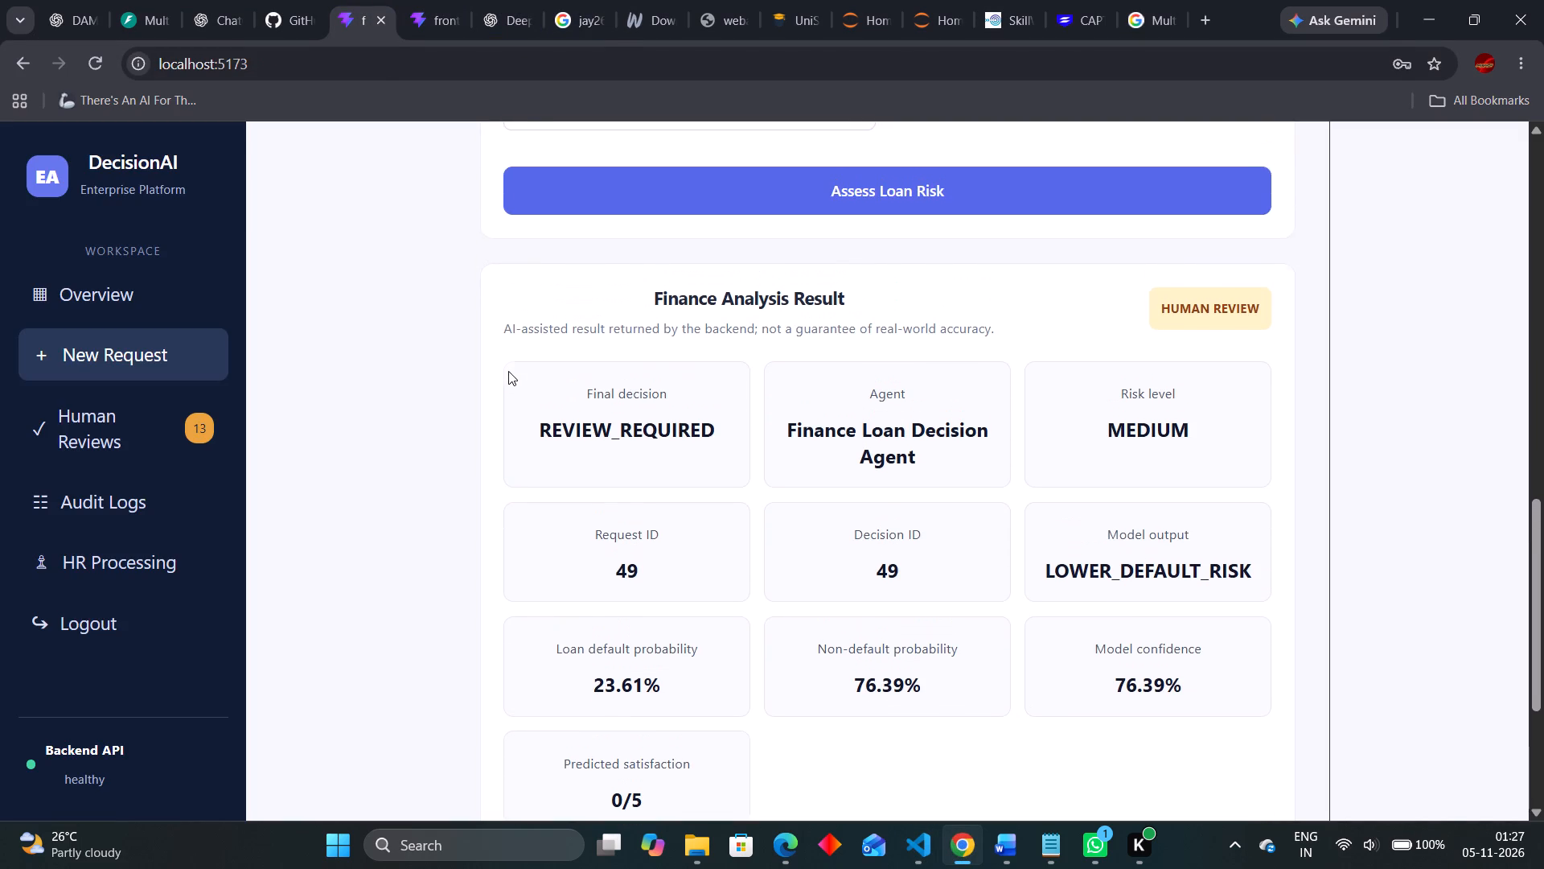
{"action": "scroll", "coordinate": [508, 371], "scroll_direction": "up", "scroll_amount": 6}
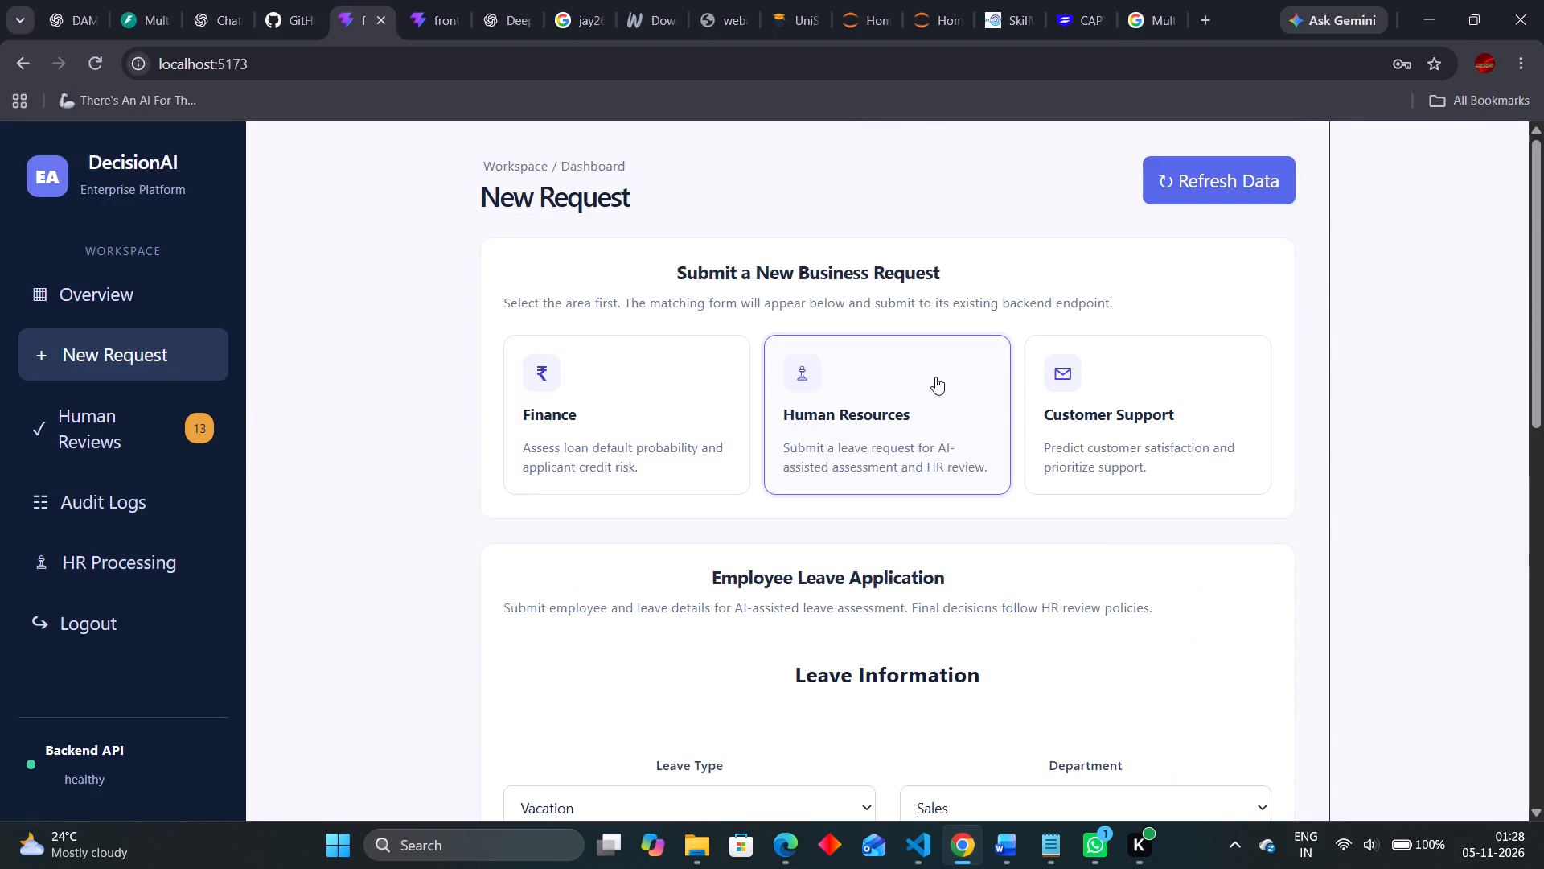
{"action": "scroll", "coordinate": [935, 377], "scroll_direction": "down", "scroll_amount": 6}
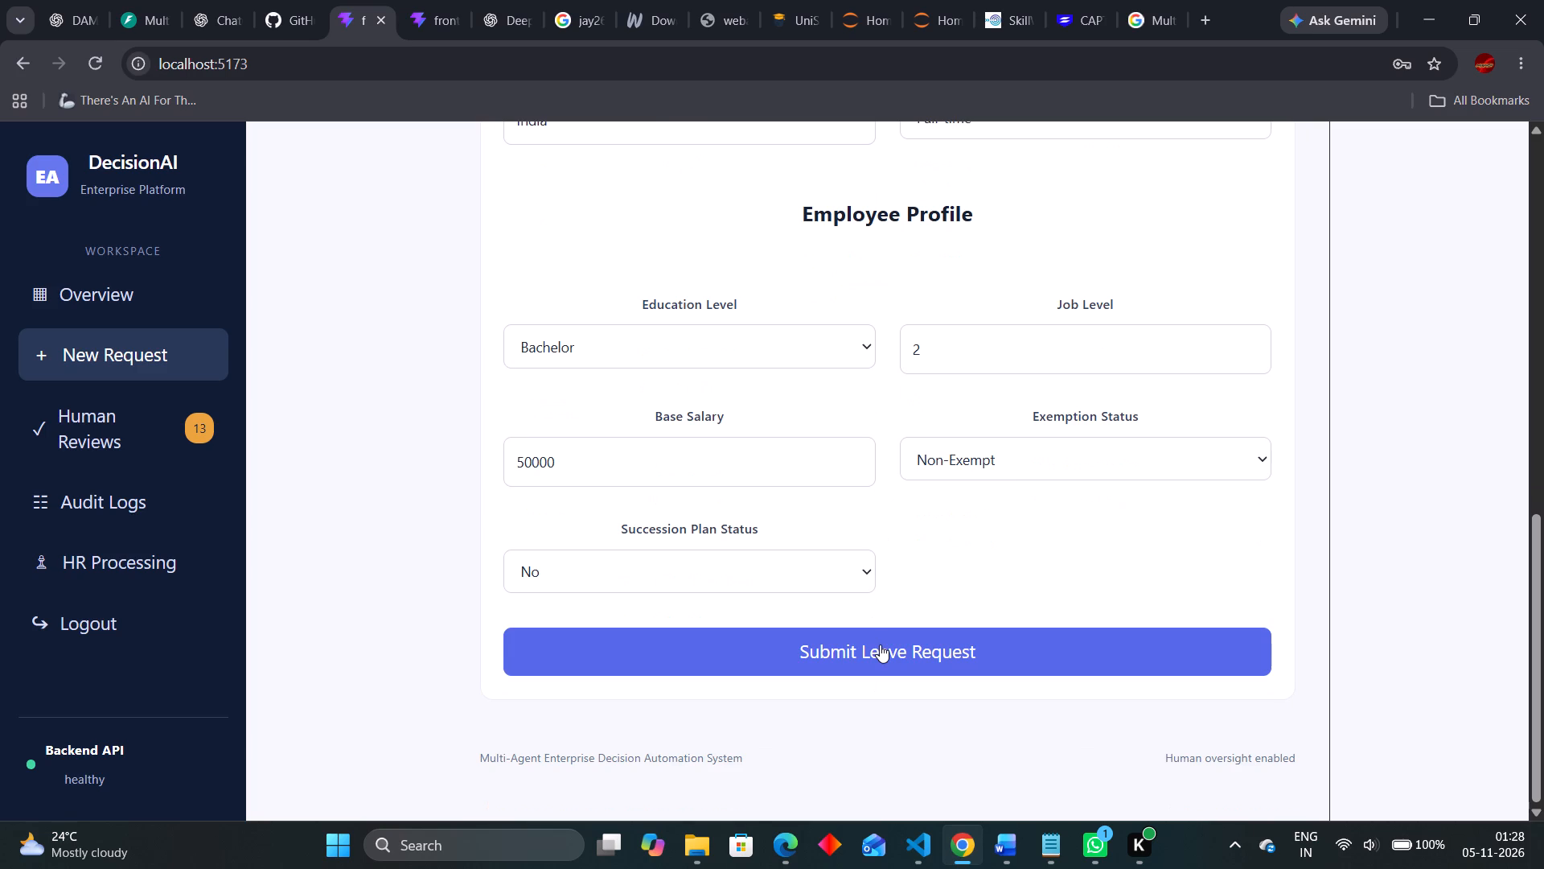
{"action": "left_click", "coordinate": [880, 645]}
{"action": "scroll", "coordinate": [880, 645], "scroll_direction": "down", "scroll_amount": 2}
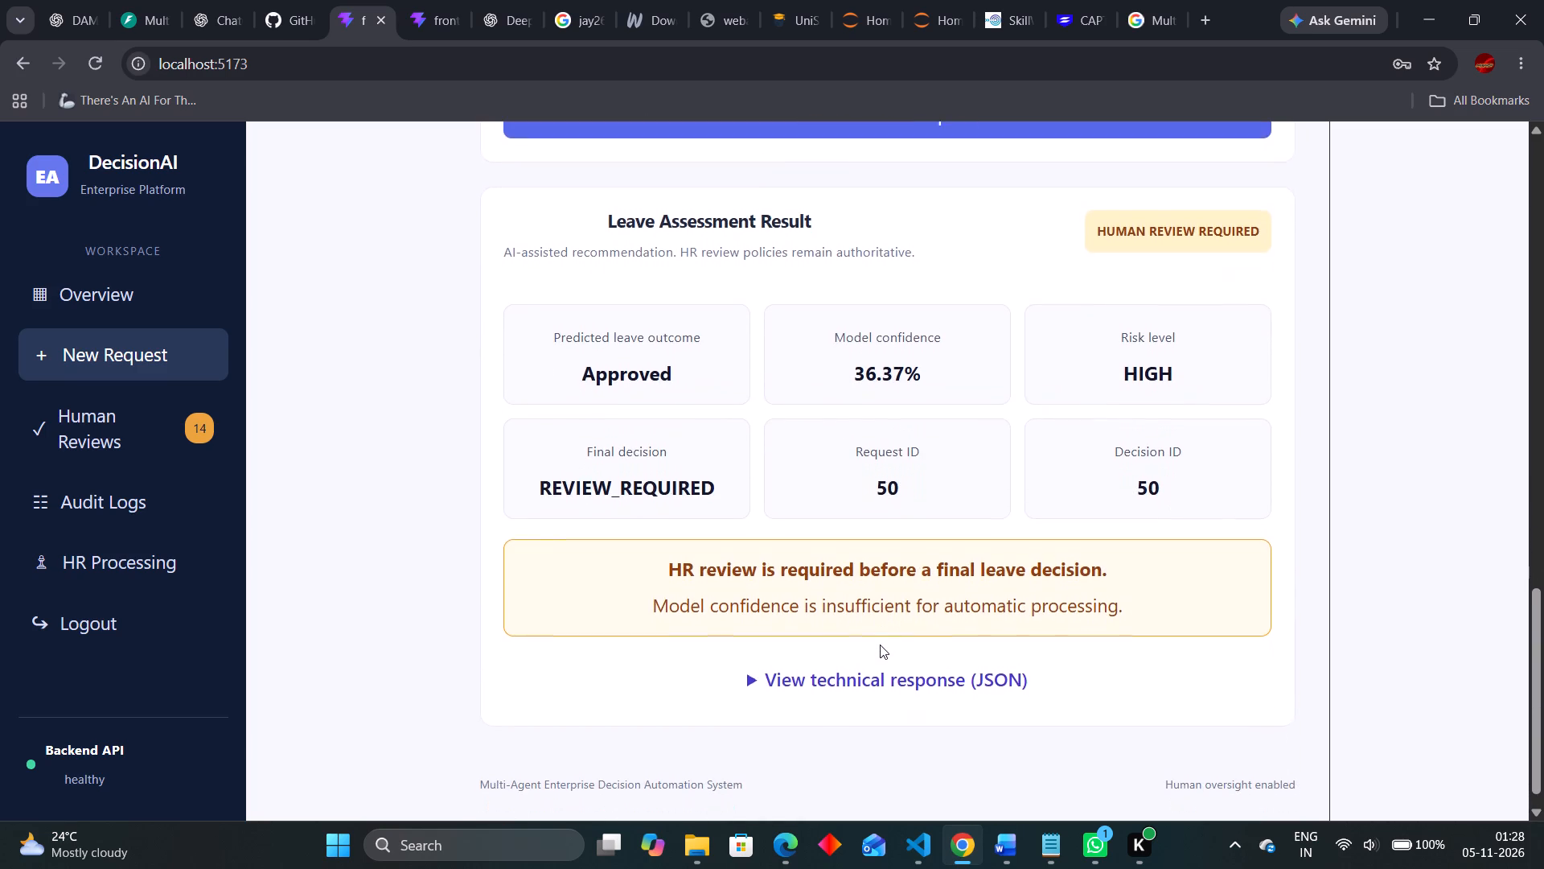
{"action": "scroll", "coordinate": [880, 645], "scroll_direction": "down", "scroll_amount": 2}
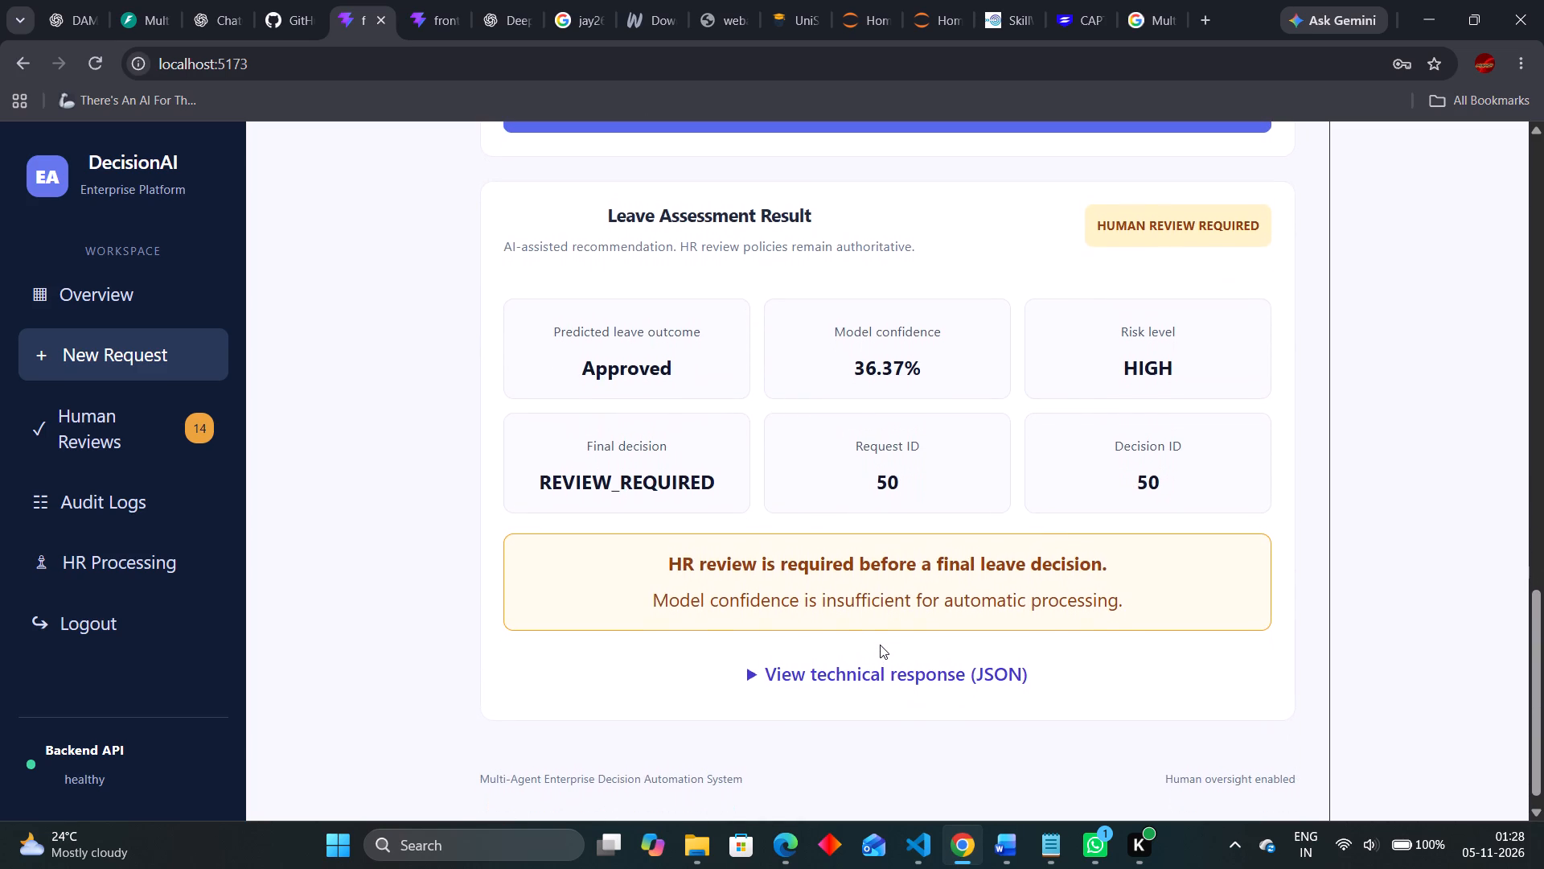
{"action": "scroll", "coordinate": [880, 645], "scroll_direction": "down", "scroll_amount": 1}
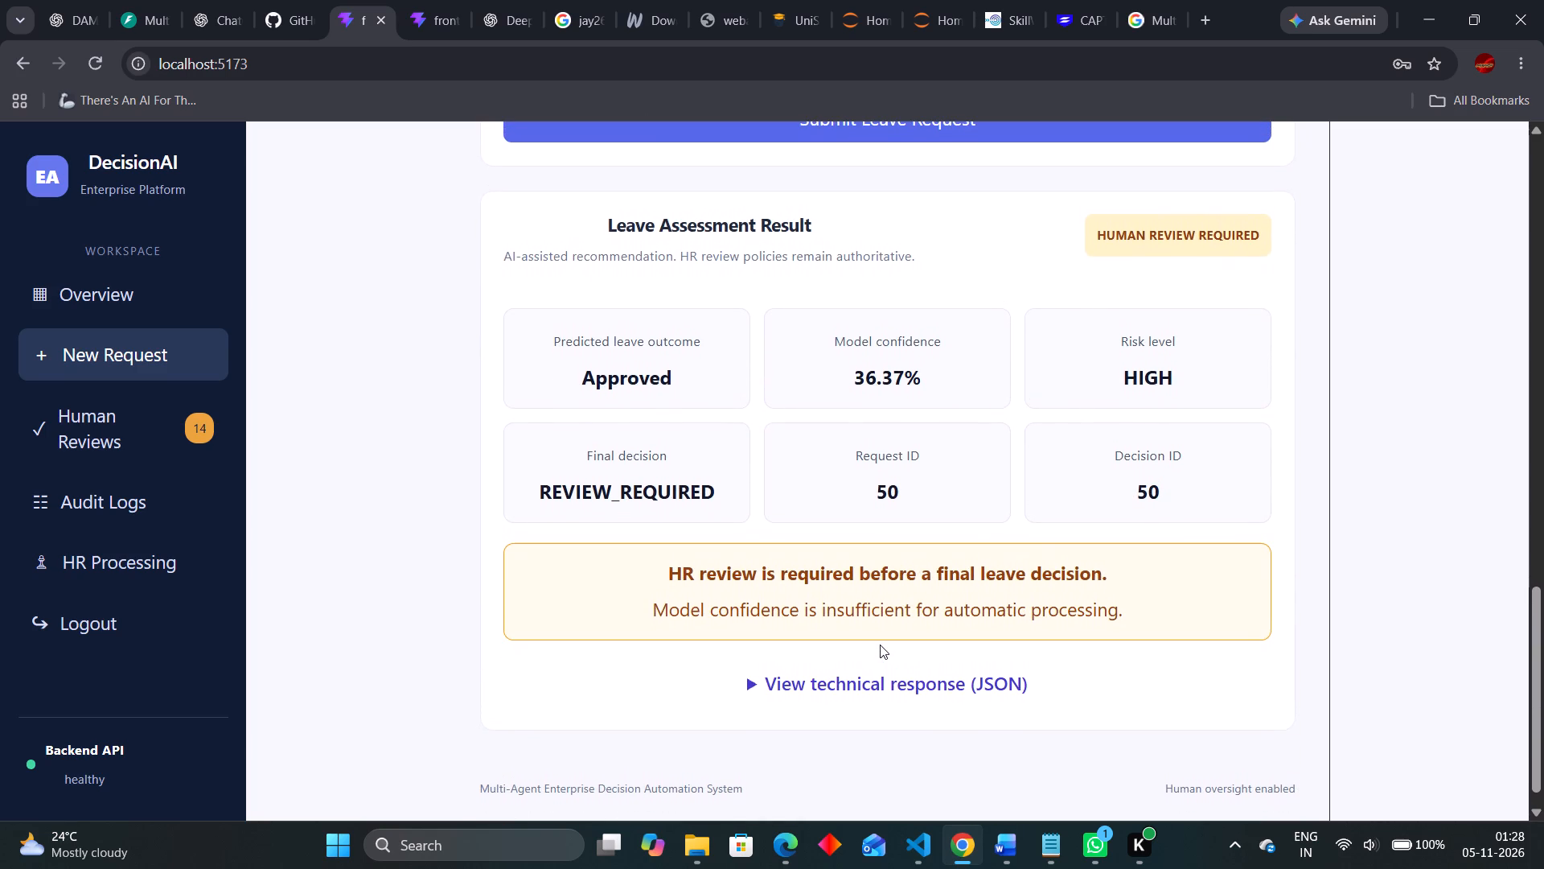
Capture a screenshot of the DecisionAI page from the sidebar to the divider beside the Leave Assessment Result.
{"action": "left_click", "coordinate": [1418, 161]}
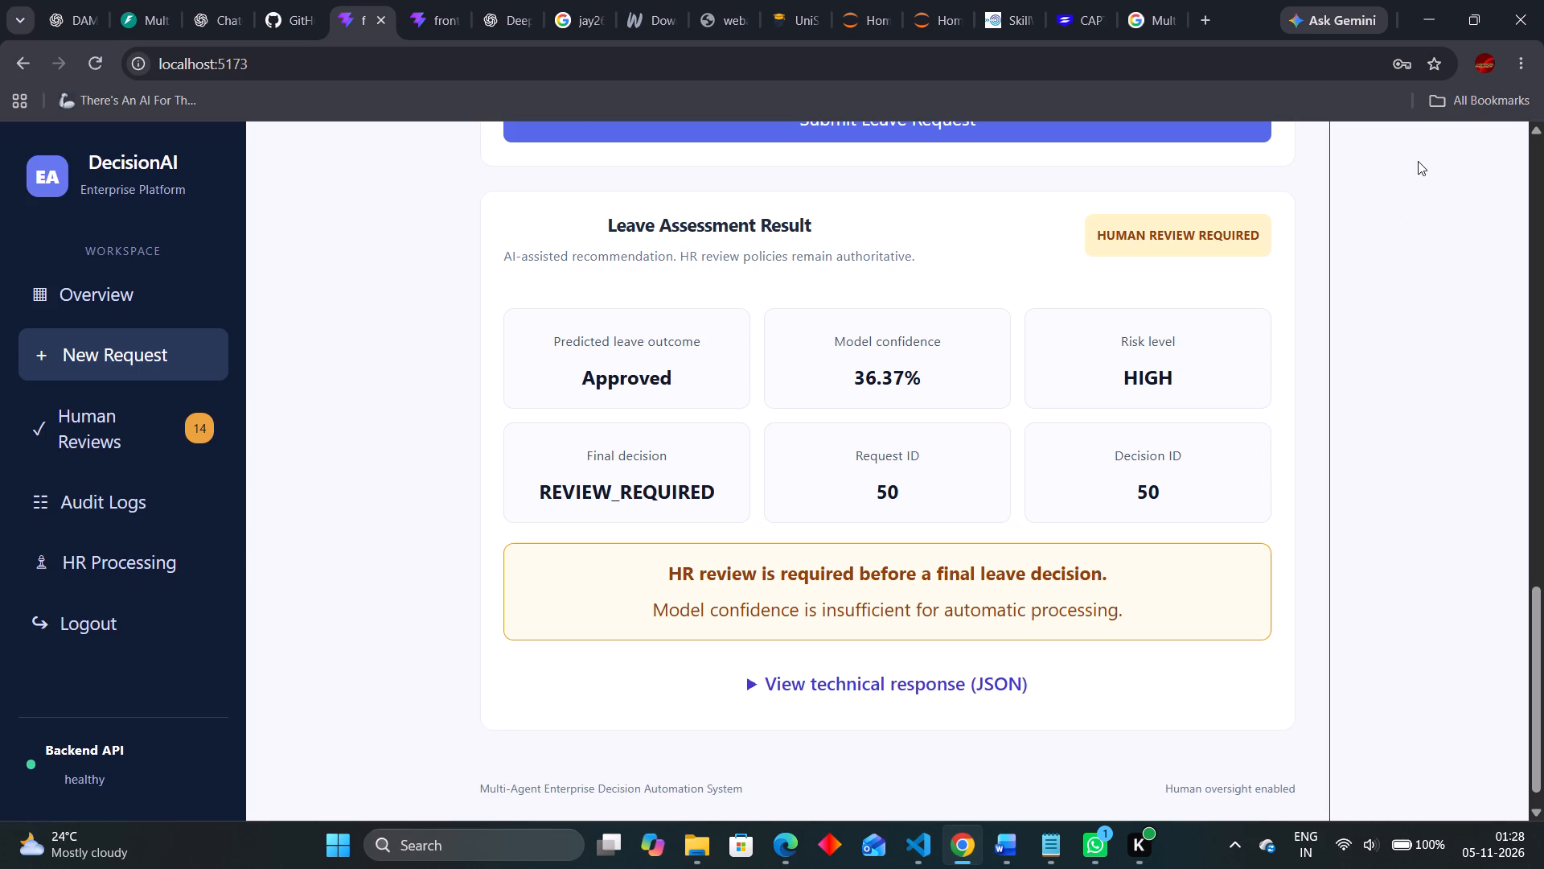
{"action": "key", "text": "shift+super+s"}
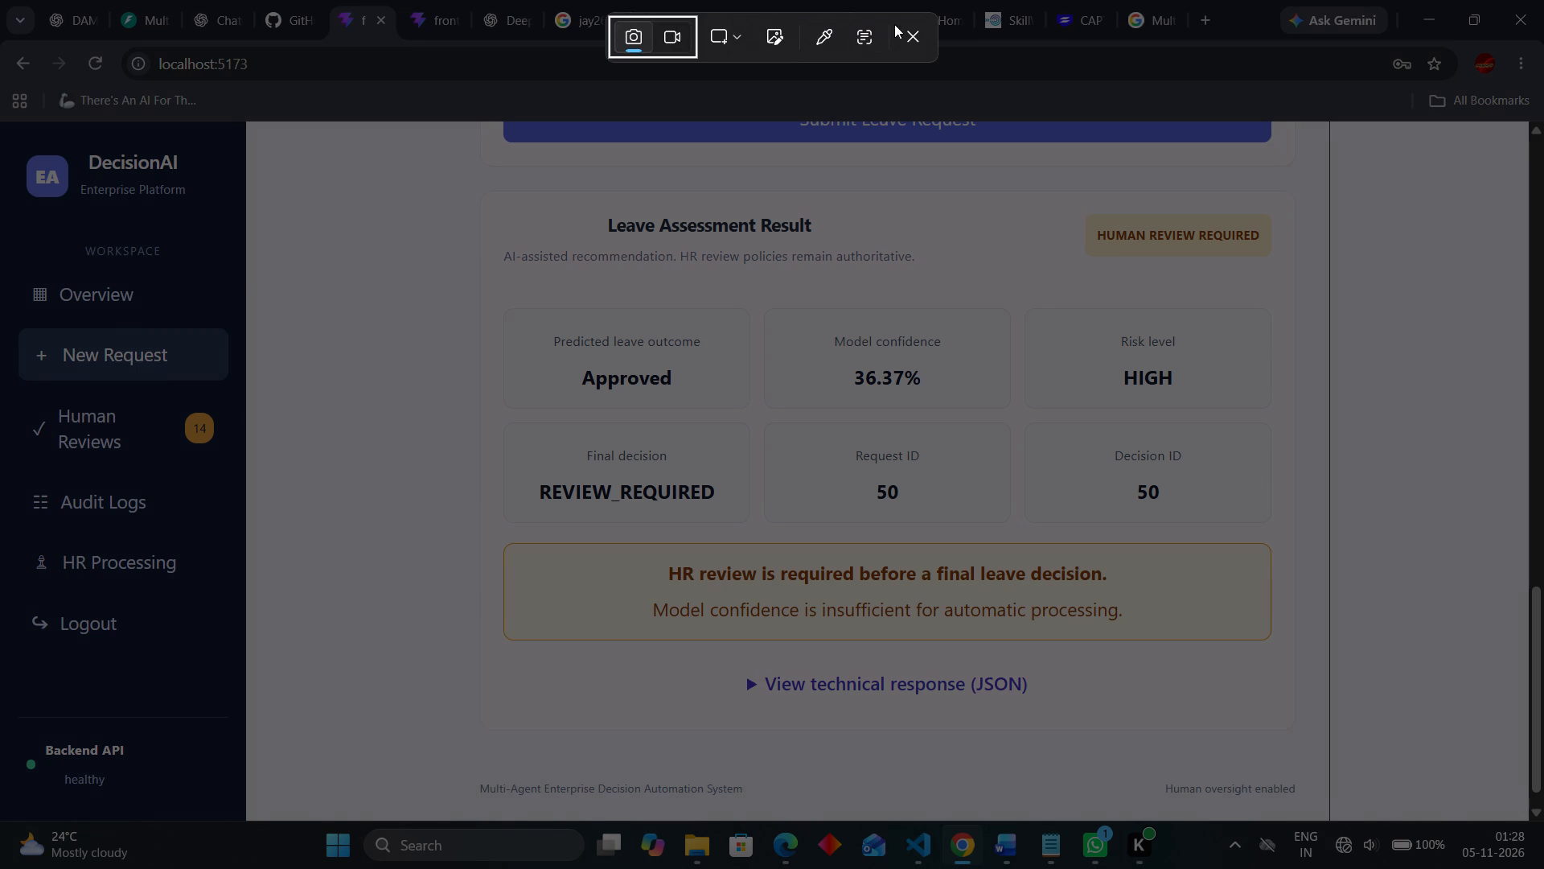
{"action": "left_click", "coordinate": [912, 33]}
{"action": "scroll", "coordinate": [736, 141], "scroll_direction": "down", "scroll_amount": 2}
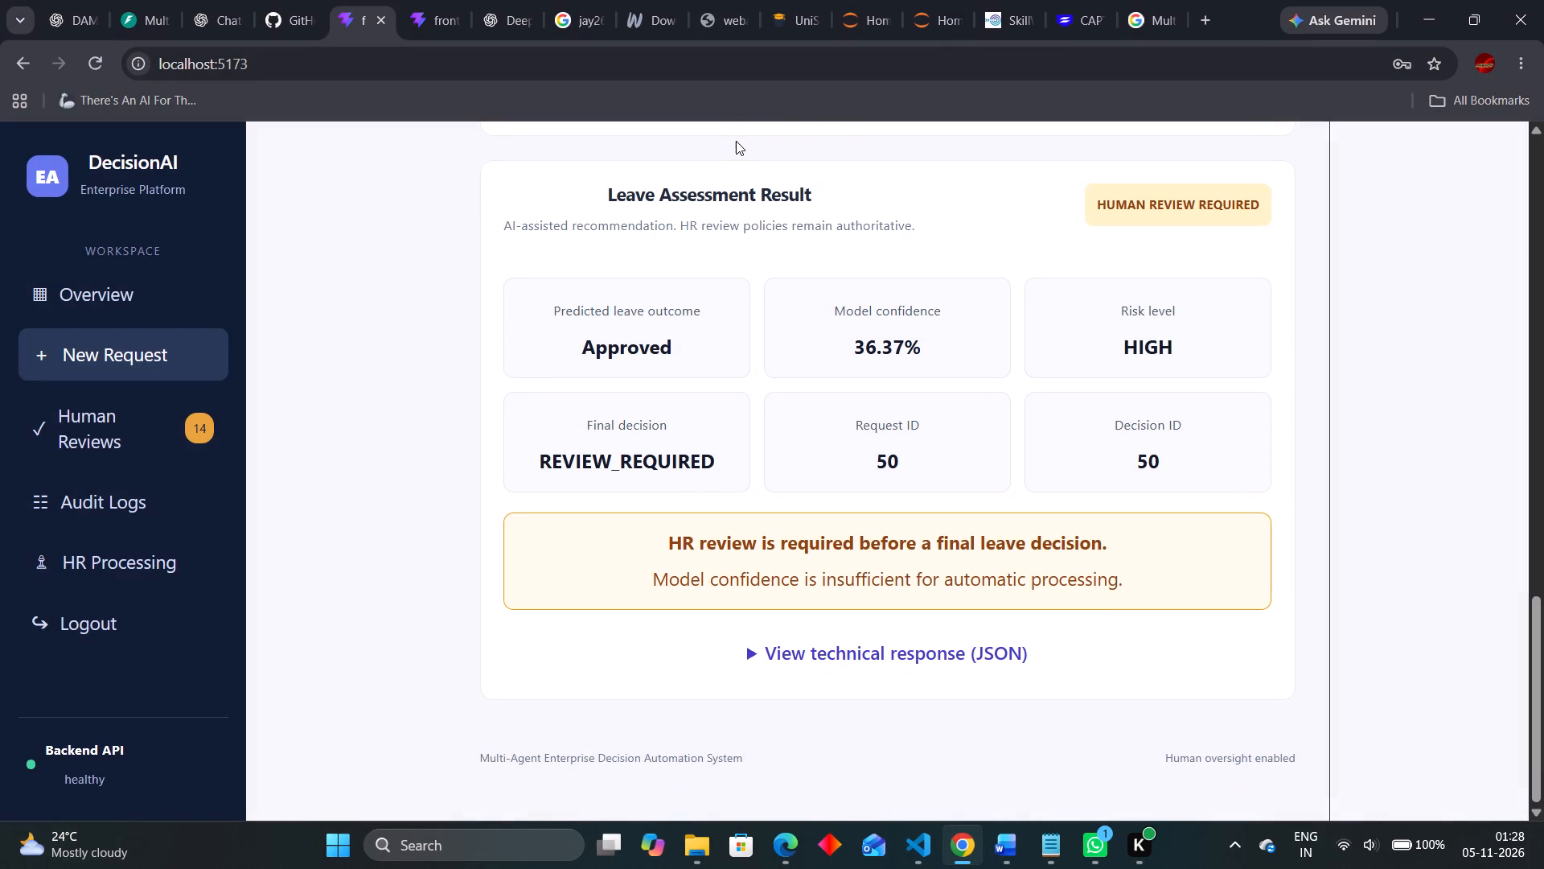
{"action": "key", "text": "shift+super+s"}
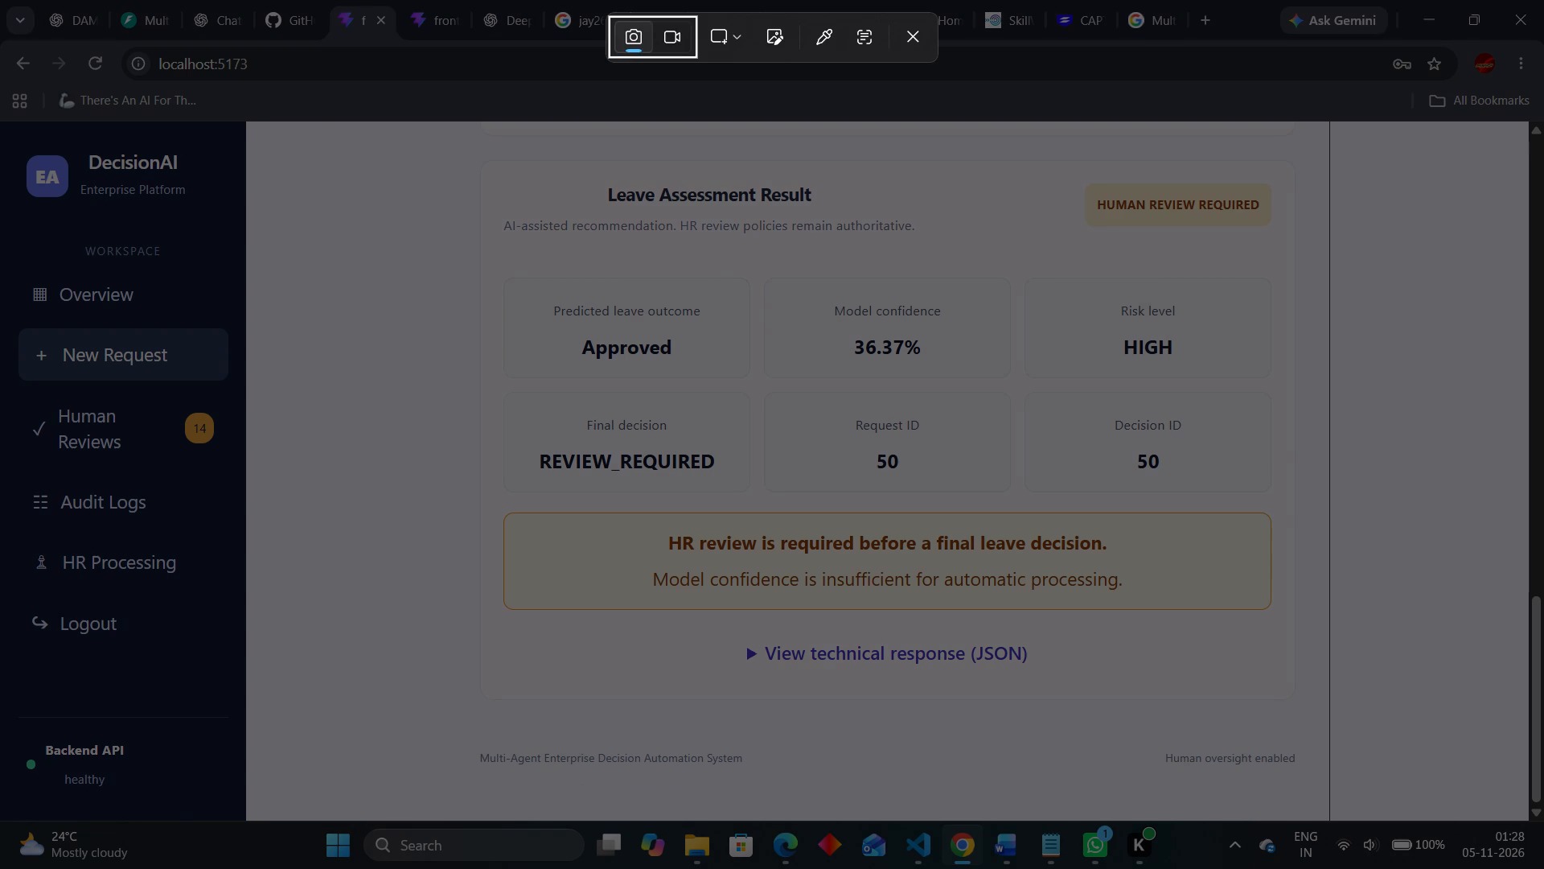
{"action": "left_click_drag", "start_coordinate": [2, 123], "coordinate": [1313, 785]}
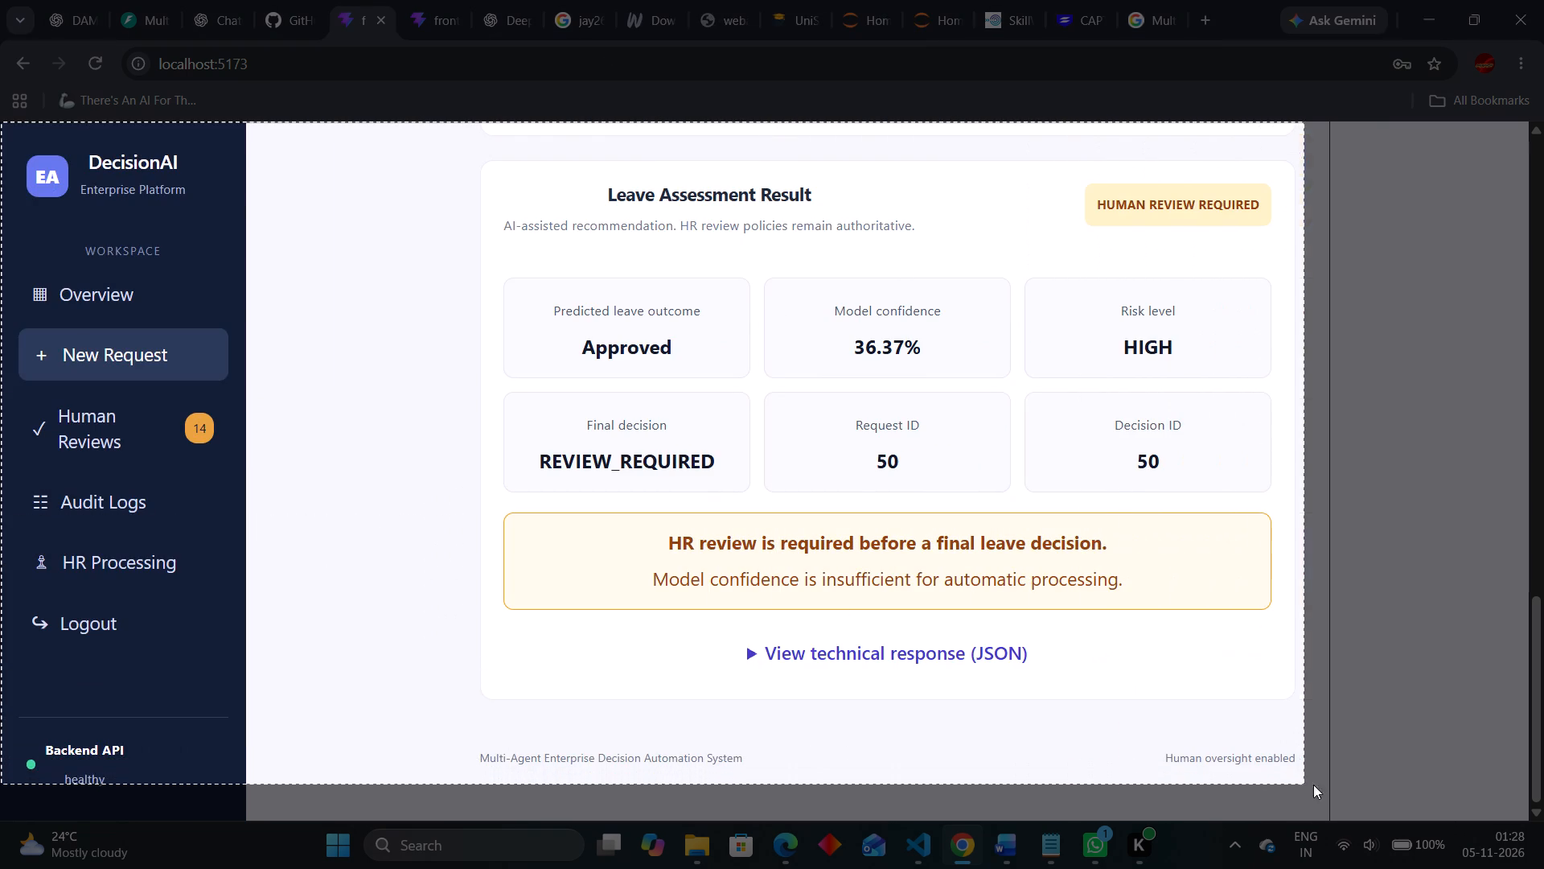
{"action": "left_click_drag", "start_coordinate": [1313, 785], "coordinate": [1338, 846]}
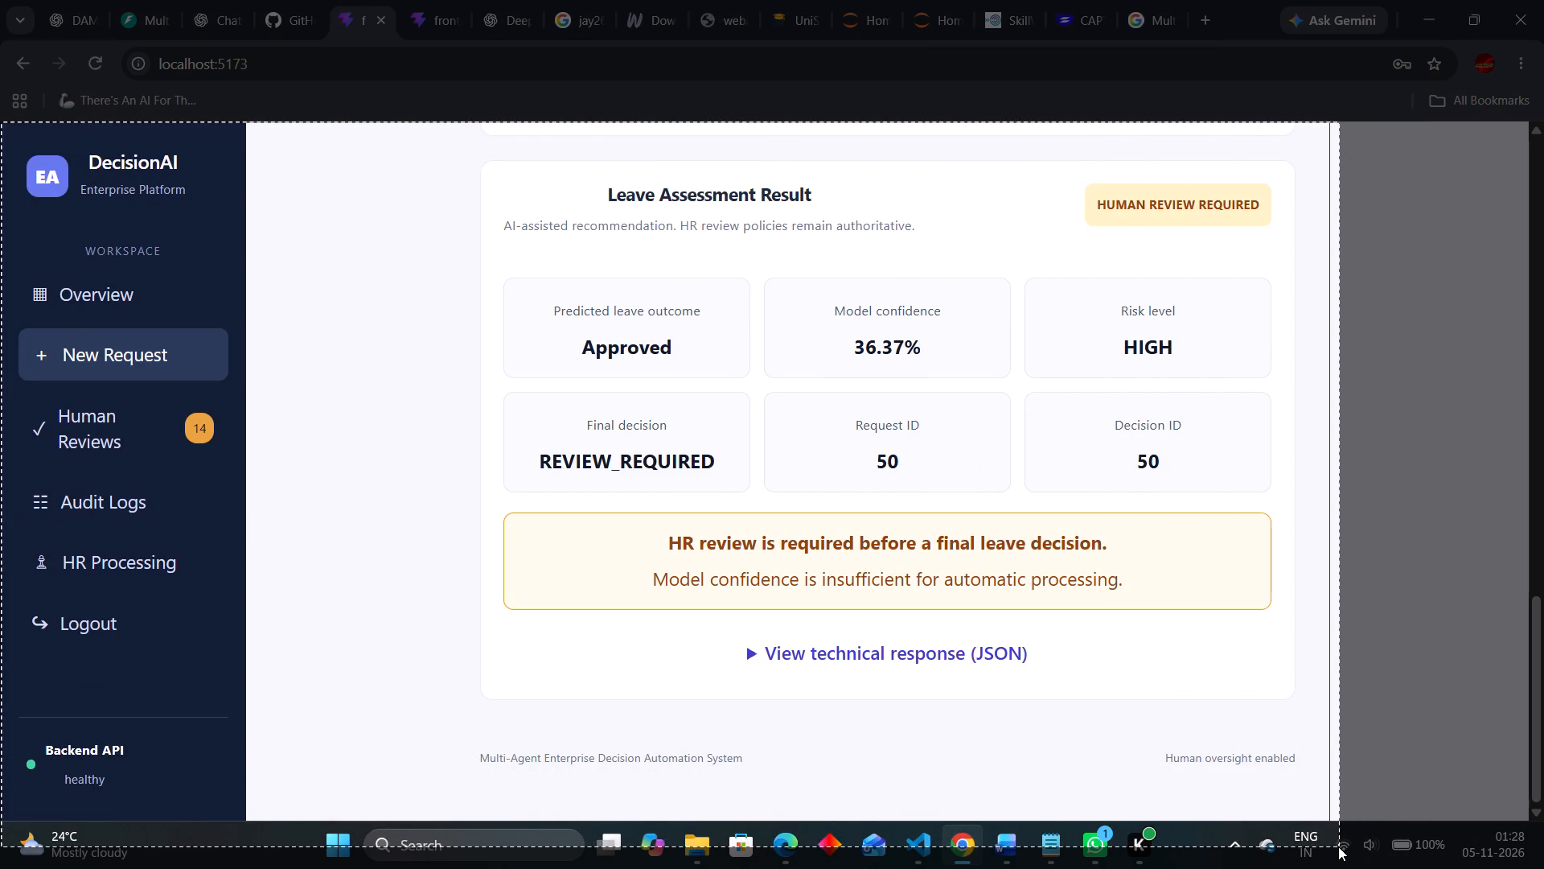
{"action": "left_click_drag", "start_coordinate": [1338, 846], "coordinate": [1327, 846]}
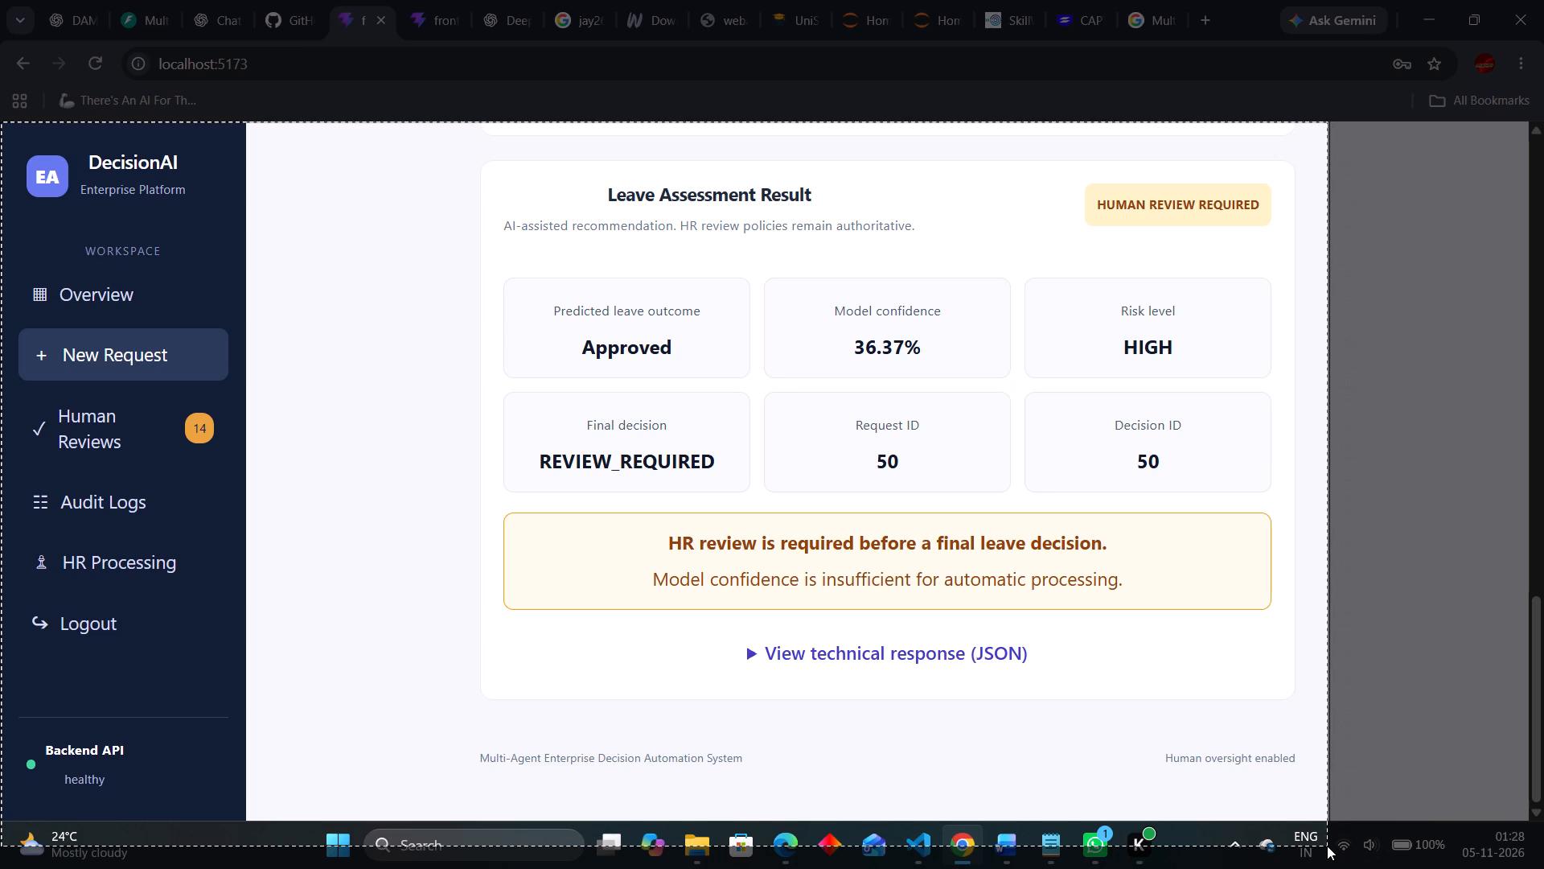
{"action": "left_click_drag", "start_coordinate": [1327, 846], "coordinate": [1326, 813]}
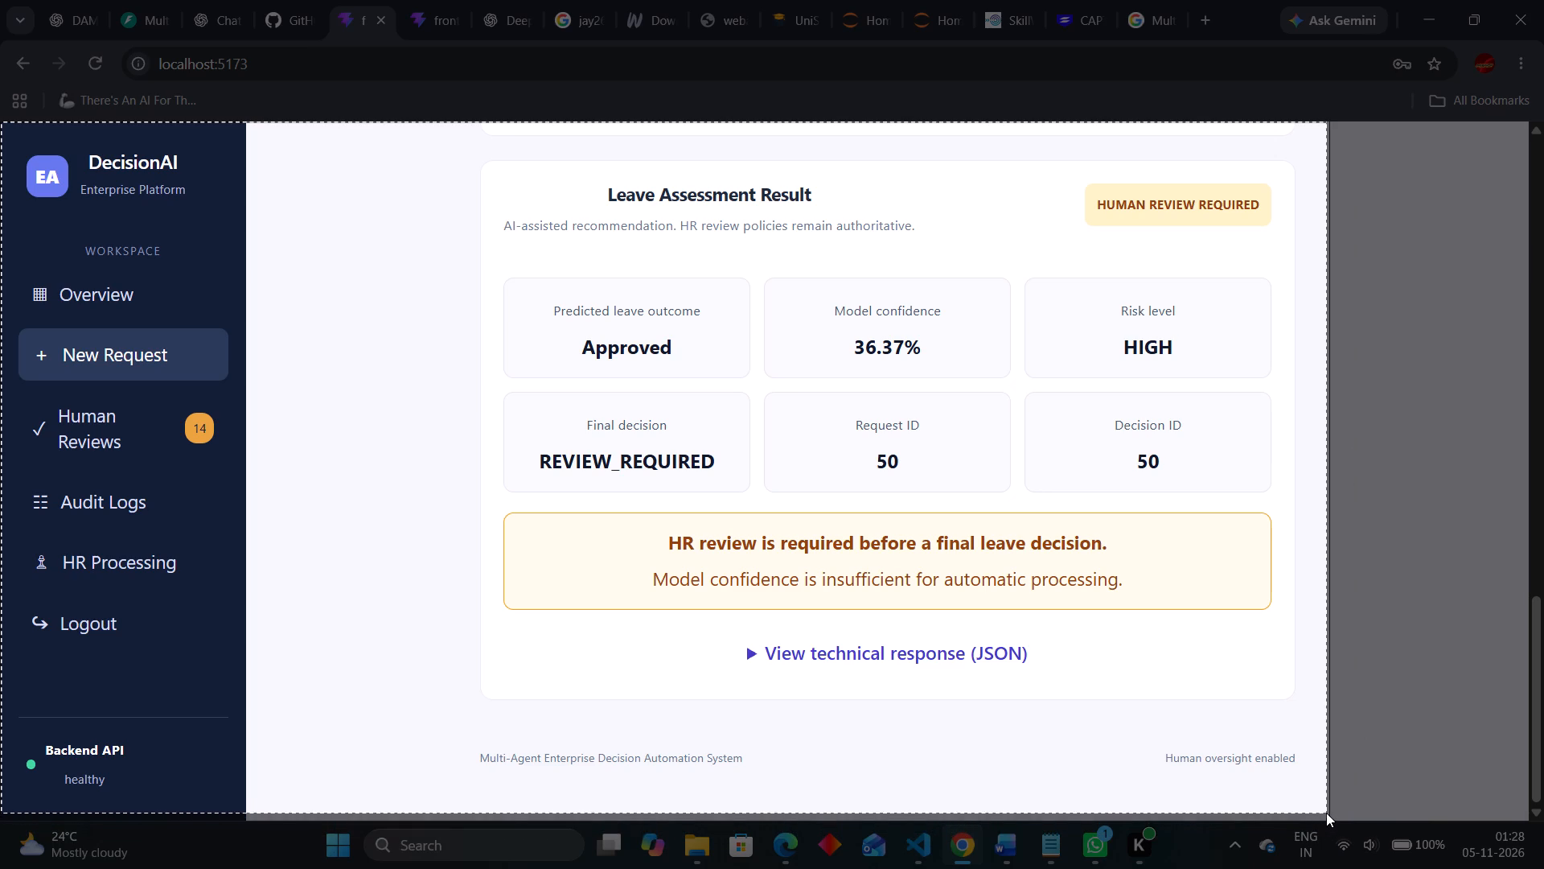
{"action": "left_click_drag", "start_coordinate": [1326, 813], "coordinate": [1328, 809]}
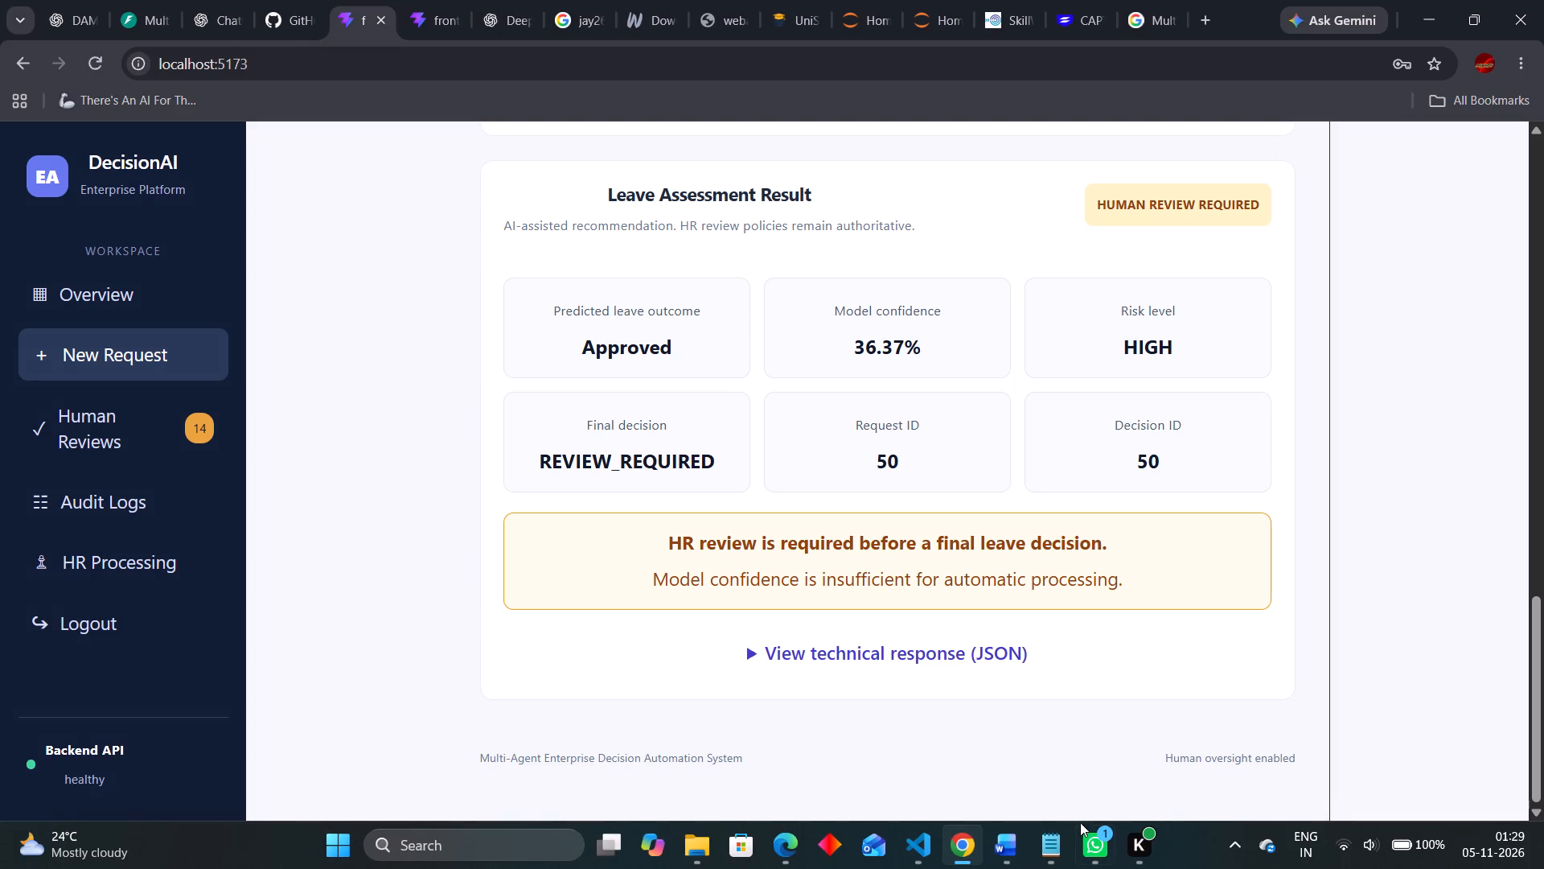
In the Word report, replace the bracketed Figure 4.3 HR form and prediction result placeholder with the copied screenshot.
{"action": "left_click", "coordinate": [1001, 842]}
{"action": "scroll", "coordinate": [868, 469], "scroll_direction": "up", "scroll_amount": 3}
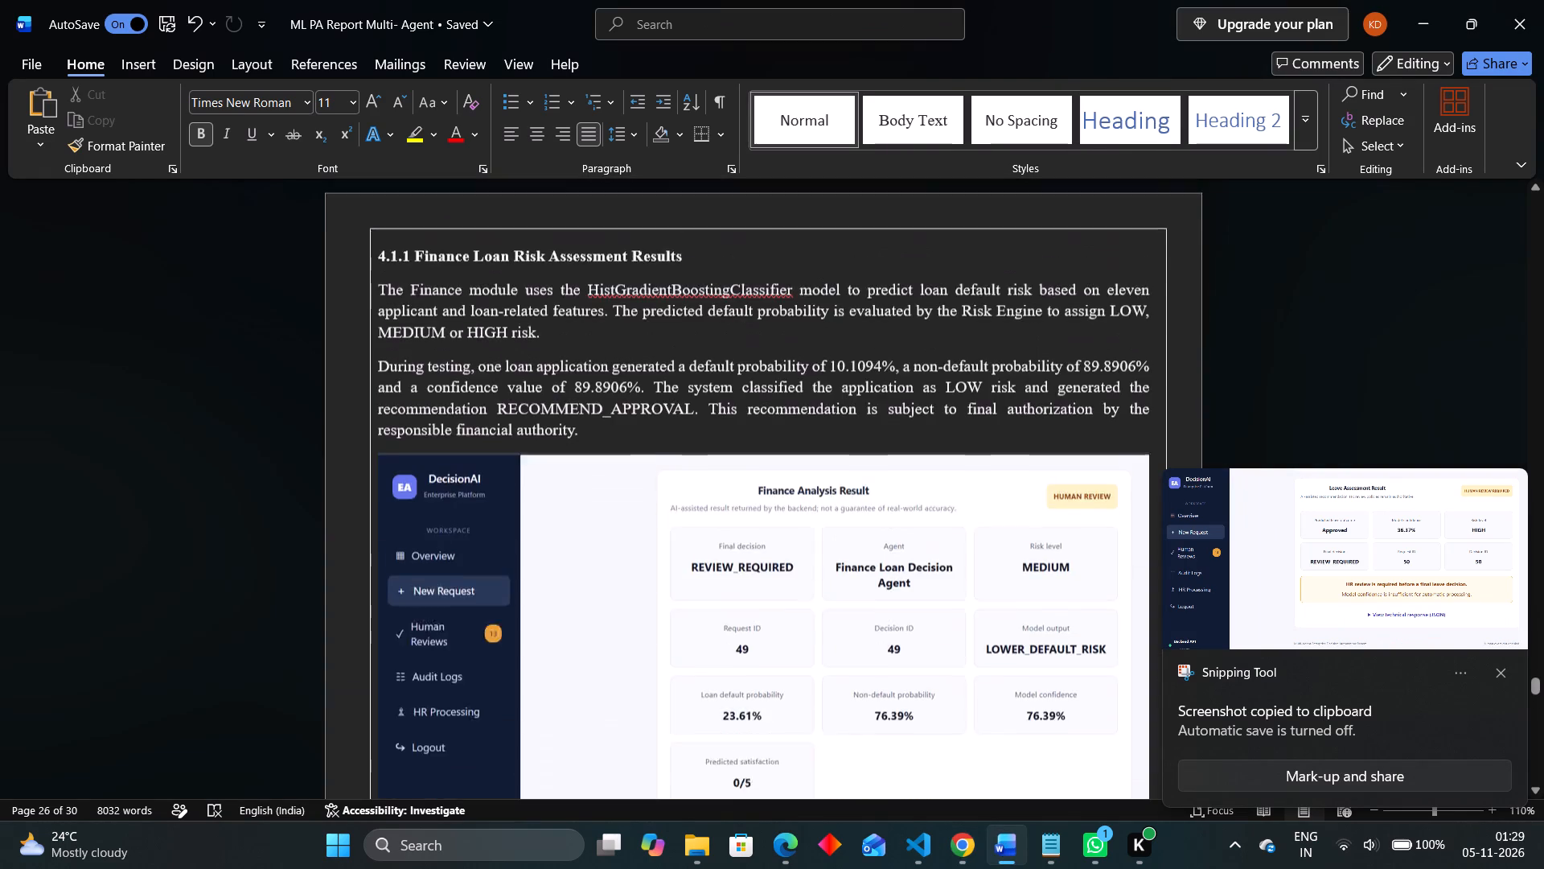
{"action": "scroll", "coordinate": [868, 469], "scroll_direction": "down", "scroll_amount": 2}
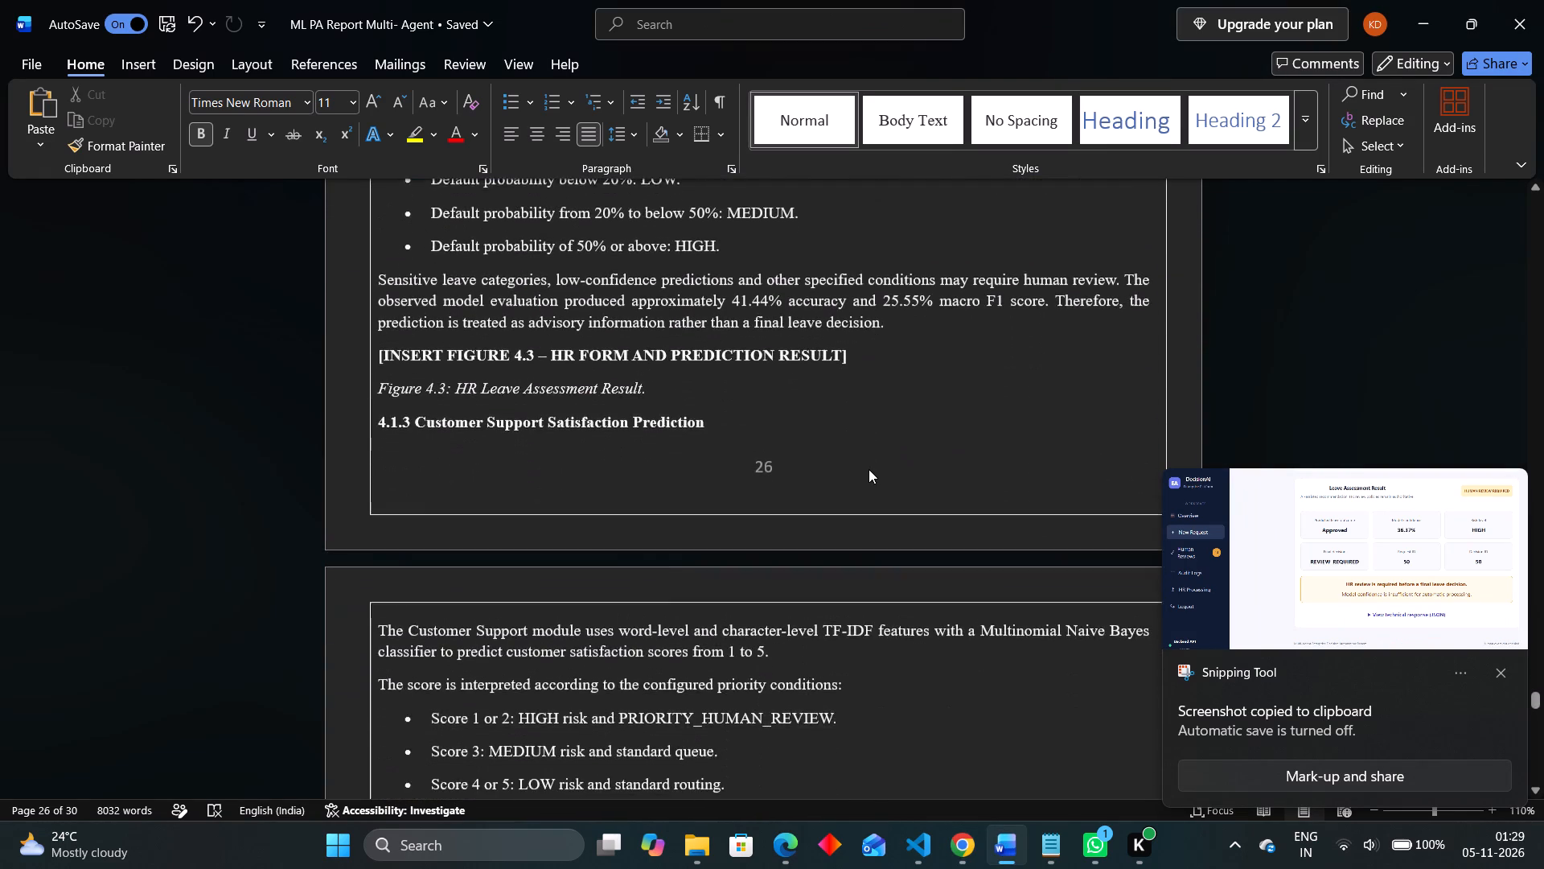
{"action": "scroll", "coordinate": [868, 469], "scroll_direction": "down", "scroll_amount": 2}
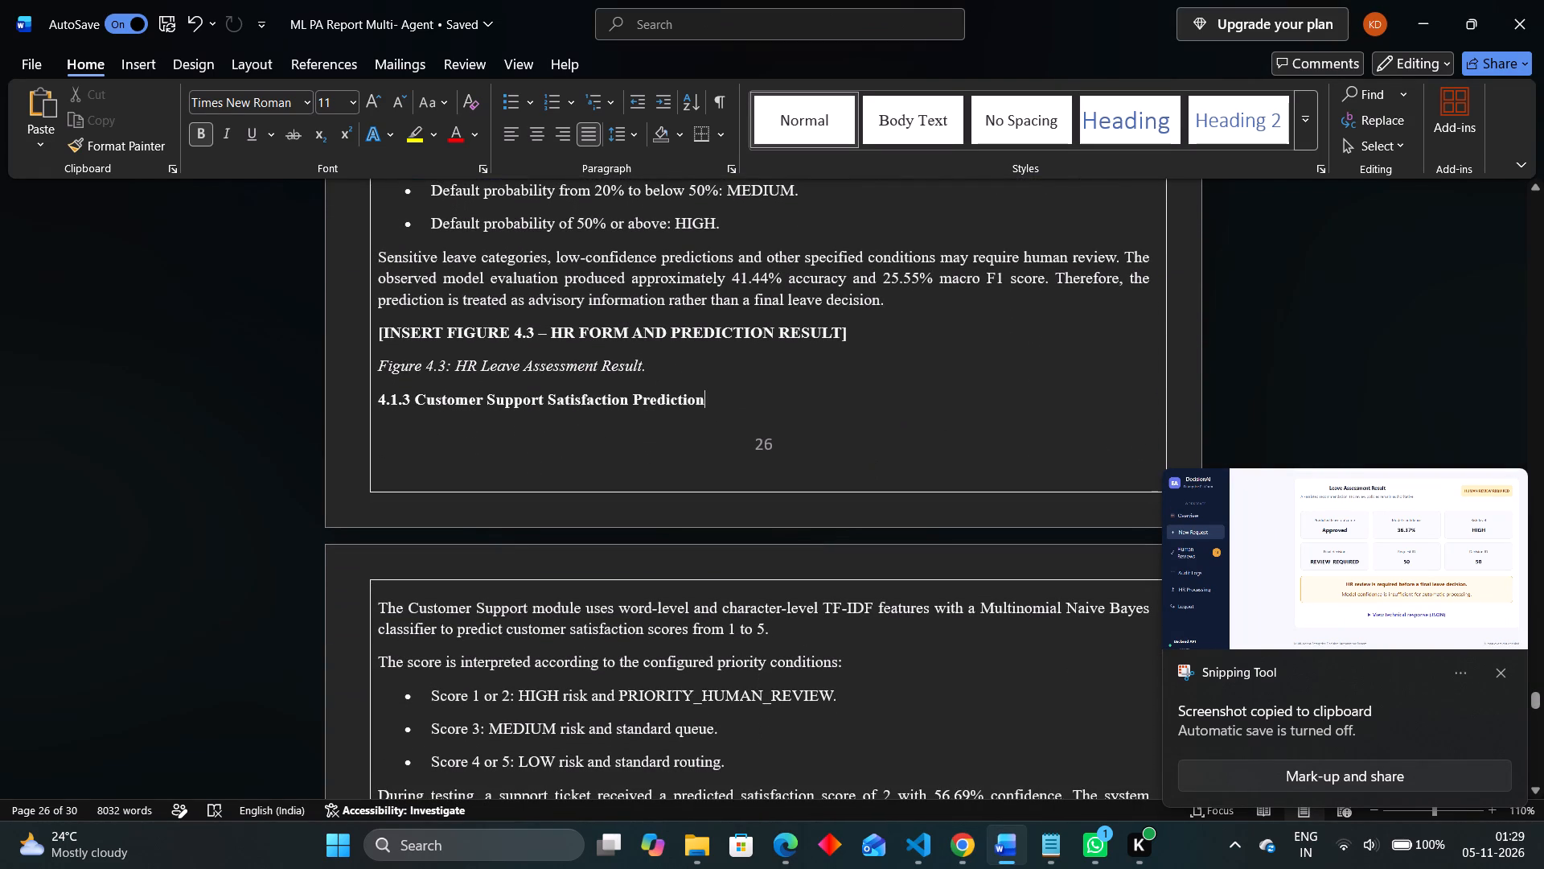
{"action": "left_click_drag", "start_coordinate": [856, 330], "coordinate": [485, 315]}
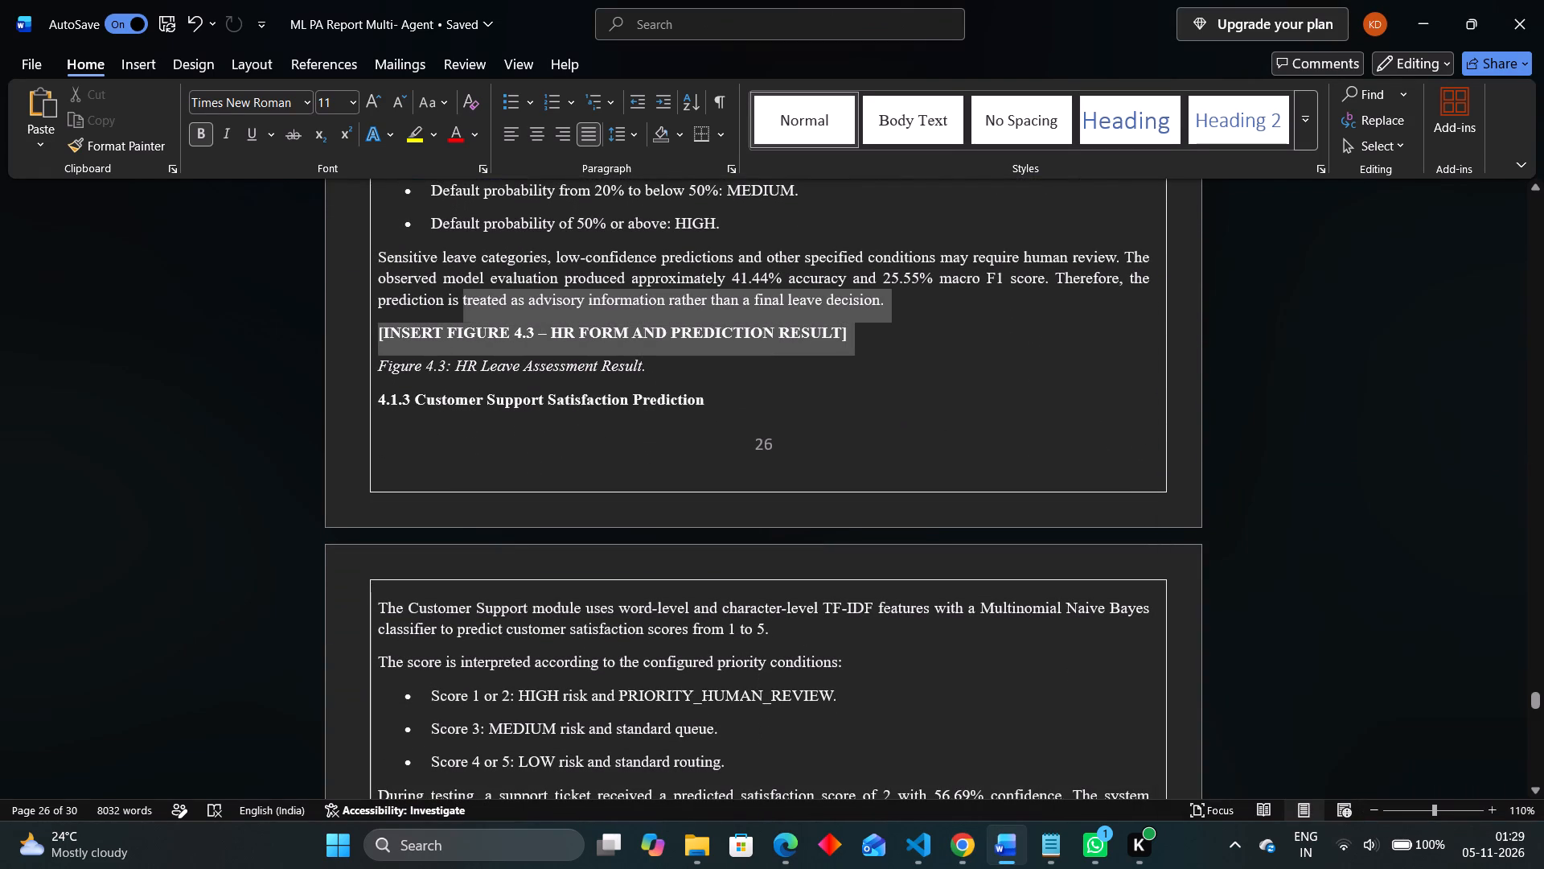
{"action": "left_click_drag", "start_coordinate": [485, 315], "coordinate": [403, 338]}
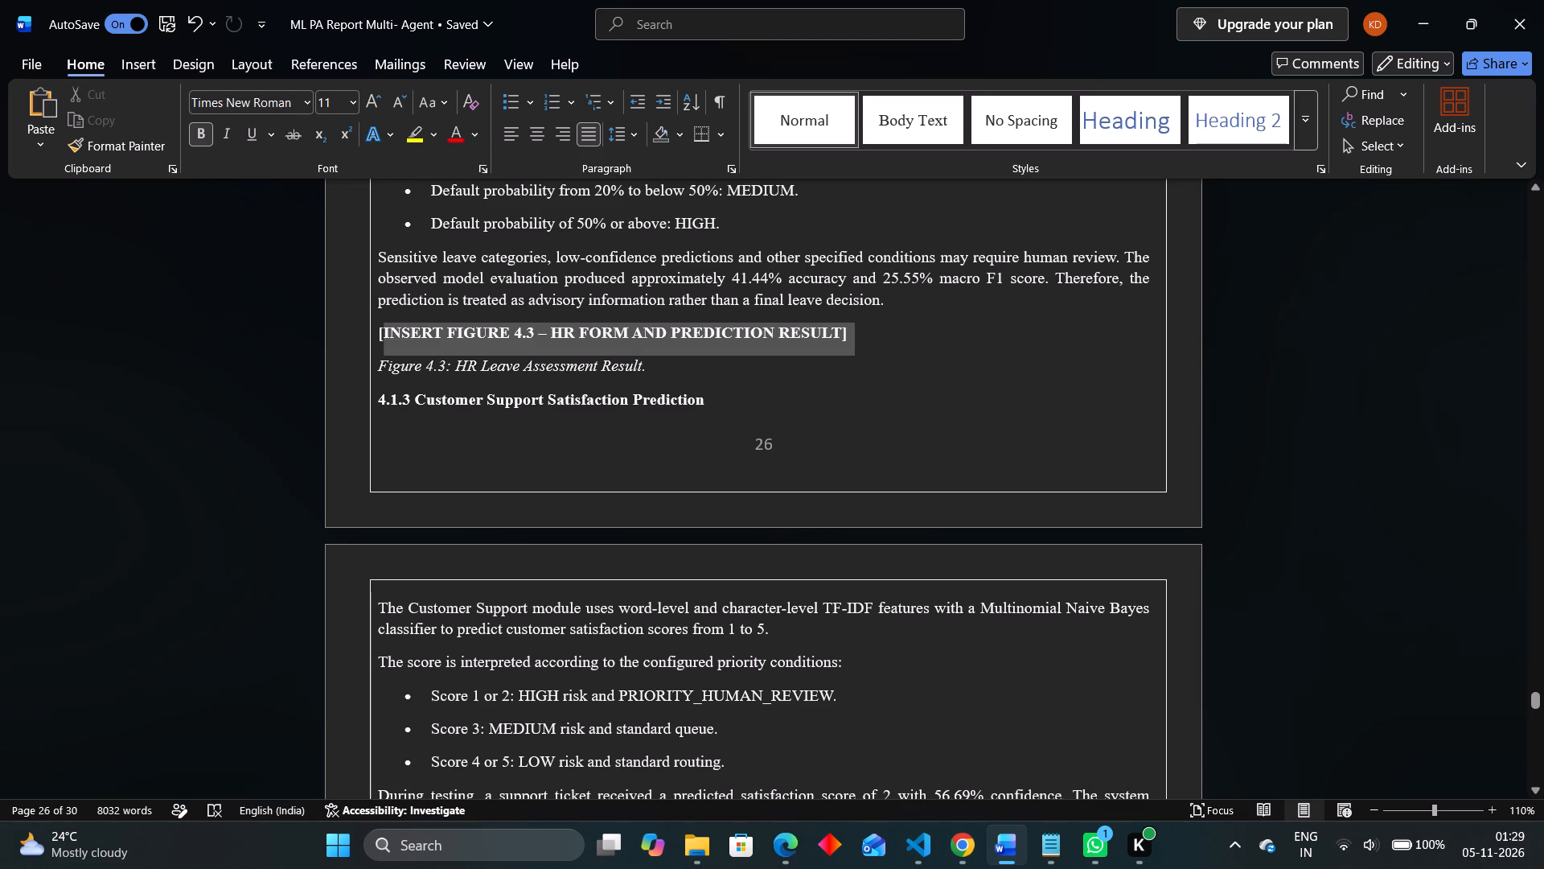
{"action": "left_click_drag", "start_coordinate": [403, 338], "coordinate": [376, 335]}
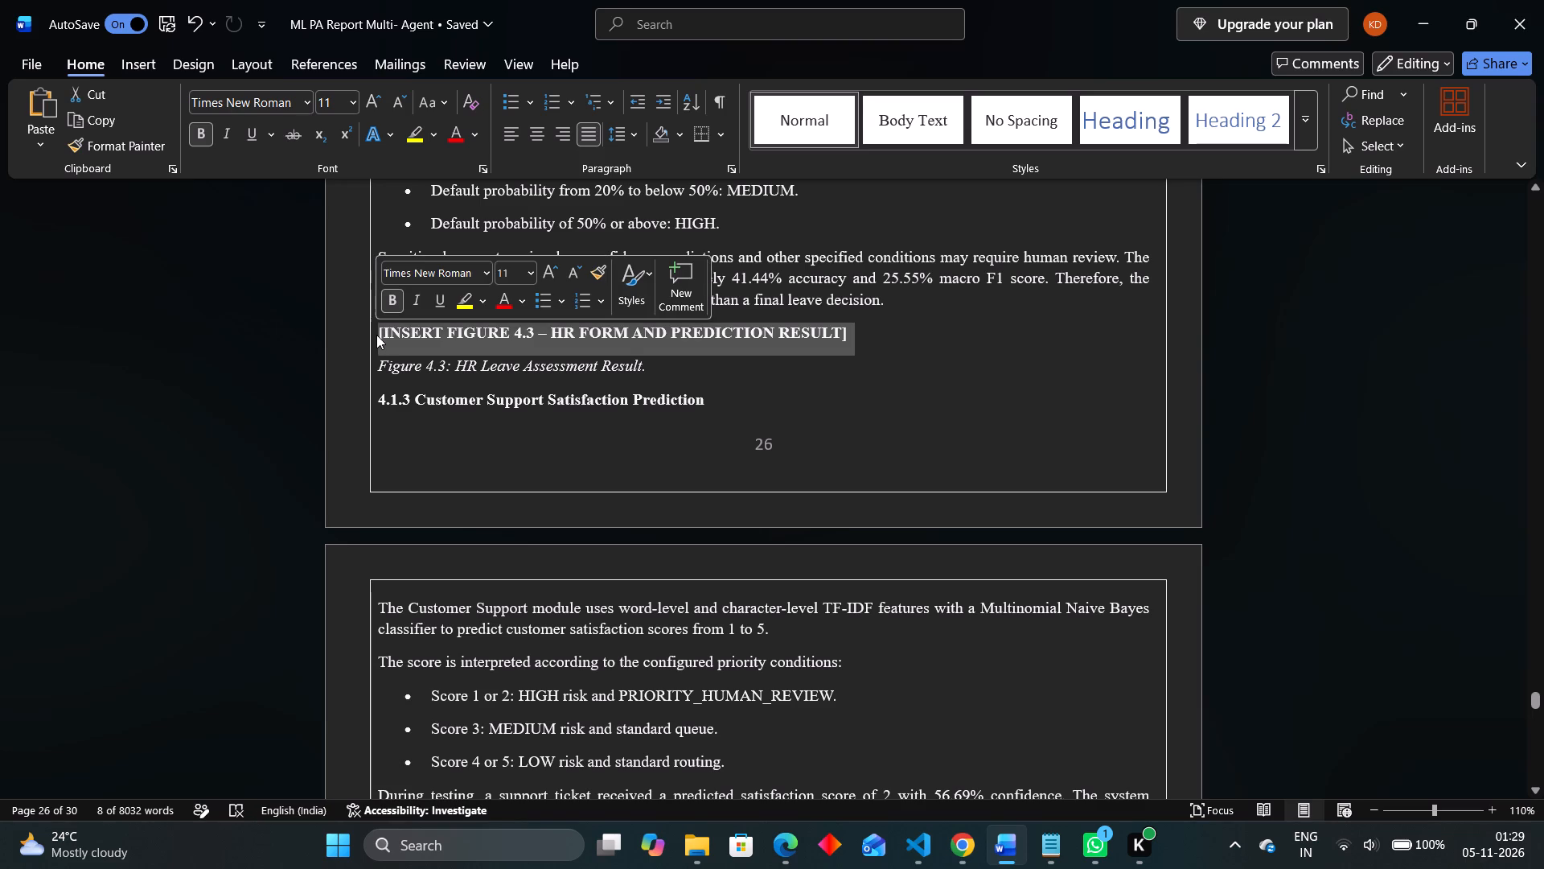
{"action": "key", "text": "BackSpace"}
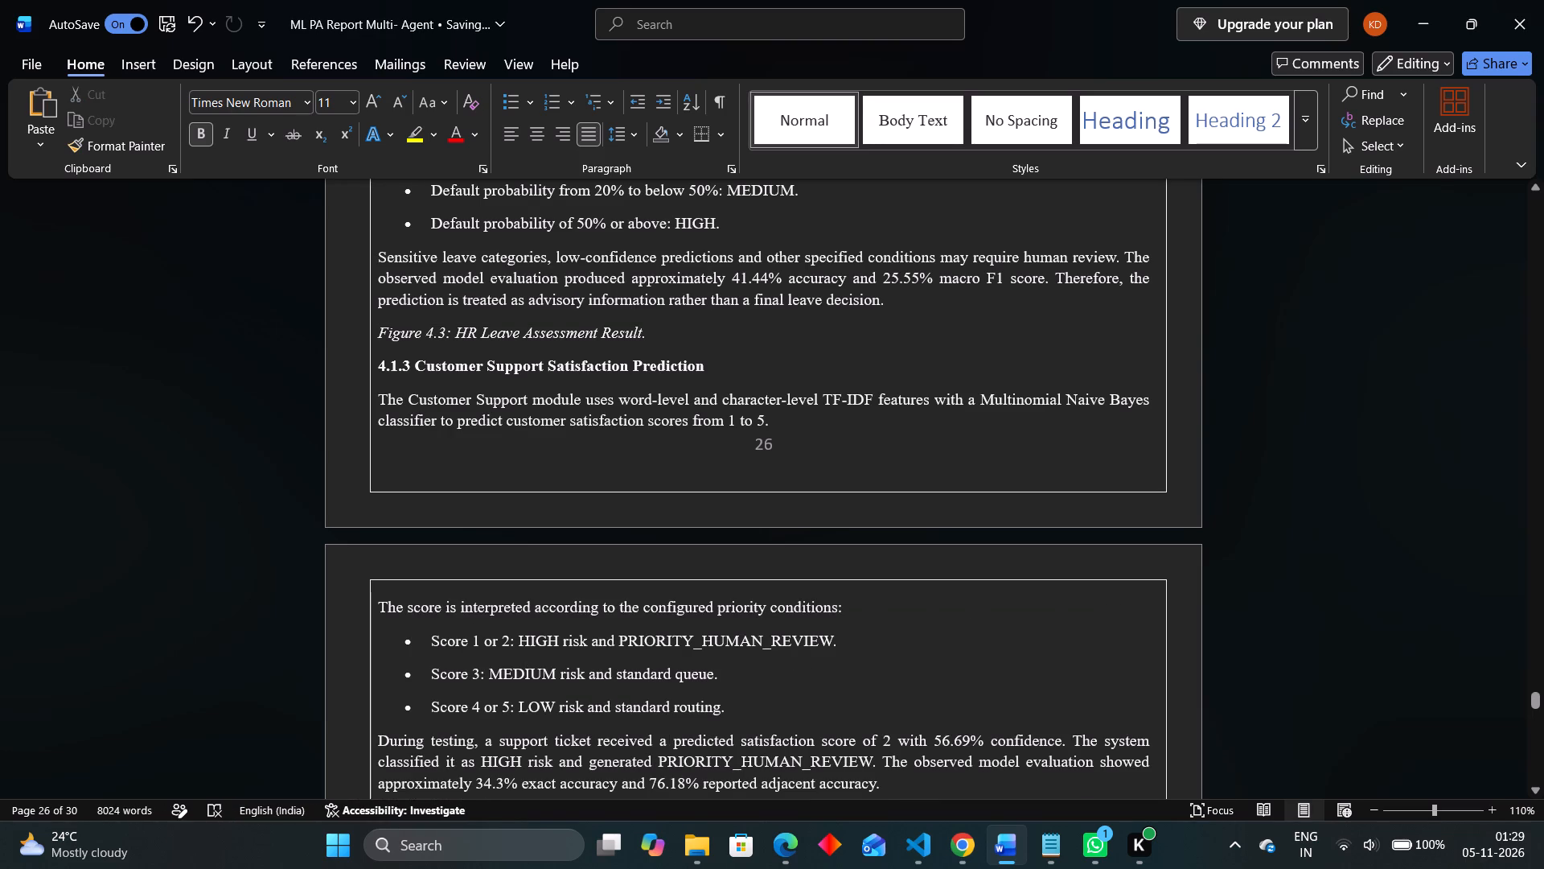
{"action": "key", "text": "Return"}
{"action": "key", "text": "Up"}
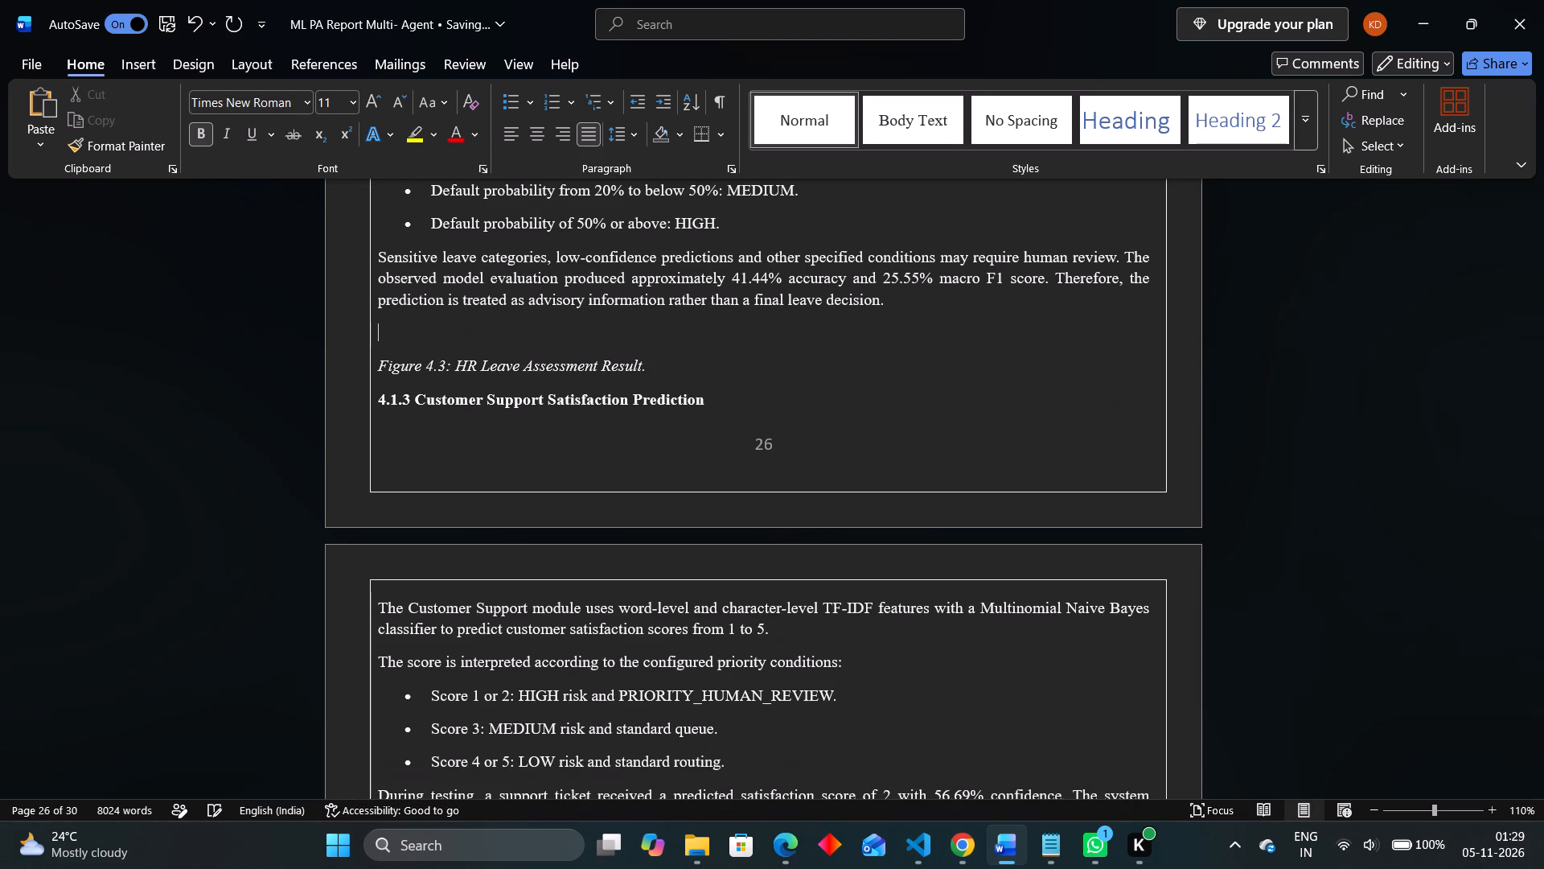
{"action": "key", "text": "space"}
{"action": "key", "text": "ctrl+v"}
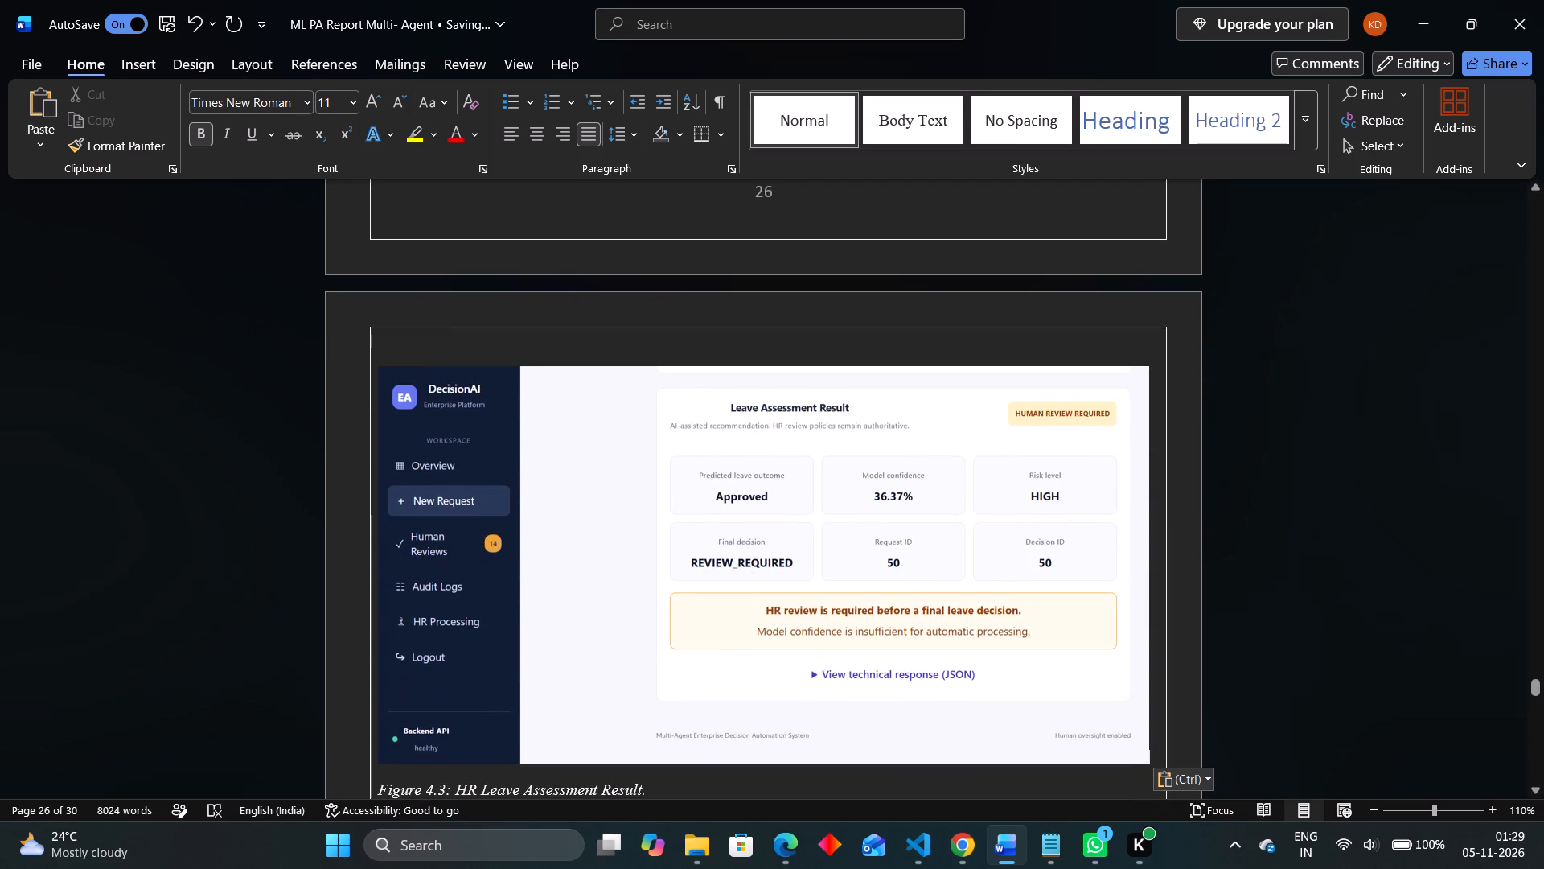
Indent the Figure 4.3 HR Leave Assessment Result caption by five tab stops so it sits roughly centred beneath the screenshot.
{"action": "scroll", "coordinate": [376, 335], "scroll_direction": "up", "scroll_amount": 2}
{"action": "scroll", "coordinate": [376, 335], "scroll_direction": "down", "scroll_amount": 2}
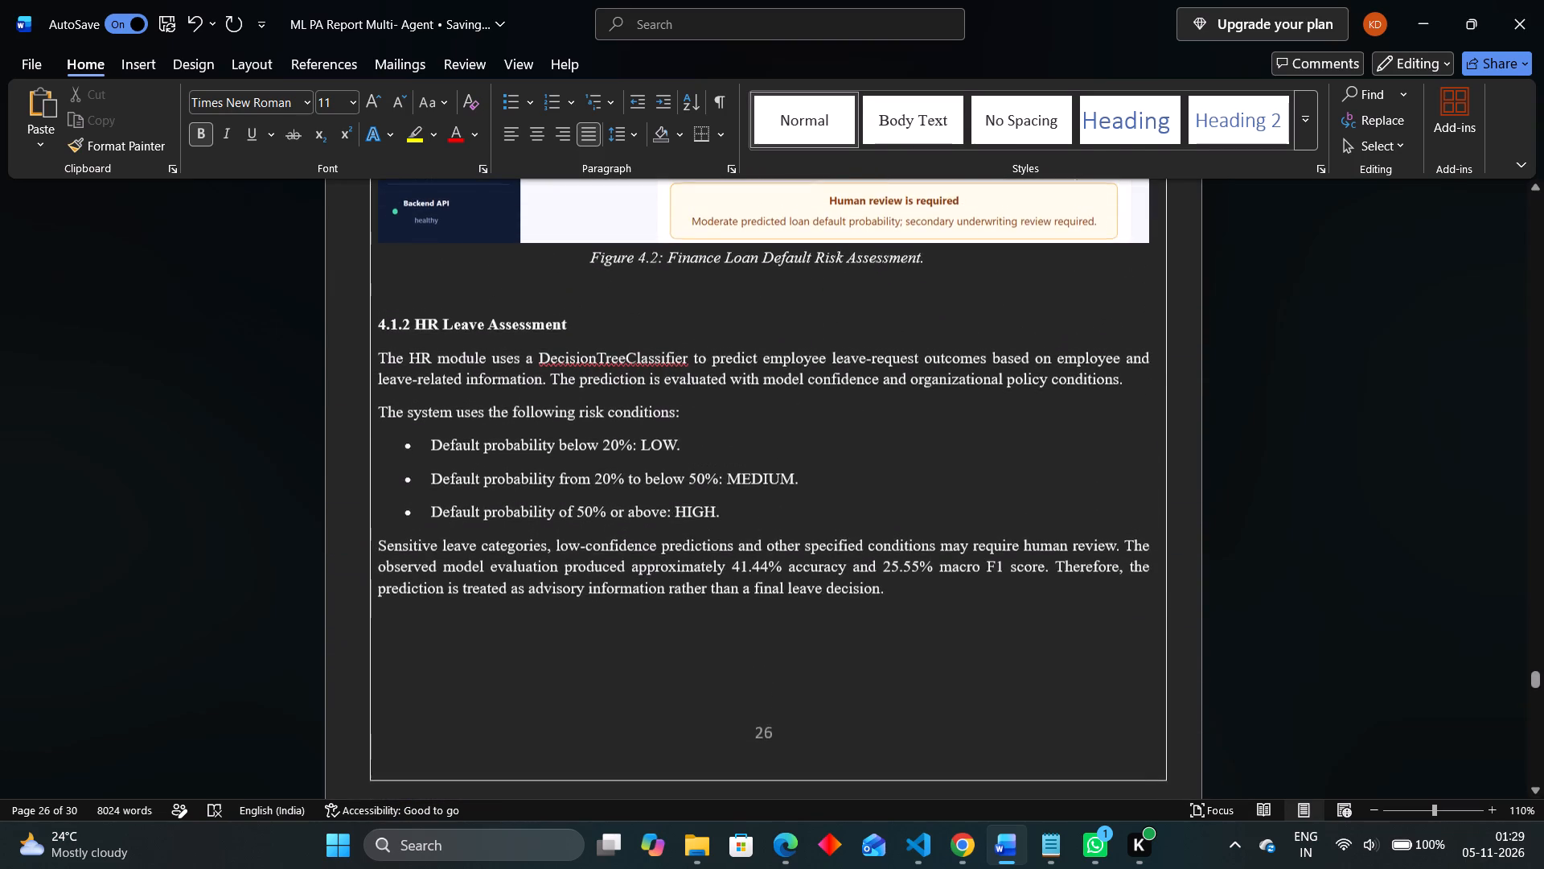
{"action": "scroll", "coordinate": [376, 335], "scroll_direction": "down", "scroll_amount": 2}
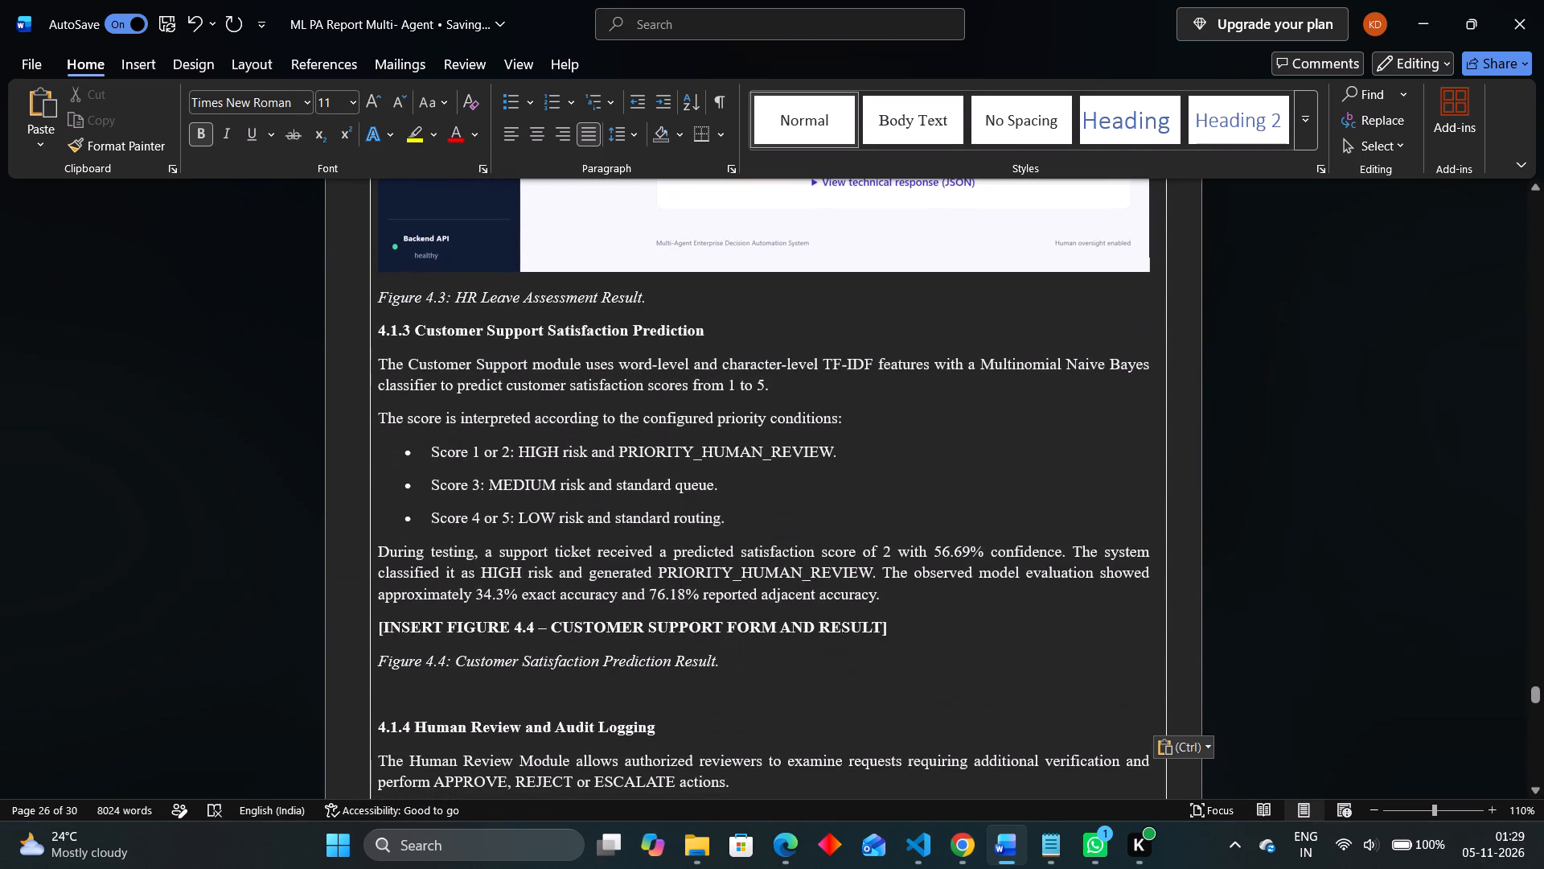
{"action": "left_click", "coordinate": [376, 295]}
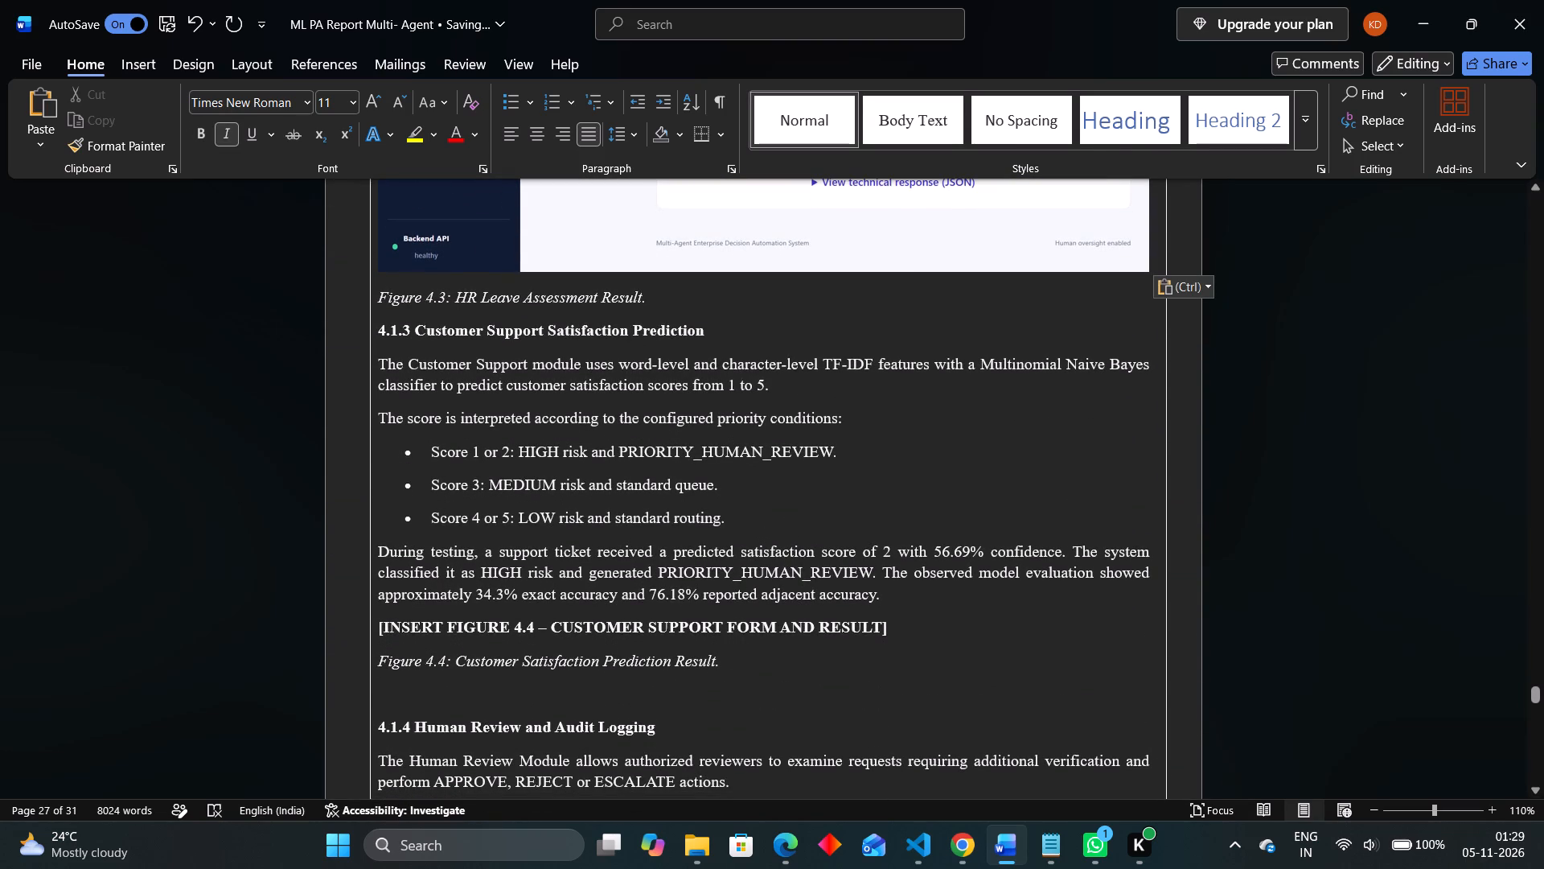
{"action": "key", "text": "Tab"}
{"action": "key", "text": "Tab"}
{"action": "key", "text": "Tab"}
{"action": "key", "text": "Tab"}
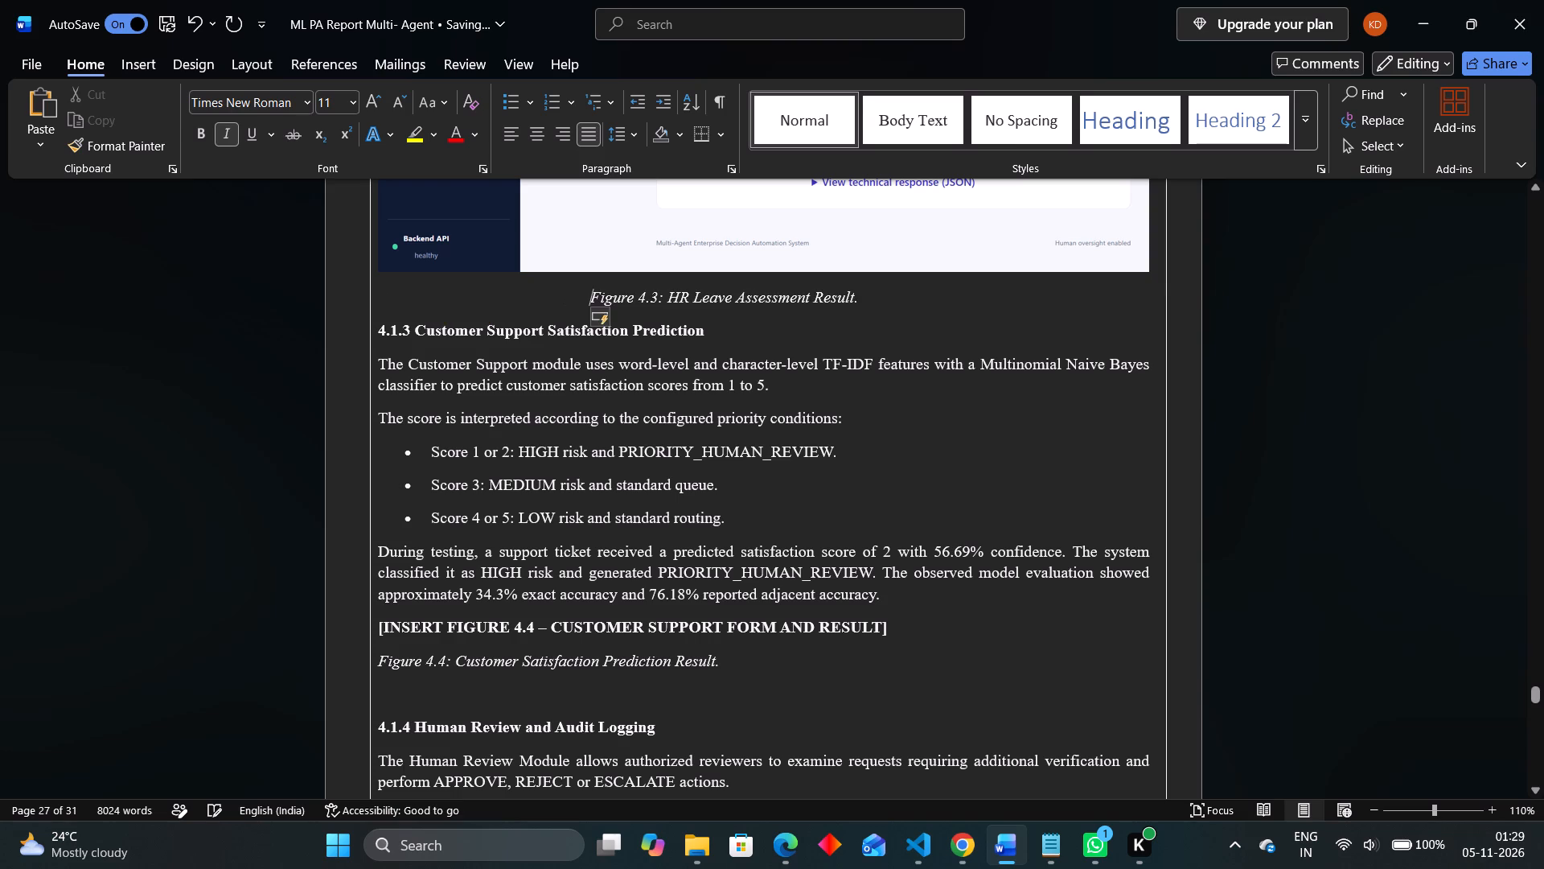
{"action": "key", "text": "Tab"}
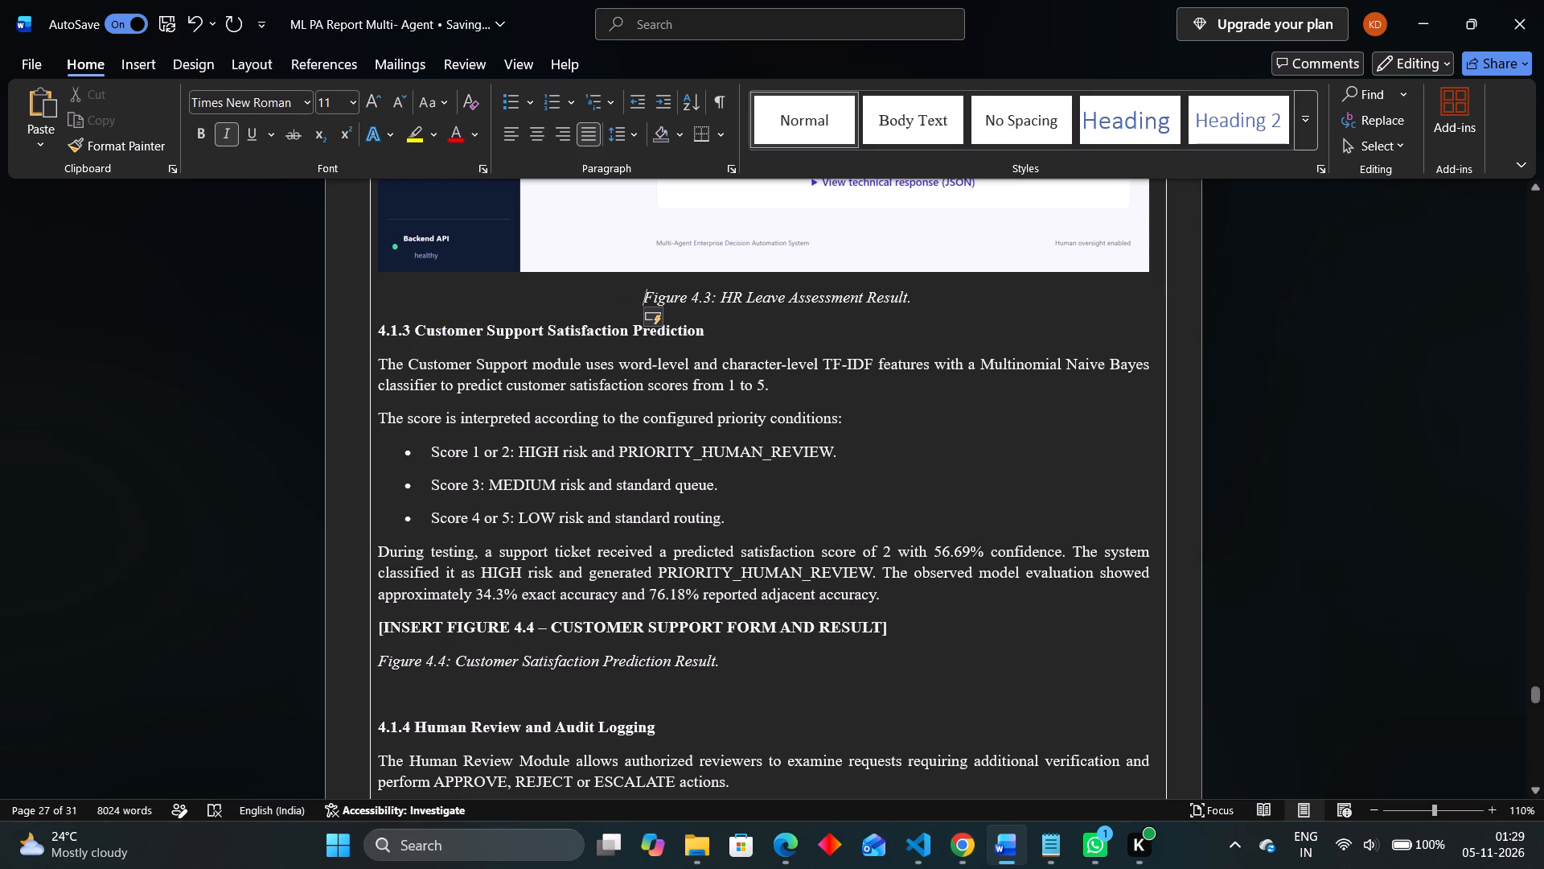
Insert a blank line before the heading 4.1.3 Customer Support Satisfaction Prediction.
{"action": "left_click", "coordinate": [379, 330]}
{"action": "key", "text": "Return"}
Check the report's Figure 4.4 placeholder, switch back to DecisionAI in Chrome and open the Customer Support ticket form to review its fields.
{"action": "scroll", "coordinate": [450, 378], "scroll_direction": "down", "scroll_amount": 1}
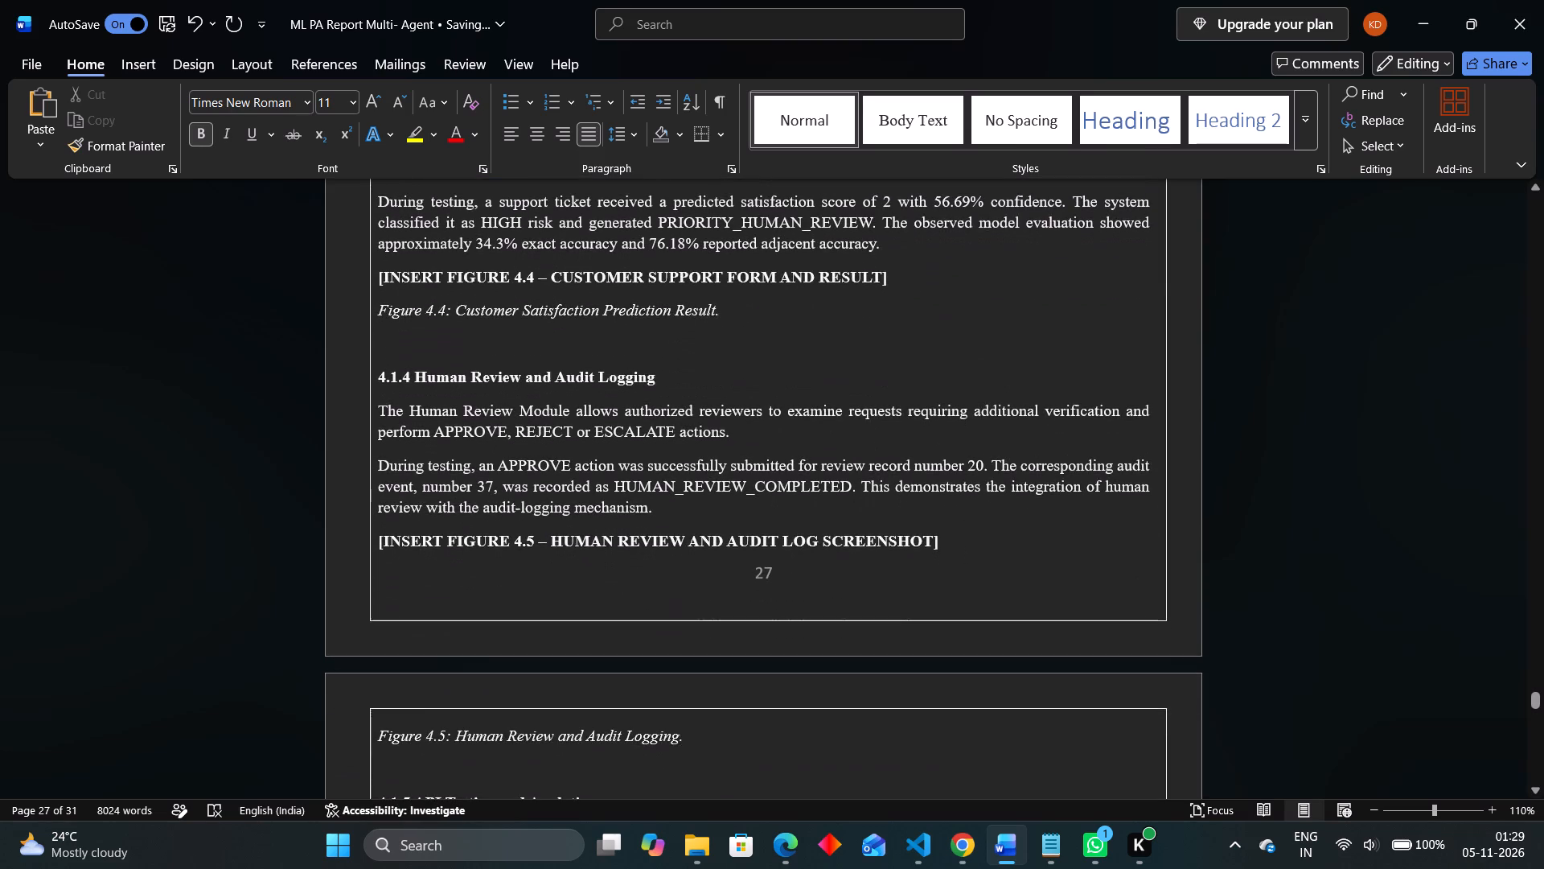
{"action": "scroll", "coordinate": [450, 378], "scroll_direction": "down", "scroll_amount": 1}
{"action": "left_click", "coordinate": [973, 859]}
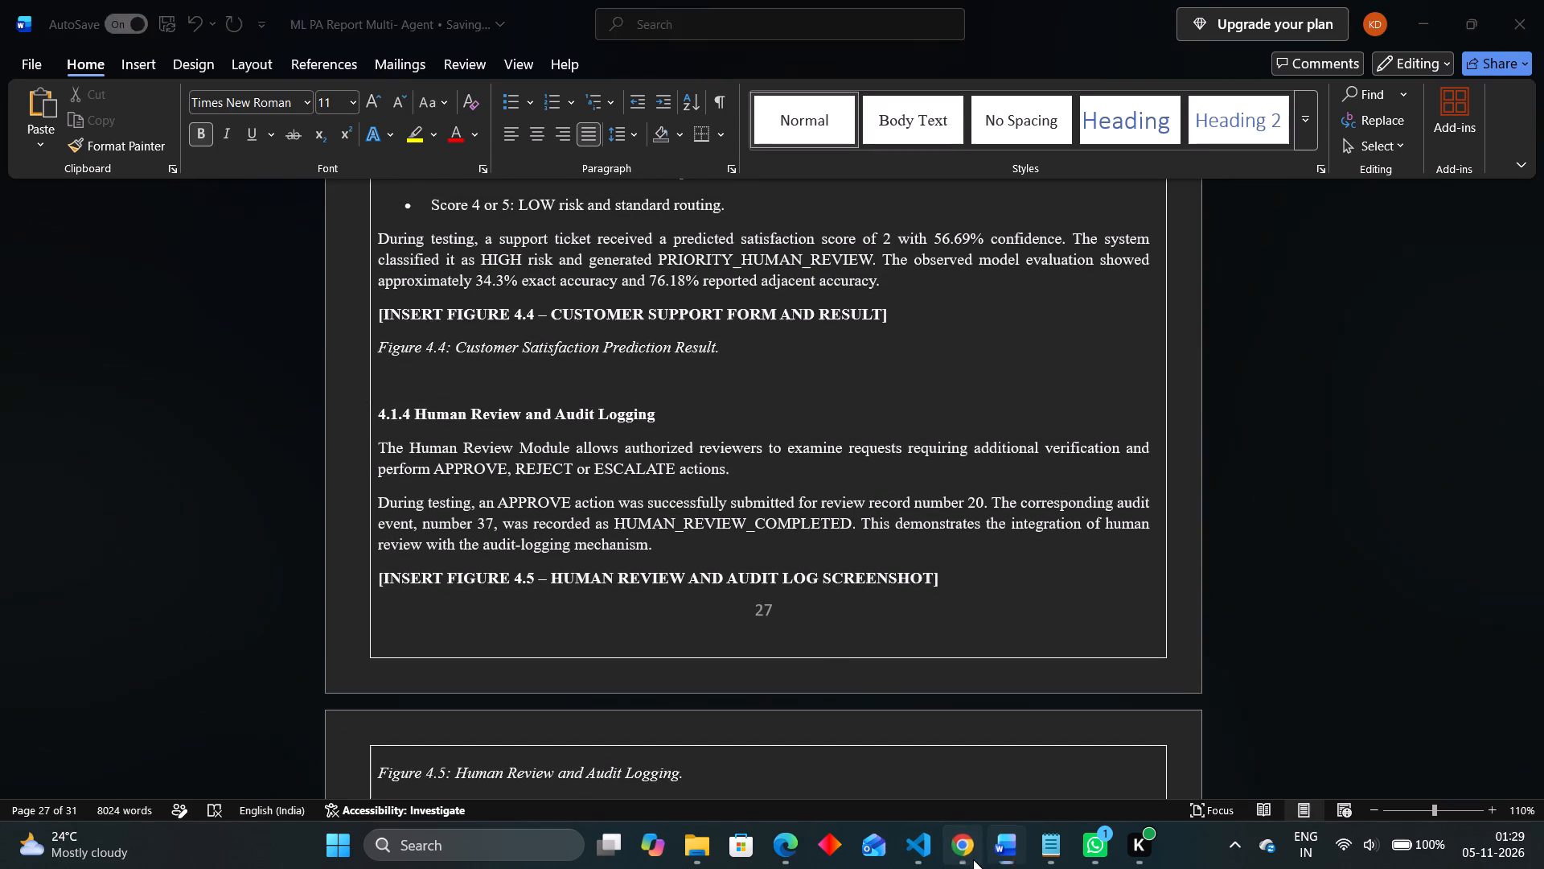
{"action": "scroll", "coordinate": [743, 347], "scroll_direction": "up", "scroll_amount": 5}
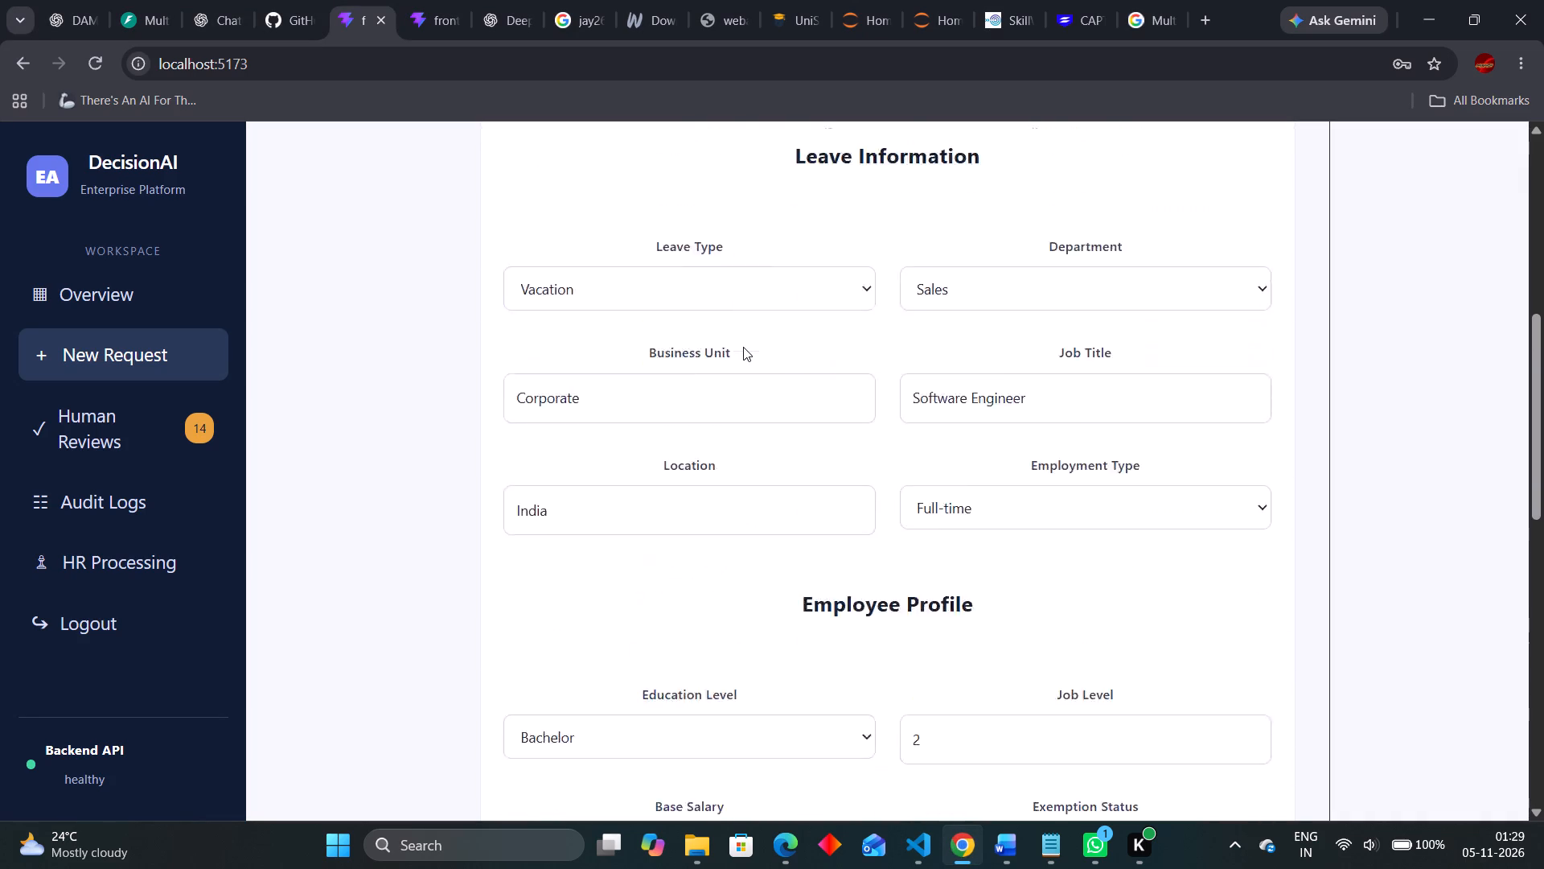
{"action": "scroll", "coordinate": [1068, 453], "scroll_direction": "up", "scroll_amount": 3}
{"action": "left_click", "coordinate": [1148, 516]}
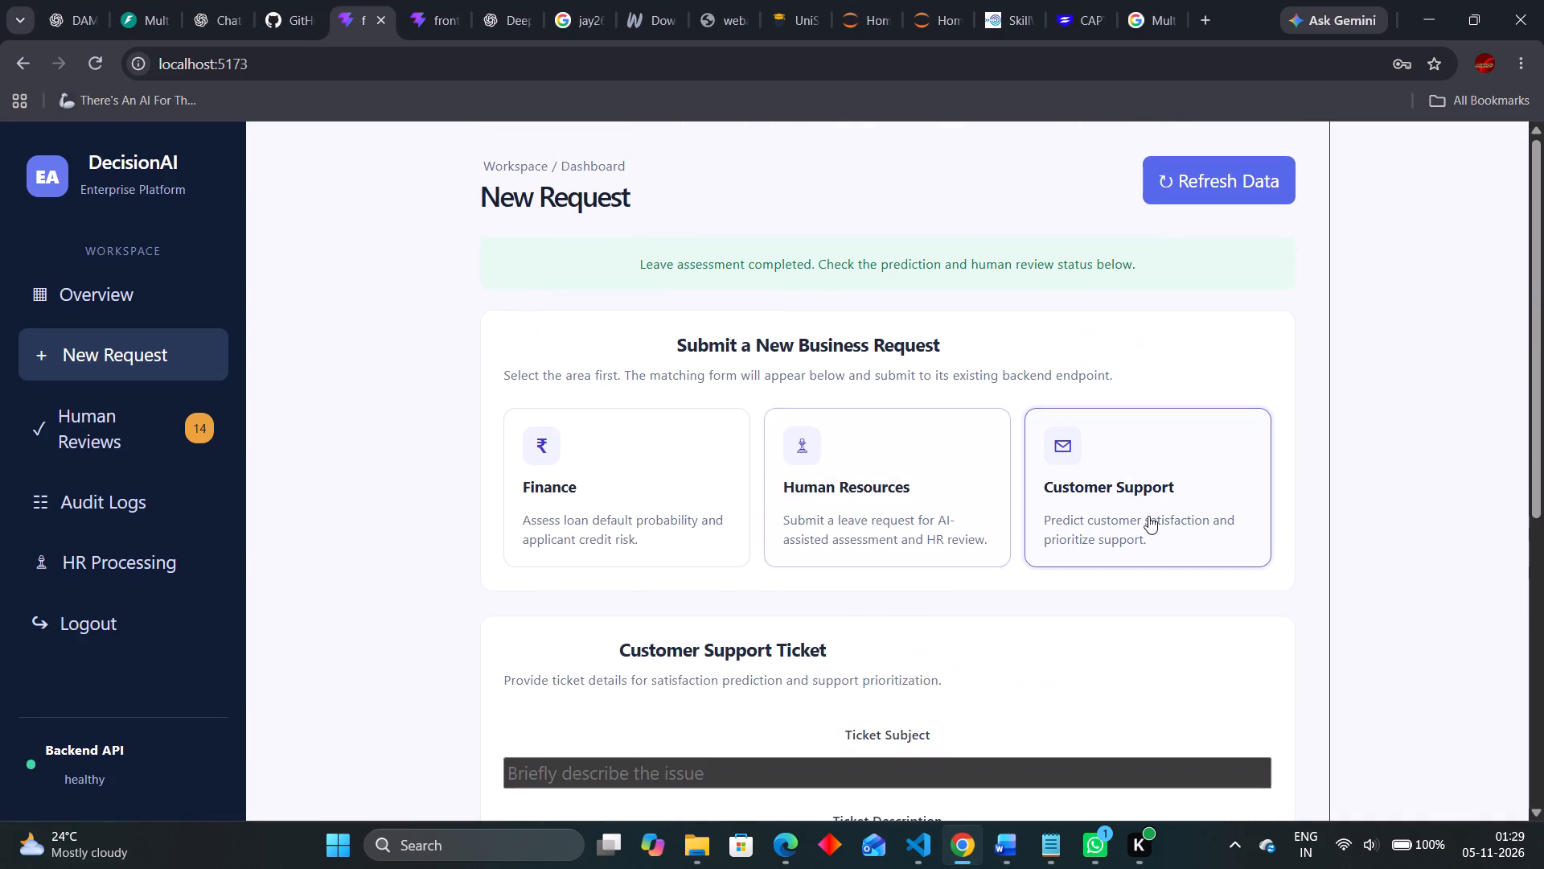
{"action": "scroll", "coordinate": [1148, 516], "scroll_direction": "down", "scroll_amount": 3}
{"action": "scroll", "coordinate": [1147, 516], "scroll_direction": "up", "scroll_amount": 1}
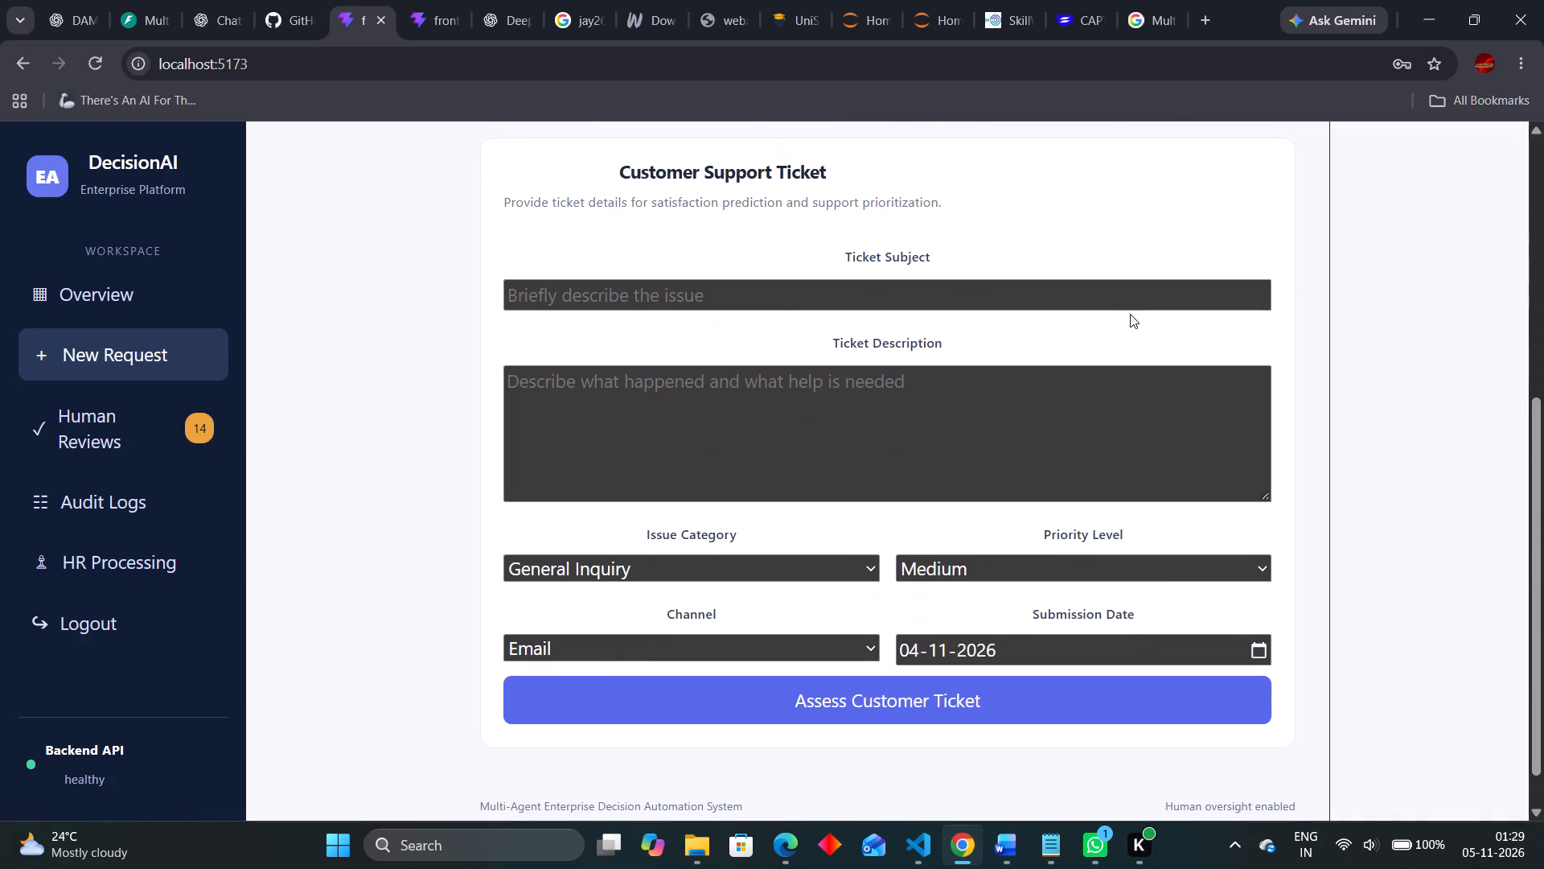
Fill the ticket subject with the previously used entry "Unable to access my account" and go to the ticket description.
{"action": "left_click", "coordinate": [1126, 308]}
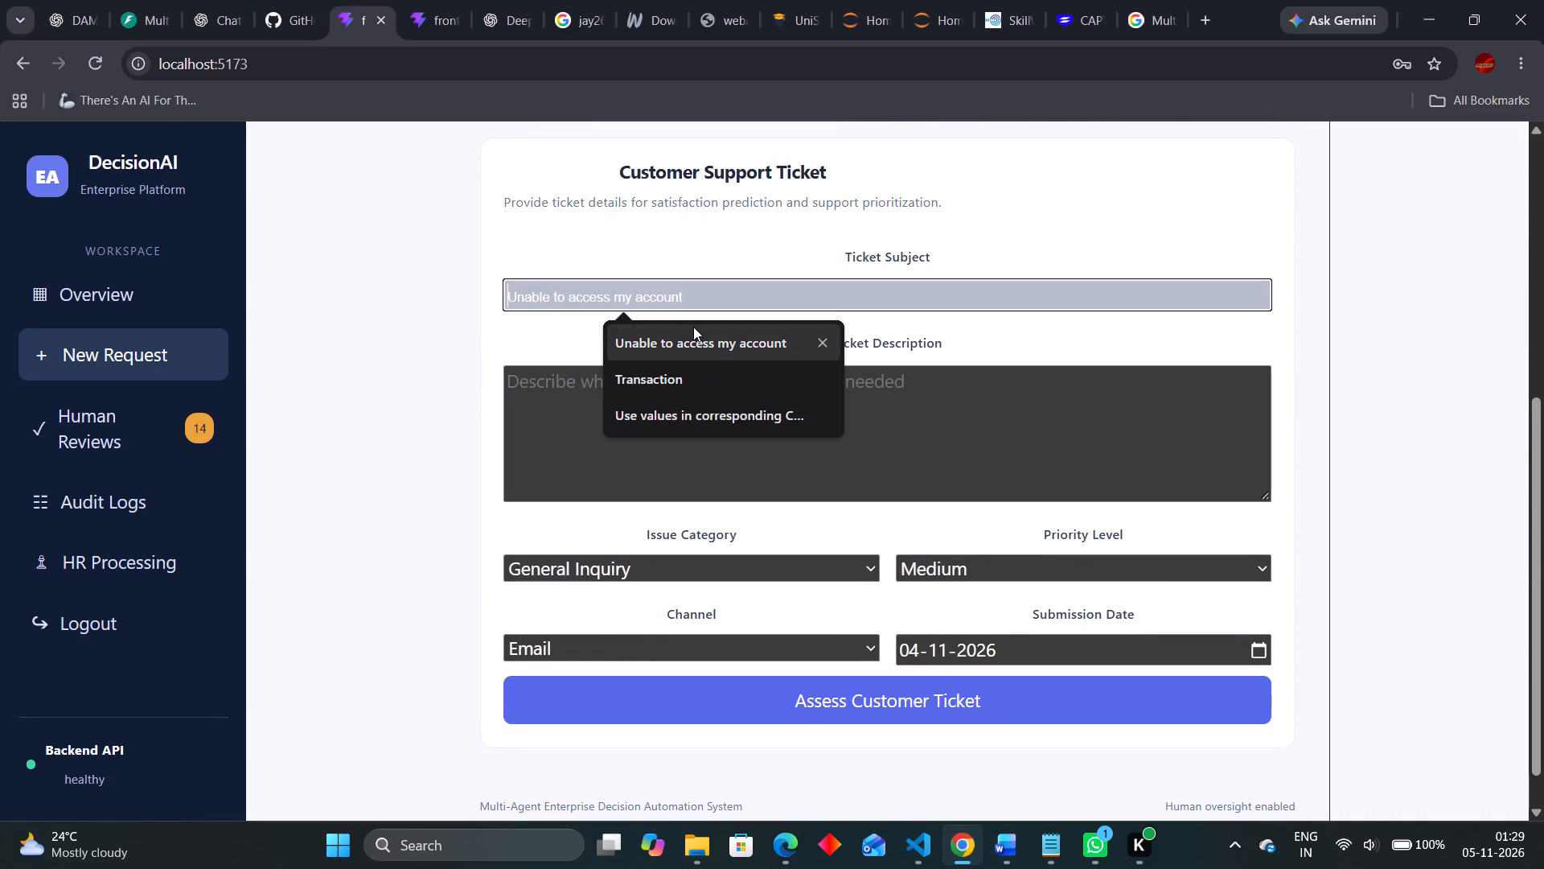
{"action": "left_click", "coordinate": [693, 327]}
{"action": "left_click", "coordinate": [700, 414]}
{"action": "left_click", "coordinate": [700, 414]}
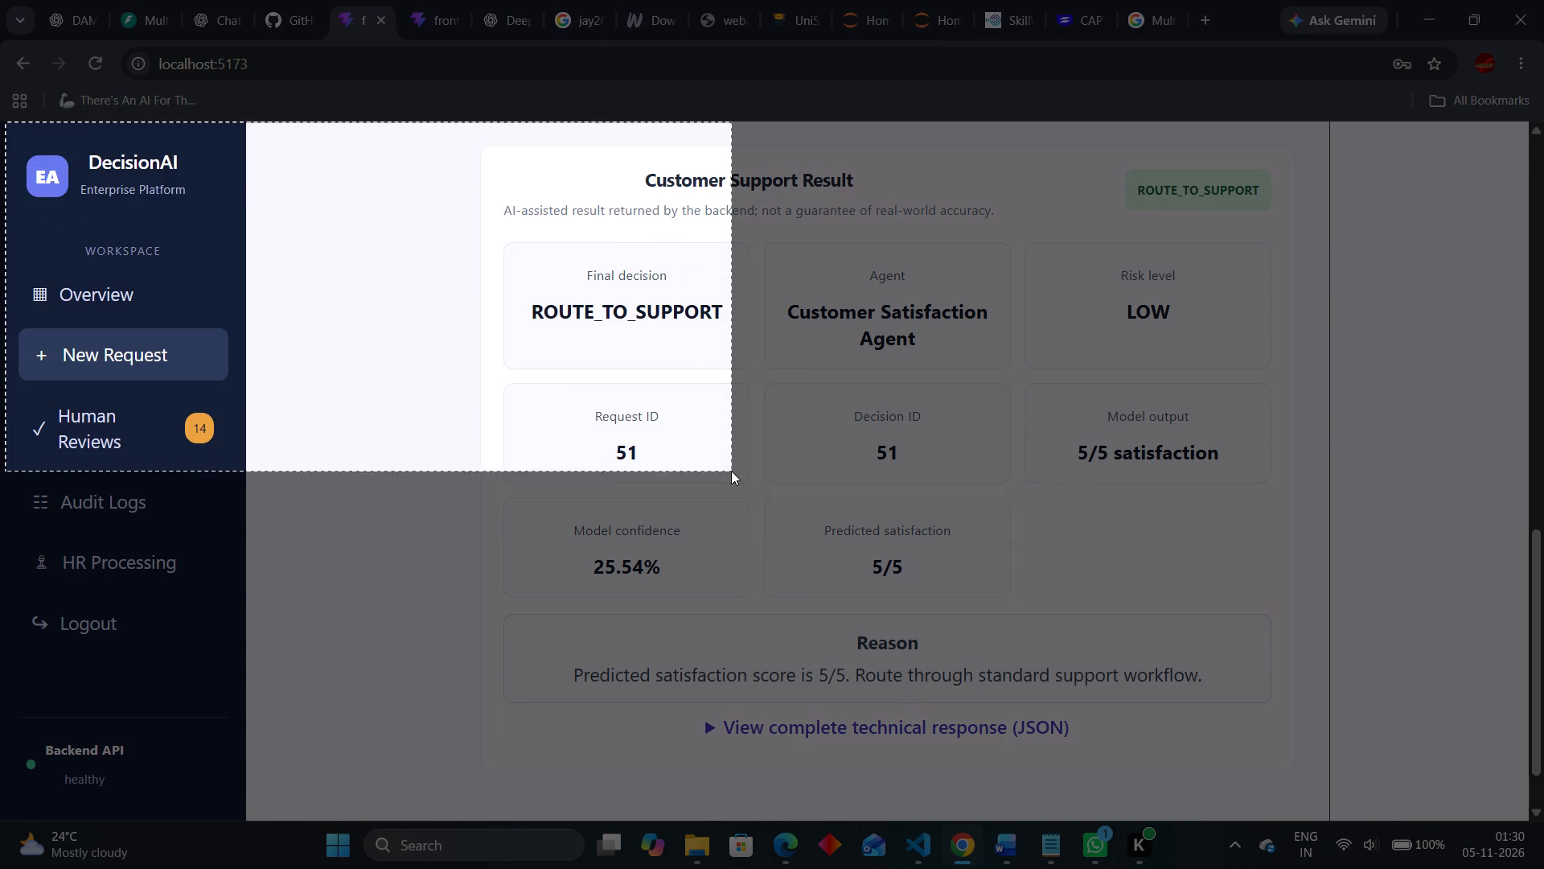
{"action": "left_click_drag", "start_coordinate": [731, 471], "coordinate": [1324, 818]}
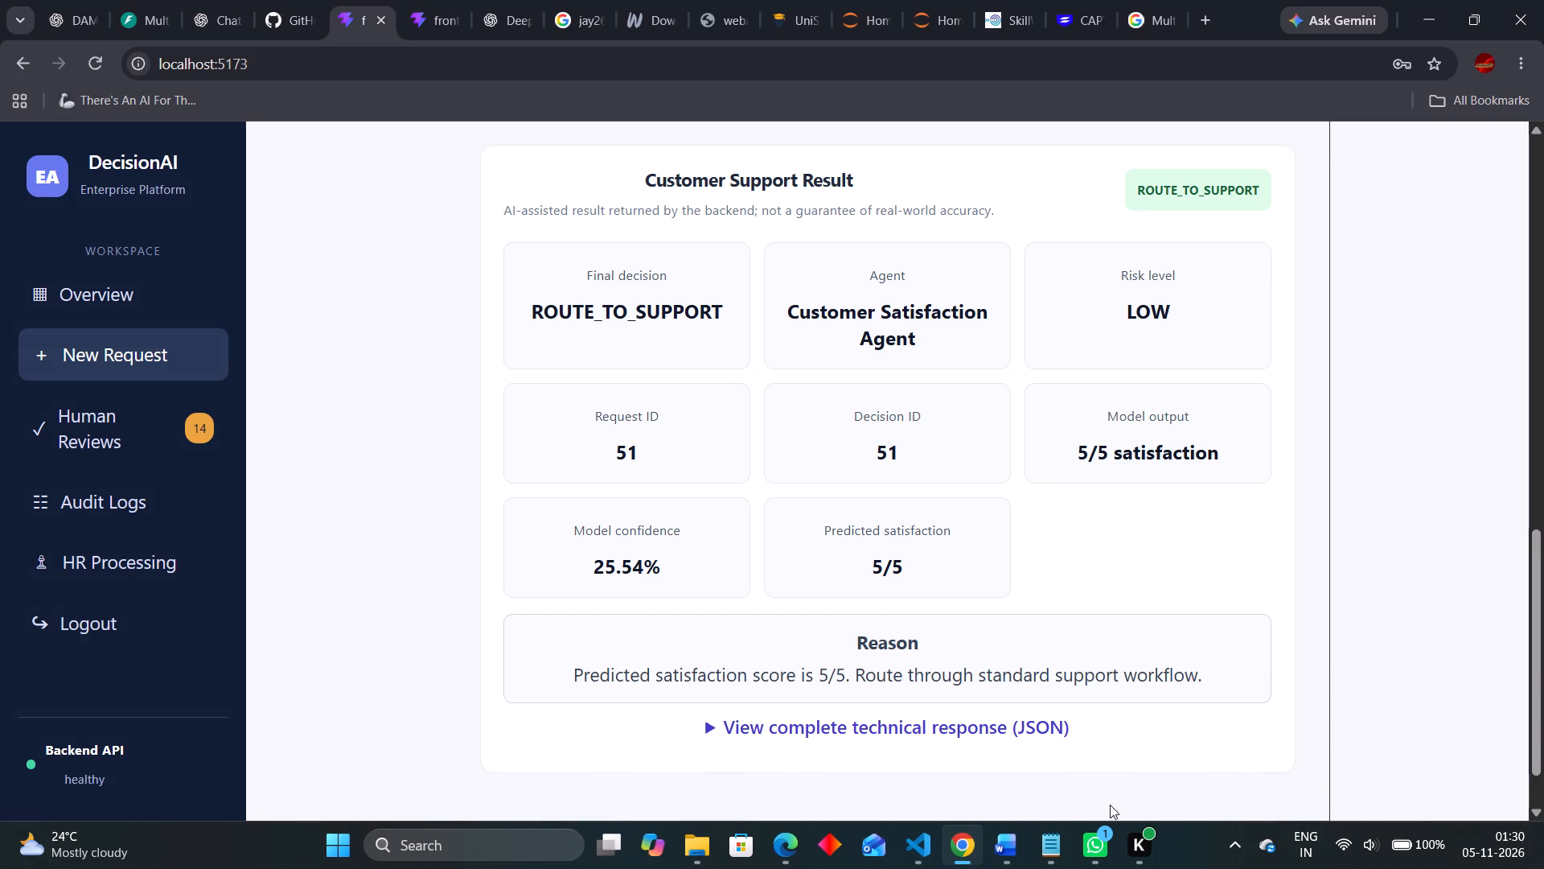
In the Word report, replace the bracketed Figure 4.4 customer support form and result placeholder with the copied screenshot.
{"action": "left_click", "coordinate": [1004, 843]}
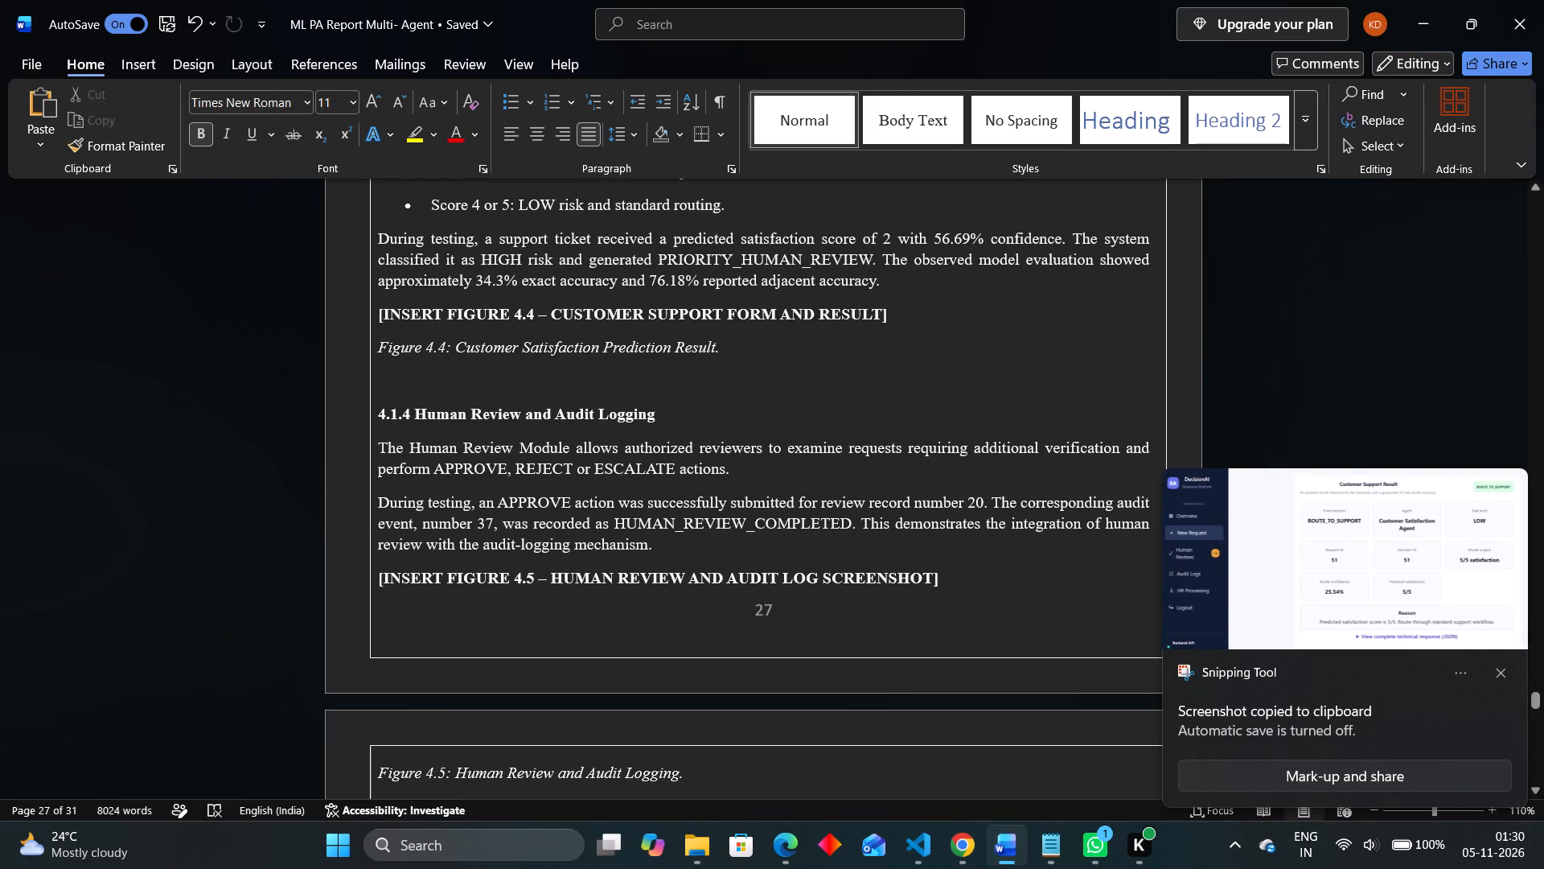
{"action": "left_click_drag", "start_coordinate": [946, 580], "coordinate": [684, 558]}
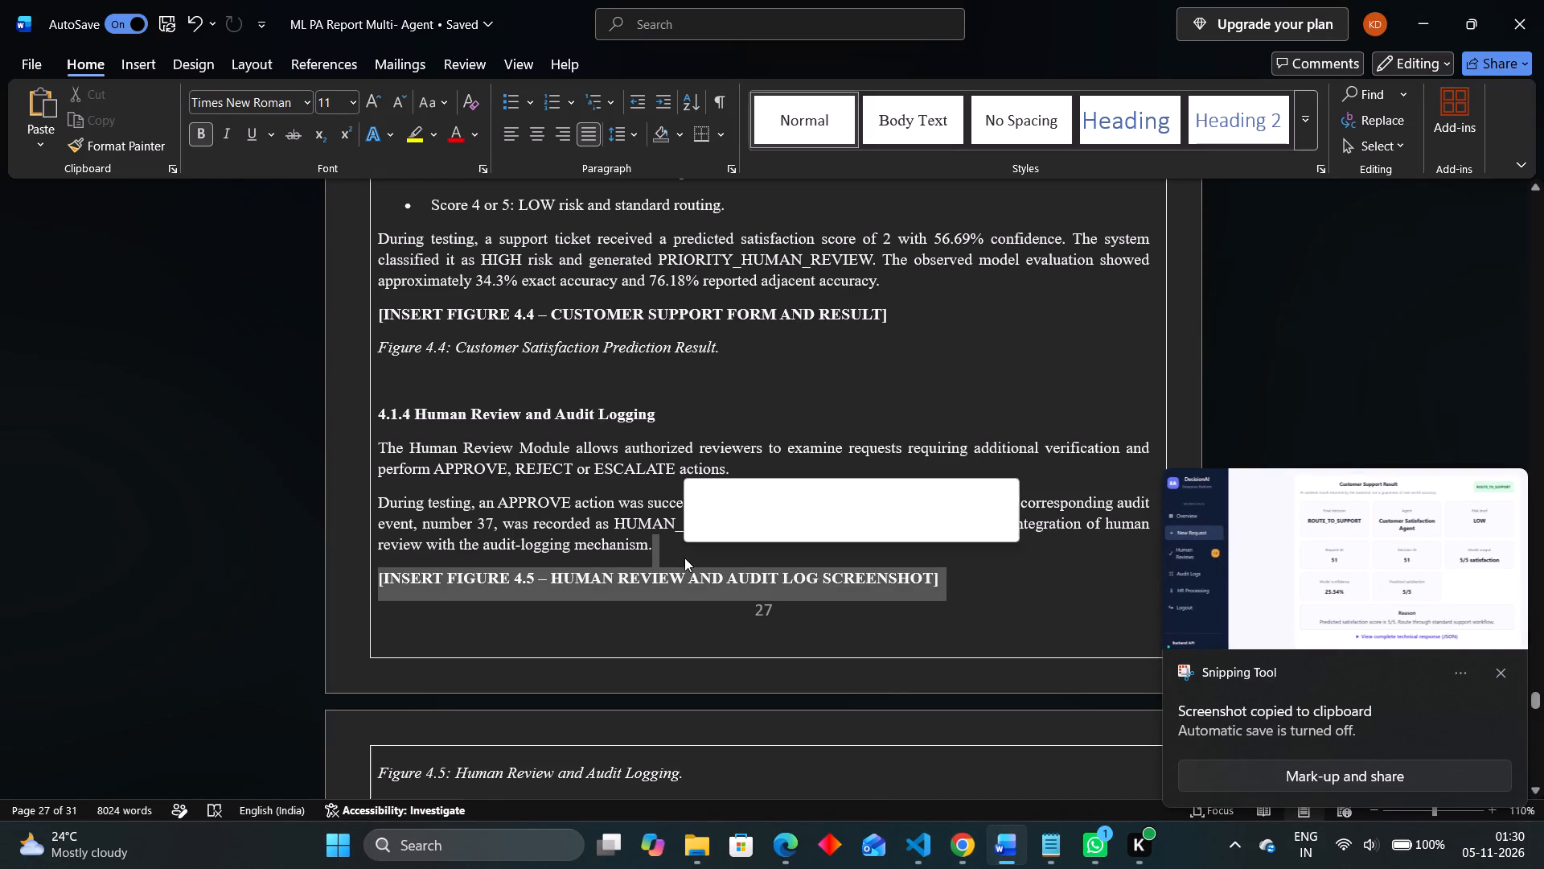
{"action": "left_click_drag", "start_coordinate": [889, 311], "coordinate": [633, 313]}
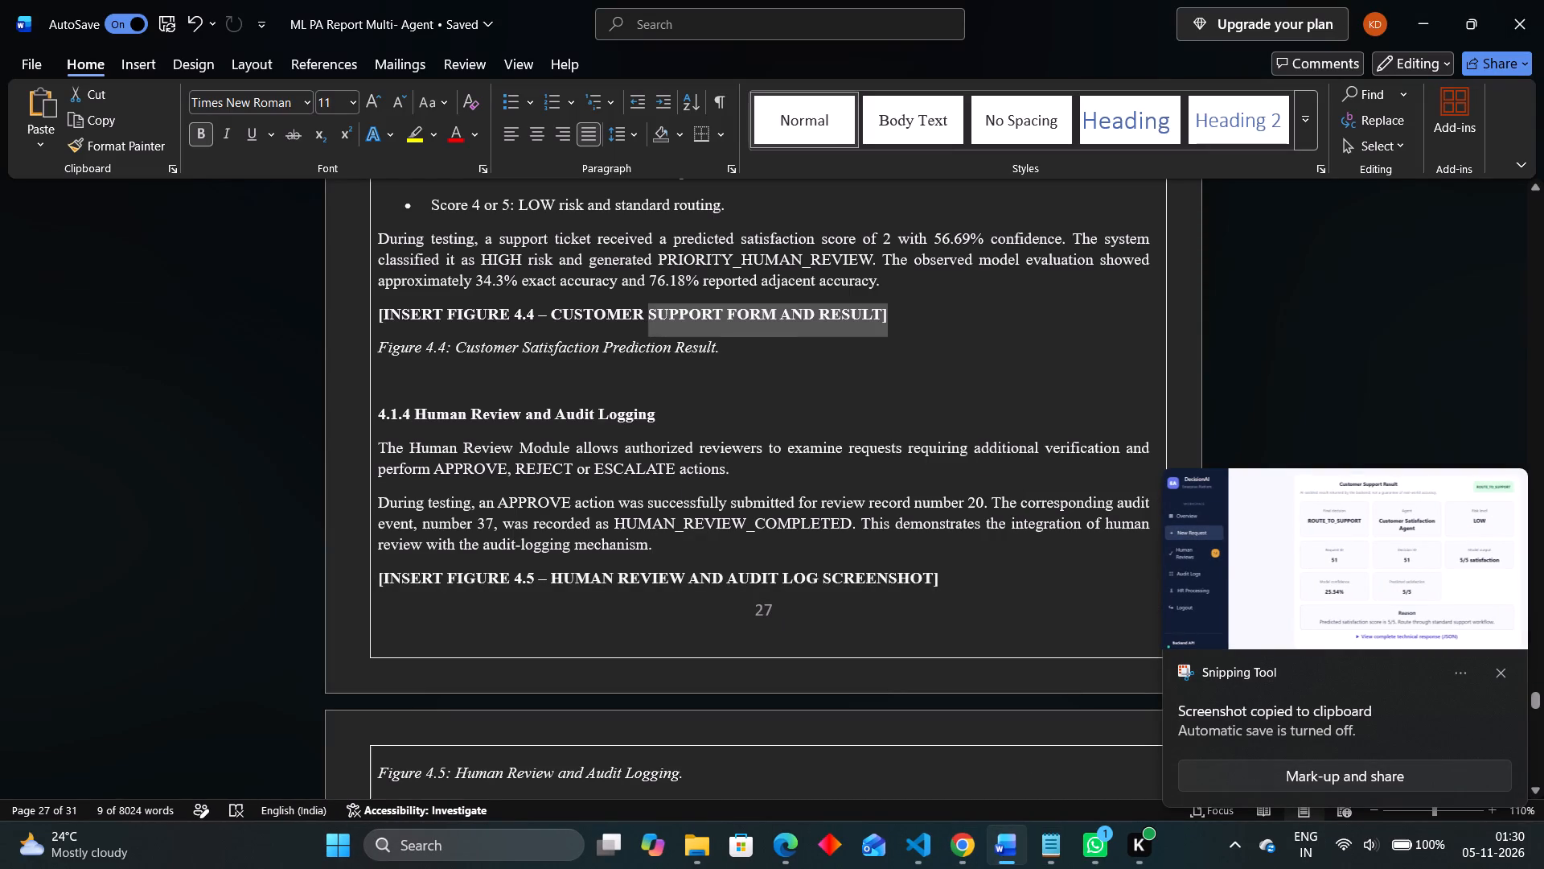
{"action": "left_click_drag", "start_coordinate": [633, 313], "coordinate": [402, 306]}
{"action": "key", "text": "BackSpace"}
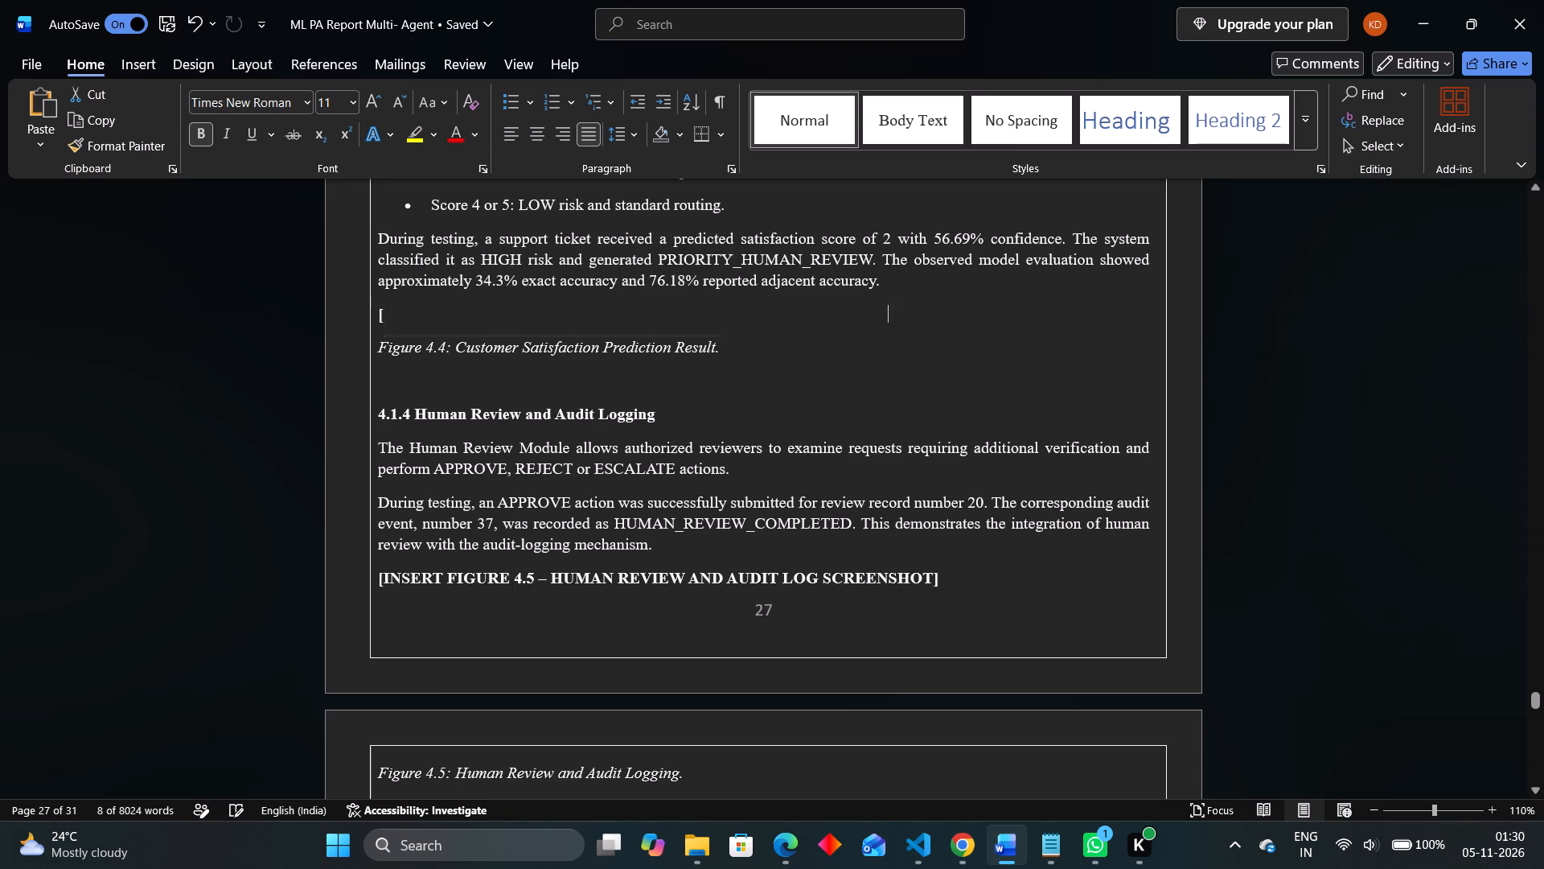
{"action": "key", "text": "BackSpace"}
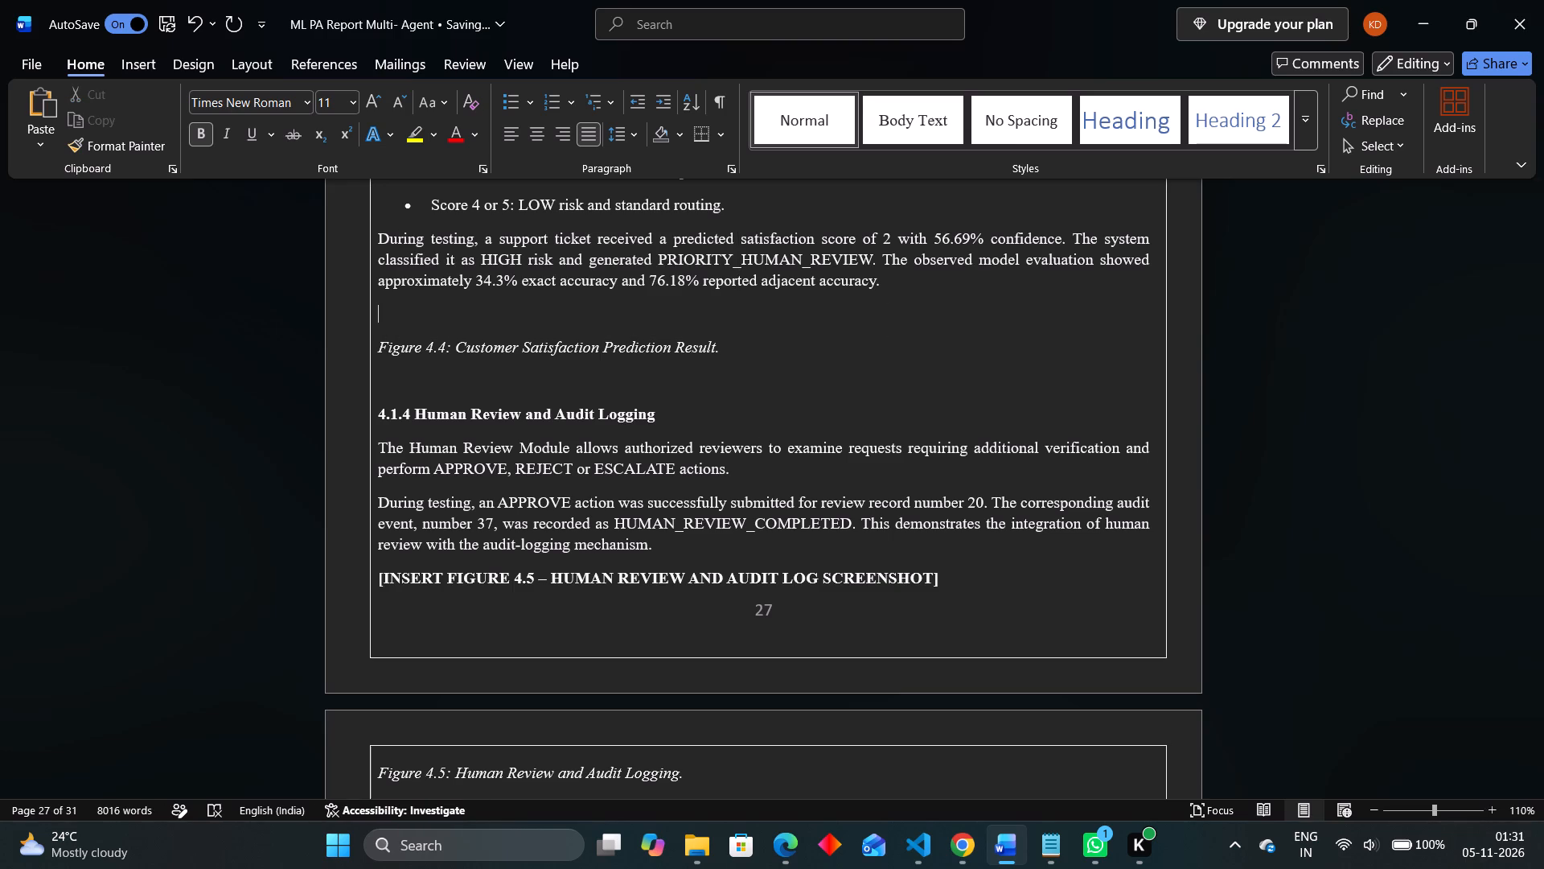
{"action": "key", "text": "ctrl+v"}
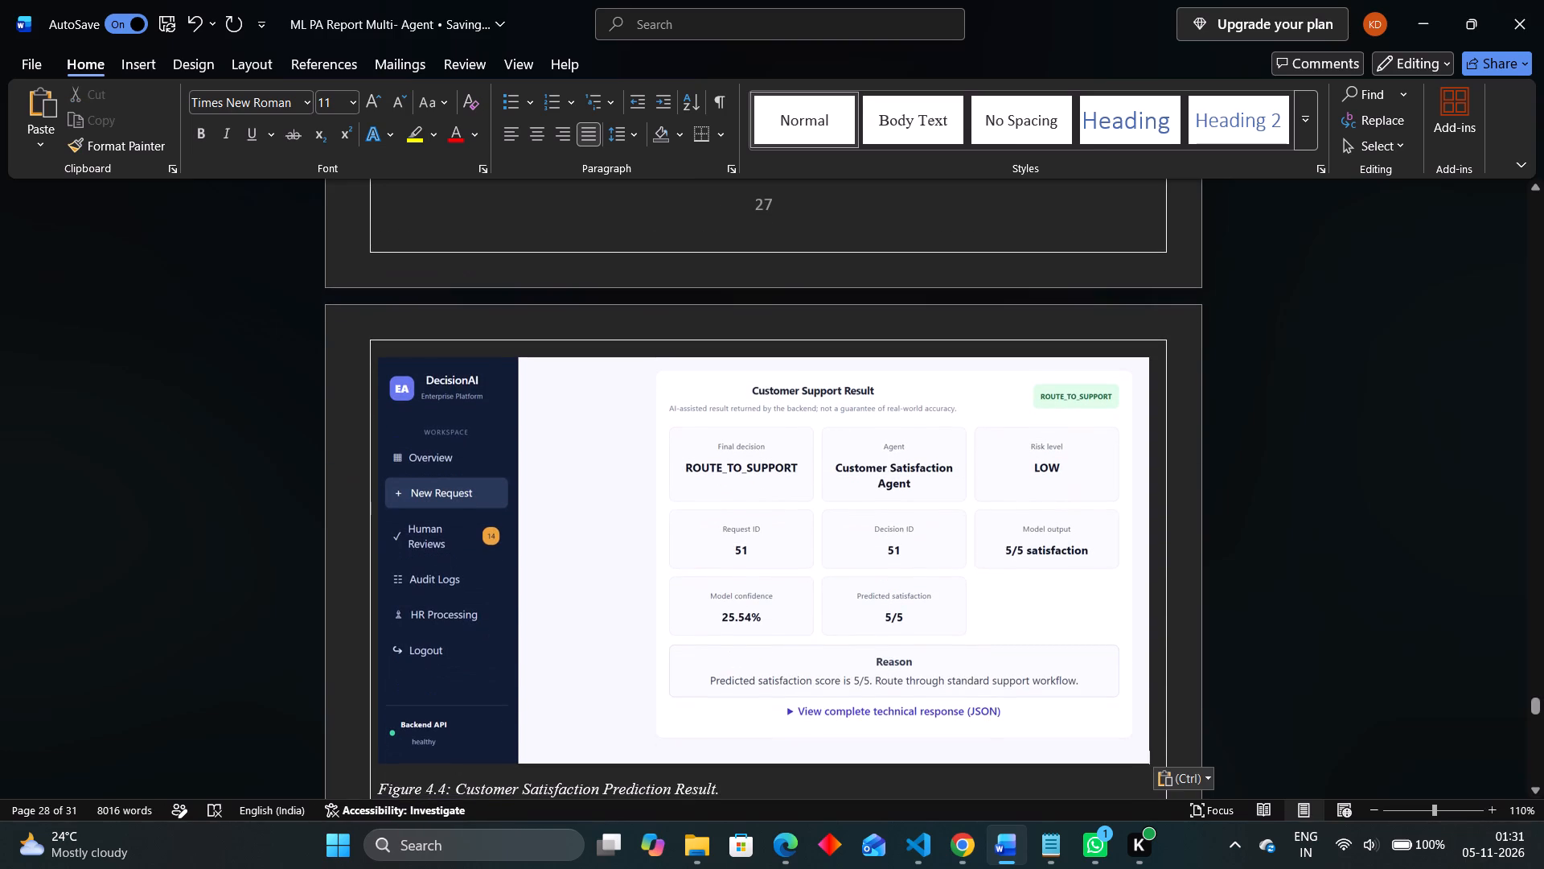
Indent the Figure 4.4 caption by four tab stops so it sits roughly centred beneath the customer support screenshot.
{"action": "scroll", "coordinate": [552, 418], "scroll_direction": "up", "scroll_amount": 5}
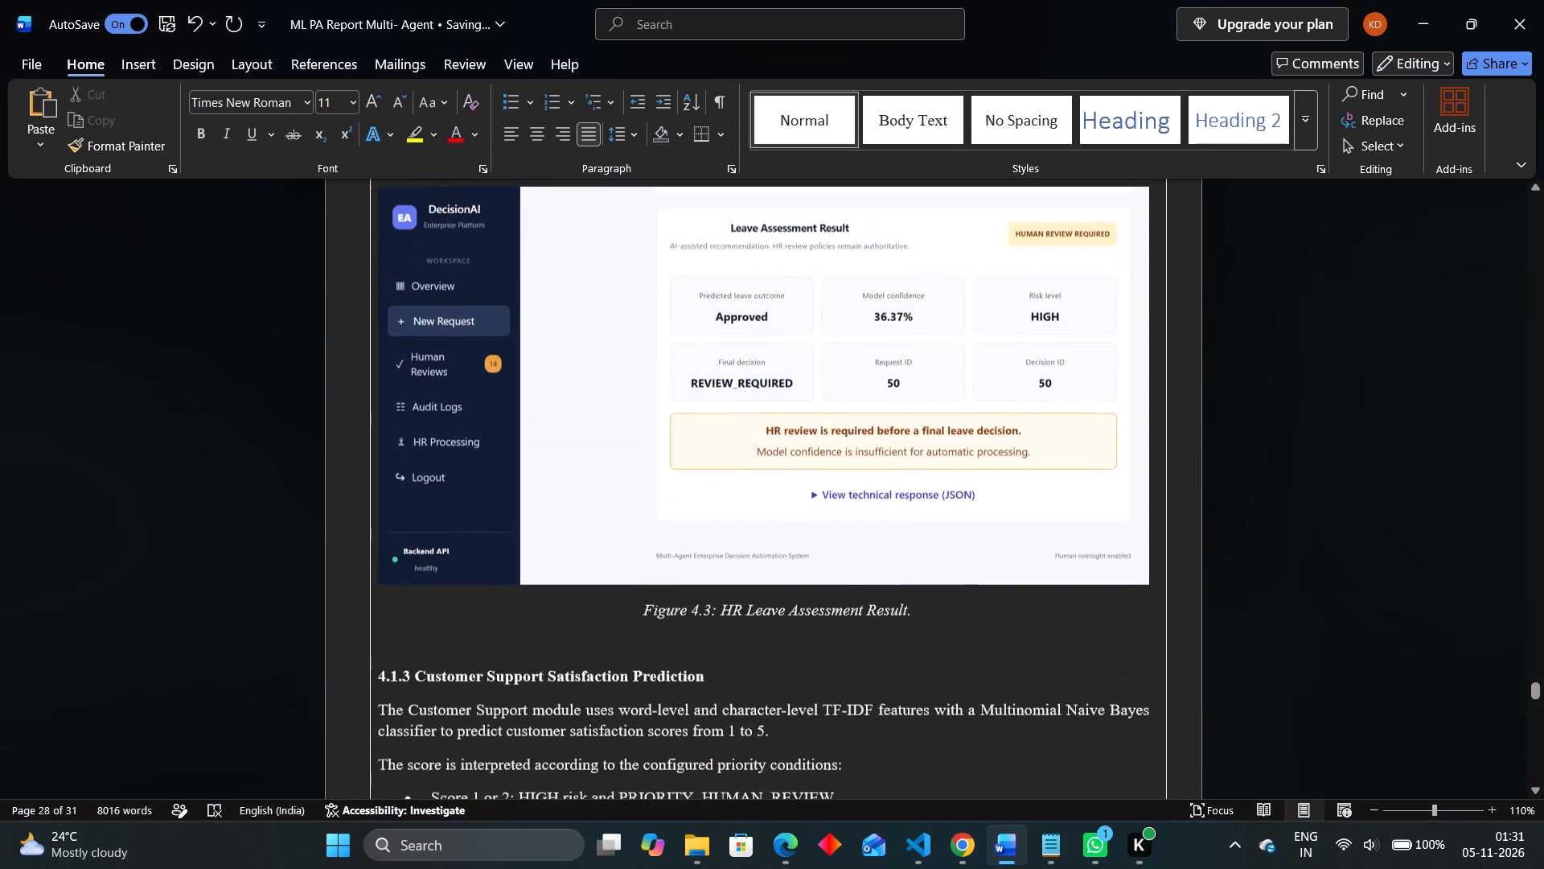
{"action": "scroll", "coordinate": [552, 418], "scroll_direction": "down", "scroll_amount": 2}
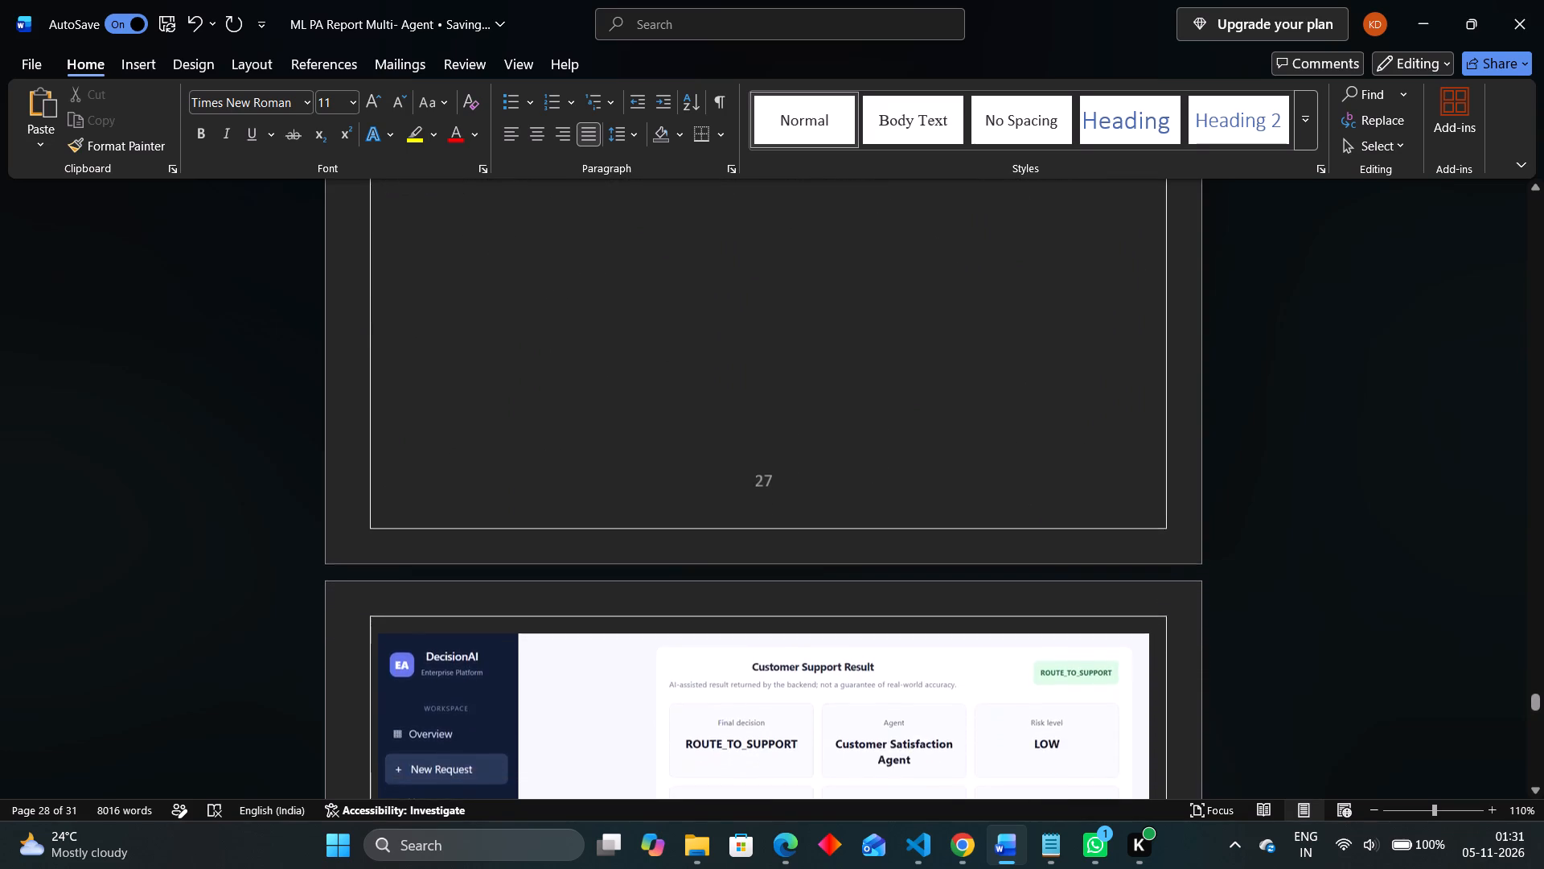
{"action": "scroll", "coordinate": [552, 418], "scroll_direction": "down", "scroll_amount": 1}
{"action": "scroll", "coordinate": [552, 418], "scroll_direction": "up", "scroll_amount": 2}
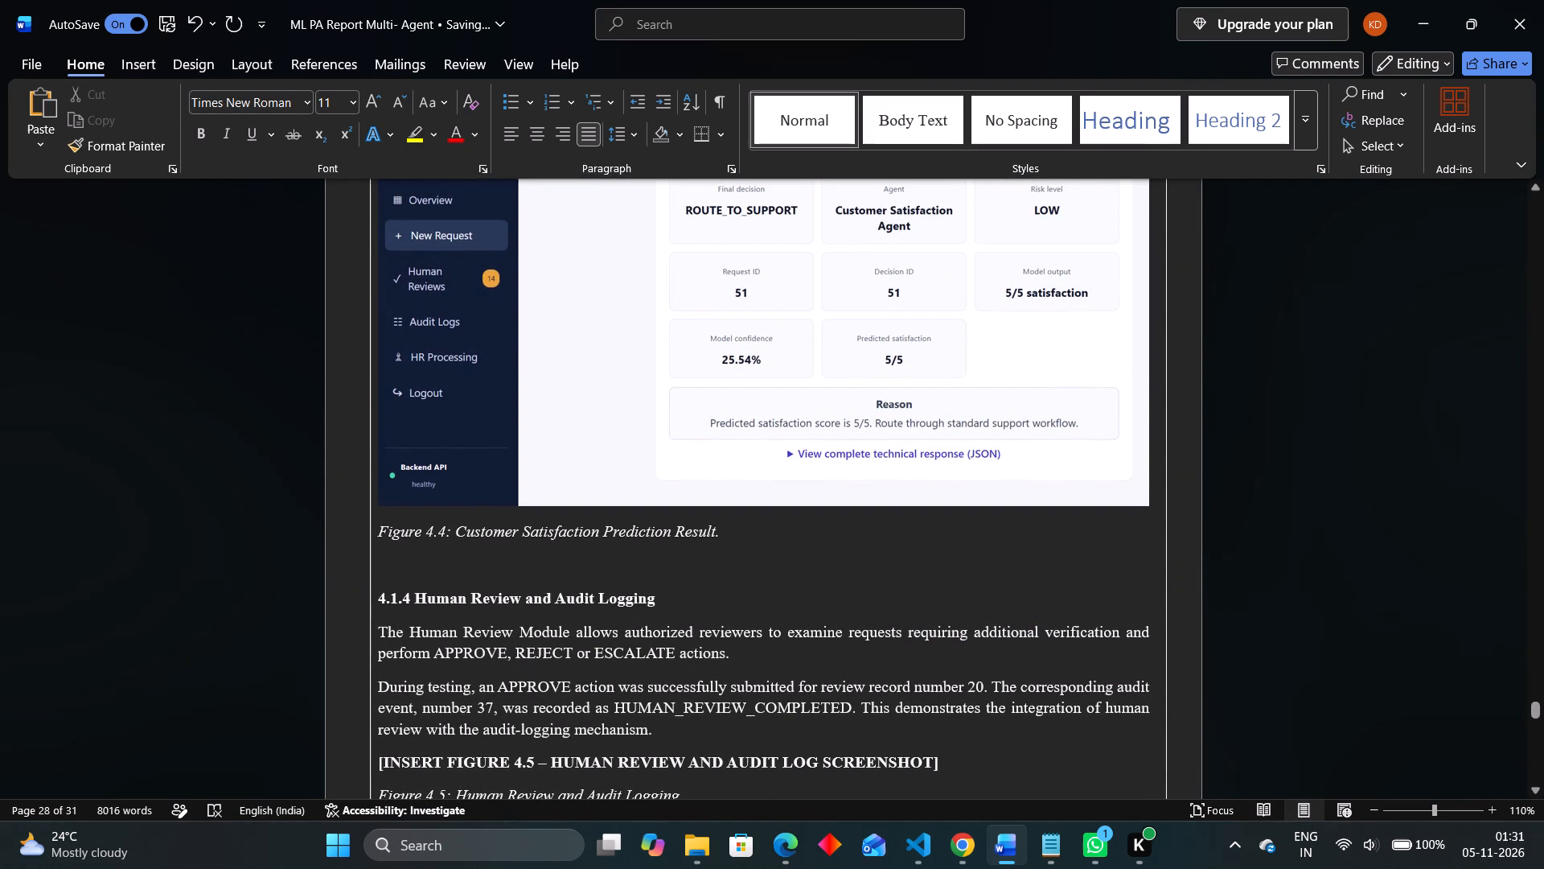
{"action": "left_click", "coordinate": [381, 528]}
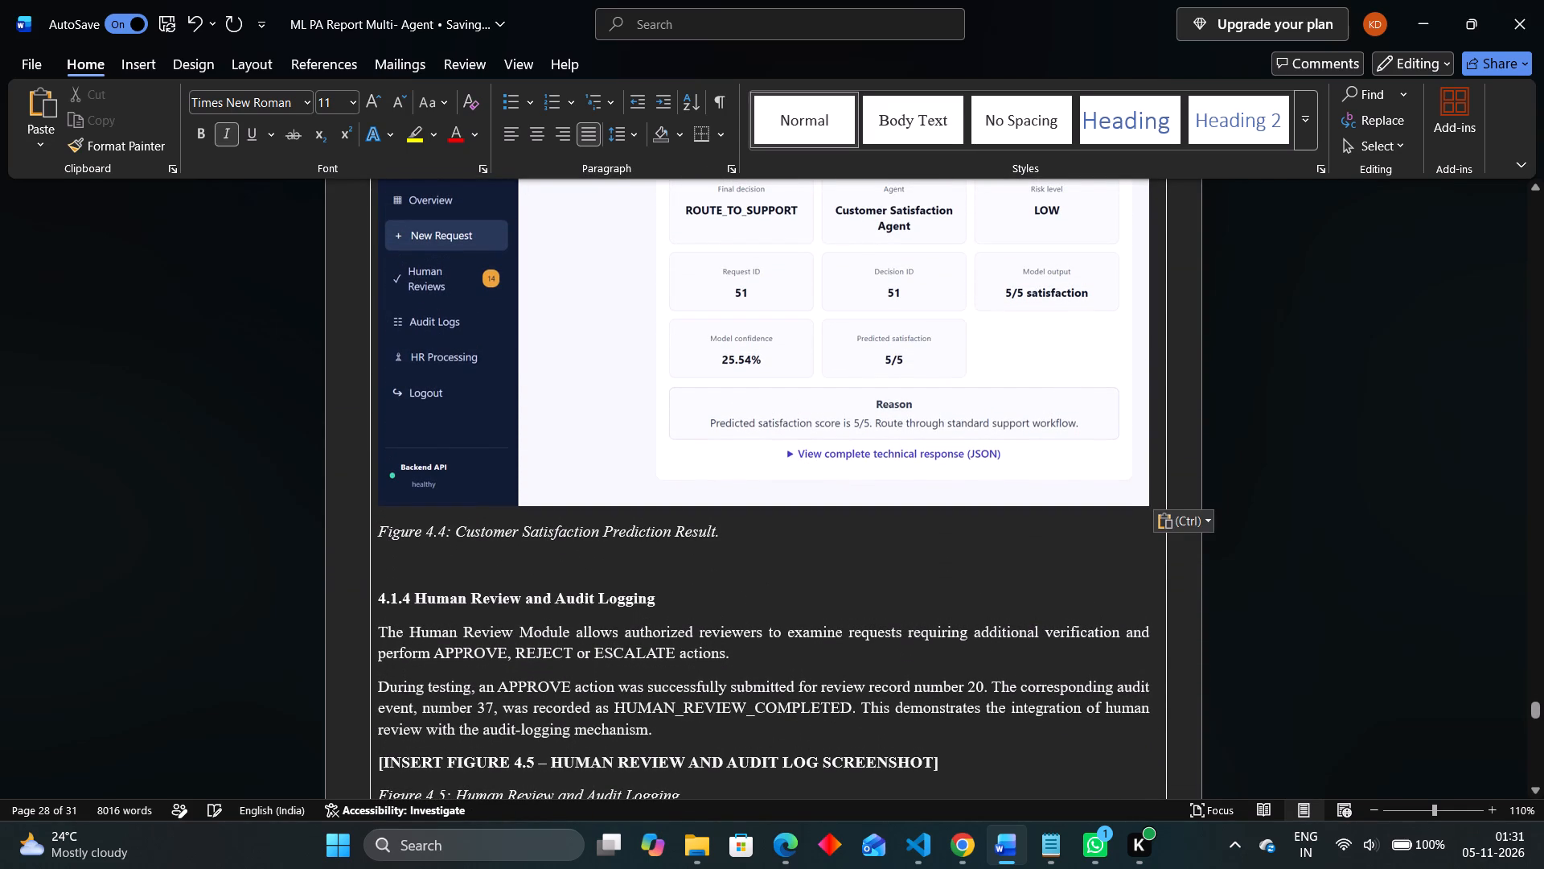
{"action": "key", "text": "Tab"}
{"action": "key", "text": "Tab"}
{"action": "key", "text": "Tab"}
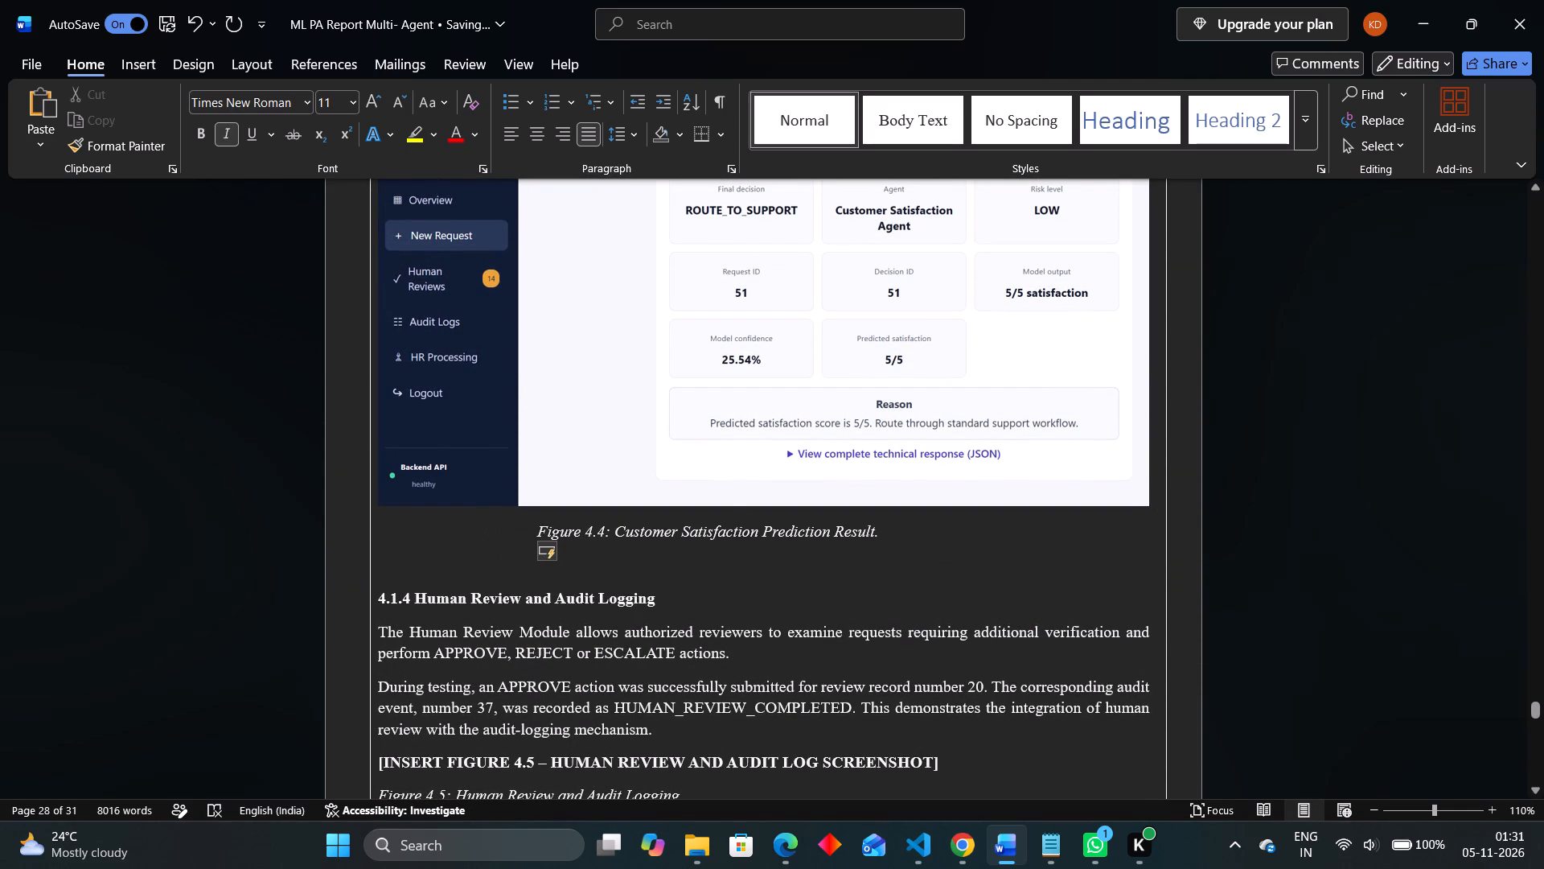
{"action": "key", "text": "Tab"}
Shrink the Figure 4.4 customer support screenshot proportionally so it is slightly narrower than the text width.
{"action": "scroll", "coordinate": [499, 529], "scroll_direction": "up", "scroll_amount": 1}
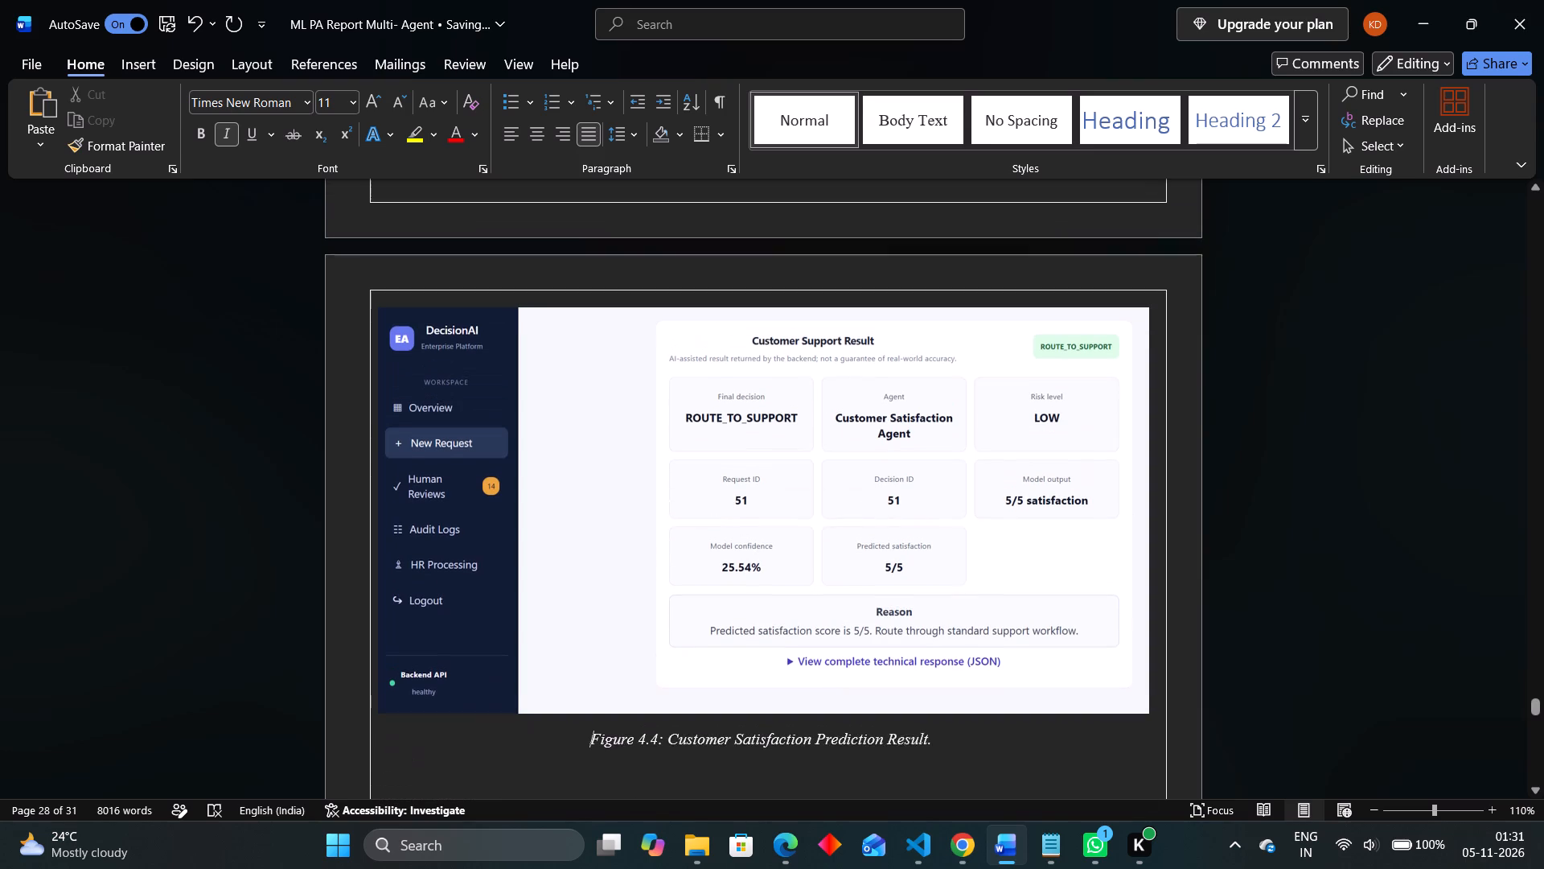
{"action": "left_click", "coordinate": [499, 529]}
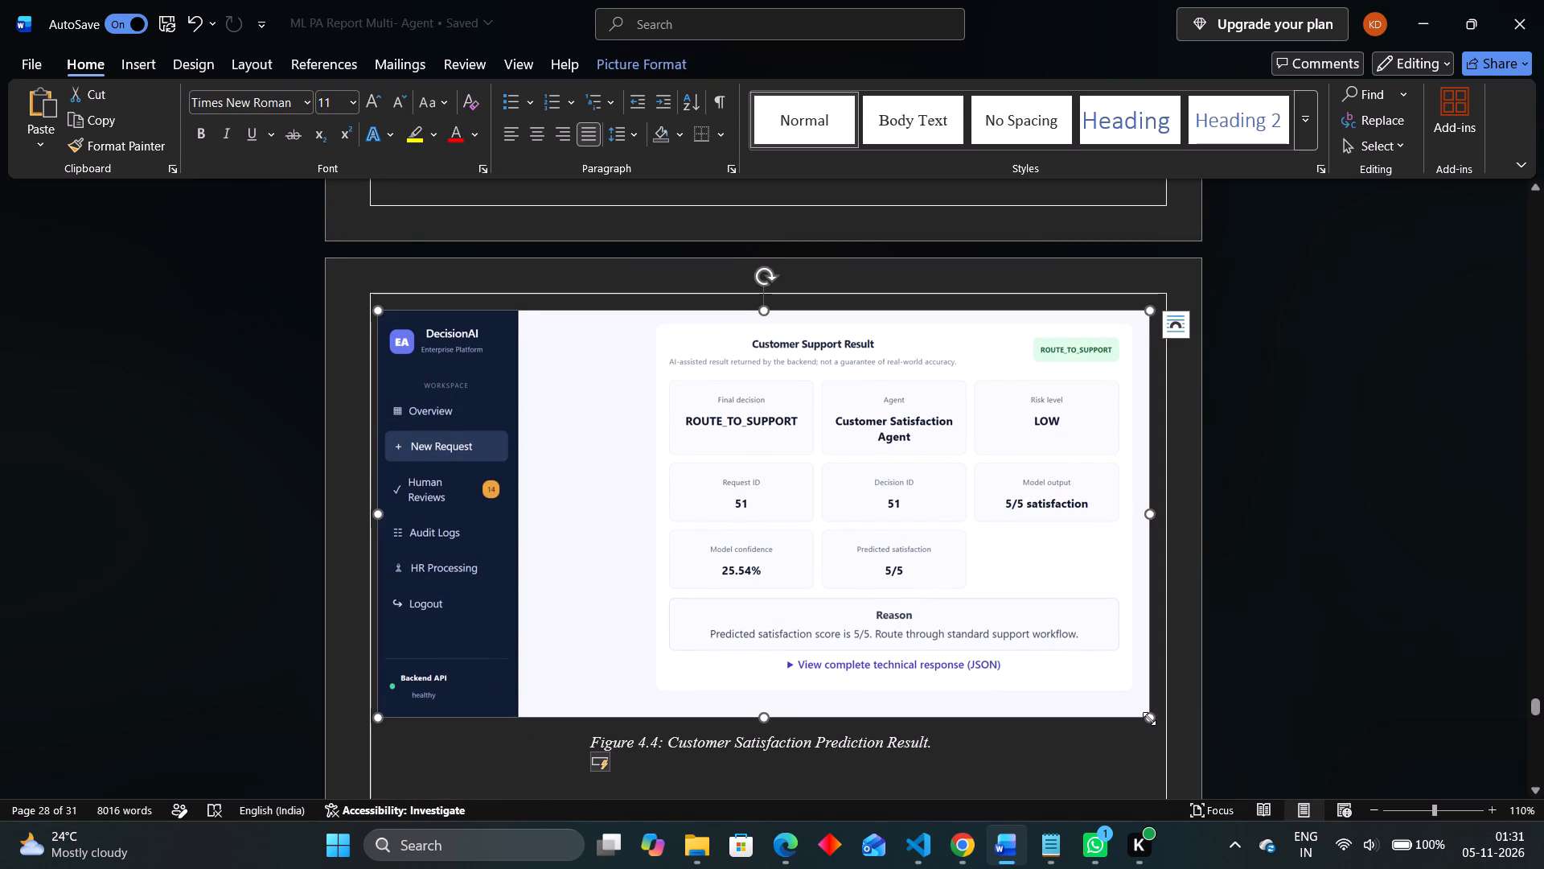
{"action": "left_click_drag", "start_coordinate": [1149, 719], "coordinate": [1106, 694]}
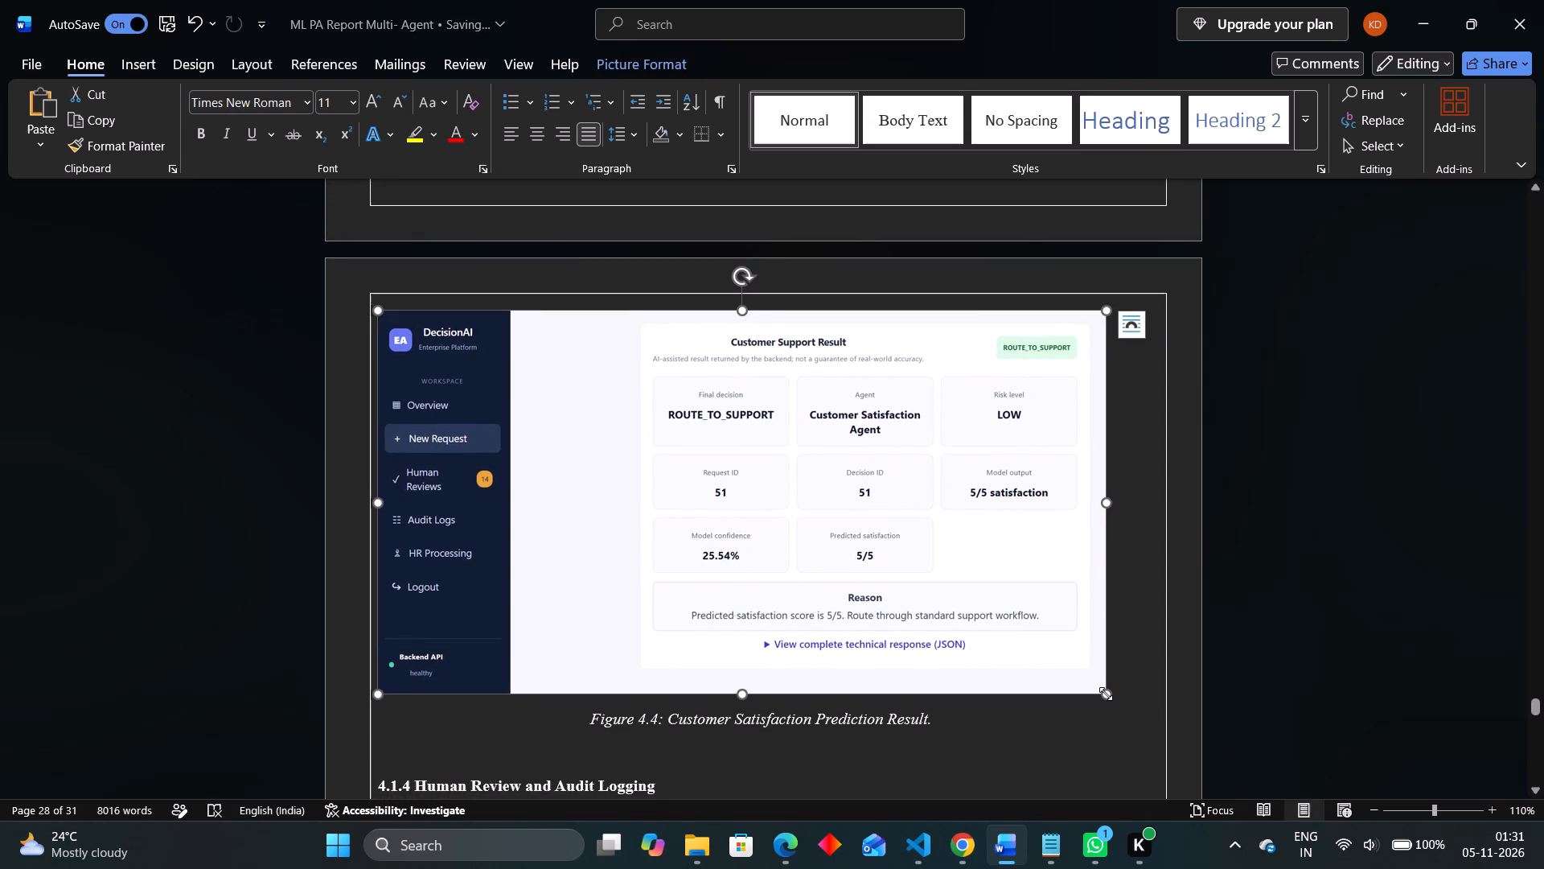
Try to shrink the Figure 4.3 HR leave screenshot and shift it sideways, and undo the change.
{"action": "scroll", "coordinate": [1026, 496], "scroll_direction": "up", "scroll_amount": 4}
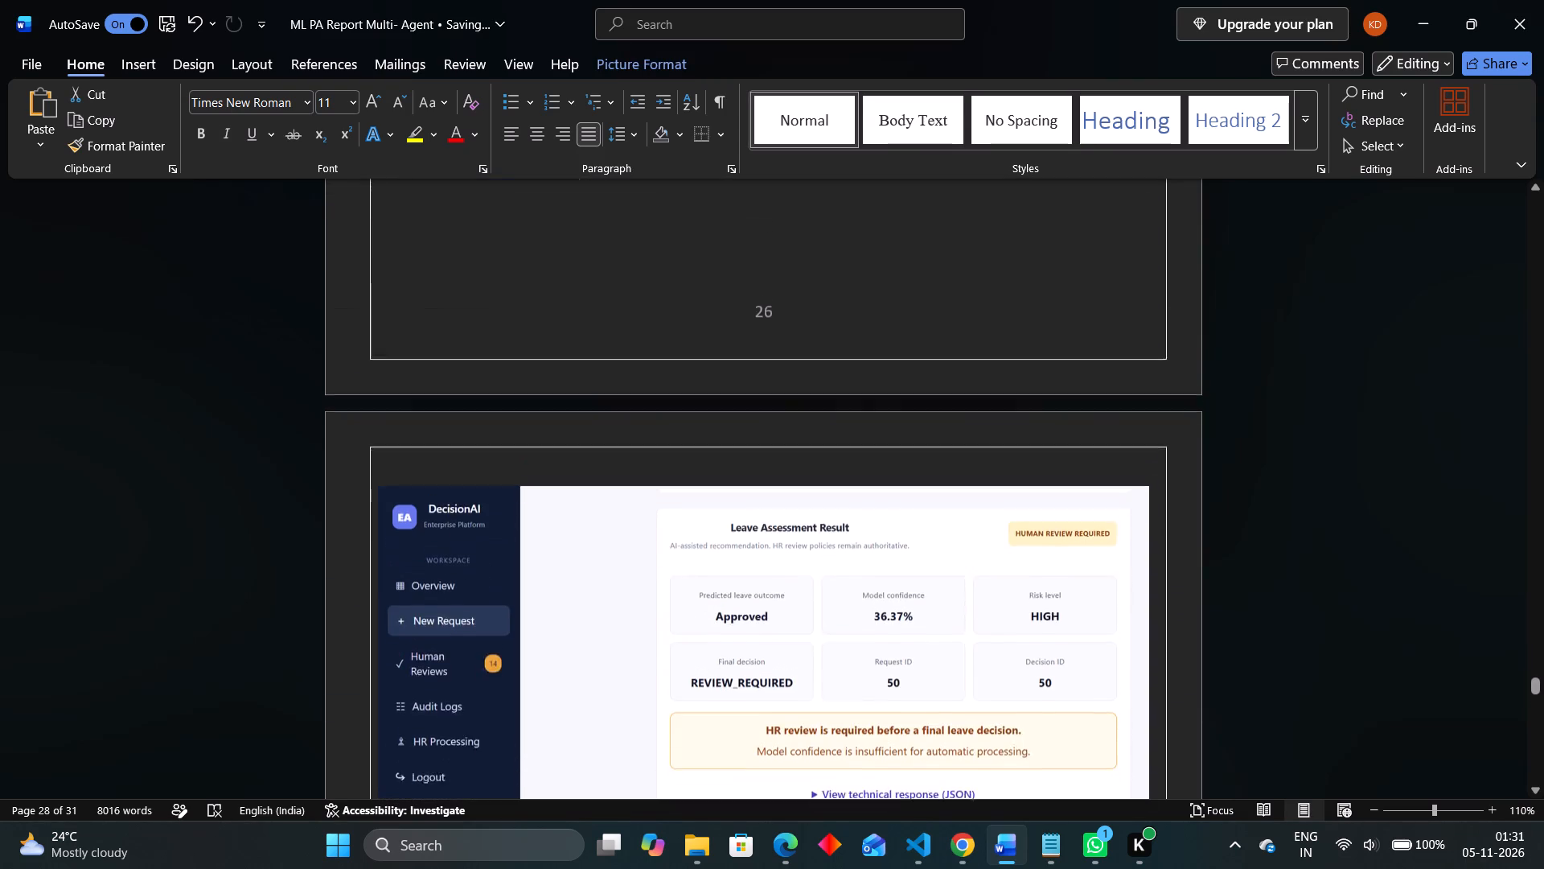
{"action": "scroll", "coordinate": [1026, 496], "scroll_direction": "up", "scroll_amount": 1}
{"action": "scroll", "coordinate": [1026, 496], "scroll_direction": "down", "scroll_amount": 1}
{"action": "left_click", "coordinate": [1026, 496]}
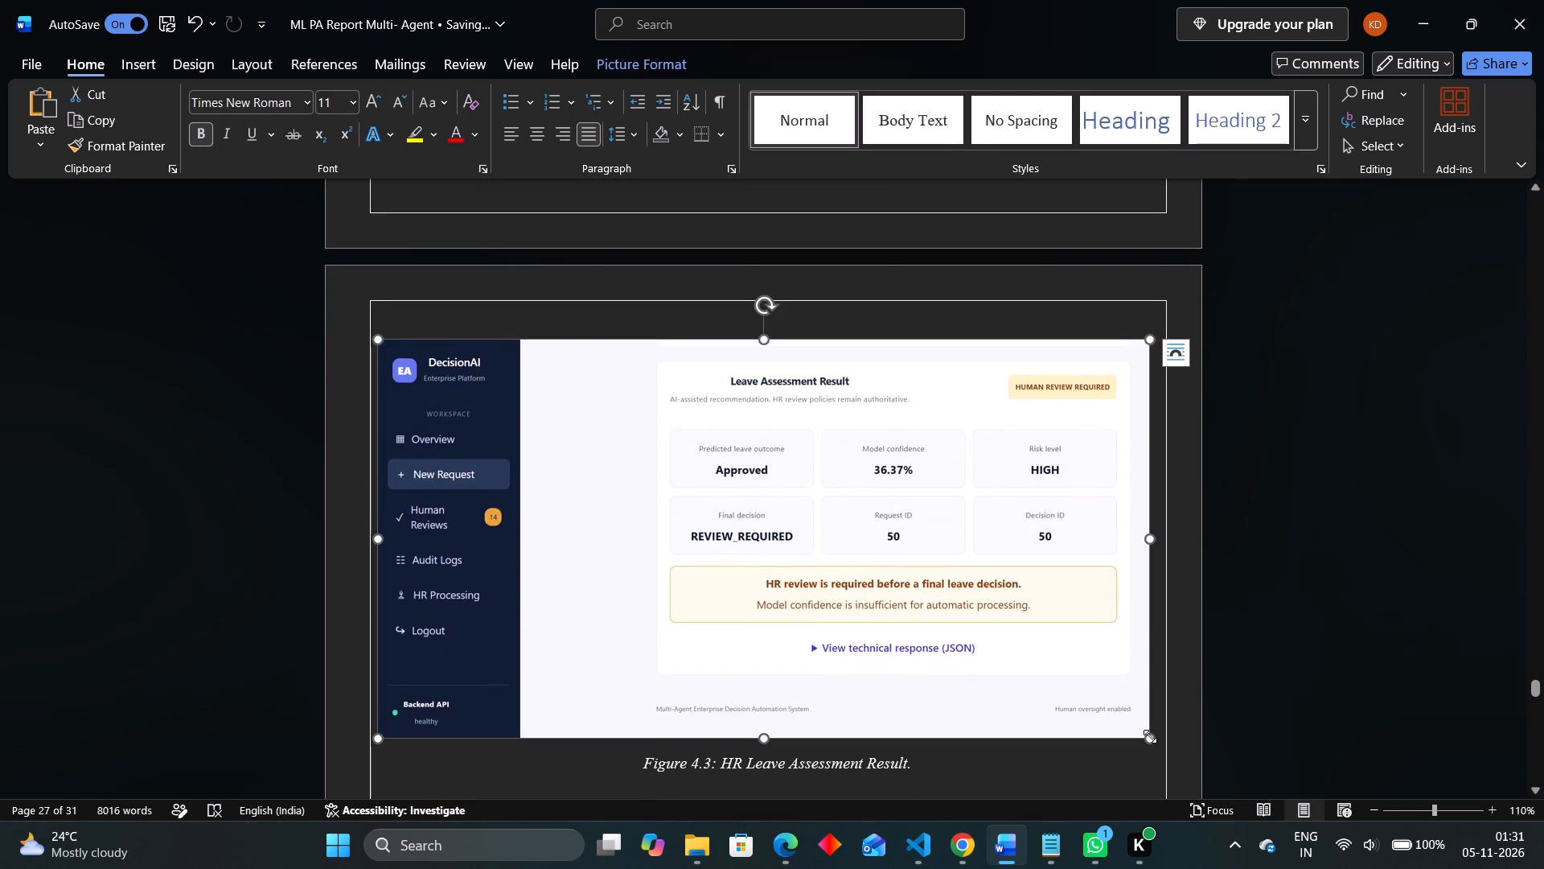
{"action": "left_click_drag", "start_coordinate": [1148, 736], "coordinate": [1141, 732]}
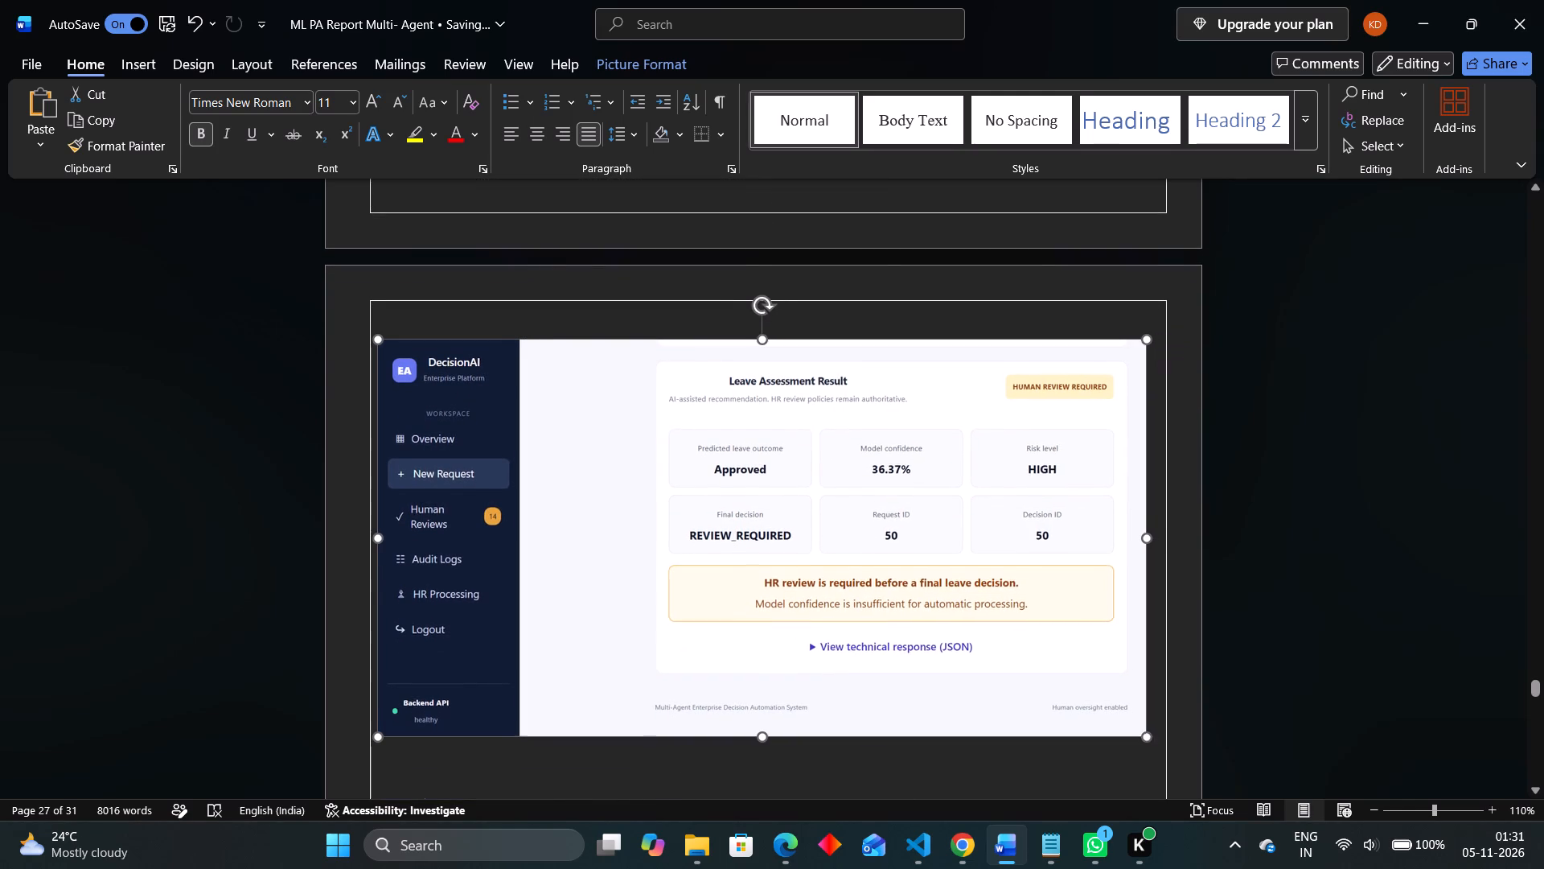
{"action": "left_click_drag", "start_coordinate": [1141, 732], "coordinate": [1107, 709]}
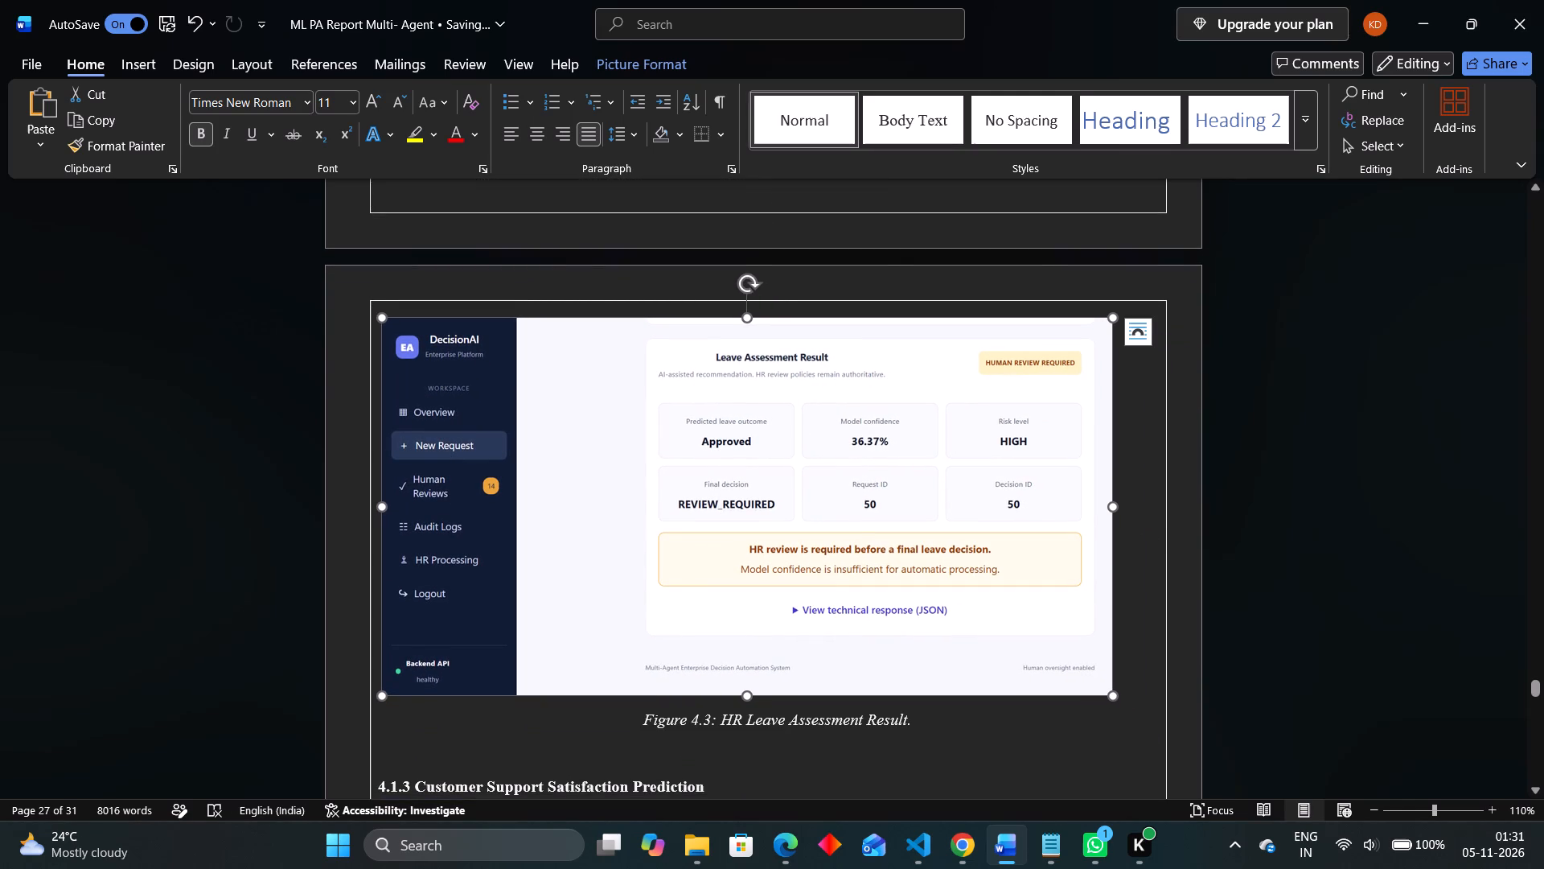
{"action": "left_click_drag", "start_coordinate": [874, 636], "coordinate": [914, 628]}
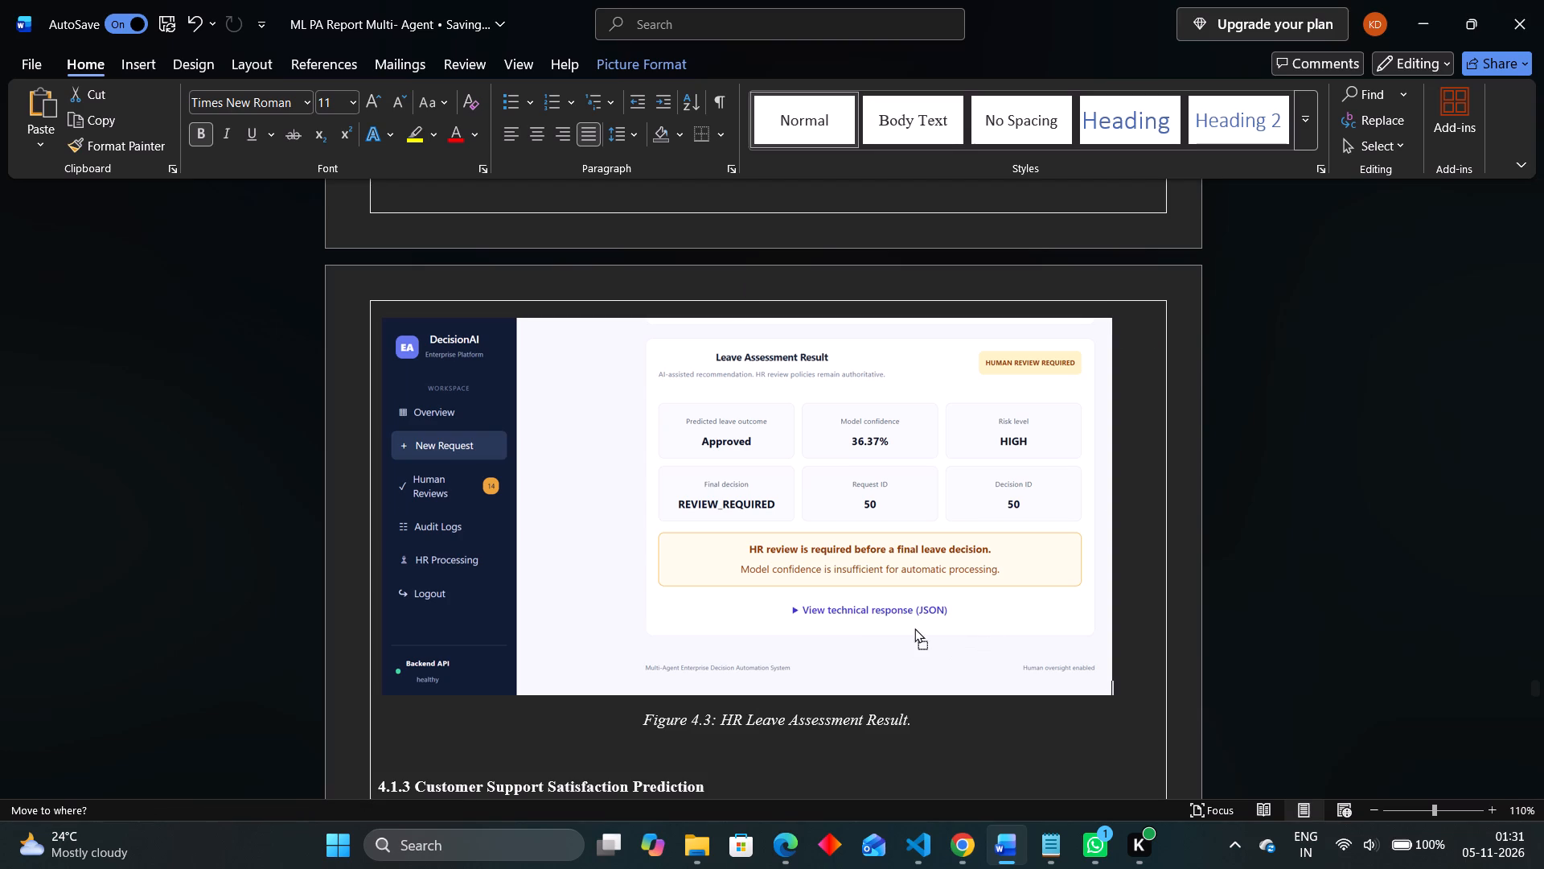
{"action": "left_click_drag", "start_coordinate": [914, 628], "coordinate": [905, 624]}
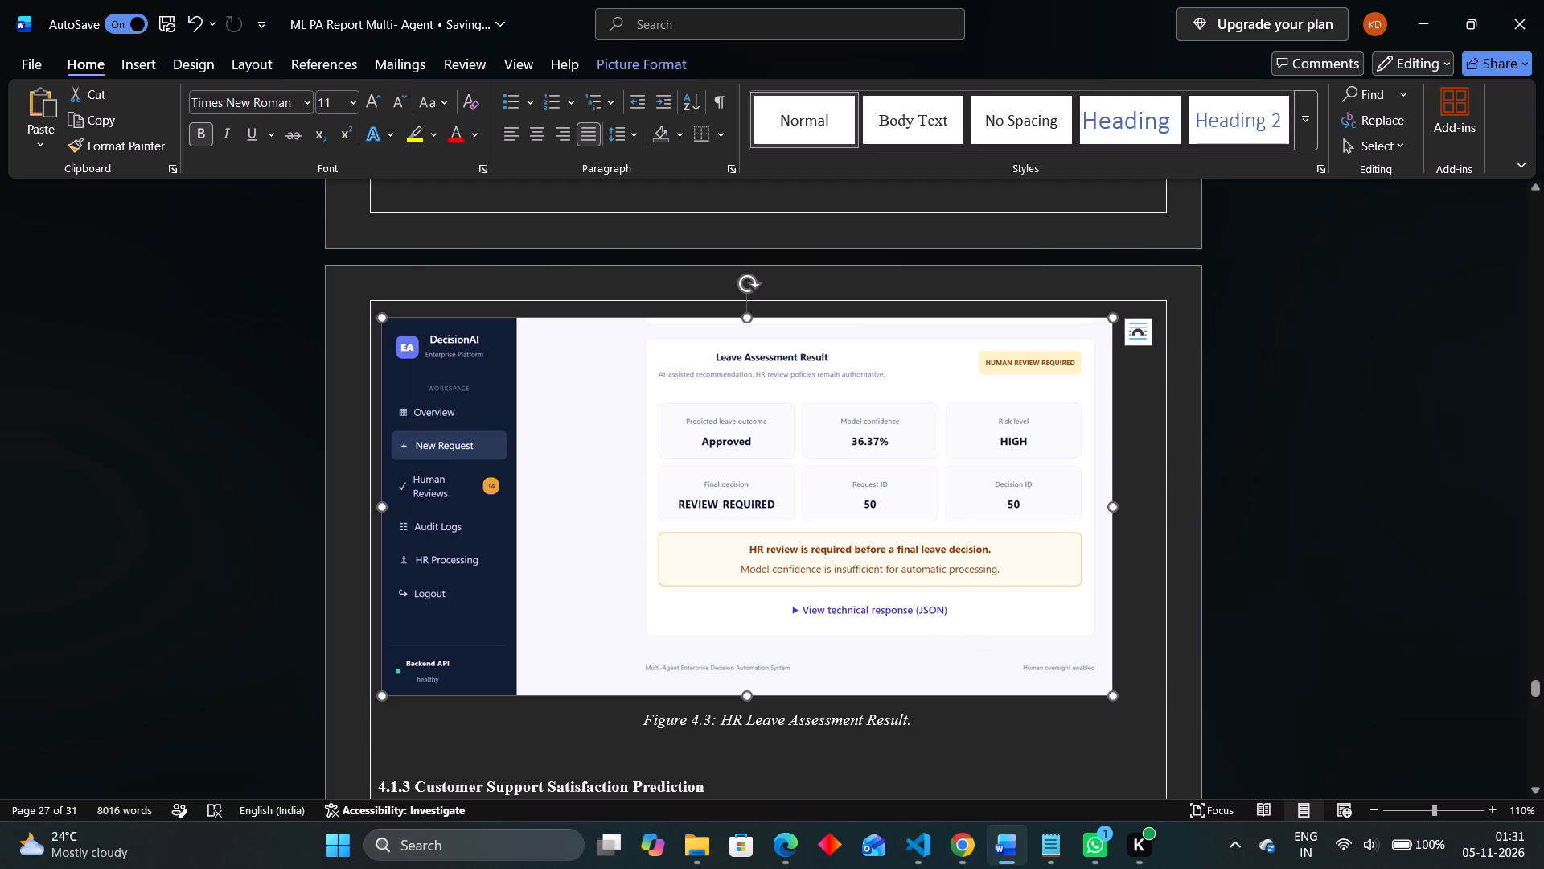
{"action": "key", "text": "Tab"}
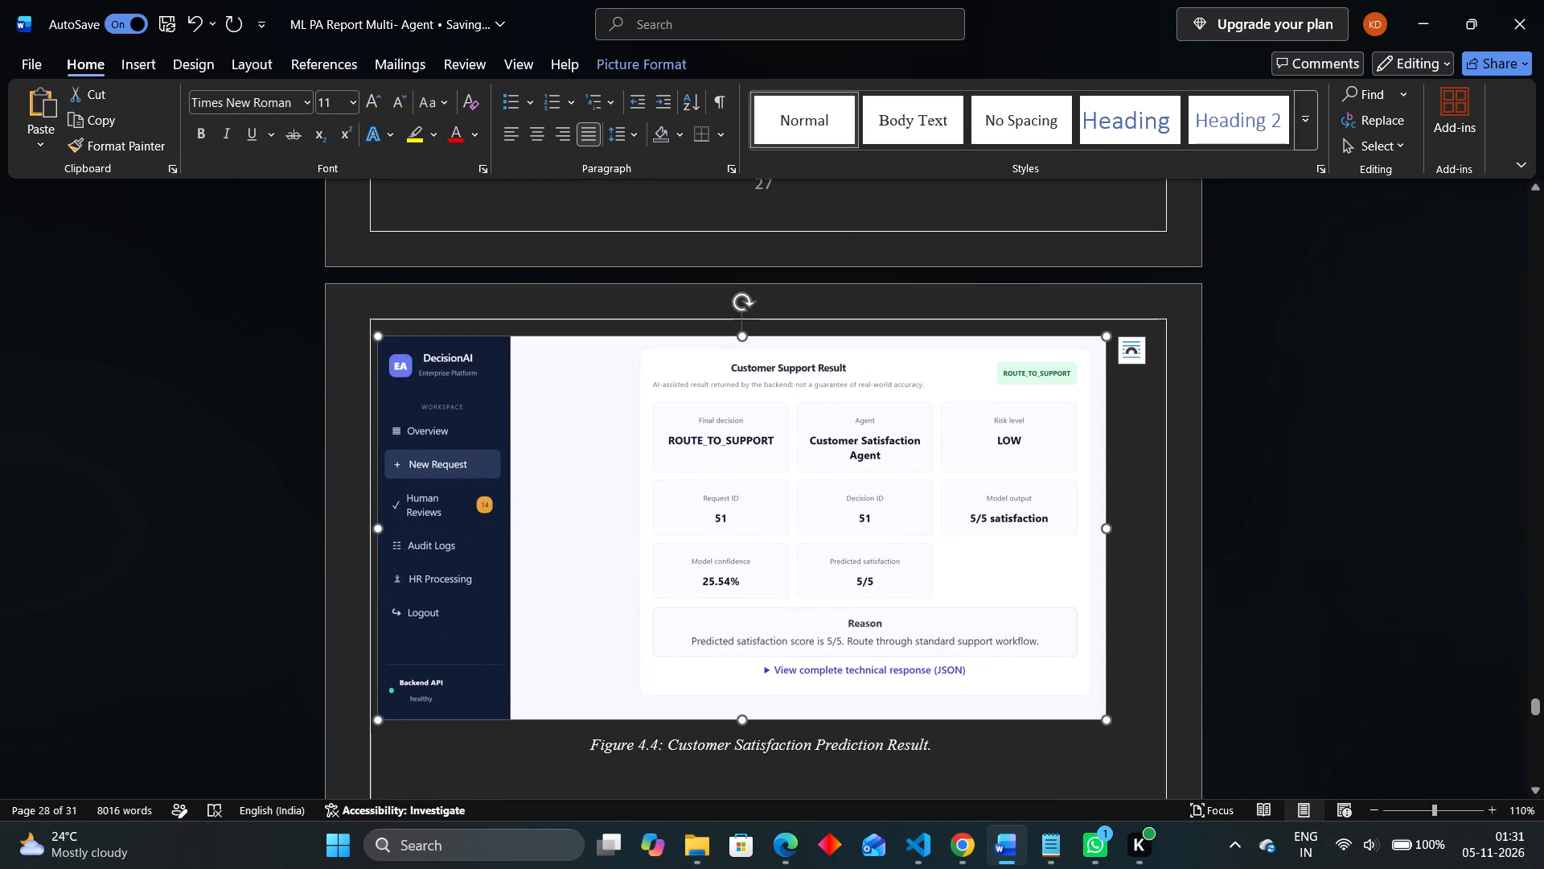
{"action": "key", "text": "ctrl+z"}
Remove the blank line above the Figure 4.3 HR leave screenshot, keeping the preceding paragraph's final period.
{"action": "left_click", "coordinate": [810, 570]}
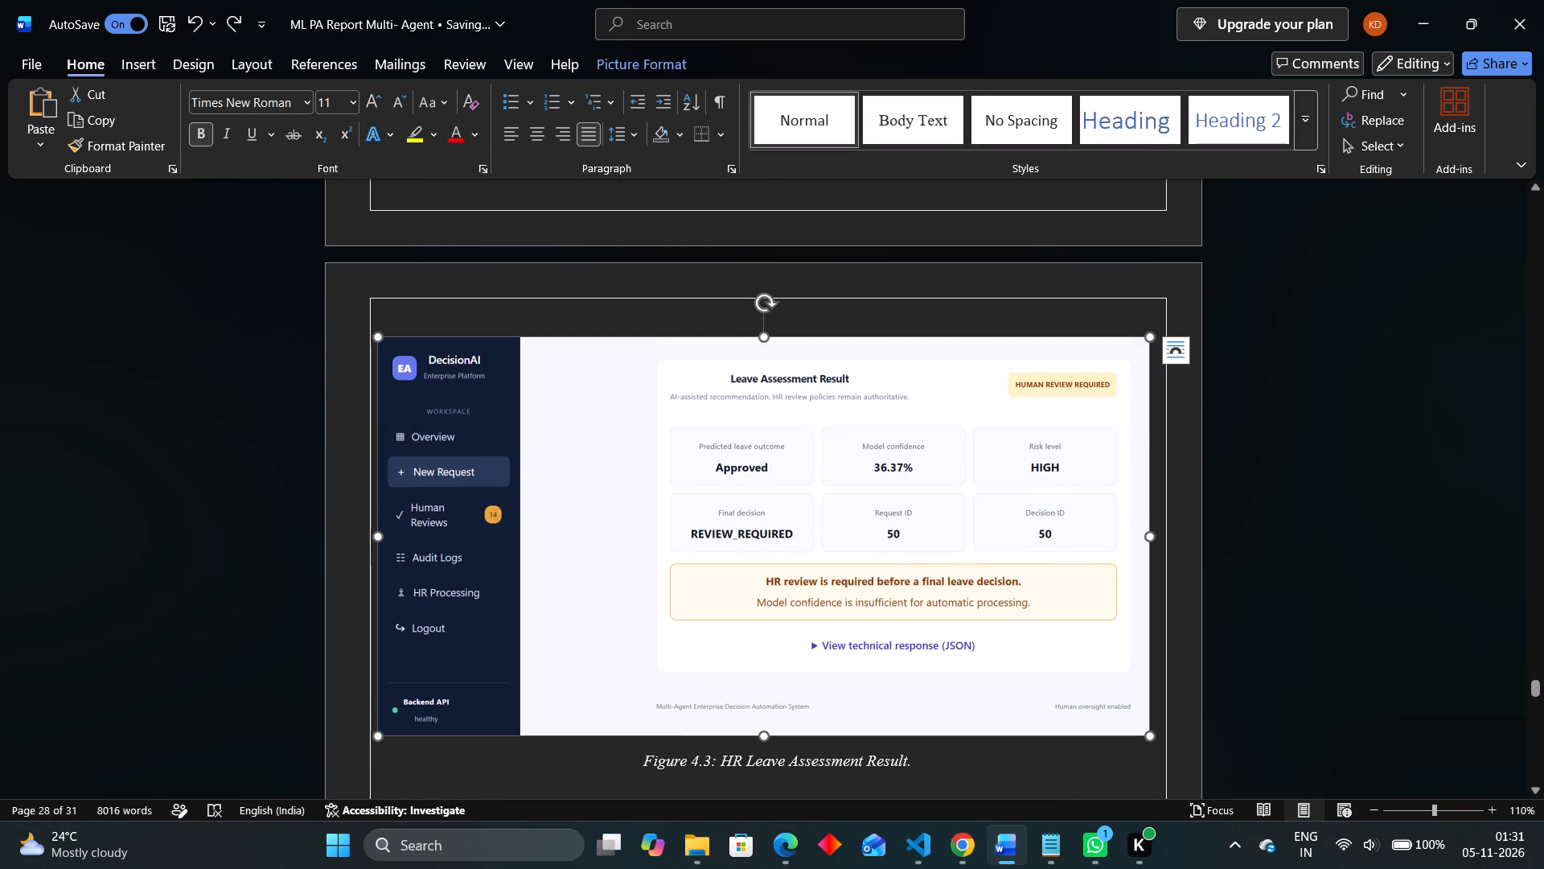
{"action": "key", "text": "Left"}
{"action": "scroll", "coordinate": [581, 265], "scroll_direction": "up", "scroll_amount": 1}
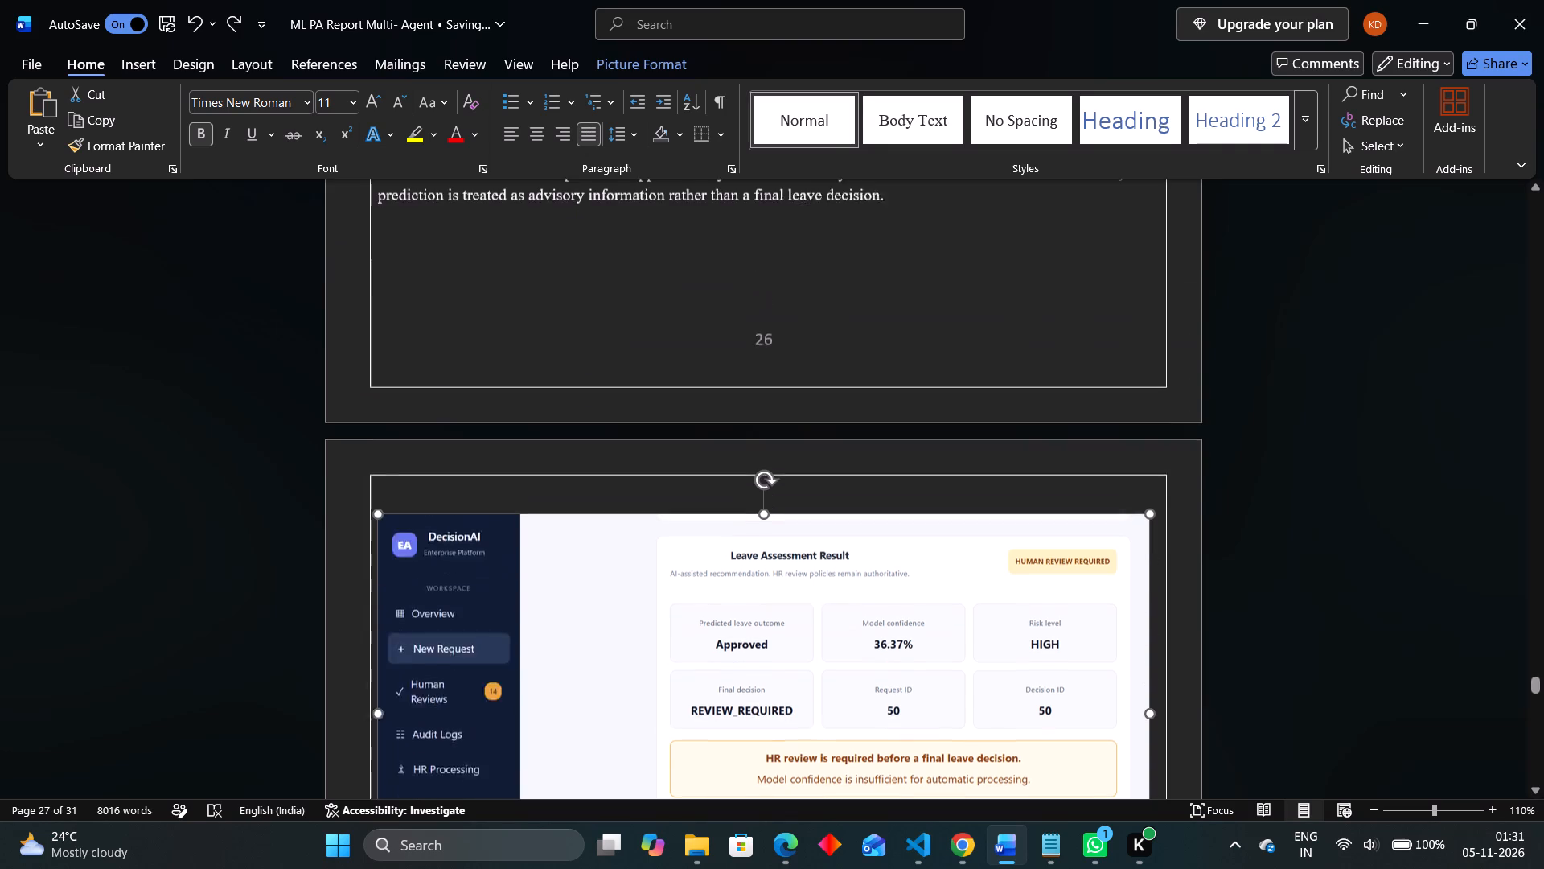
{"action": "scroll", "coordinate": [581, 265], "scroll_direction": "up", "scroll_amount": 1}
{"action": "left_click", "coordinate": [906, 261]}
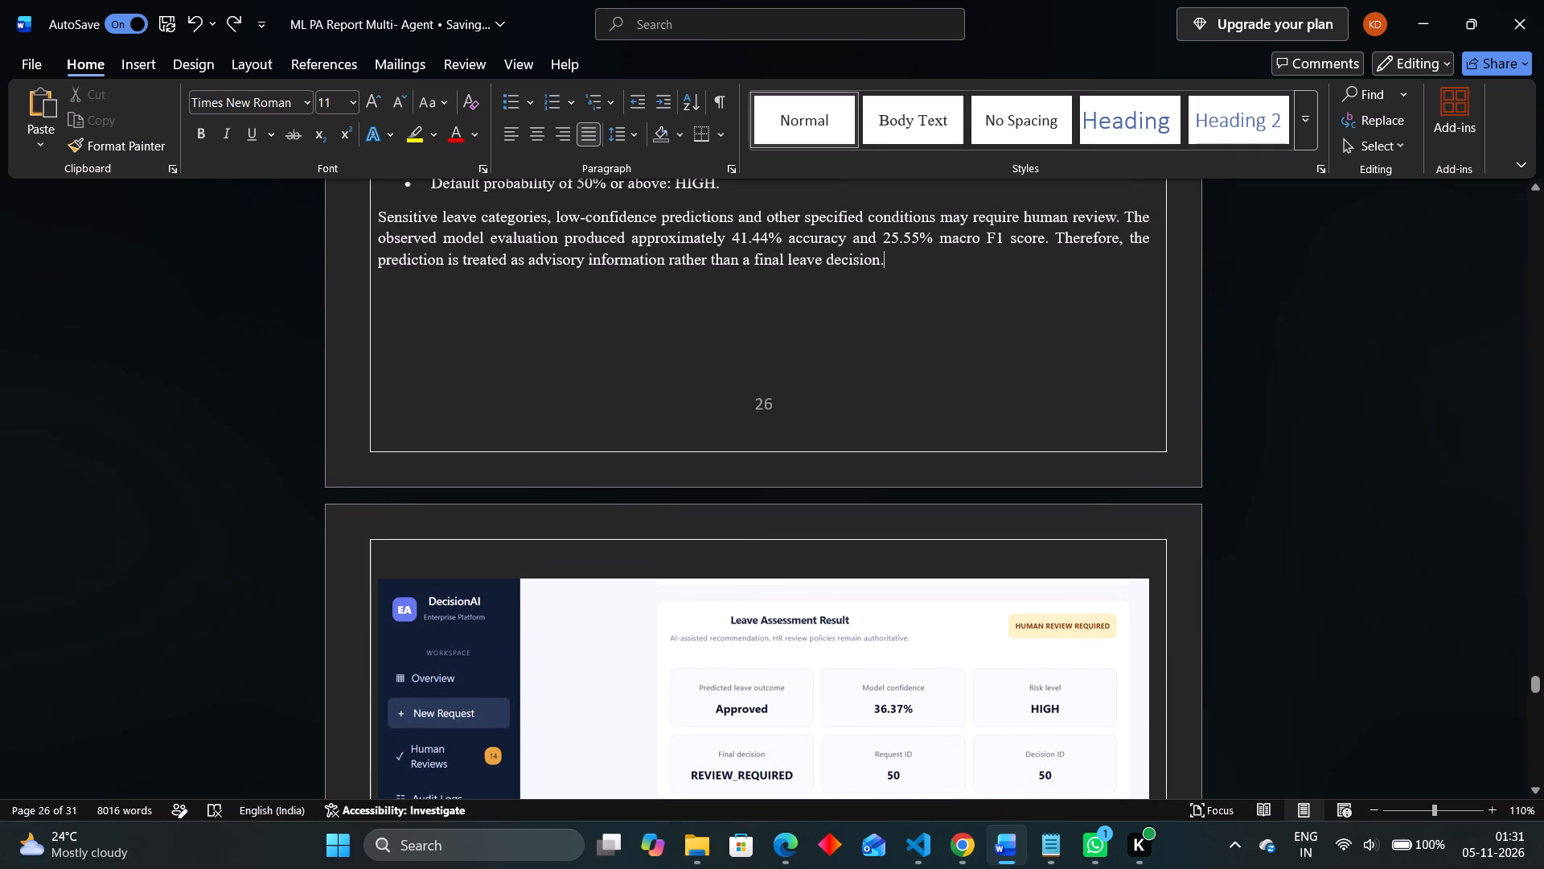
{"action": "key", "text": "Right"}
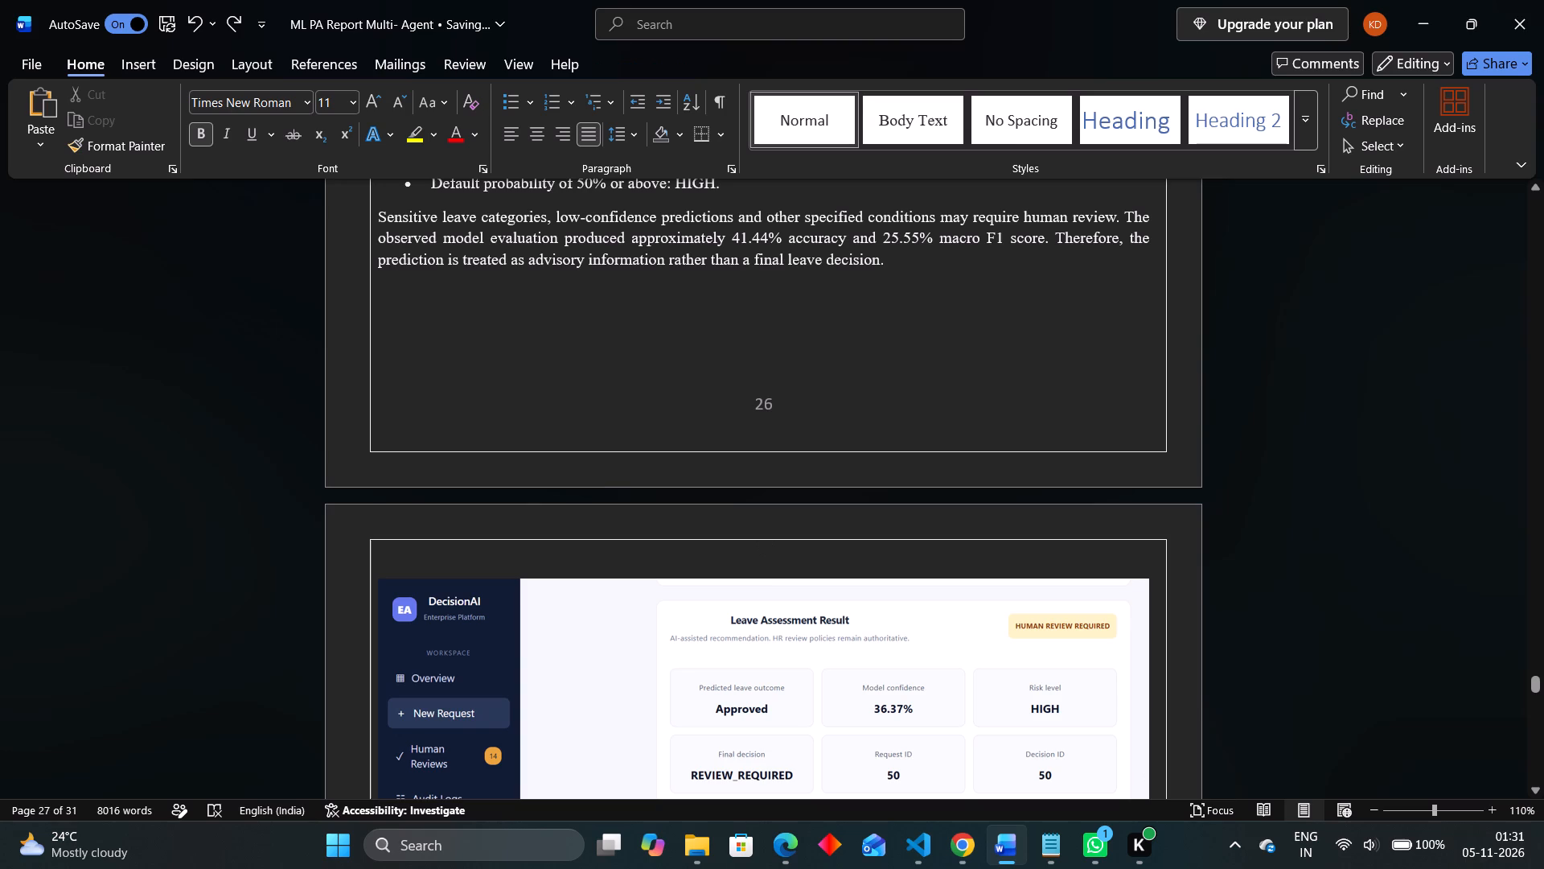
{"action": "left_click", "coordinate": [906, 261]}
{"action": "key", "text": "BackSpace"}
{"action": "key", "text": "period"}
{"action": "key", "text": "Right"}
{"action": "key", "text": "space"}
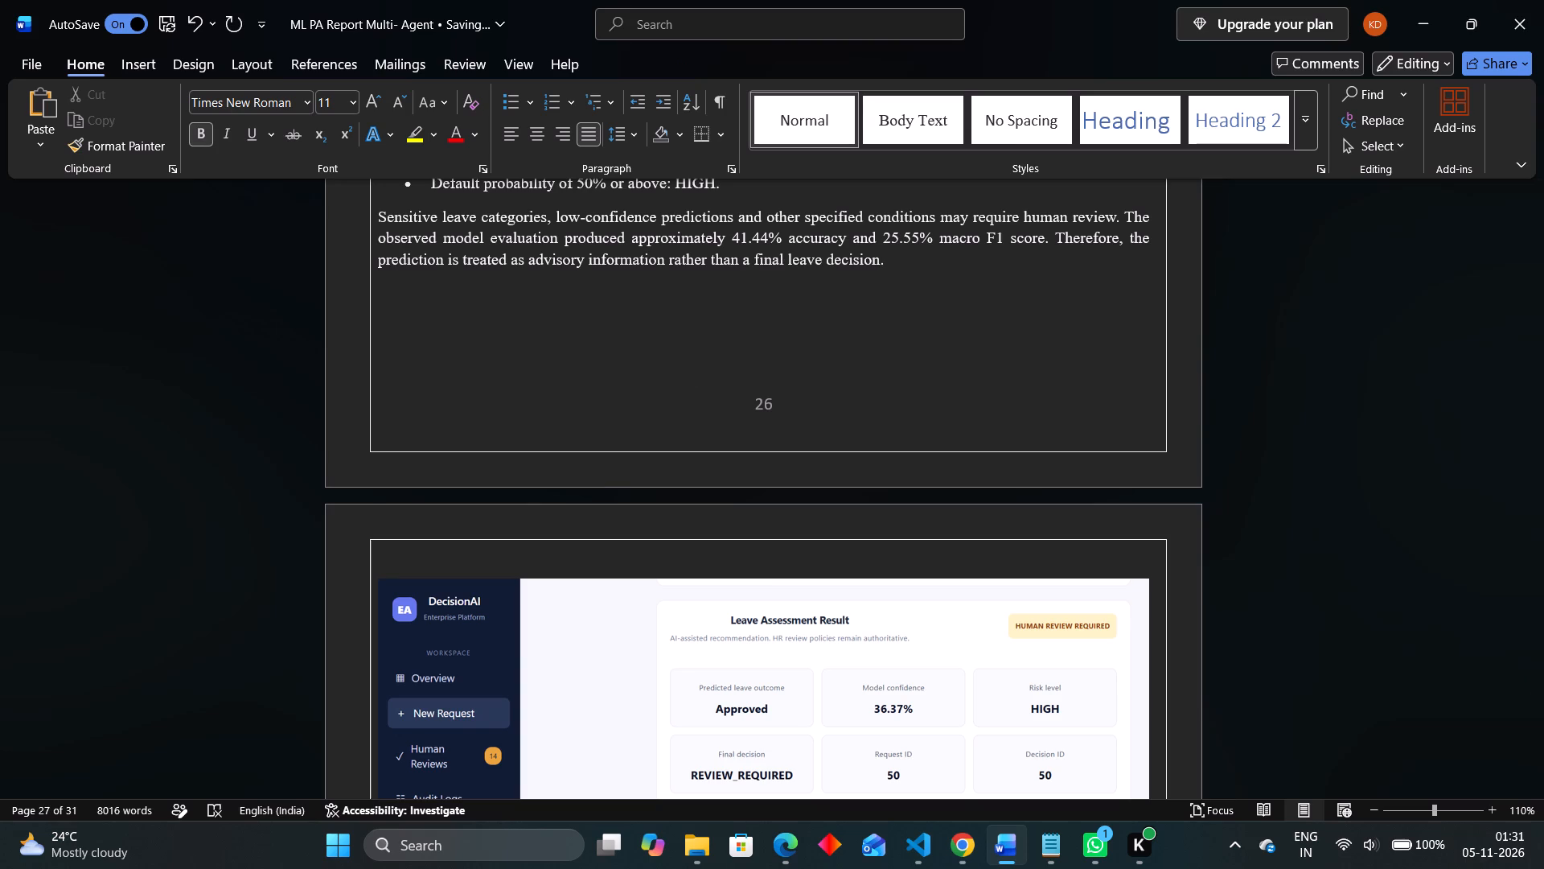
{"action": "key", "text": "BackSpace"}
{"action": "key", "text": "Right"}
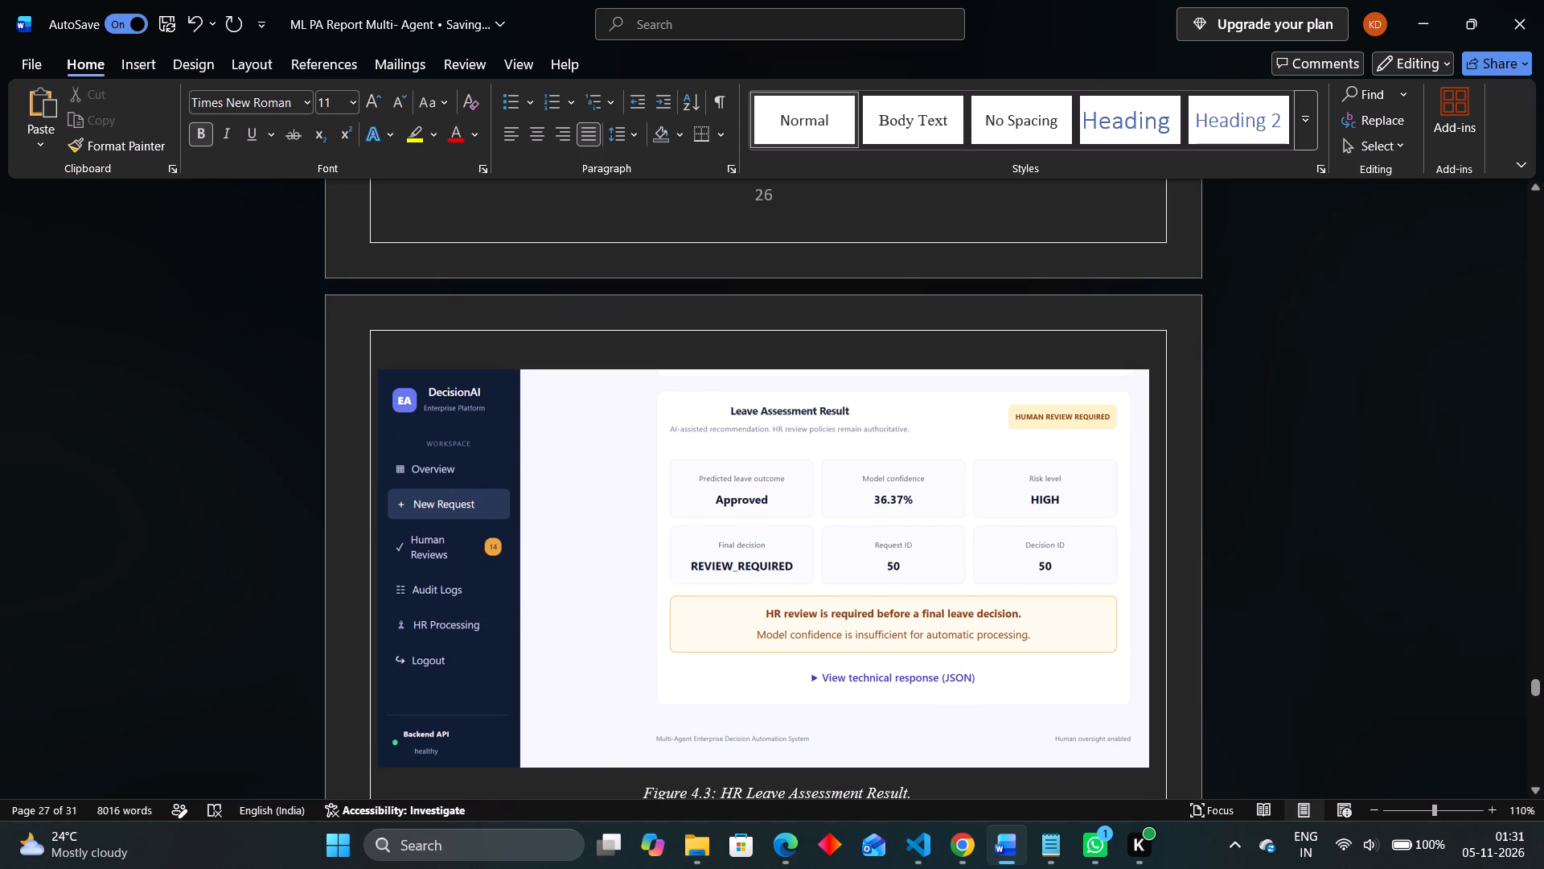
{"action": "key", "text": "BackSpace"}
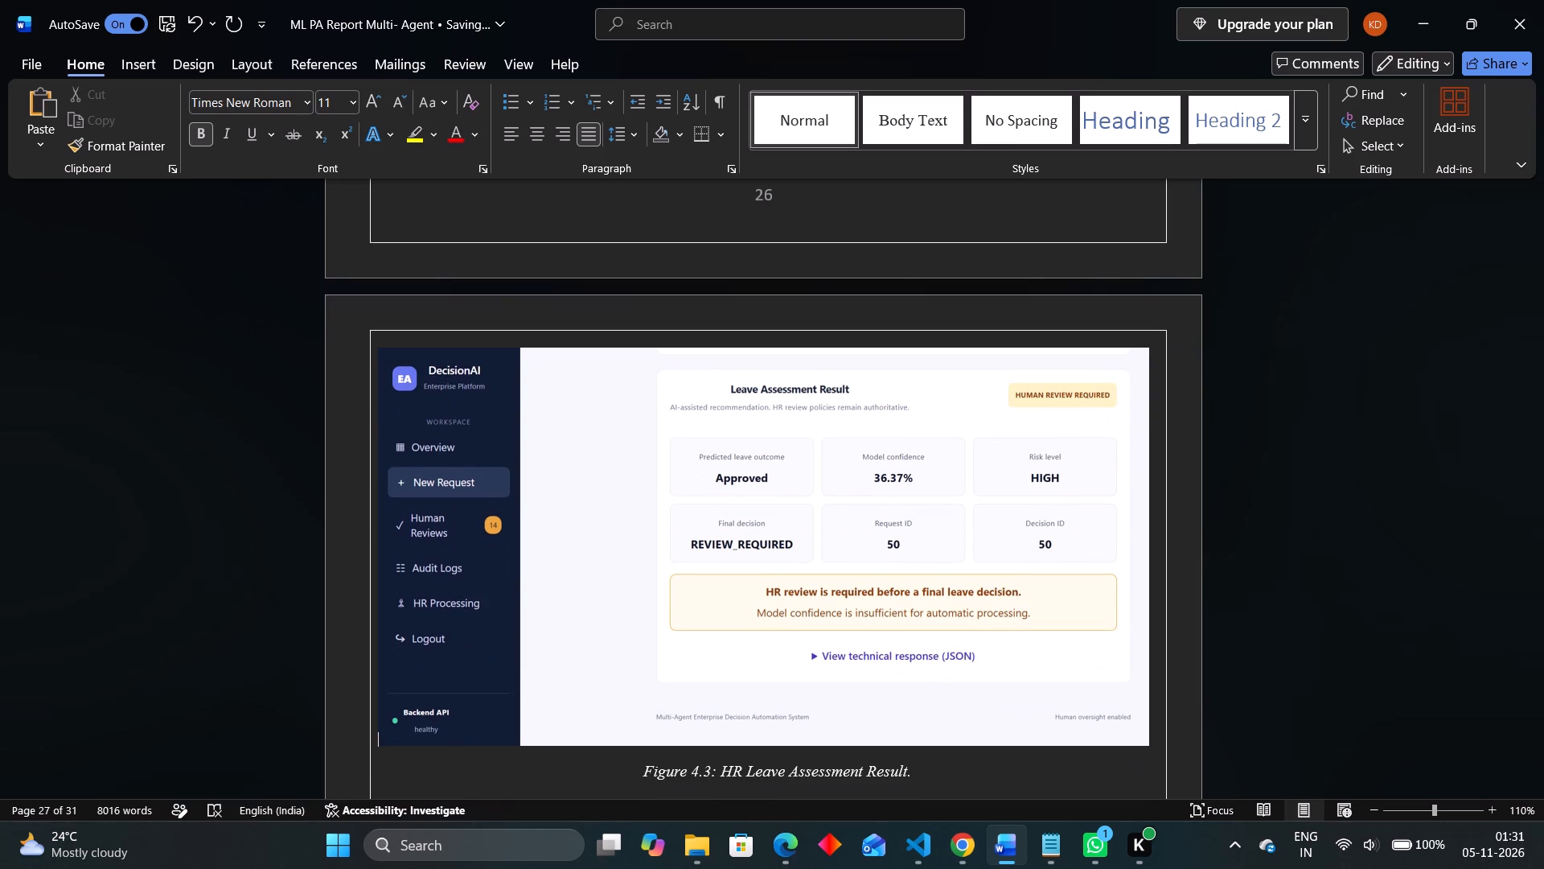
{"action": "key", "text": "space"}
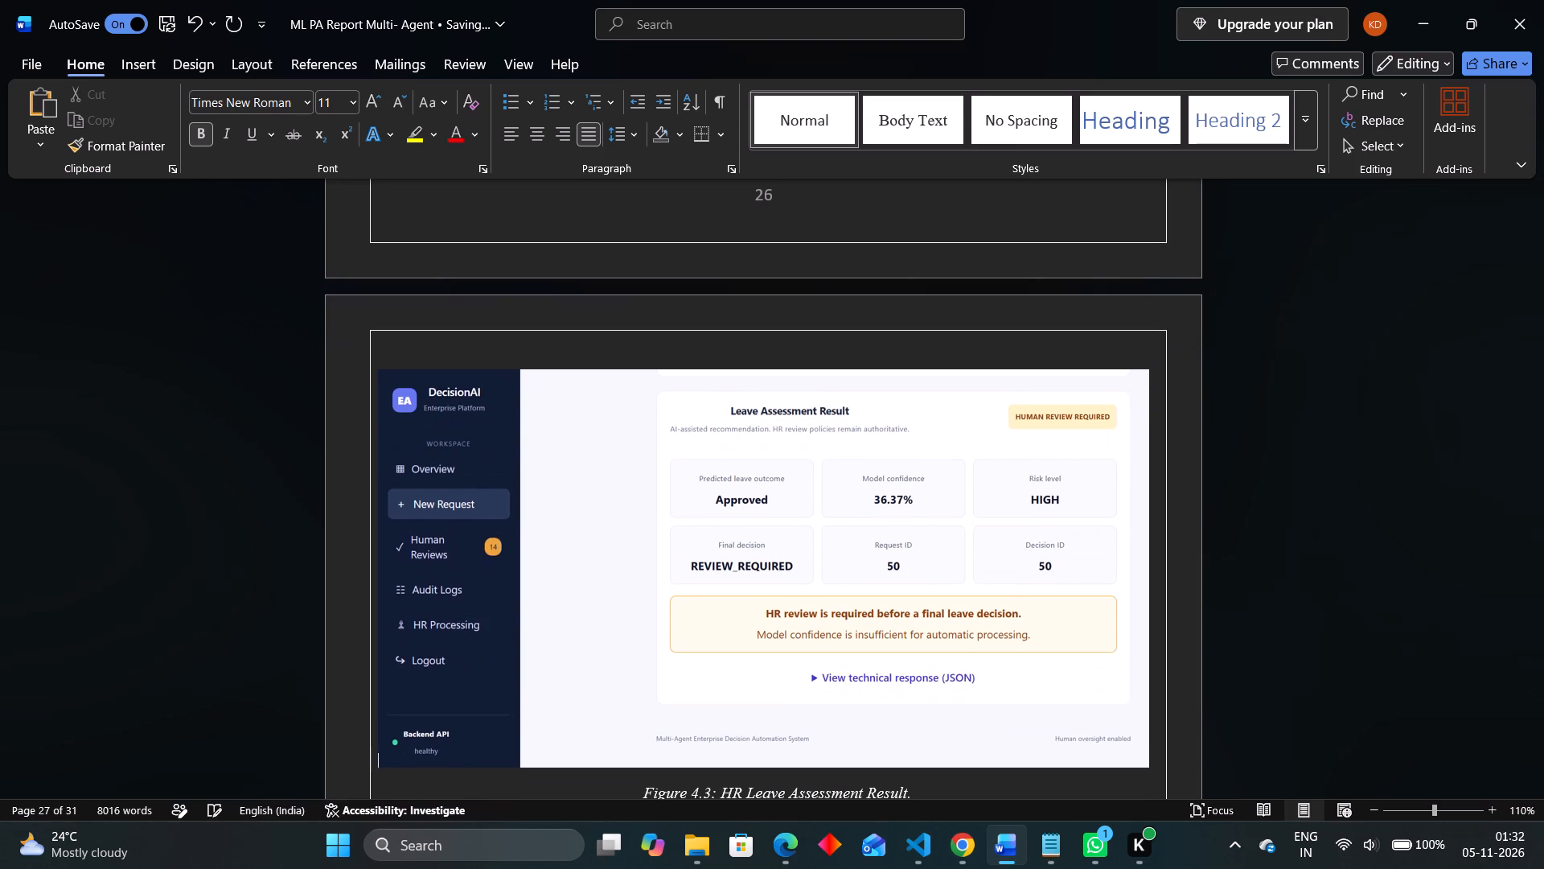
{"action": "key", "text": "BackSpace"}
Review the layout of the report pages around Figures 4.3 and 4.4 and the remaining chapter 4 sections.
{"action": "scroll", "coordinate": [1064, 311], "scroll_direction": "down", "scroll_amount": 1}
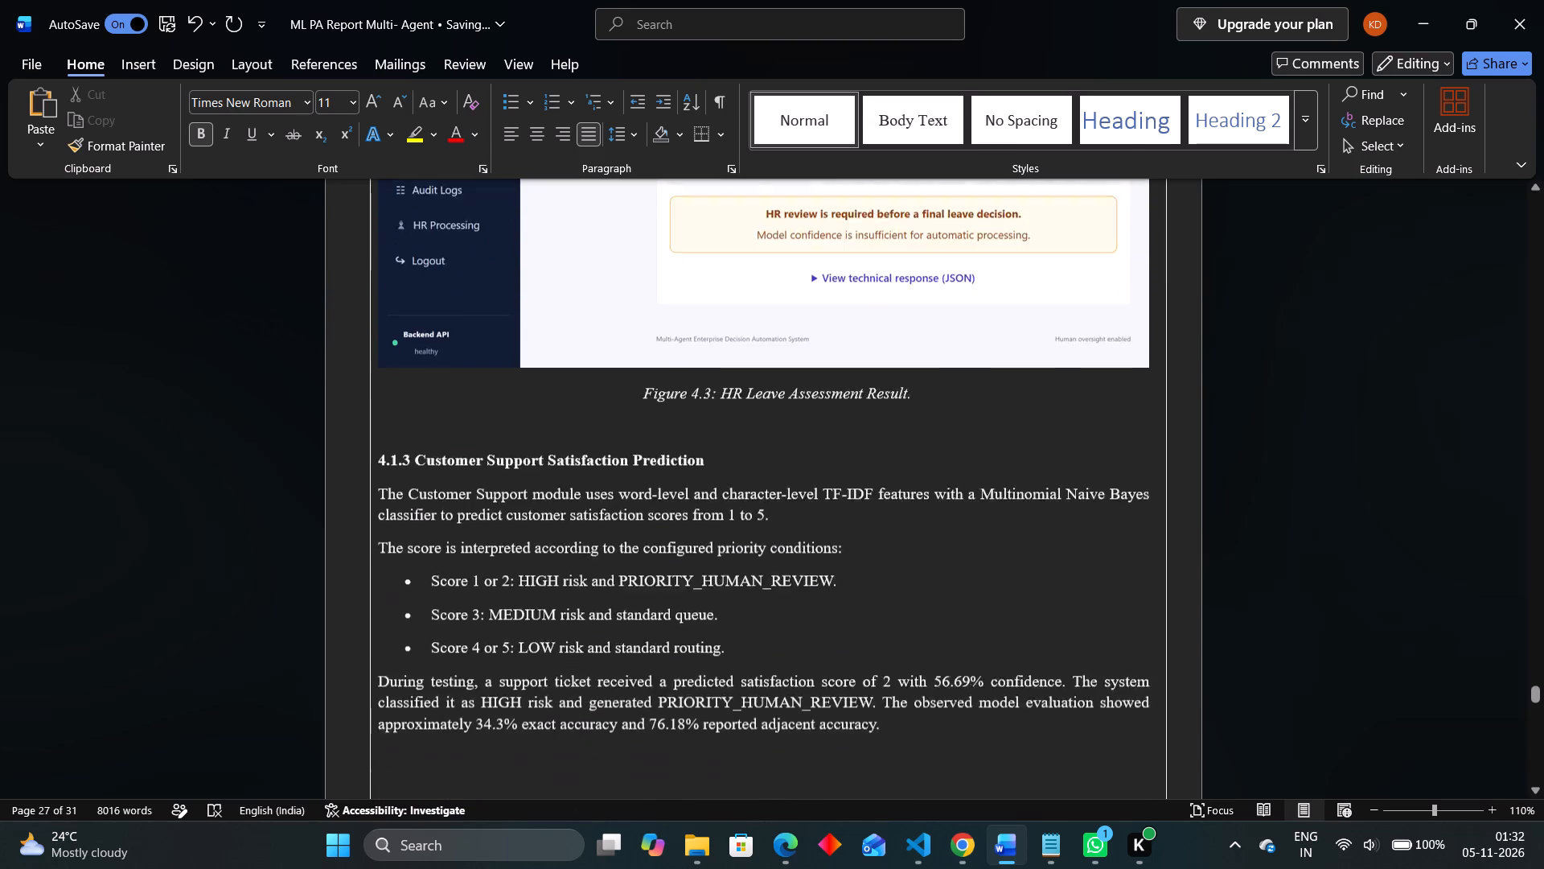
{"action": "scroll", "coordinate": [1064, 311], "scroll_direction": "down", "scroll_amount": 2}
{"action": "scroll", "coordinate": [1064, 311], "scroll_direction": "up", "scroll_amount": 3}
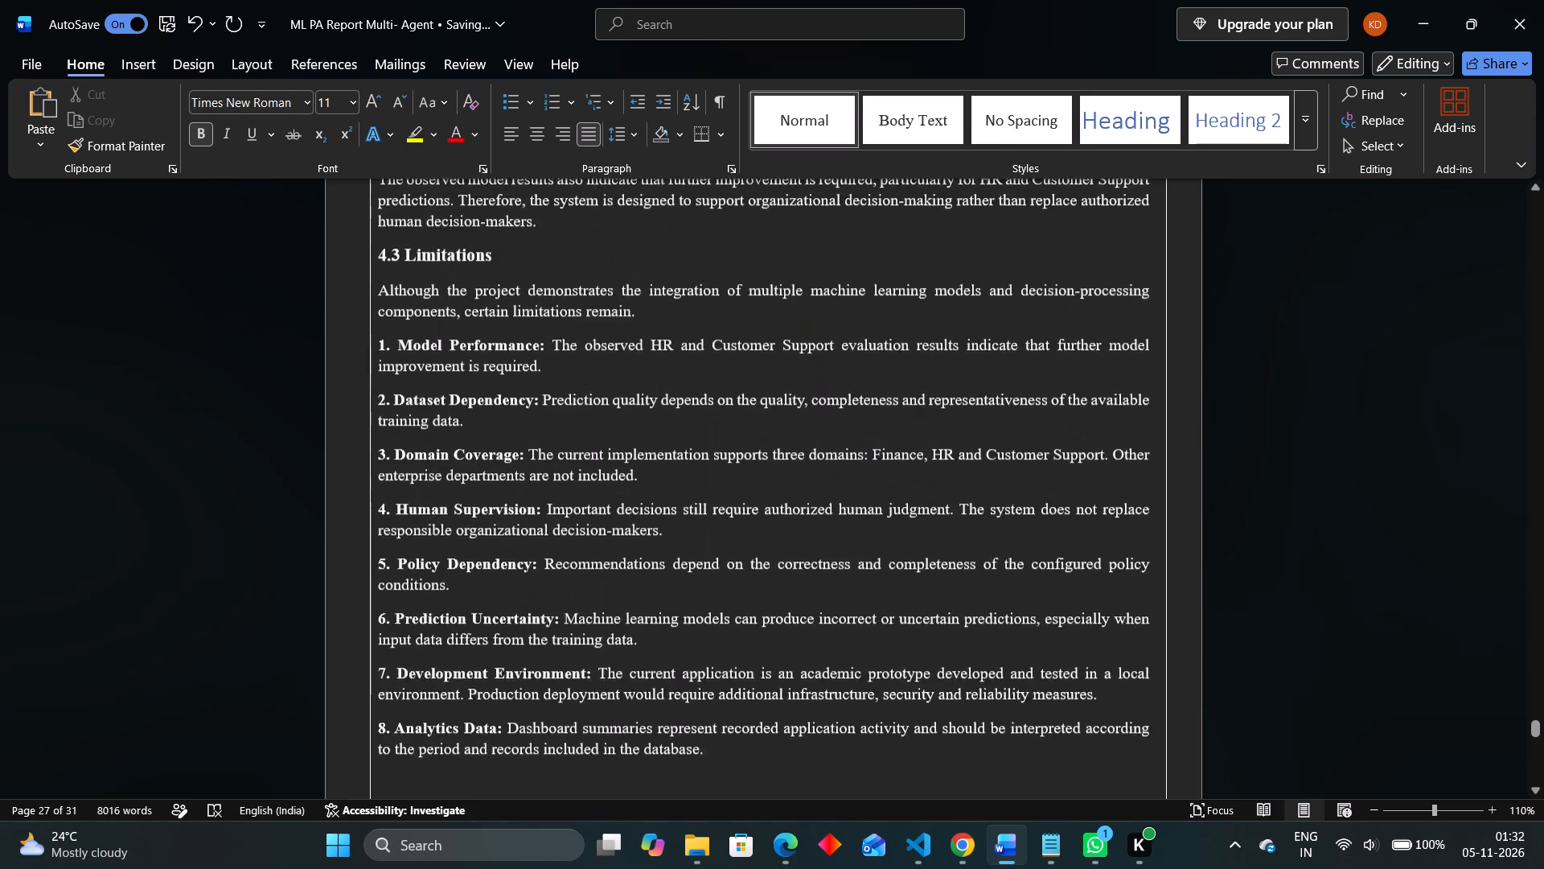
{"action": "scroll", "coordinate": [1064, 311], "scroll_direction": "up", "scroll_amount": 4}
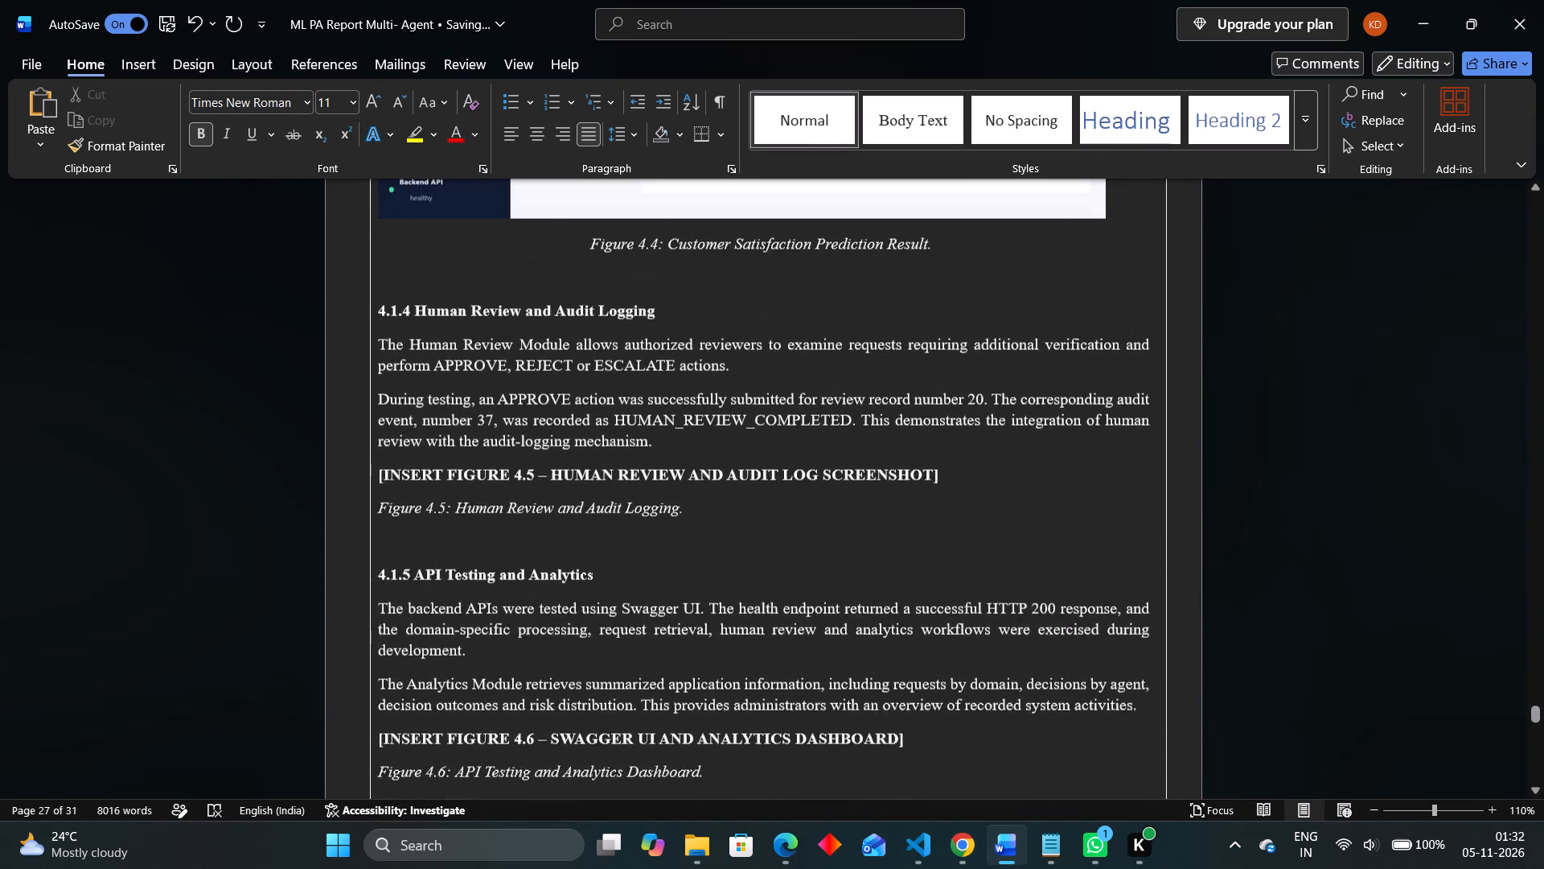
{"action": "scroll", "coordinate": [1064, 311], "scroll_direction": "up", "scroll_amount": 4}
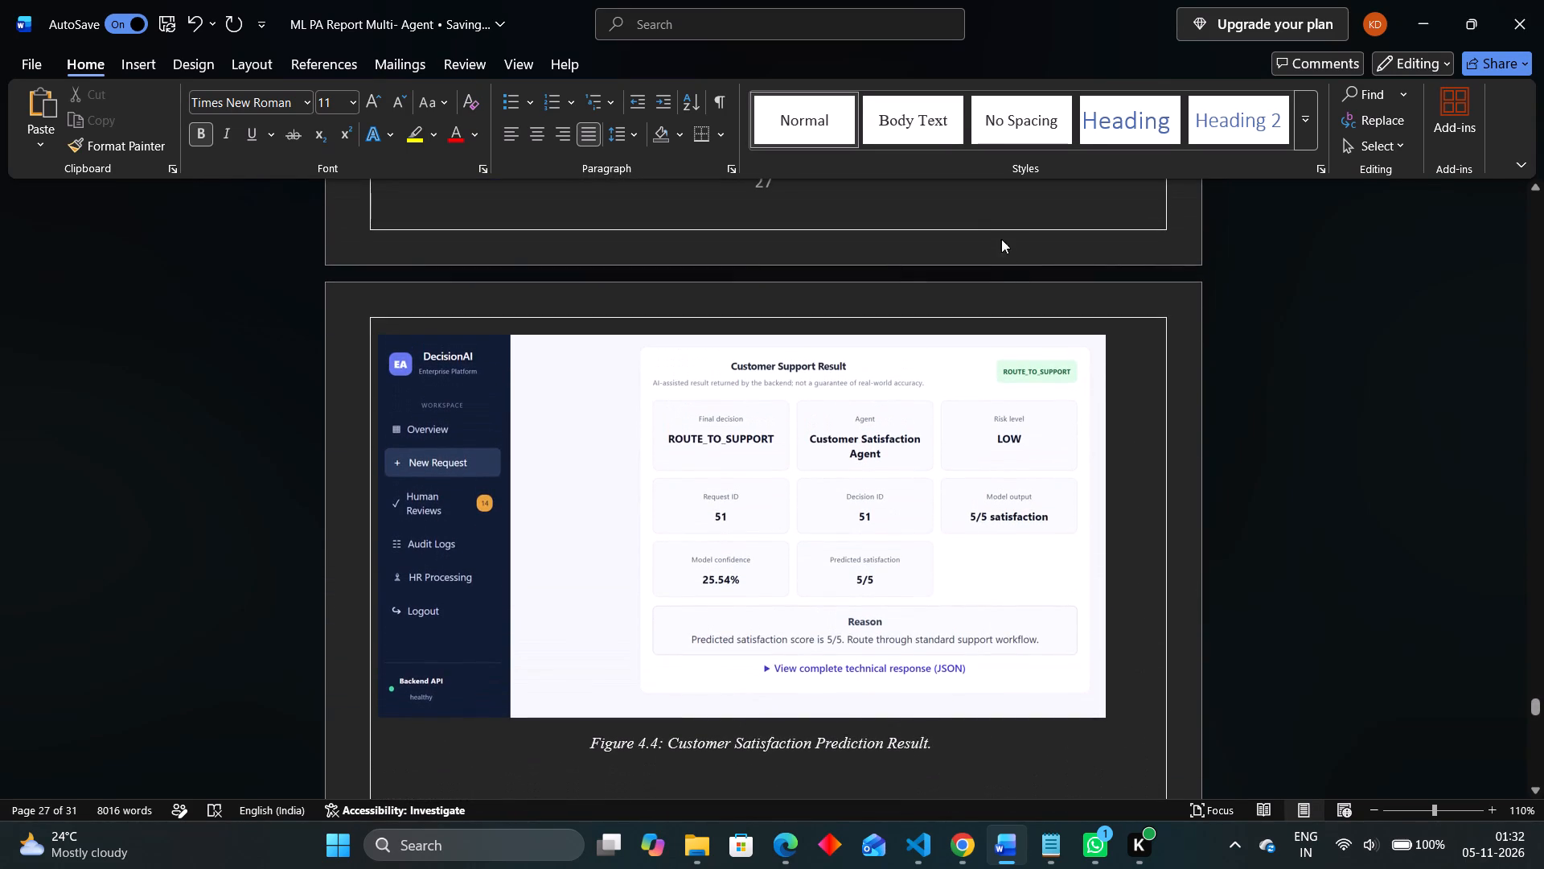
{"action": "scroll", "coordinate": [975, 224], "scroll_direction": "up", "scroll_amount": 1}
{"action": "scroll", "coordinate": [975, 308], "scroll_direction": "down", "scroll_amount": 1, "text": "ctrl"}
{"action": "scroll", "coordinate": [975, 308], "scroll_direction": "up", "scroll_amount": 1, "text": "ctrl"}
{"action": "scroll", "coordinate": [975, 308], "scroll_direction": "down", "scroll_amount": 1, "text": "ctrl"}
{"action": "scroll", "coordinate": [975, 308], "scroll_direction": "up", "scroll_amount": 1, "text": "ctrl"}
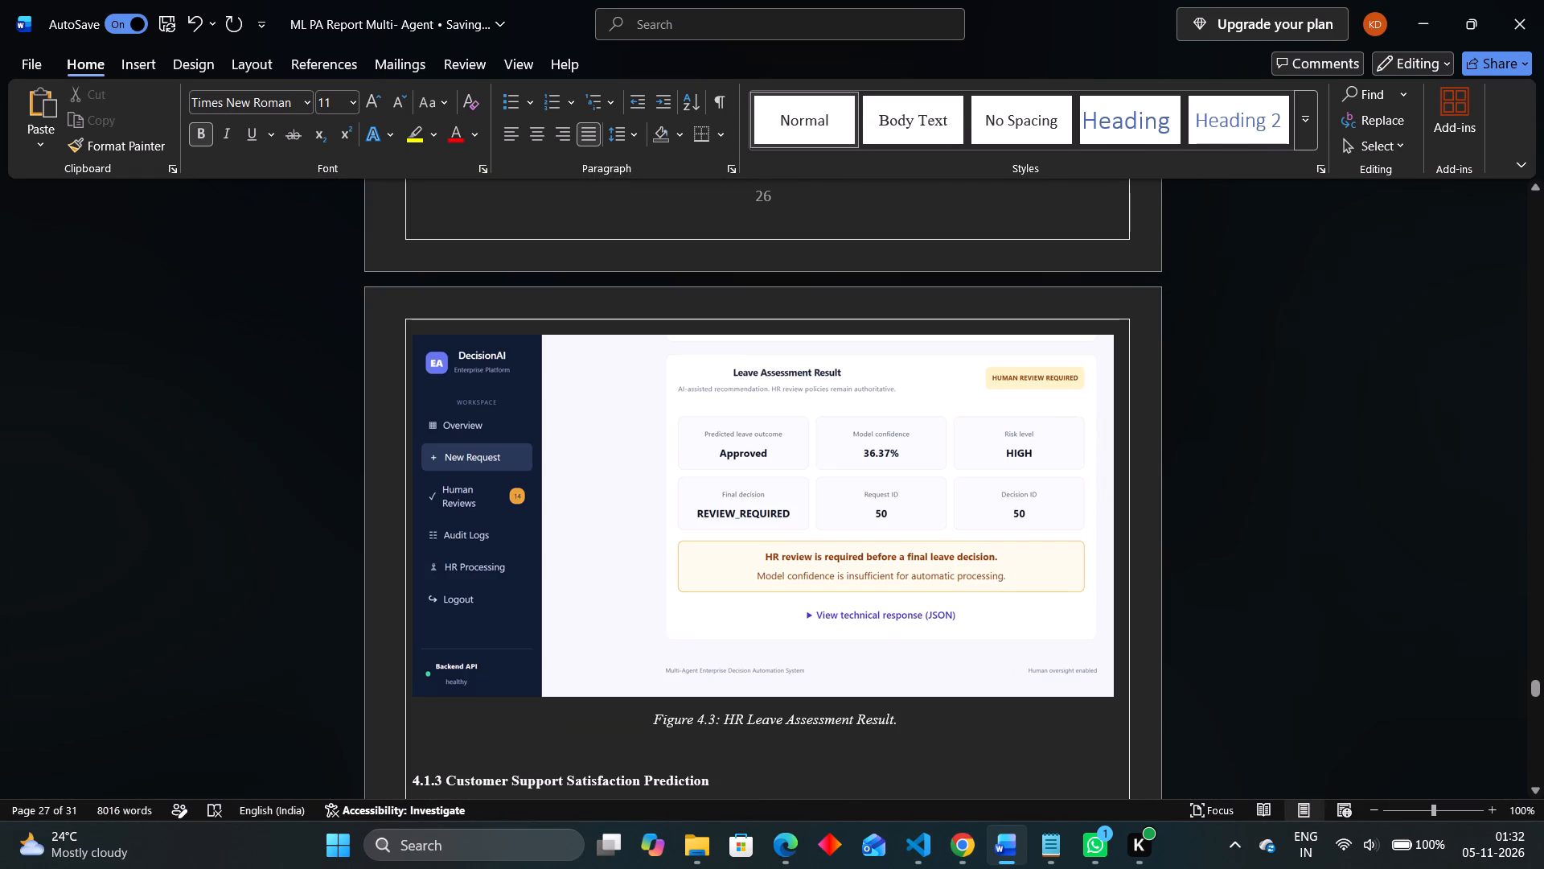
{"action": "scroll", "coordinate": [975, 308], "scroll_direction": "up", "scroll_amount": 1, "text": "ctrl"}
{"action": "scroll", "coordinate": [1074, 332], "scroll_direction": "up", "scroll_amount": 1}
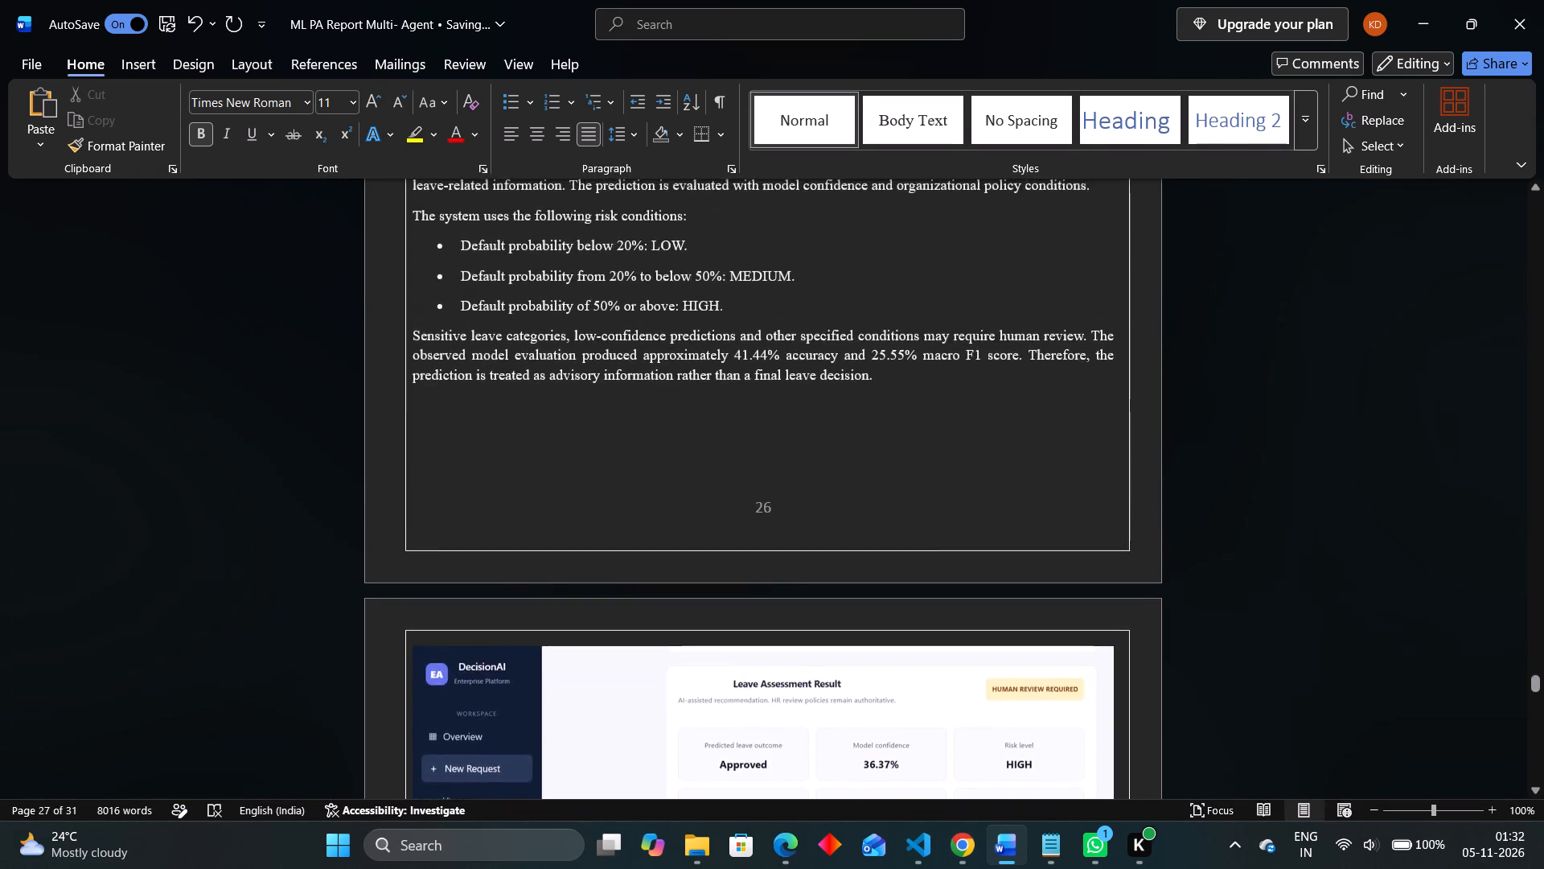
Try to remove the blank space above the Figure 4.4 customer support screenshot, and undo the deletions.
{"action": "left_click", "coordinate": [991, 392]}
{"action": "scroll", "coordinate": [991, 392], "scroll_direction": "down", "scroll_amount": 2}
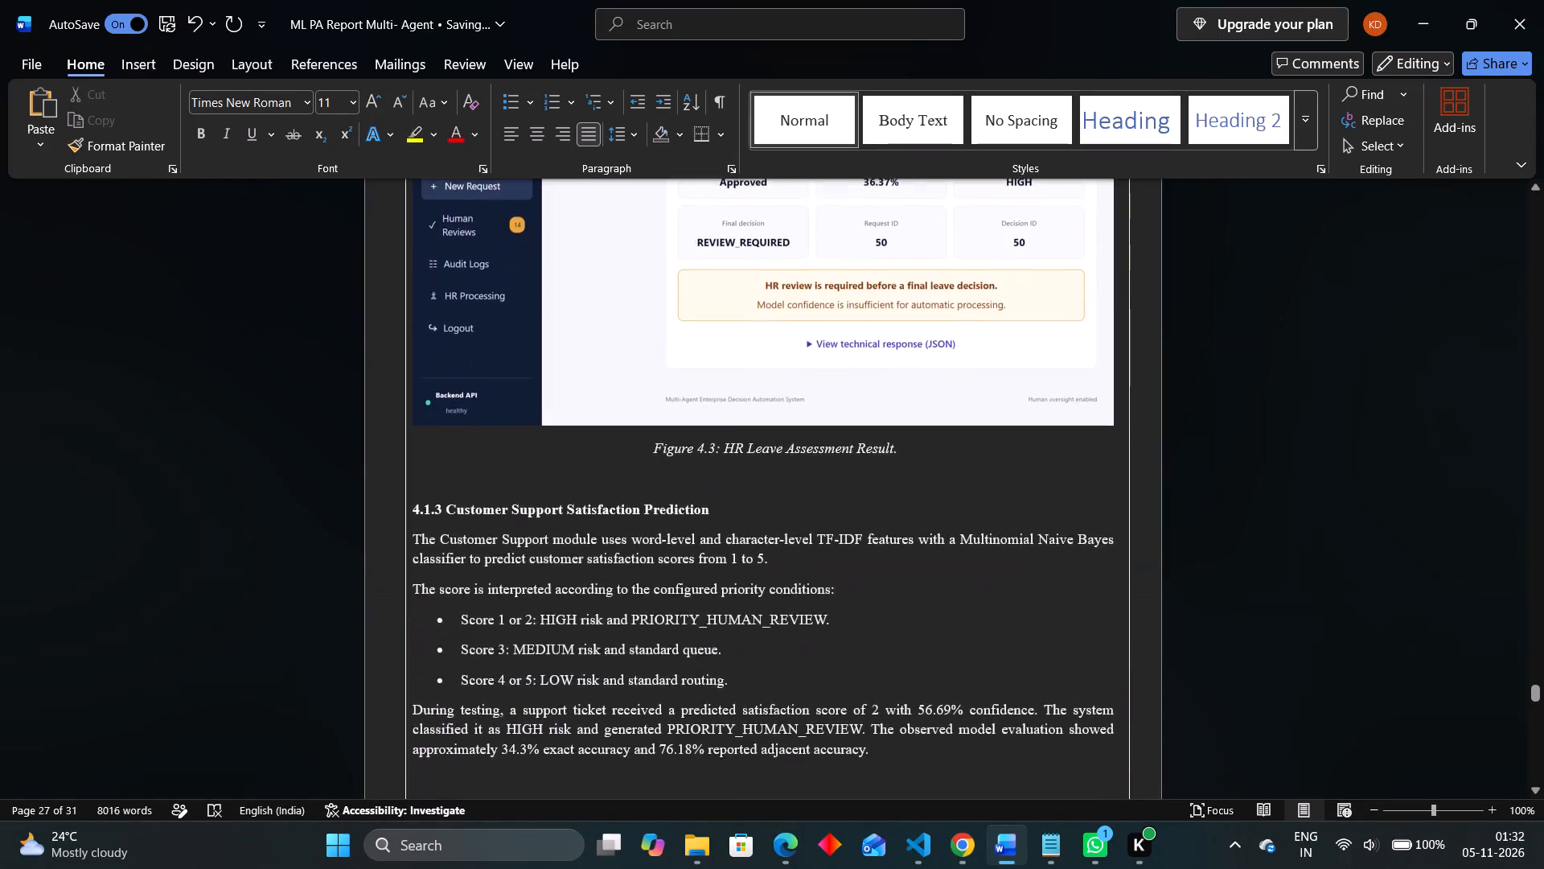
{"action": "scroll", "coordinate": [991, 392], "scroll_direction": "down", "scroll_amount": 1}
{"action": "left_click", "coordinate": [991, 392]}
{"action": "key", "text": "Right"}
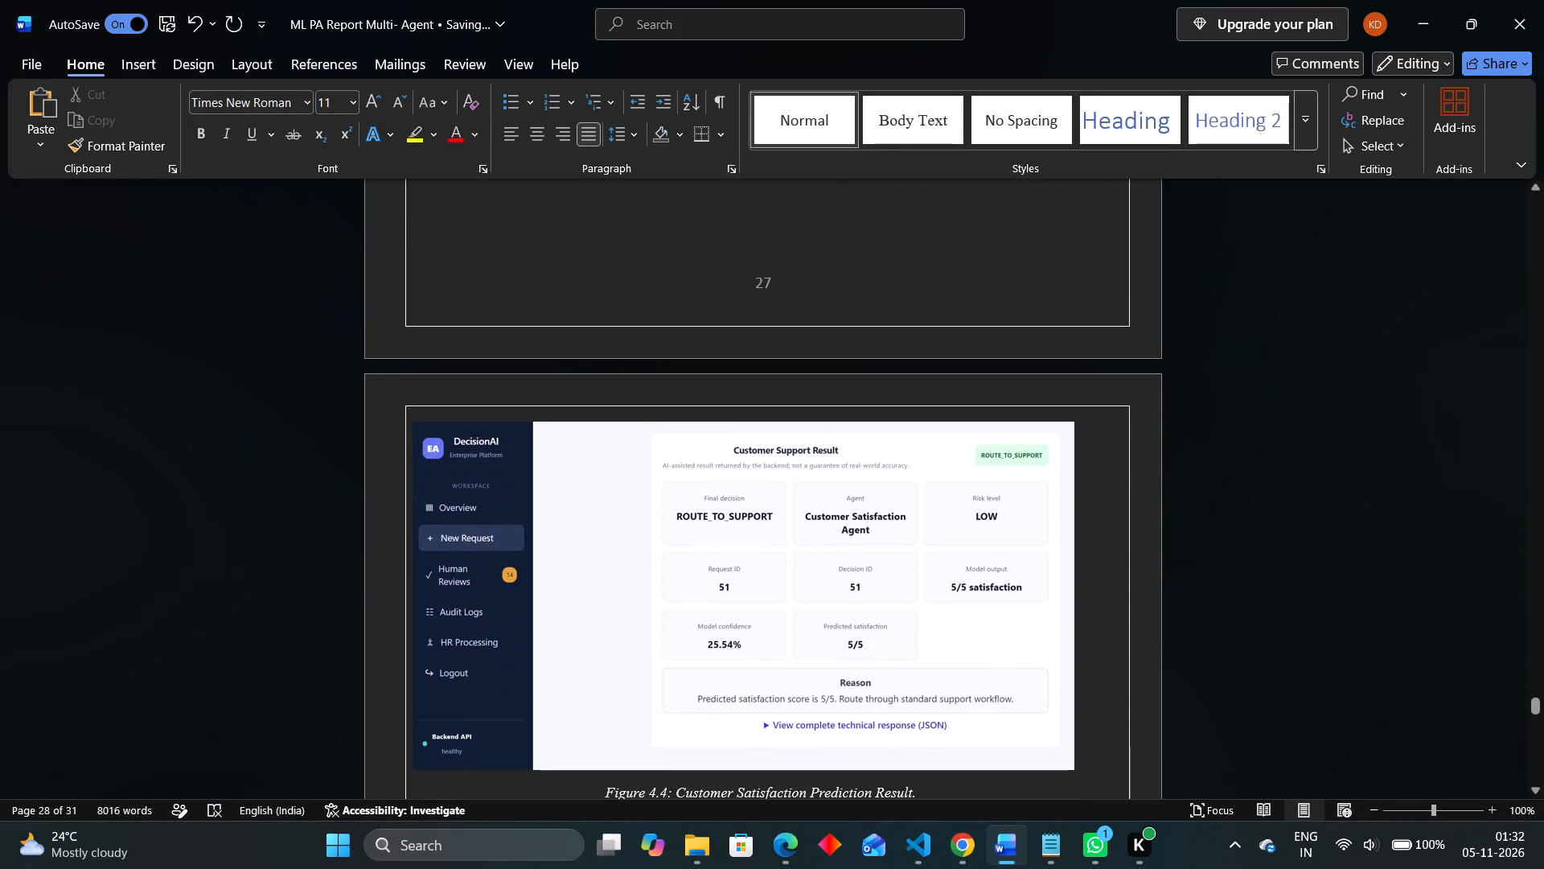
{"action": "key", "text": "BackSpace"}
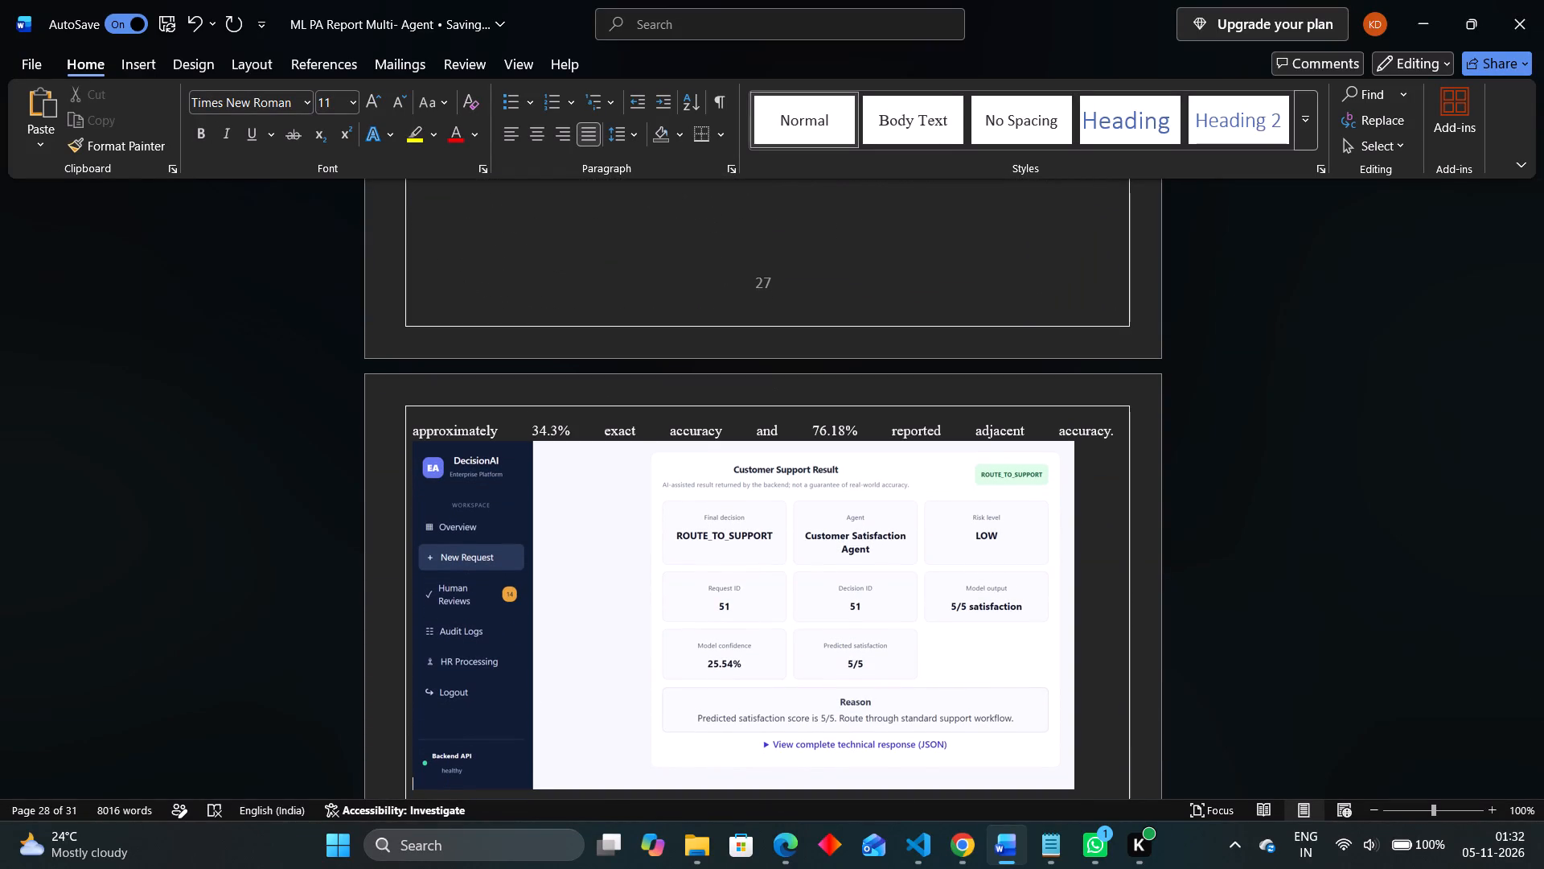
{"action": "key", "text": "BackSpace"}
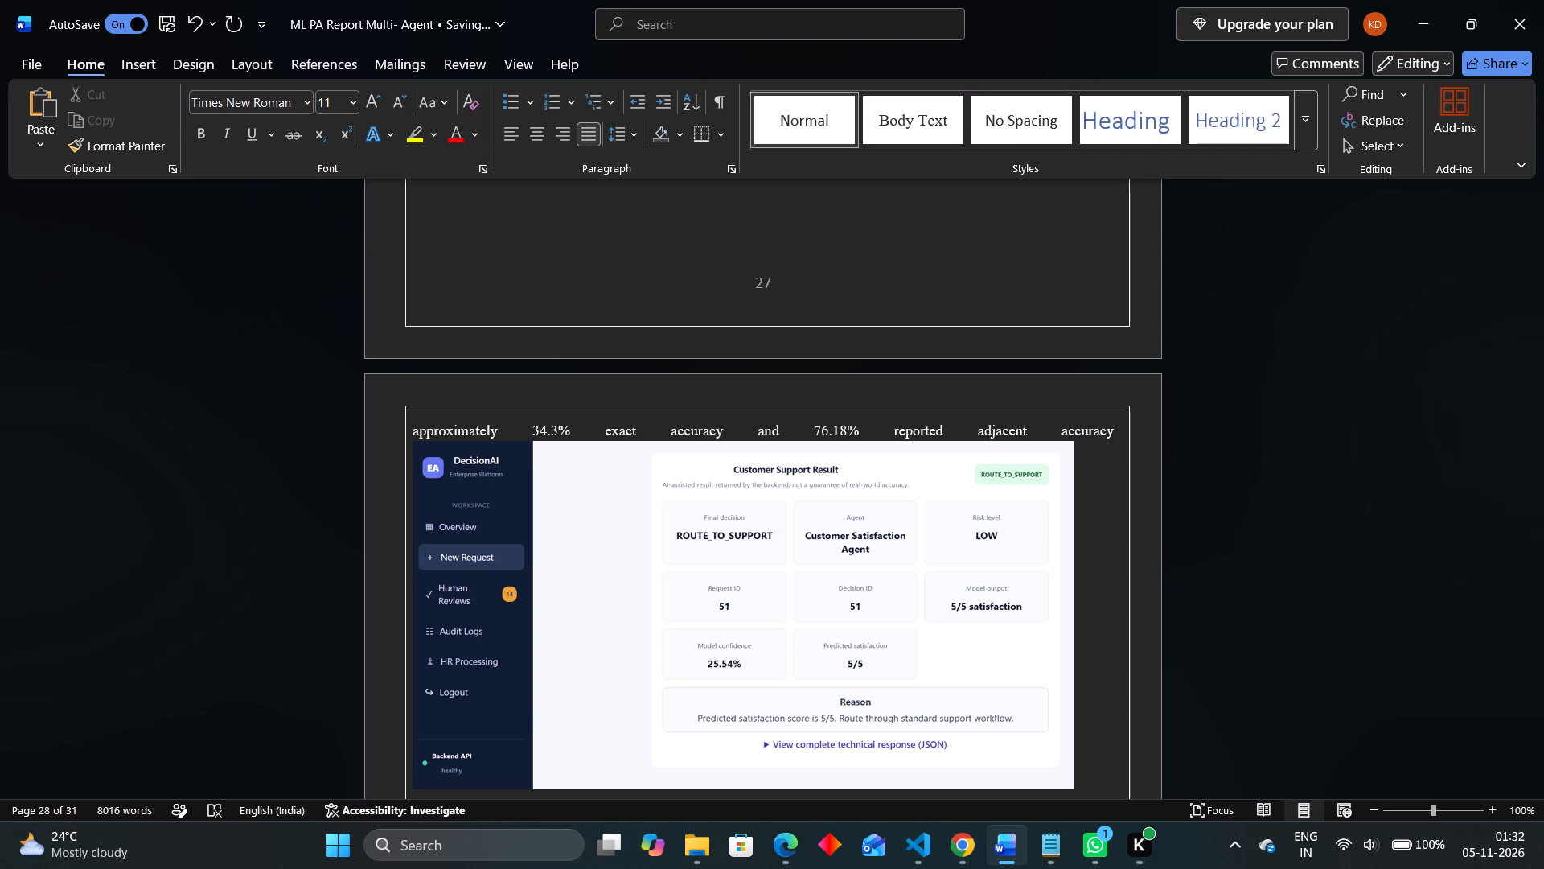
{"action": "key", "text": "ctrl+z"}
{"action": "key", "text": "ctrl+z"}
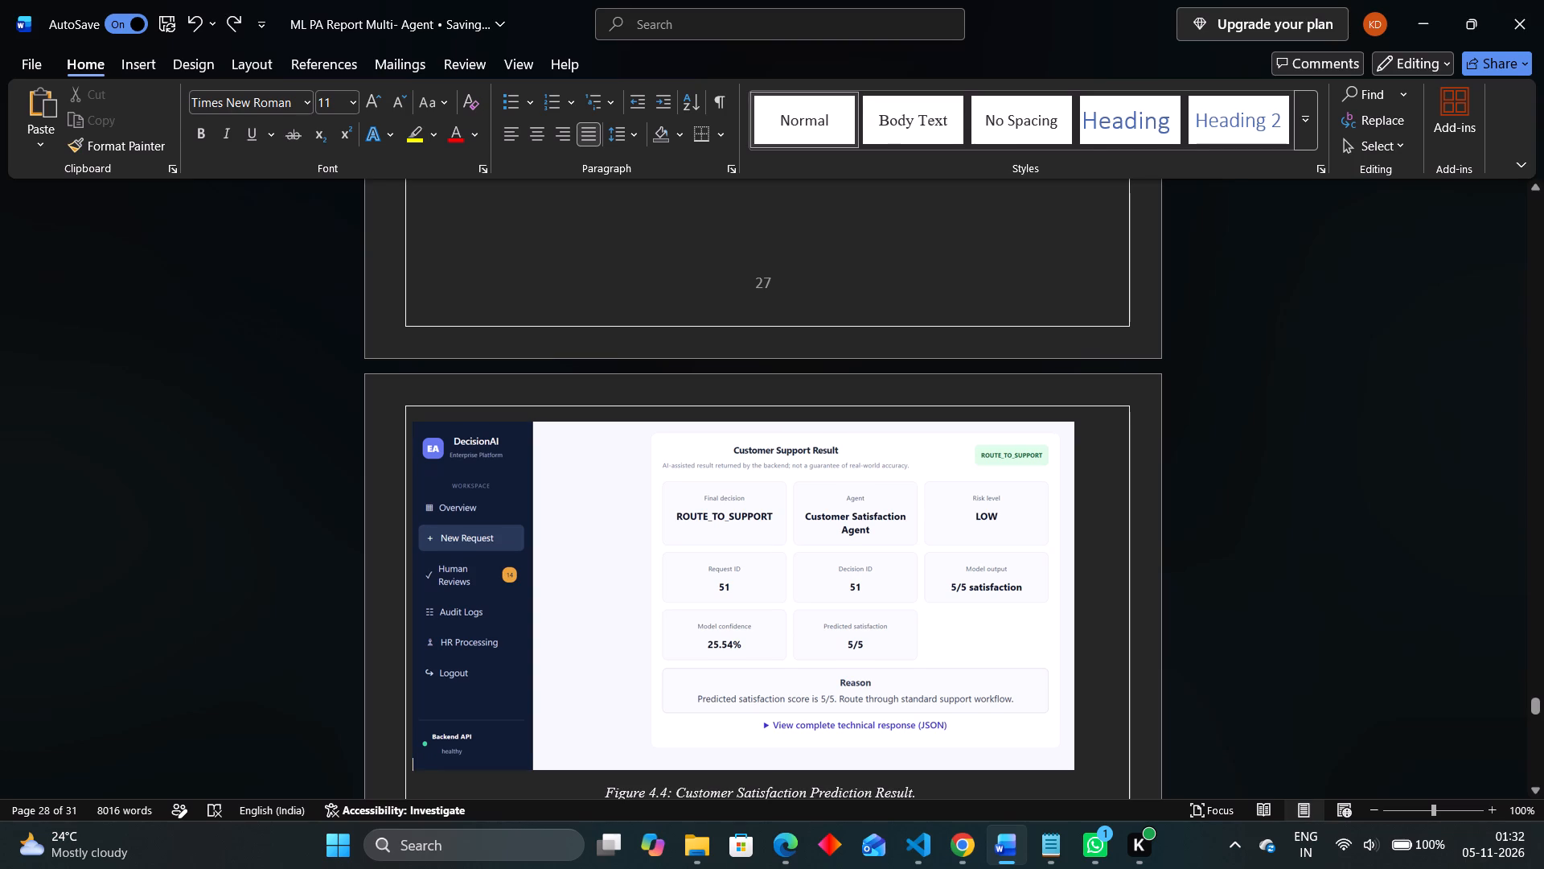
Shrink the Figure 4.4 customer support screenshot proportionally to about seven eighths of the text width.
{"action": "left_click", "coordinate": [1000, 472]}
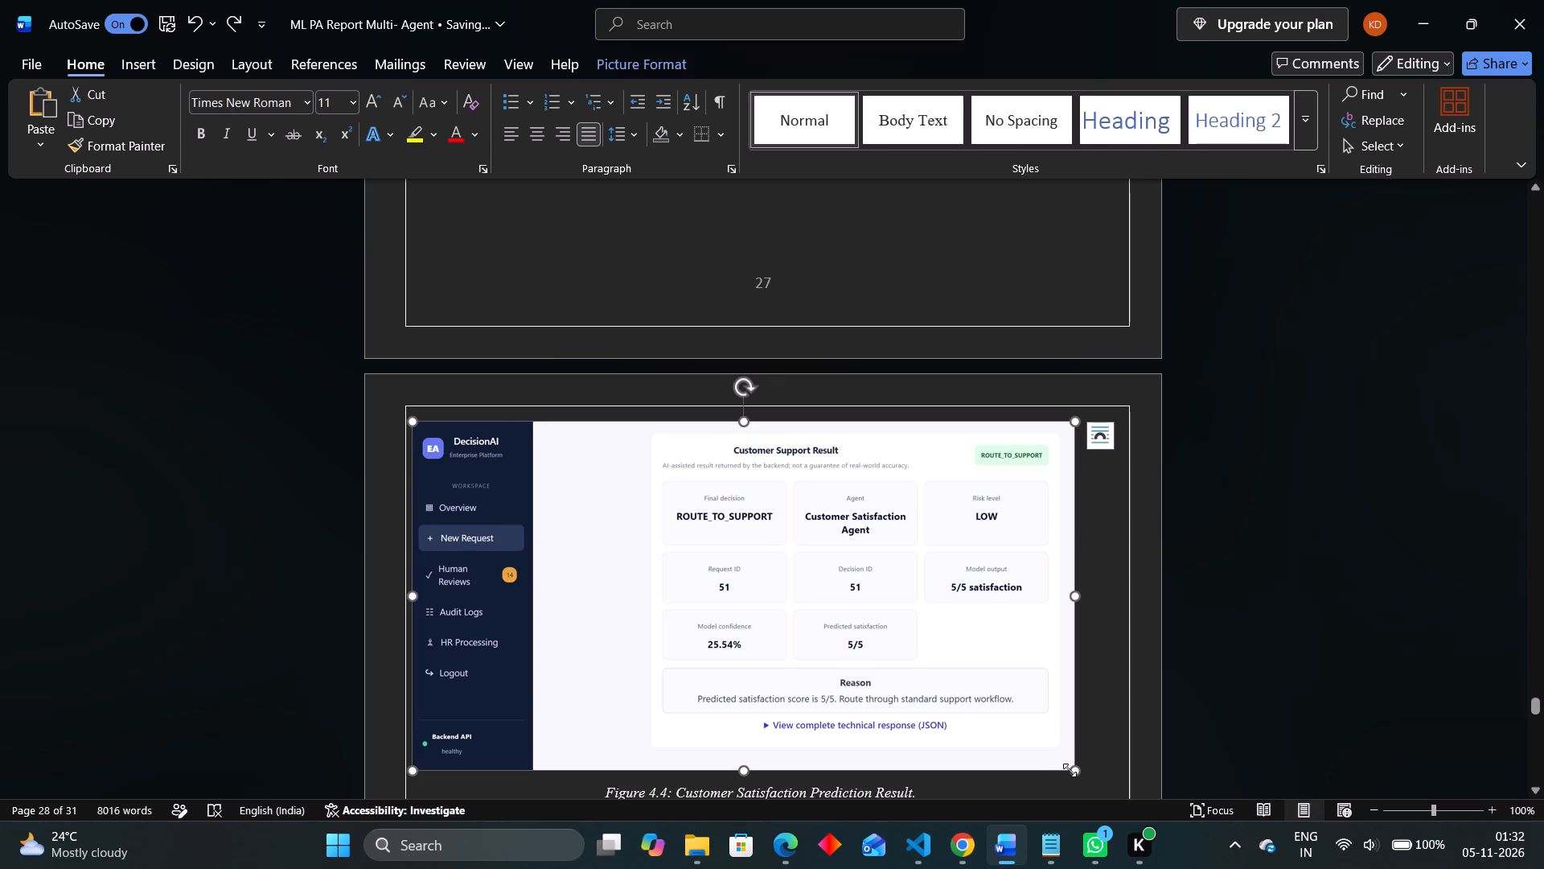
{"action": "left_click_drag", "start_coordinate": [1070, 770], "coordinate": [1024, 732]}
Review how section 4.1.3 and the Figure 4.4 screenshot are laid out across pages 27 and 28.
{"action": "scroll", "coordinate": [967, 584], "scroll_direction": "up", "scroll_amount": 1}
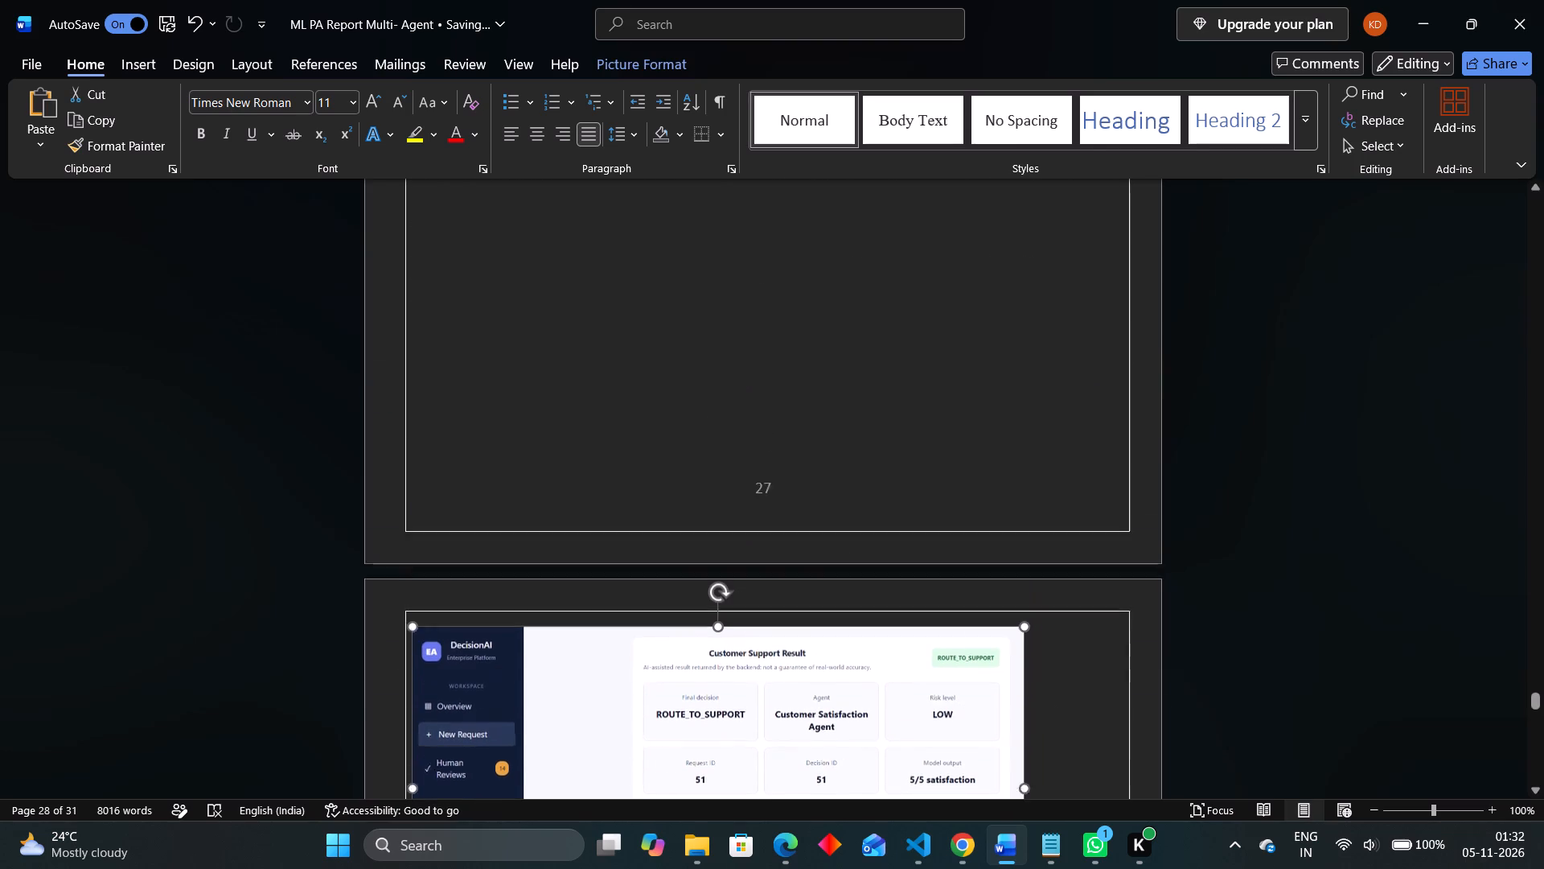
{"action": "scroll", "coordinate": [967, 584], "scroll_direction": "up", "scroll_amount": 2}
{"action": "scroll", "coordinate": [722, 425], "scroll_direction": "up", "scroll_amount": 1}
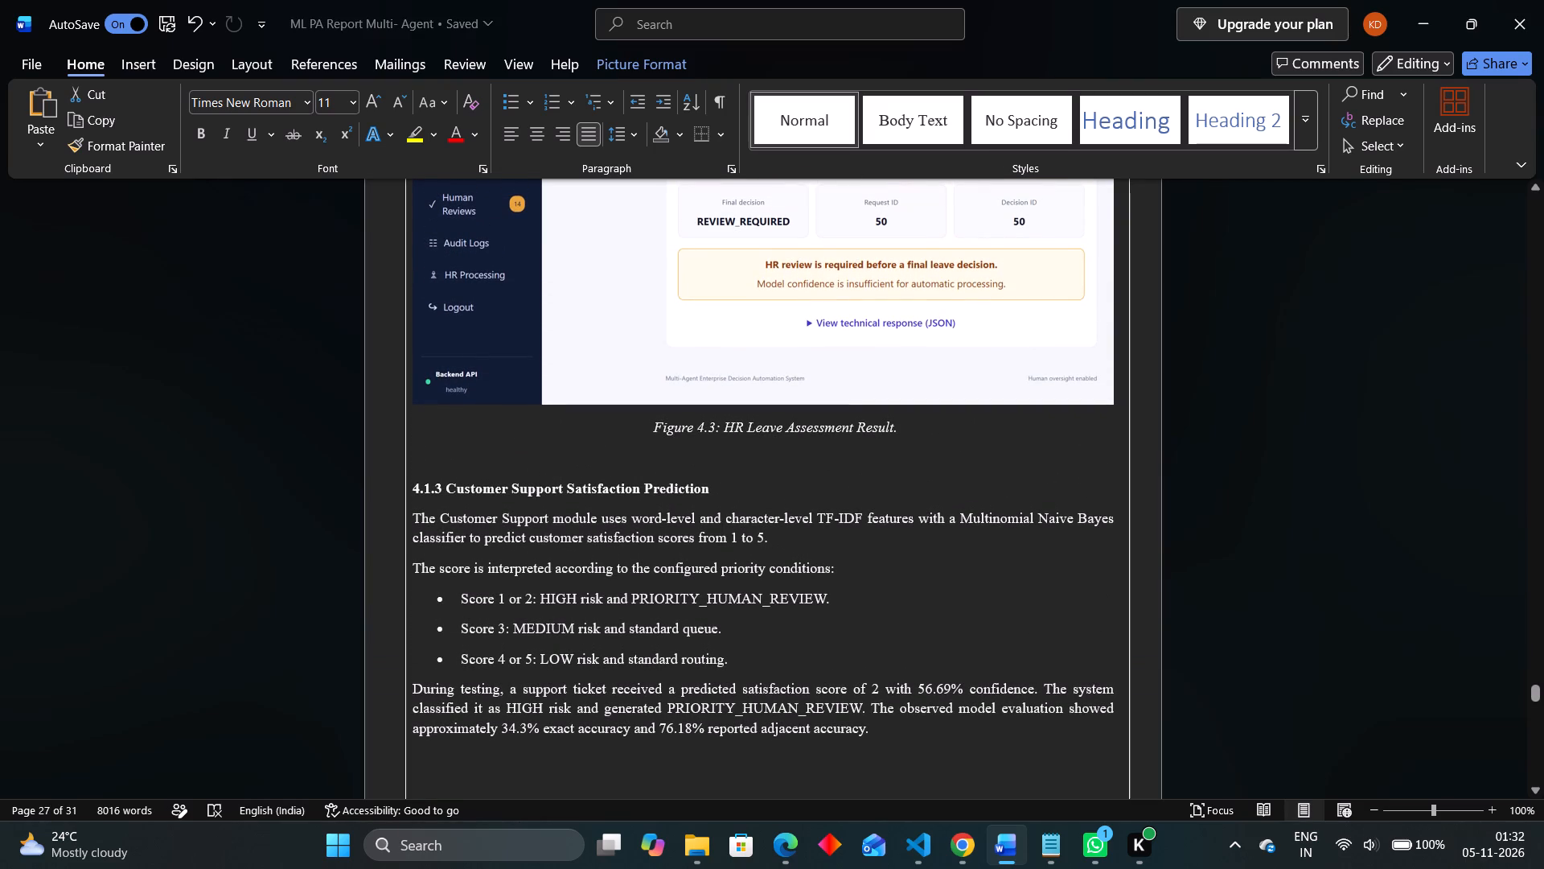
{"action": "scroll", "coordinate": [722, 425], "scroll_direction": "down", "scroll_amount": 2}
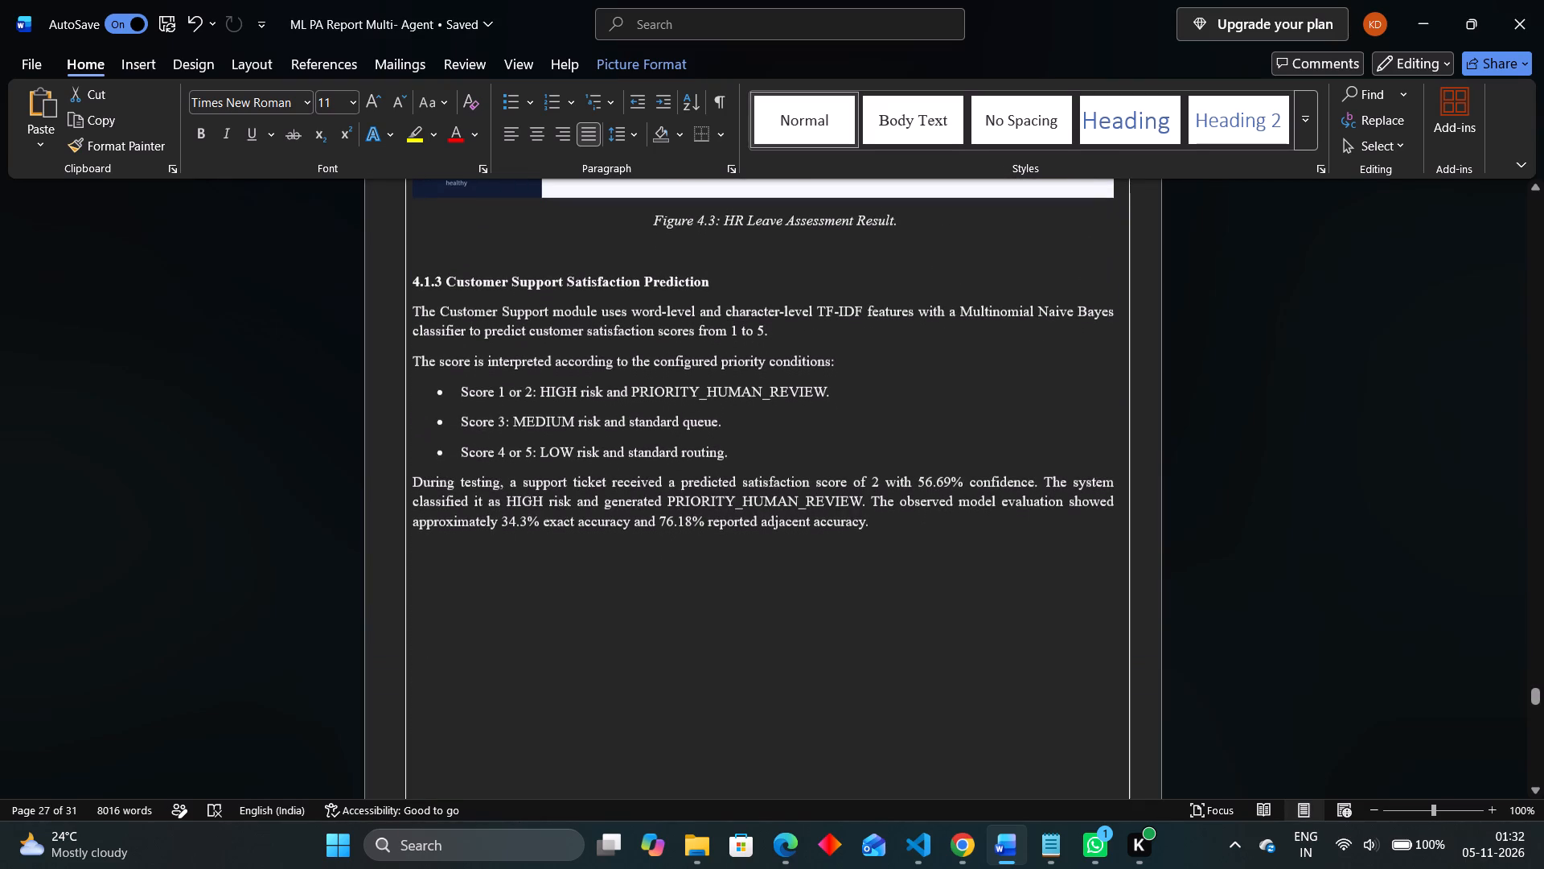
{"action": "scroll", "coordinate": [722, 425], "scroll_direction": "down", "scroll_amount": 2}
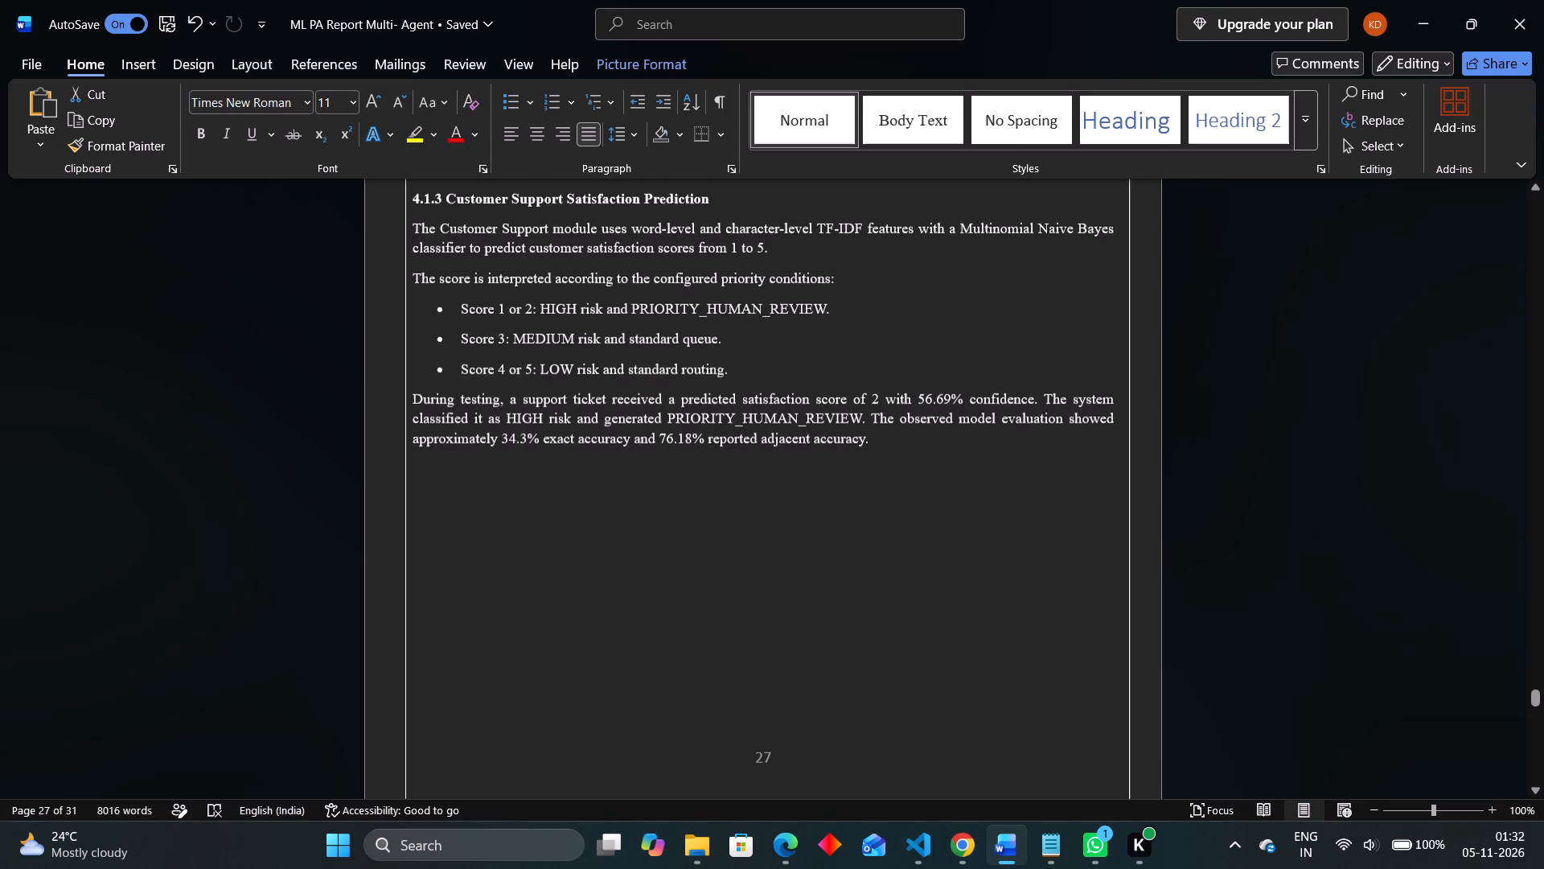
{"action": "scroll", "coordinate": [722, 425], "scroll_direction": "down", "scroll_amount": 1}
{"action": "scroll", "coordinate": [722, 425], "scroll_direction": "up", "scroll_amount": 2}
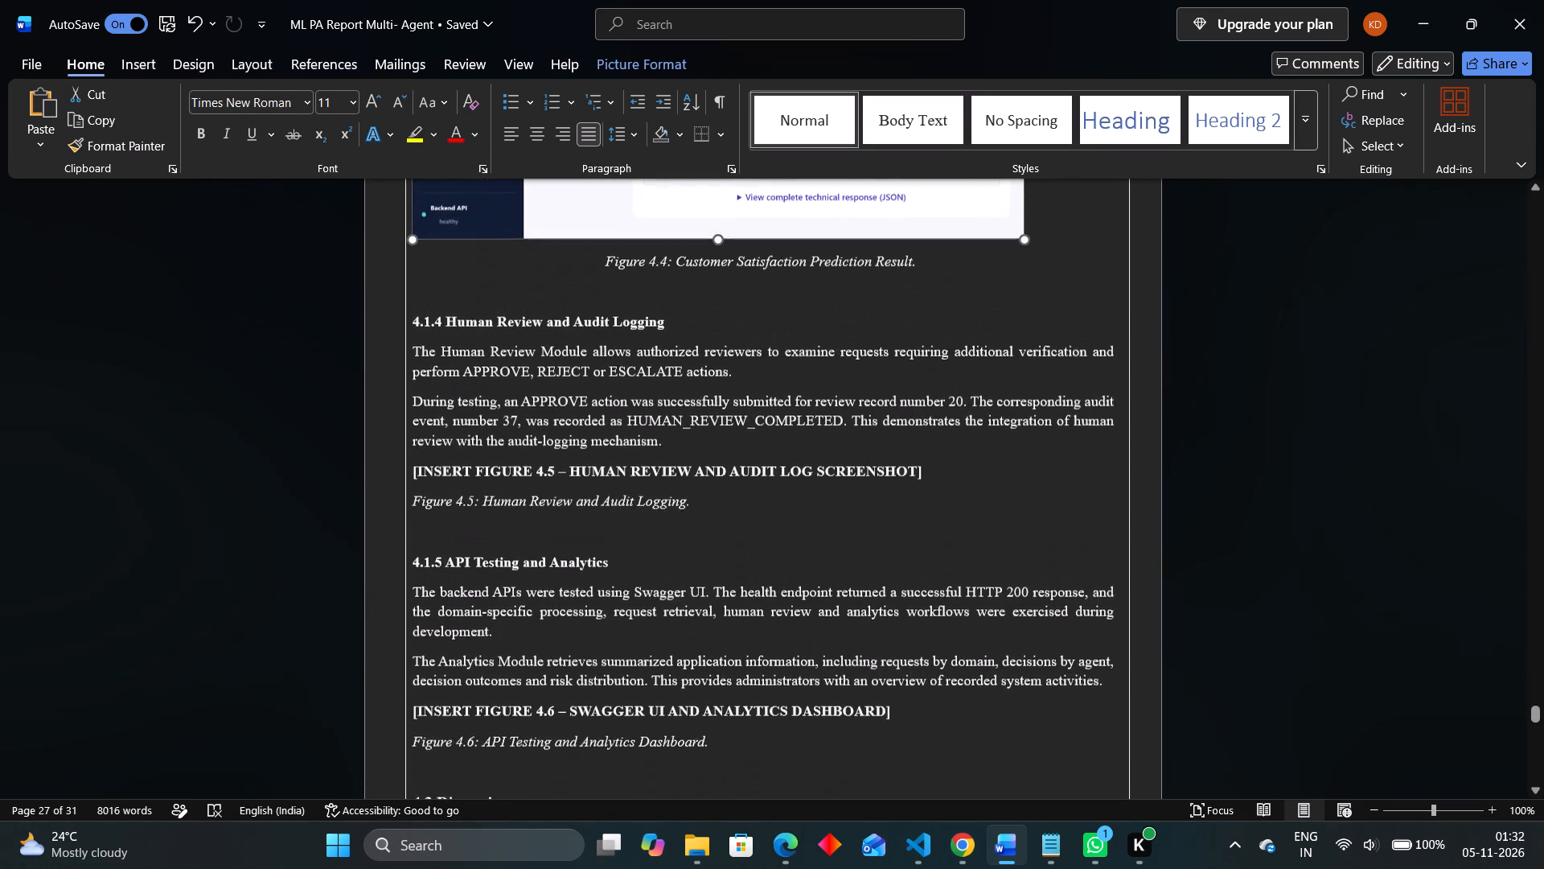
{"action": "scroll", "coordinate": [722, 425], "scroll_direction": "up", "scroll_amount": 2}
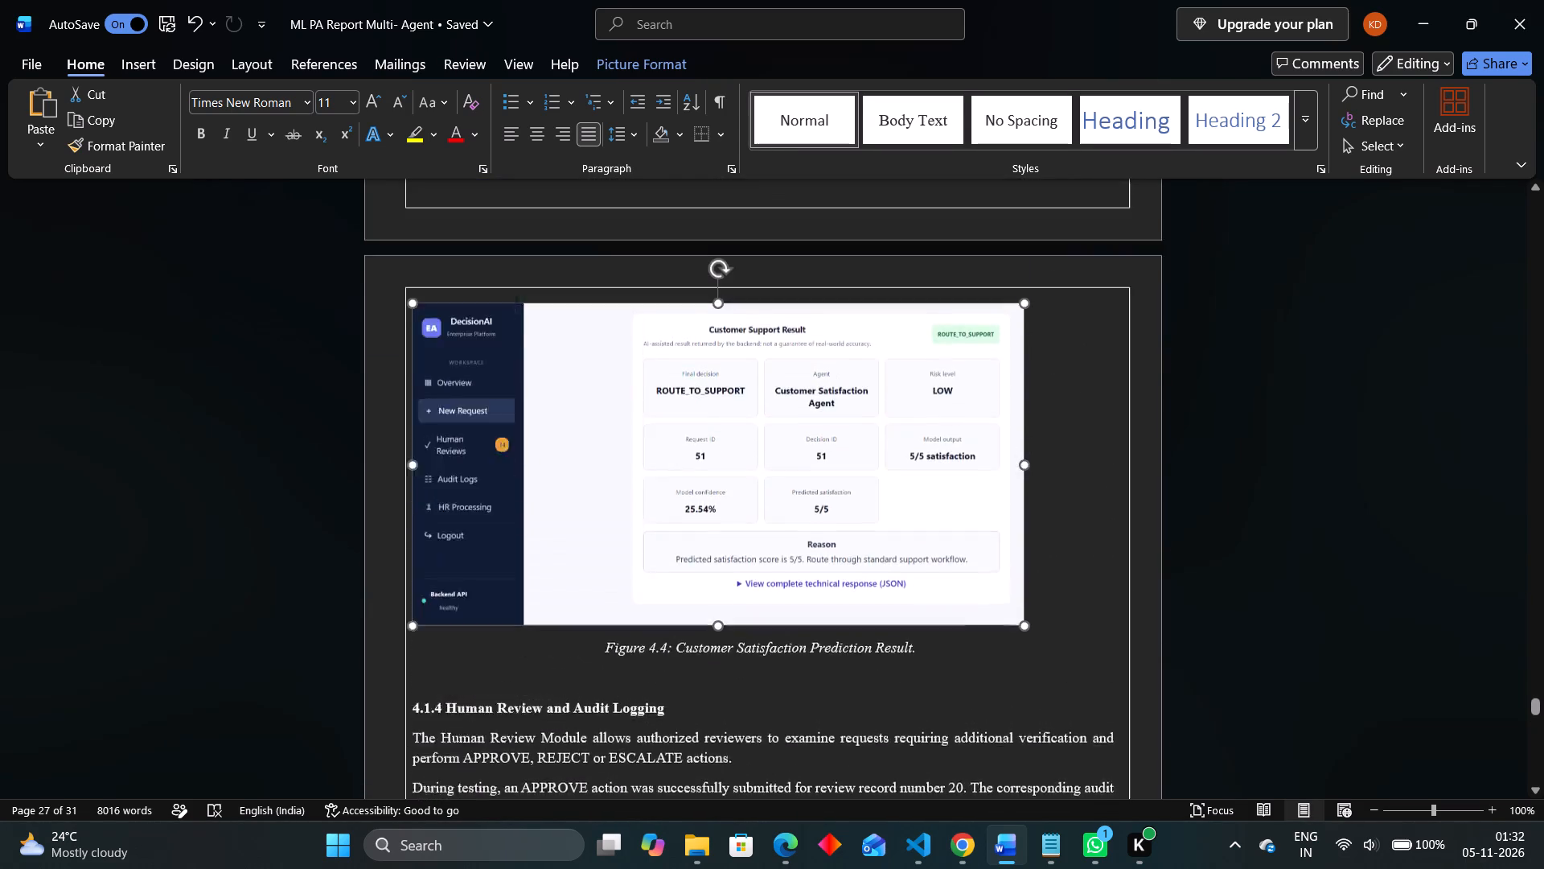
{"action": "scroll", "coordinate": [722, 425], "scroll_direction": "up", "scroll_amount": 1}
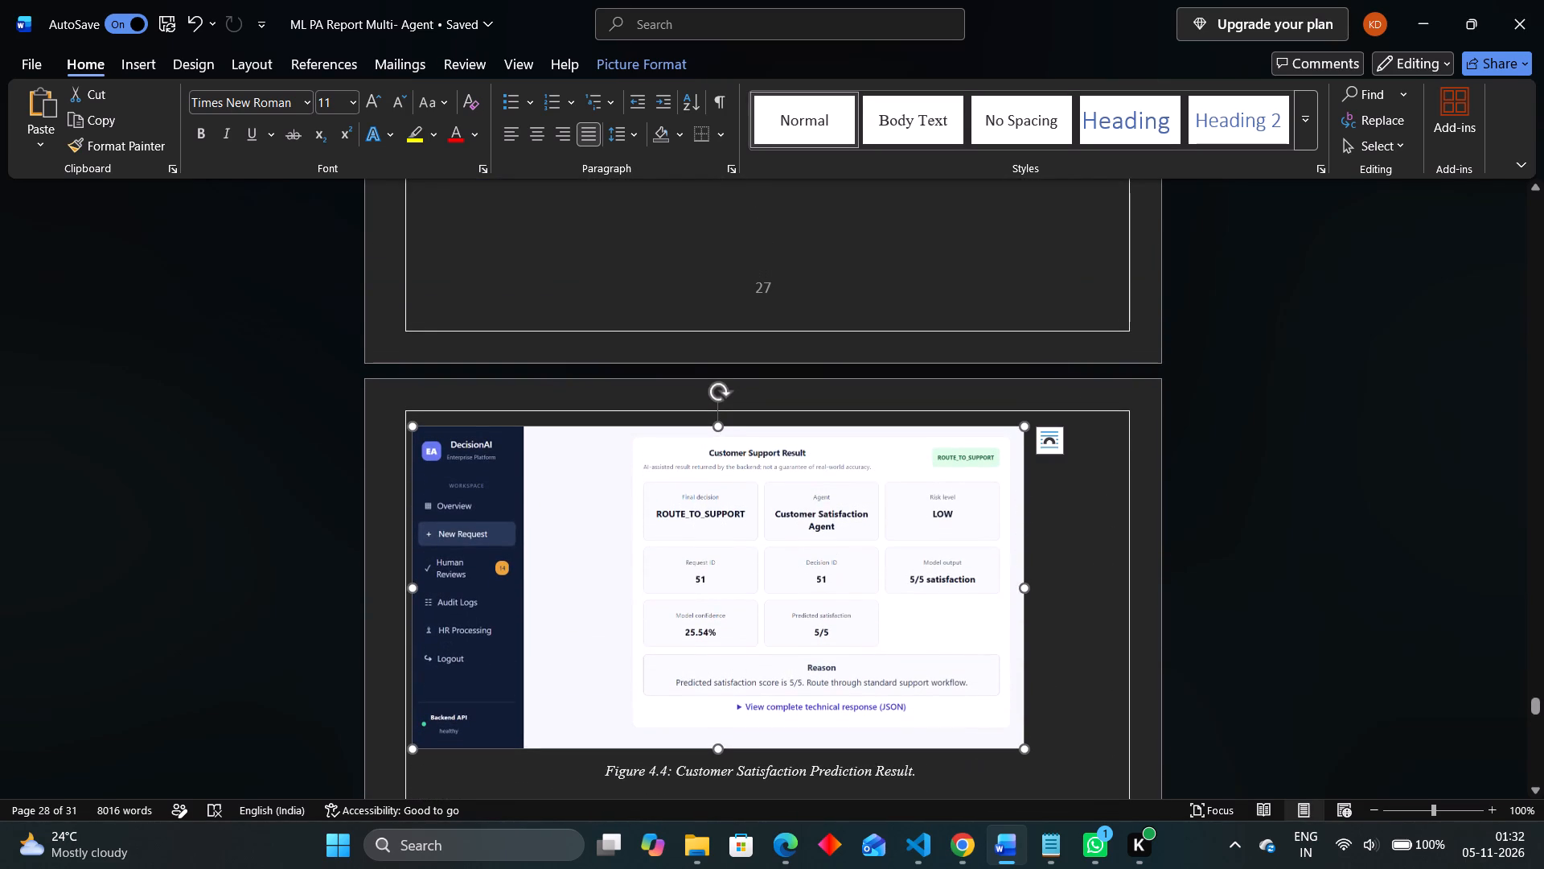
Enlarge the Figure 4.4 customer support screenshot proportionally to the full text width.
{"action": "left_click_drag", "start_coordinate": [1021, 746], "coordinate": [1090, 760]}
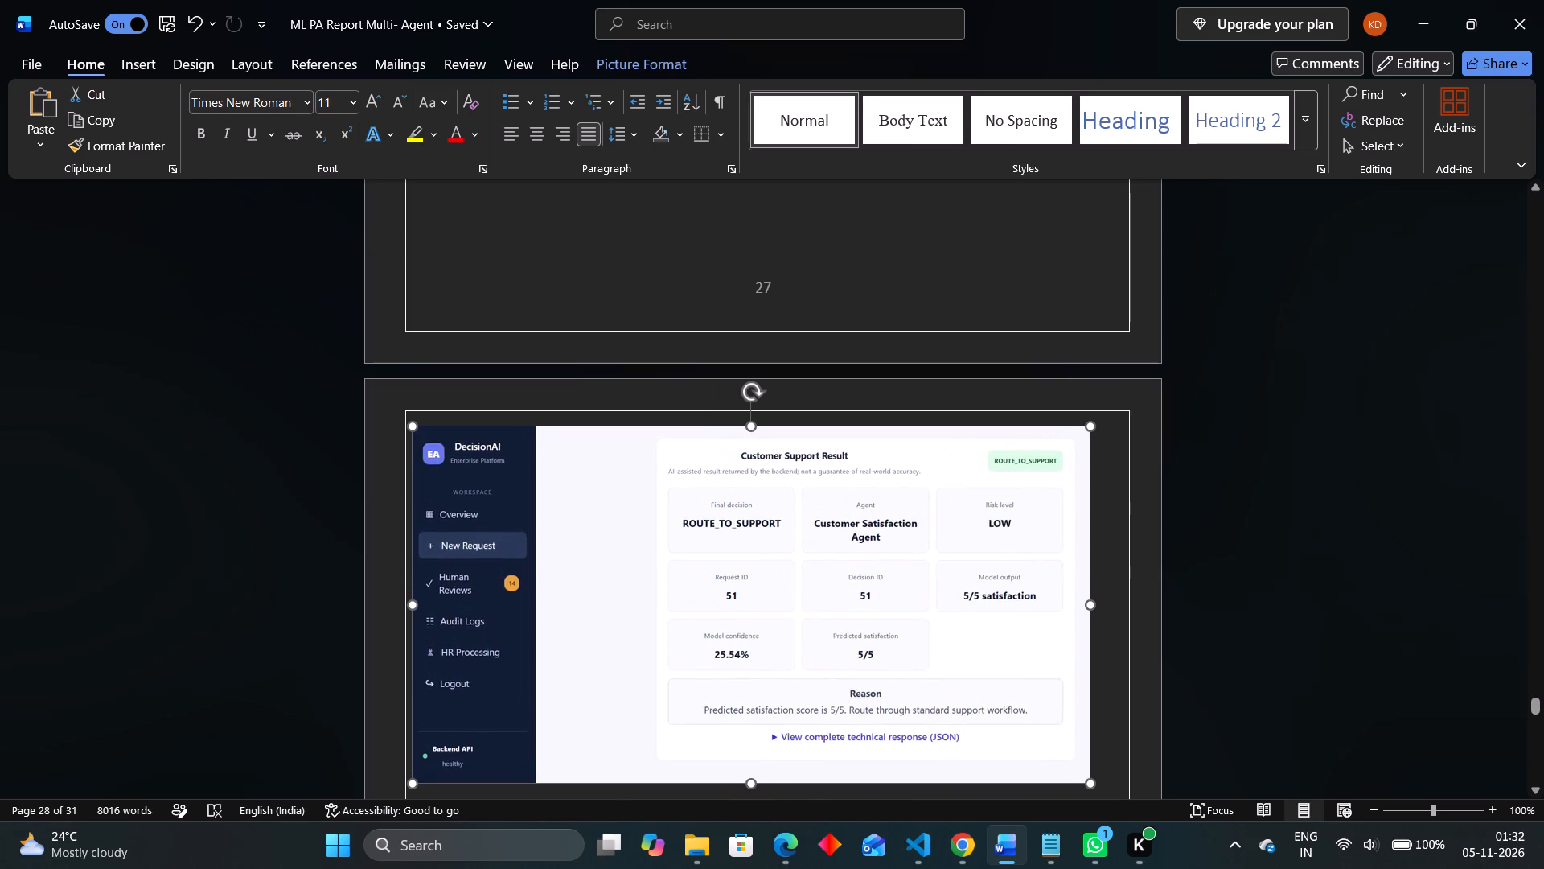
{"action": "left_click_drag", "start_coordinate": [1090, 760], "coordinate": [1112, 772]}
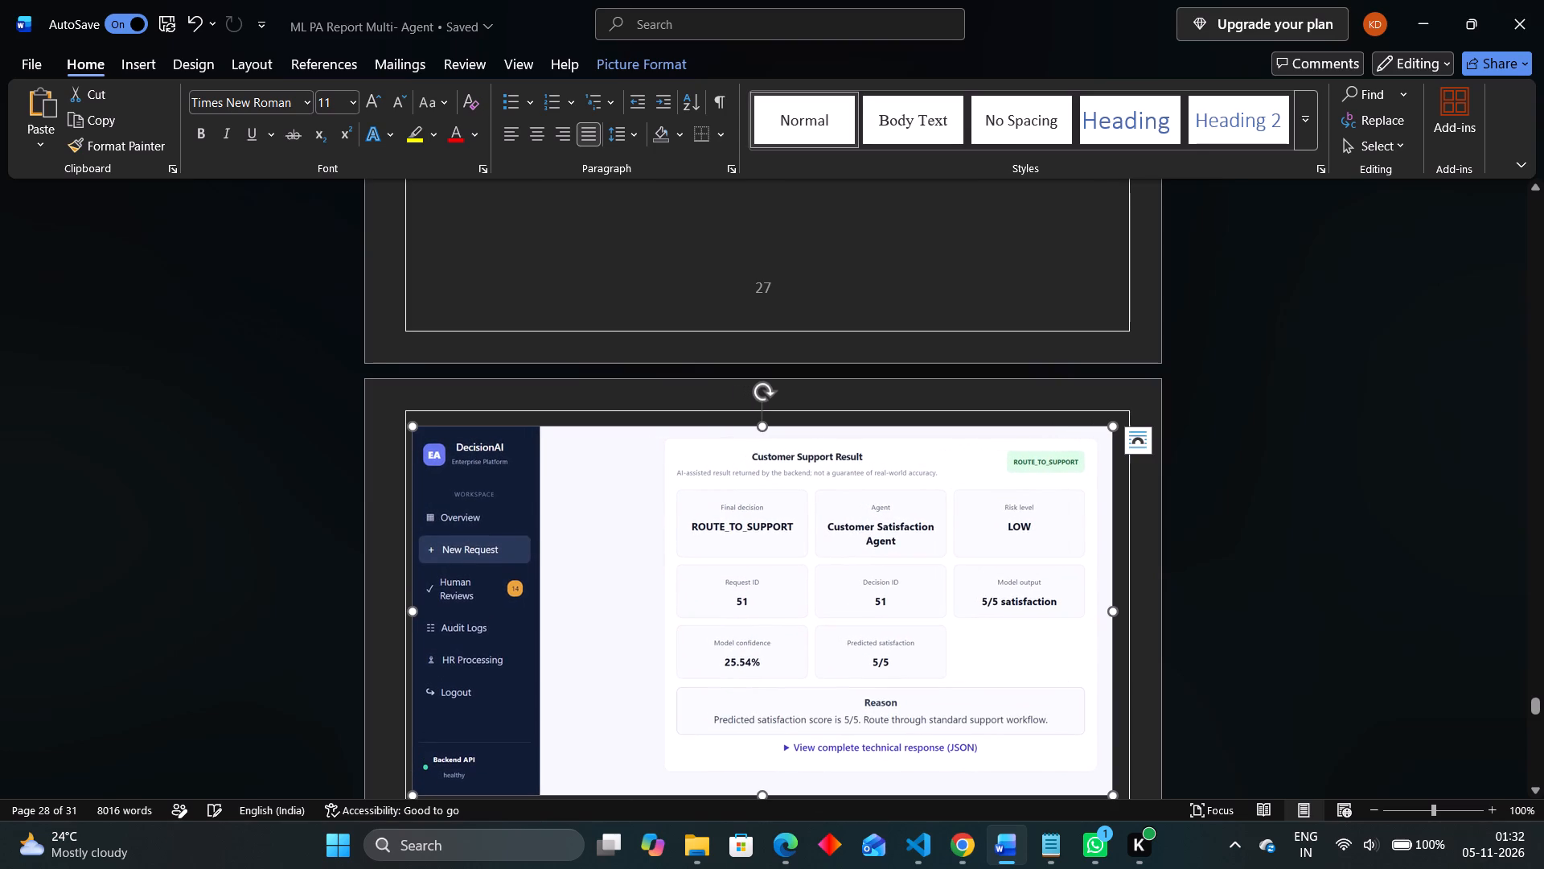
Shrink the Figure 4.3 HR leave screenshot proportionally to about nine tenths of the text width.
{"action": "scroll", "coordinate": [894, 624], "scroll_direction": "up", "scroll_amount": 4}
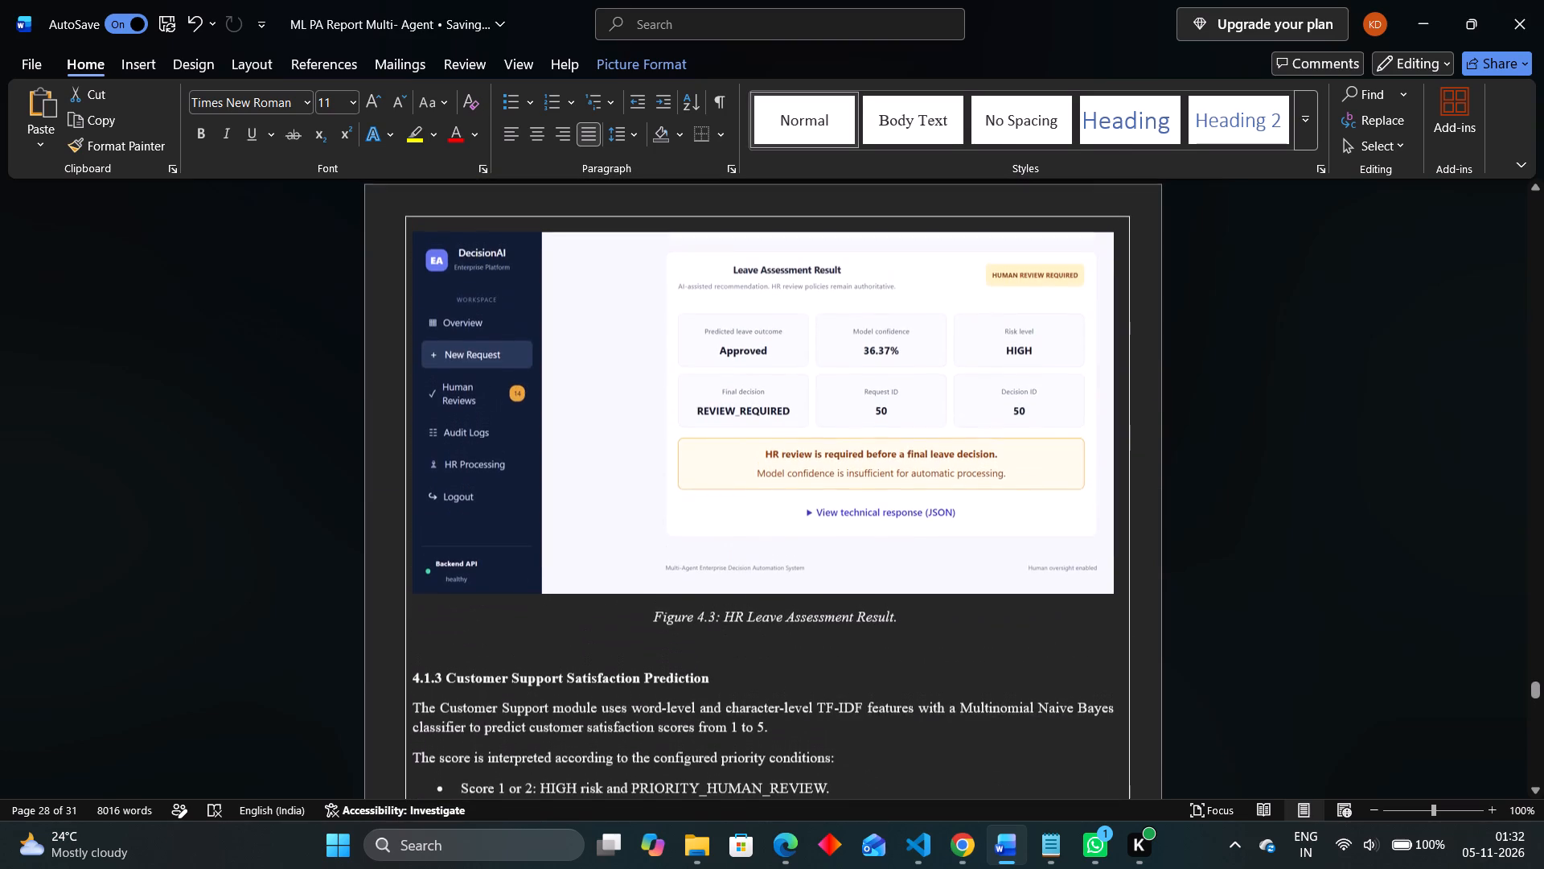
{"action": "scroll", "coordinate": [894, 624], "scroll_direction": "up", "scroll_amount": 3}
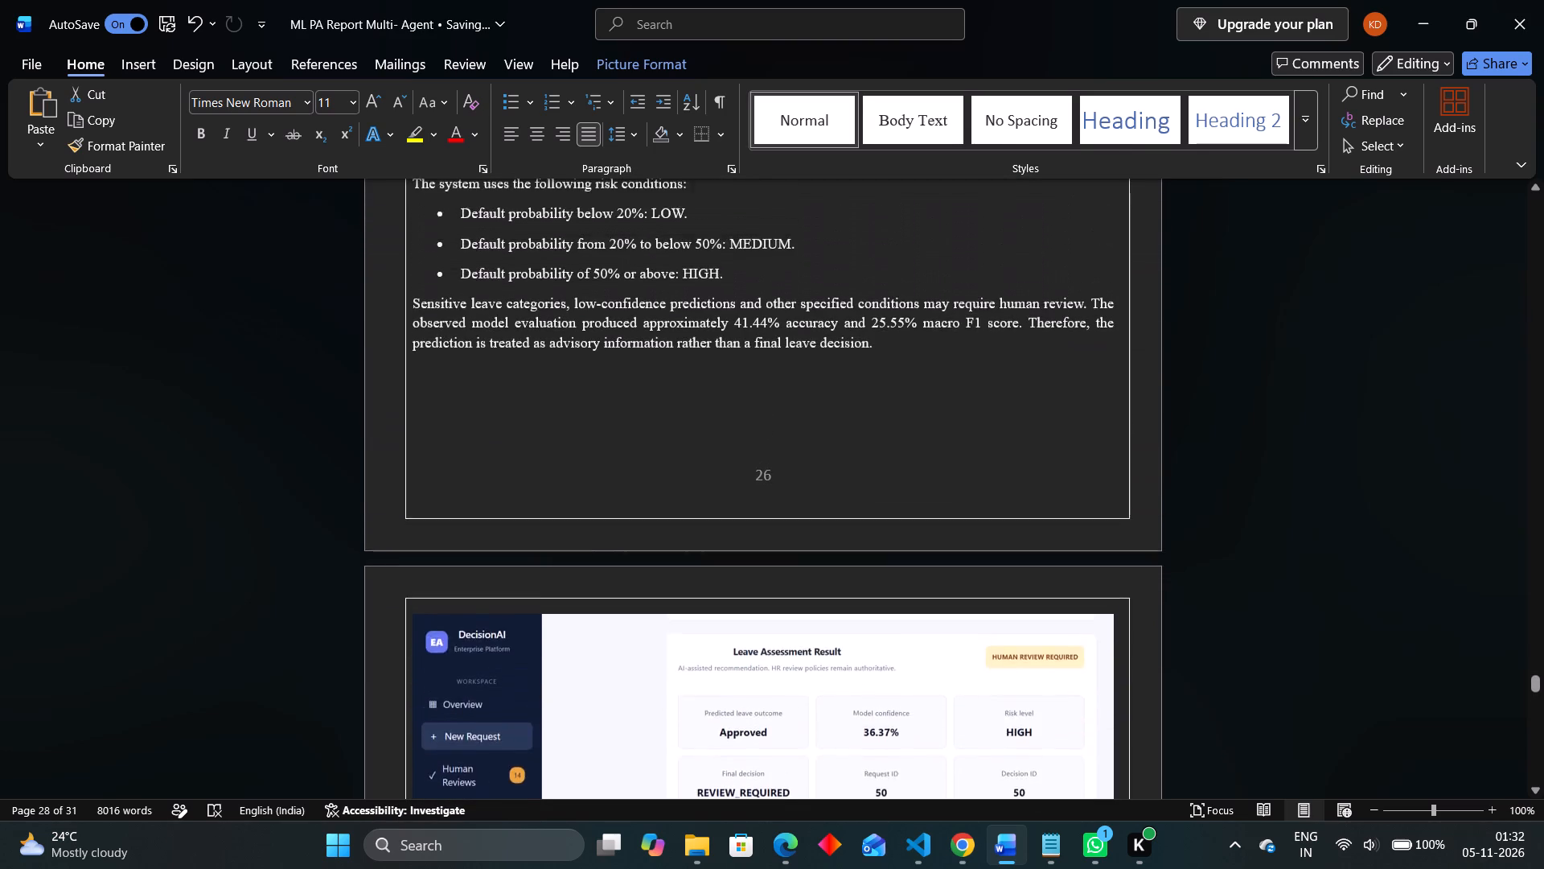
{"action": "scroll", "coordinate": [894, 624], "scroll_direction": "up", "scroll_amount": 1}
{"action": "scroll", "coordinate": [894, 624], "scroll_direction": "down", "scroll_amount": 2}
{"action": "left_click", "coordinate": [935, 532]}
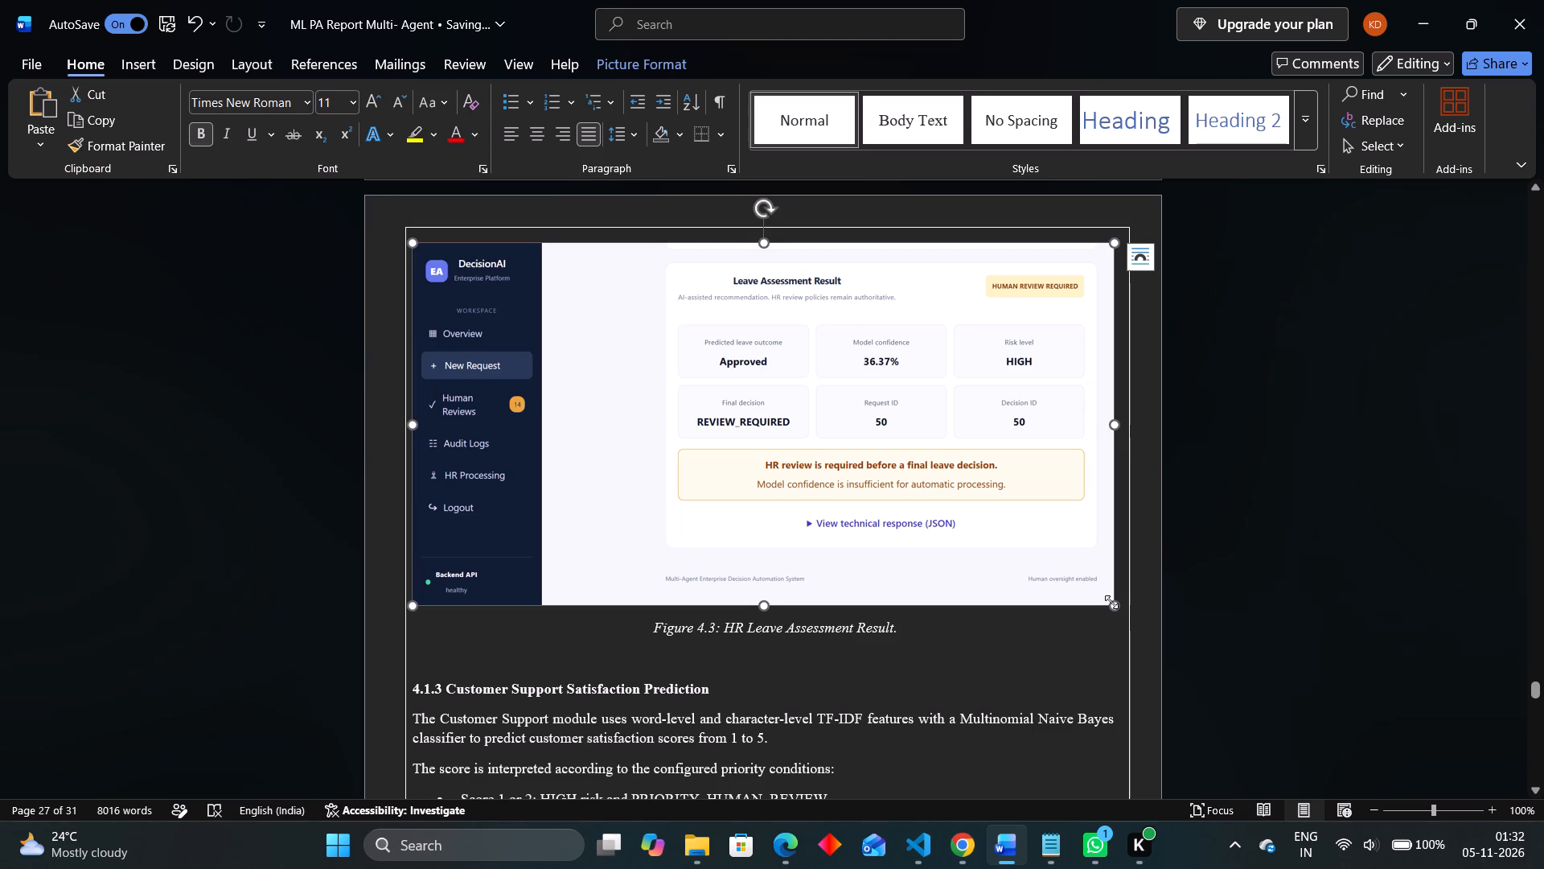
{"action": "left_click_drag", "start_coordinate": [1111, 602], "coordinate": [1032, 539]}
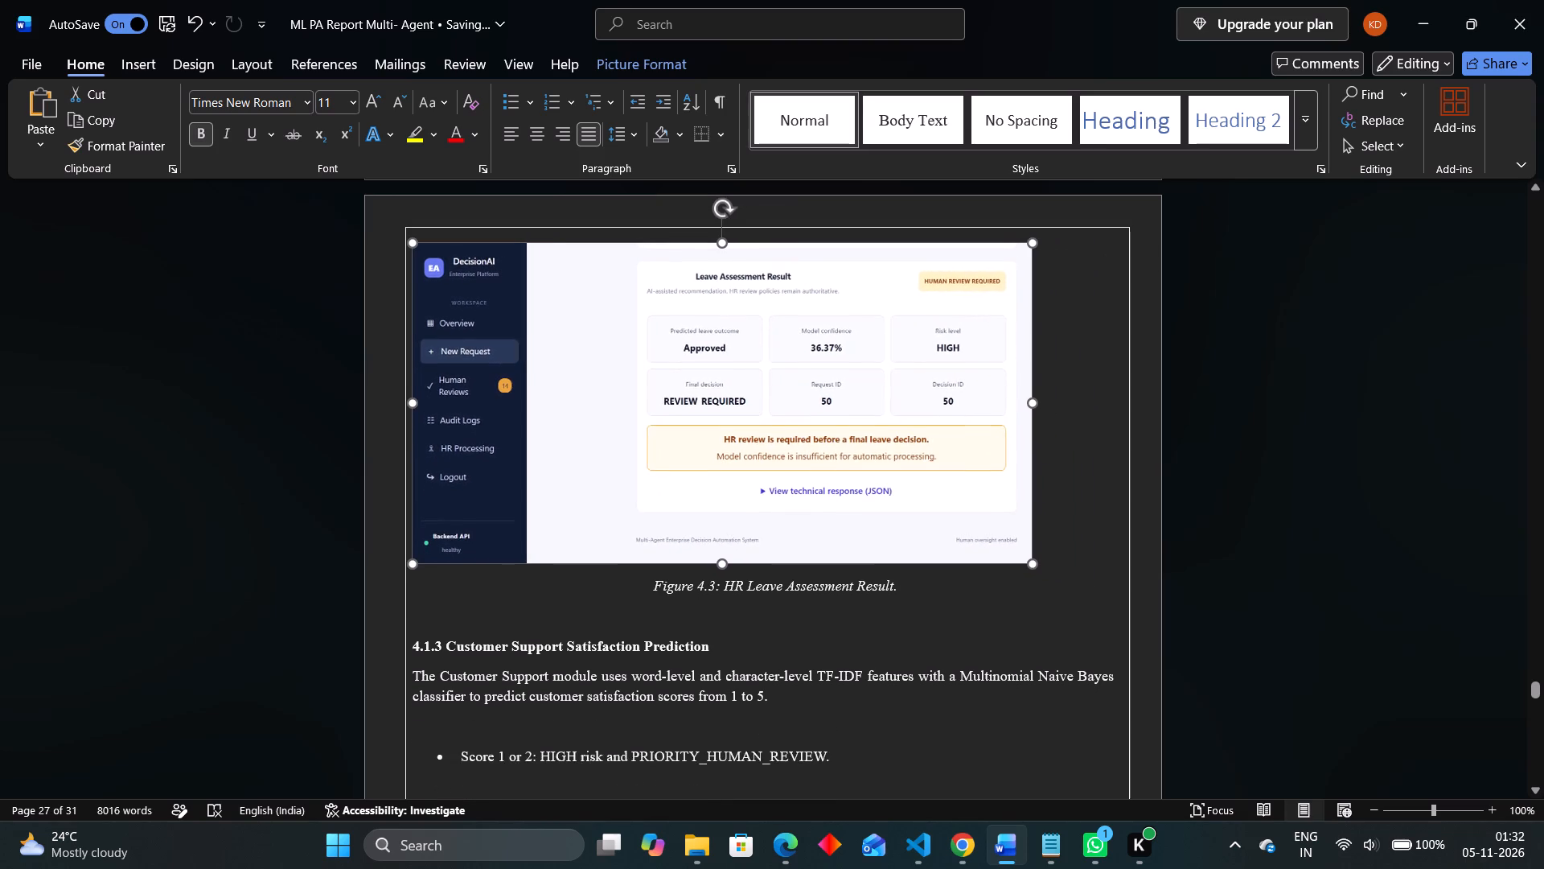
{"action": "left_click_drag", "start_coordinate": [1032, 539], "coordinate": [1034, 538]}
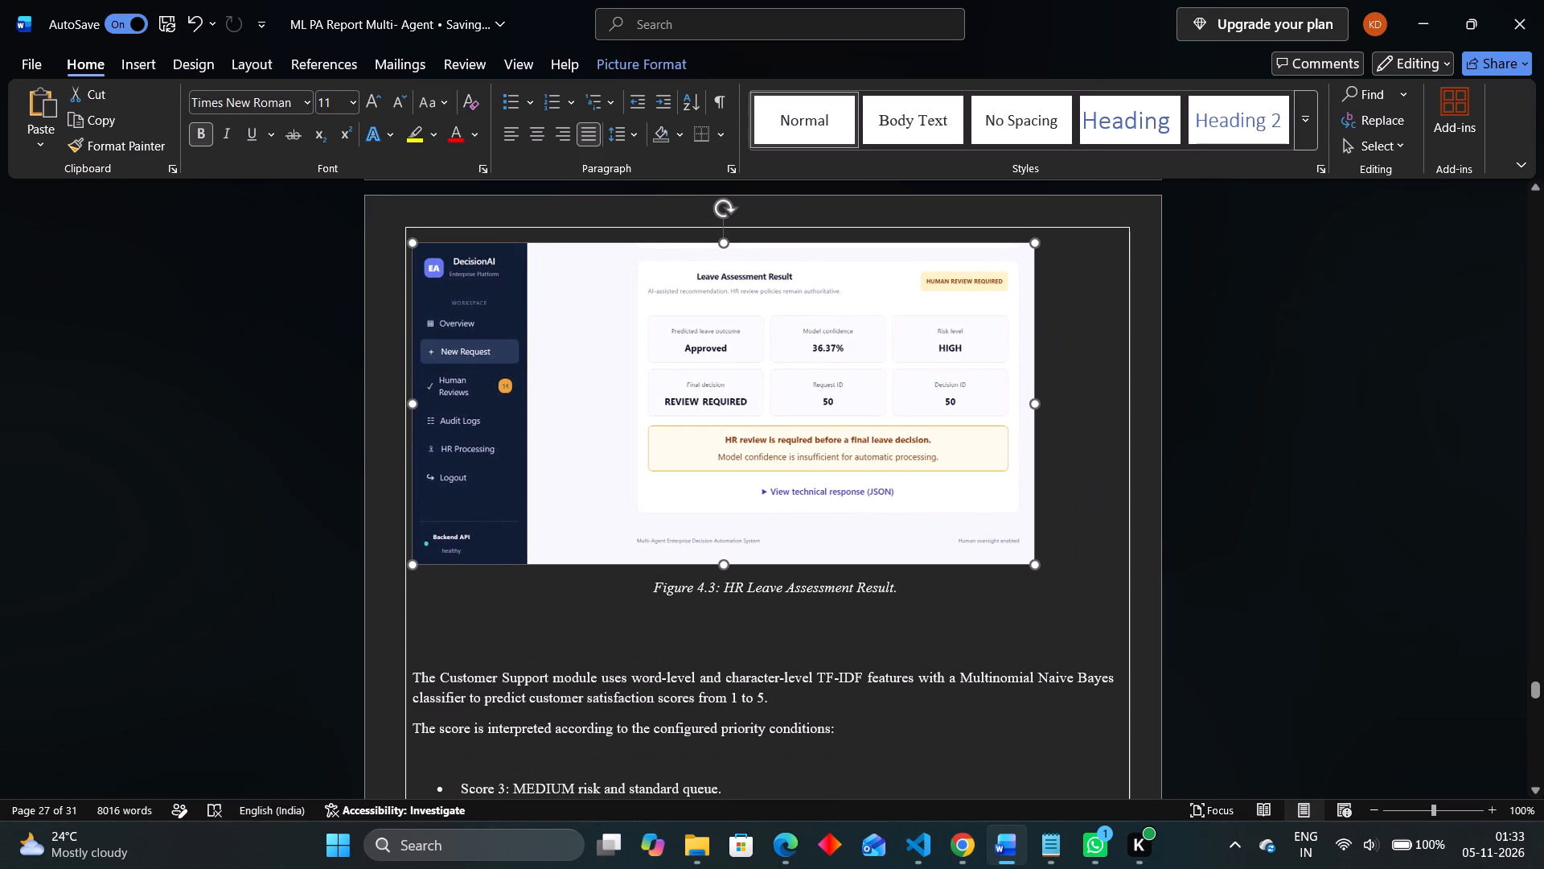
Shrink the Figure 4.4 customer support screenshot proportionally to about the same width as the Figure 4.3 screenshot.
{"action": "scroll", "coordinate": [1034, 538], "scroll_direction": "down", "scroll_amount": 5}
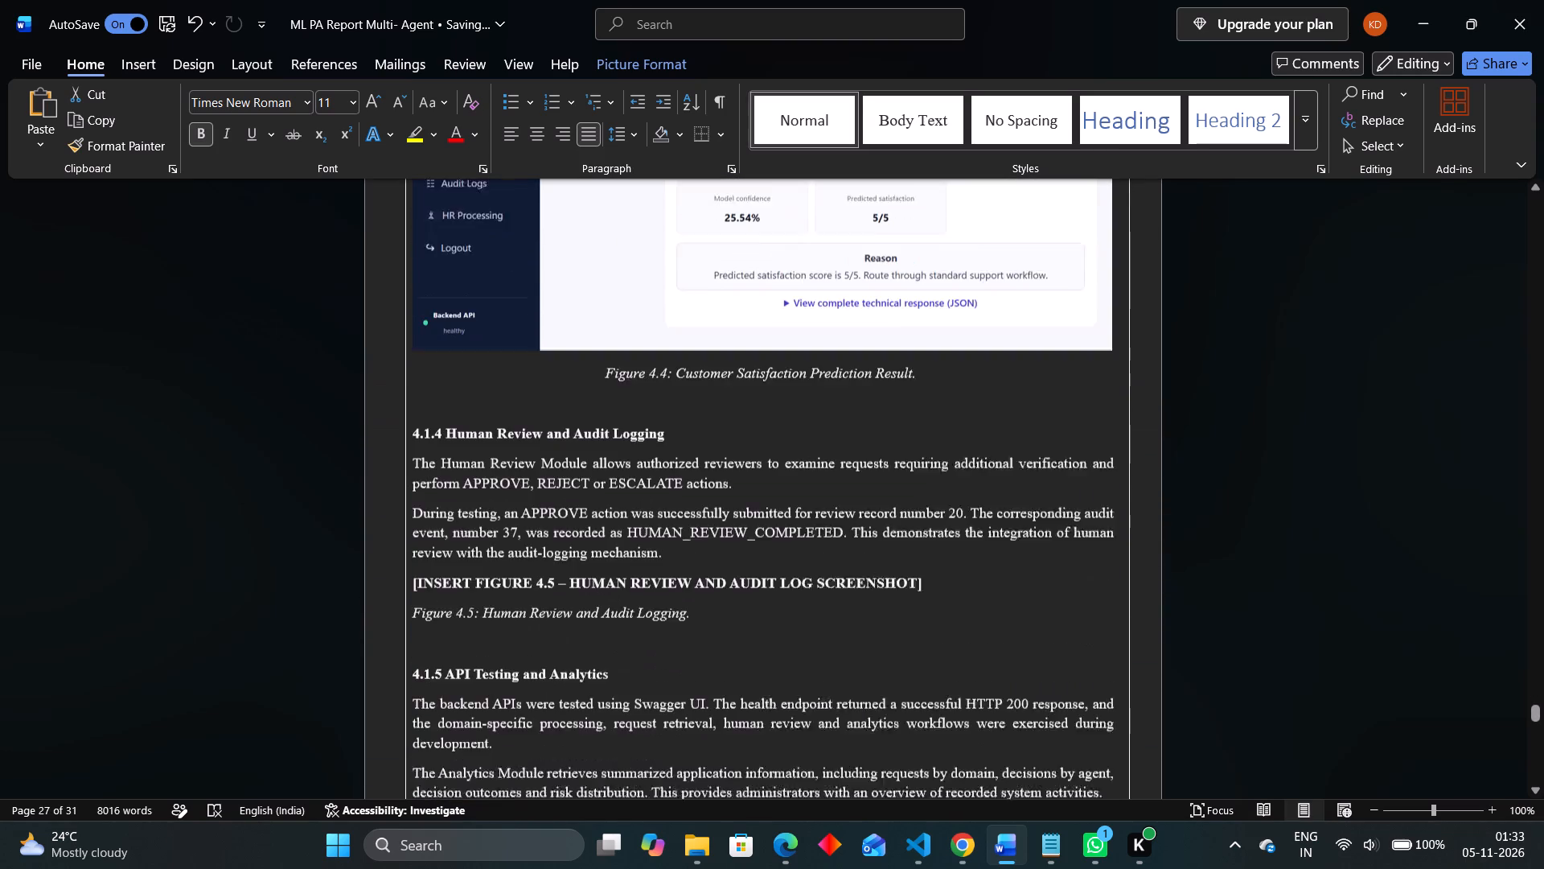
{"action": "scroll", "coordinate": [1037, 530], "scroll_direction": "up", "scroll_amount": 1}
{"action": "left_click", "coordinate": [1074, 455]}
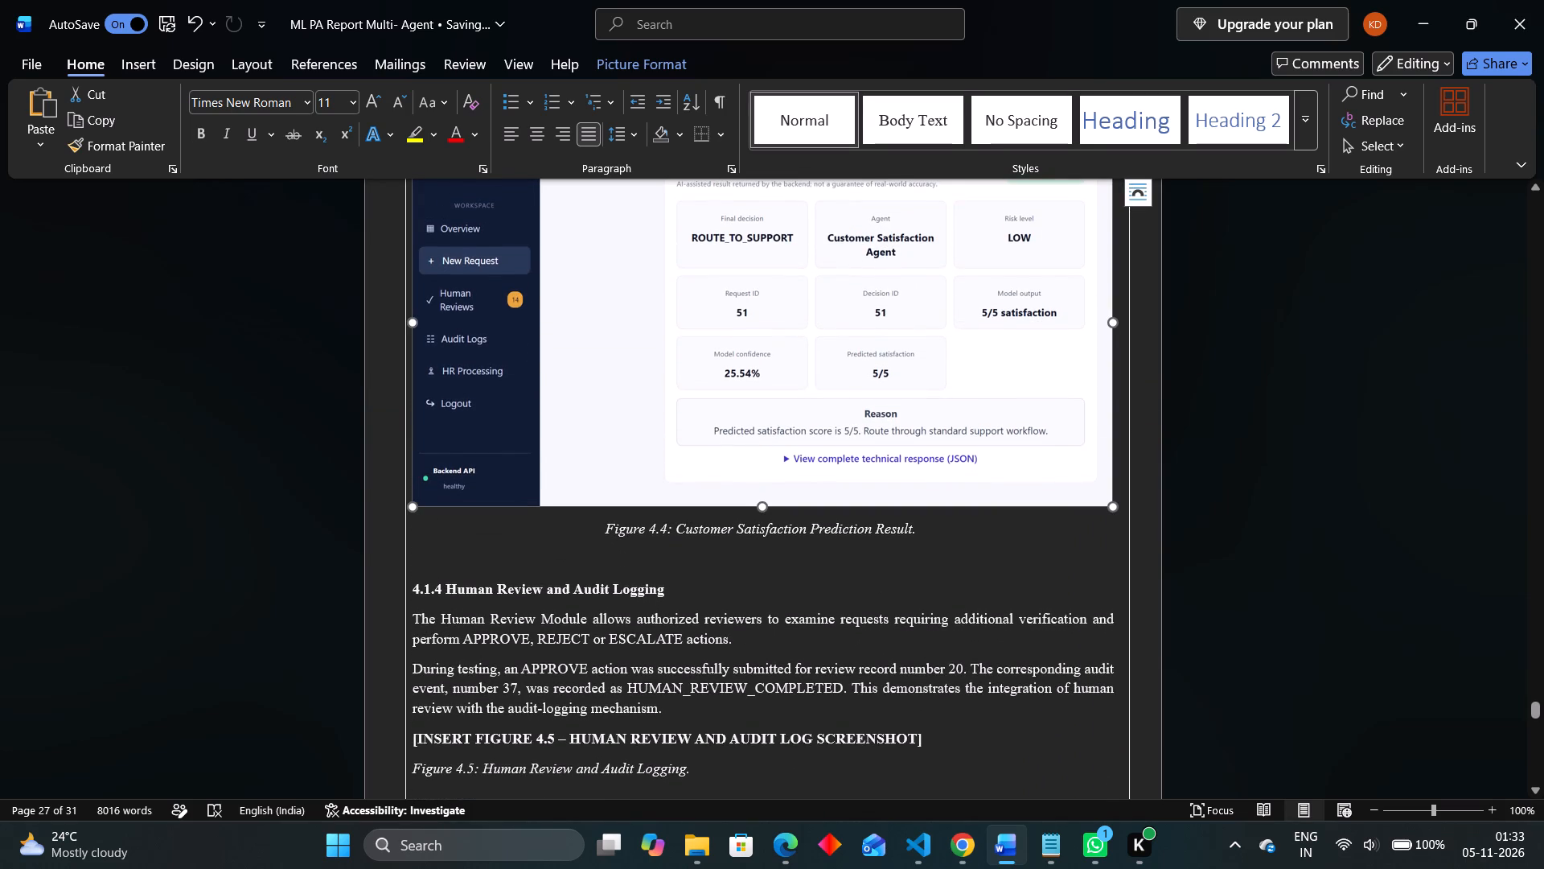
{"action": "left_click_drag", "start_coordinate": [1114, 509], "coordinate": [1039, 450]}
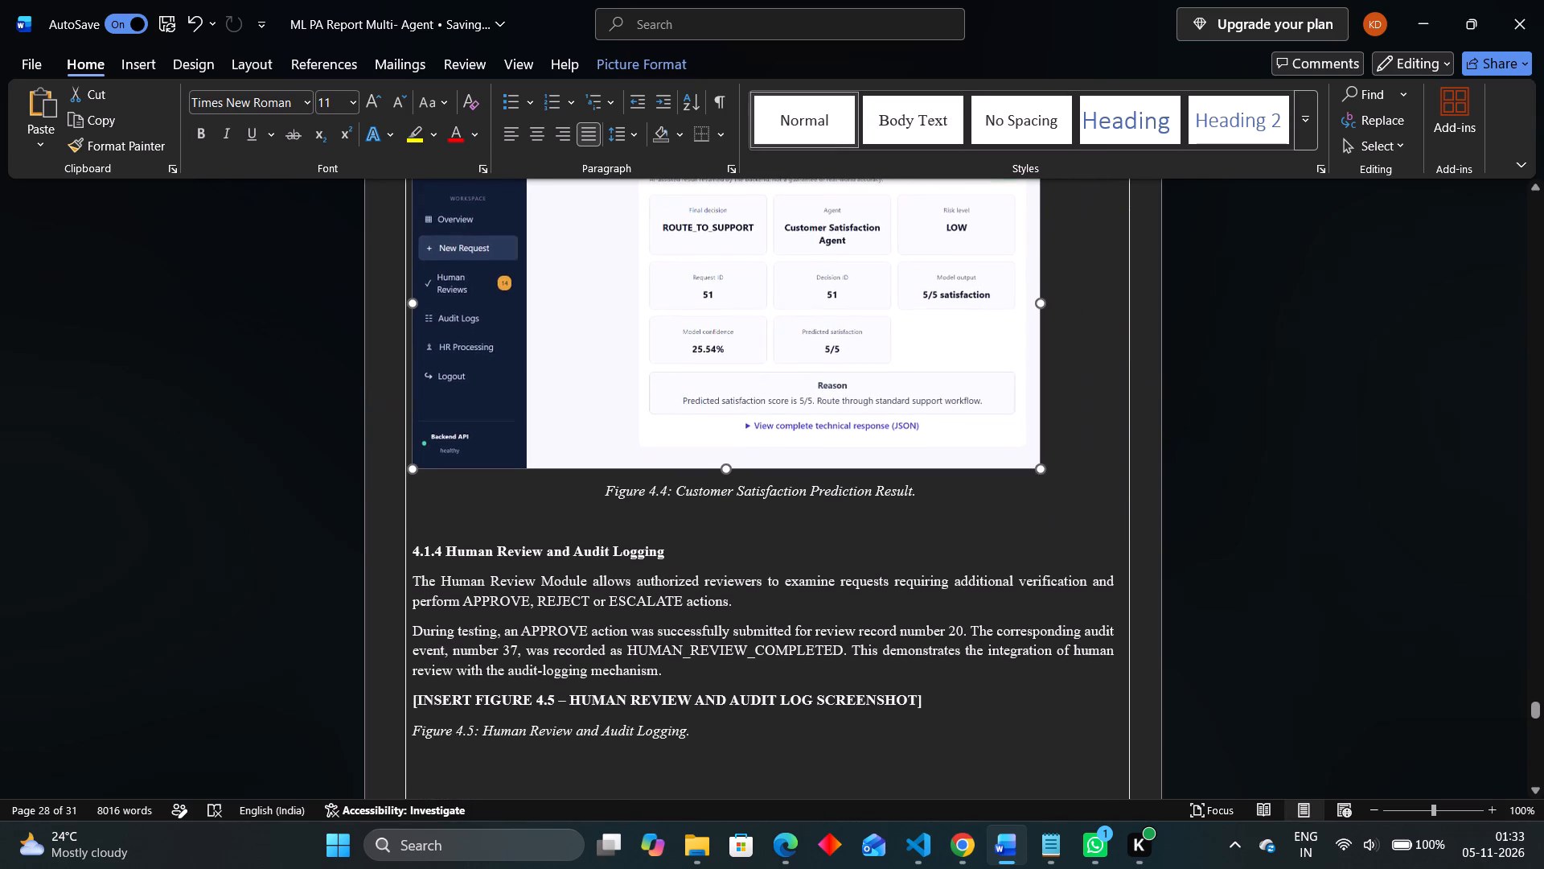
{"action": "left_click_drag", "start_coordinate": [1039, 450], "coordinate": [1036, 447]}
Remove the blank line between the Figure 4.3 caption and the 4.1.3 Customer Support Satisfaction Prediction heading.
{"action": "scroll", "coordinate": [1036, 447], "scroll_direction": "up", "scroll_amount": 4}
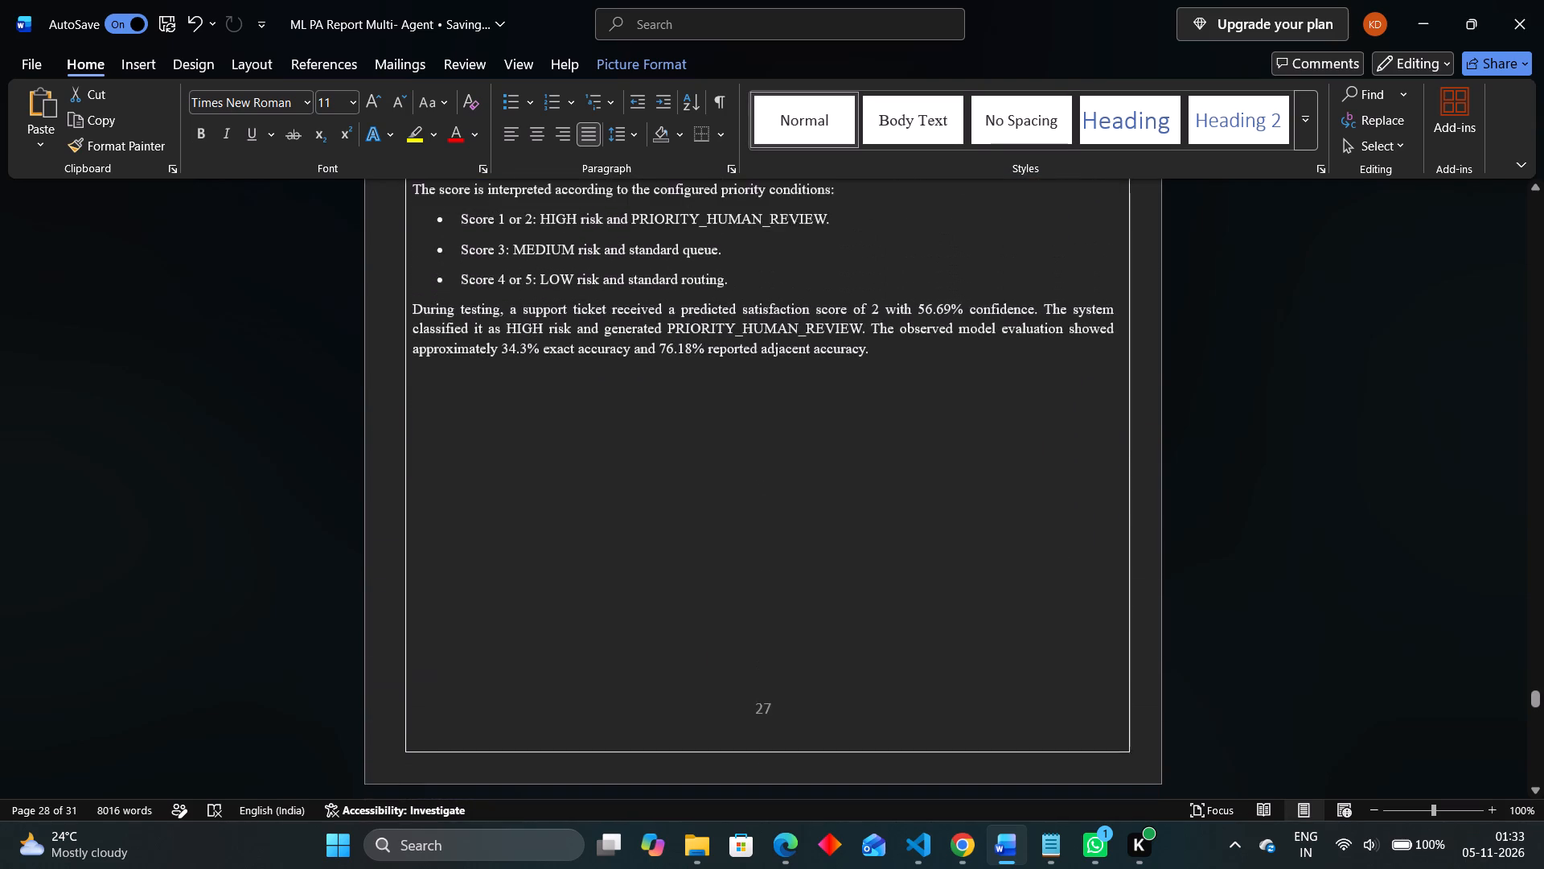
{"action": "scroll", "coordinate": [1036, 447], "scroll_direction": "up", "scroll_amount": 3}
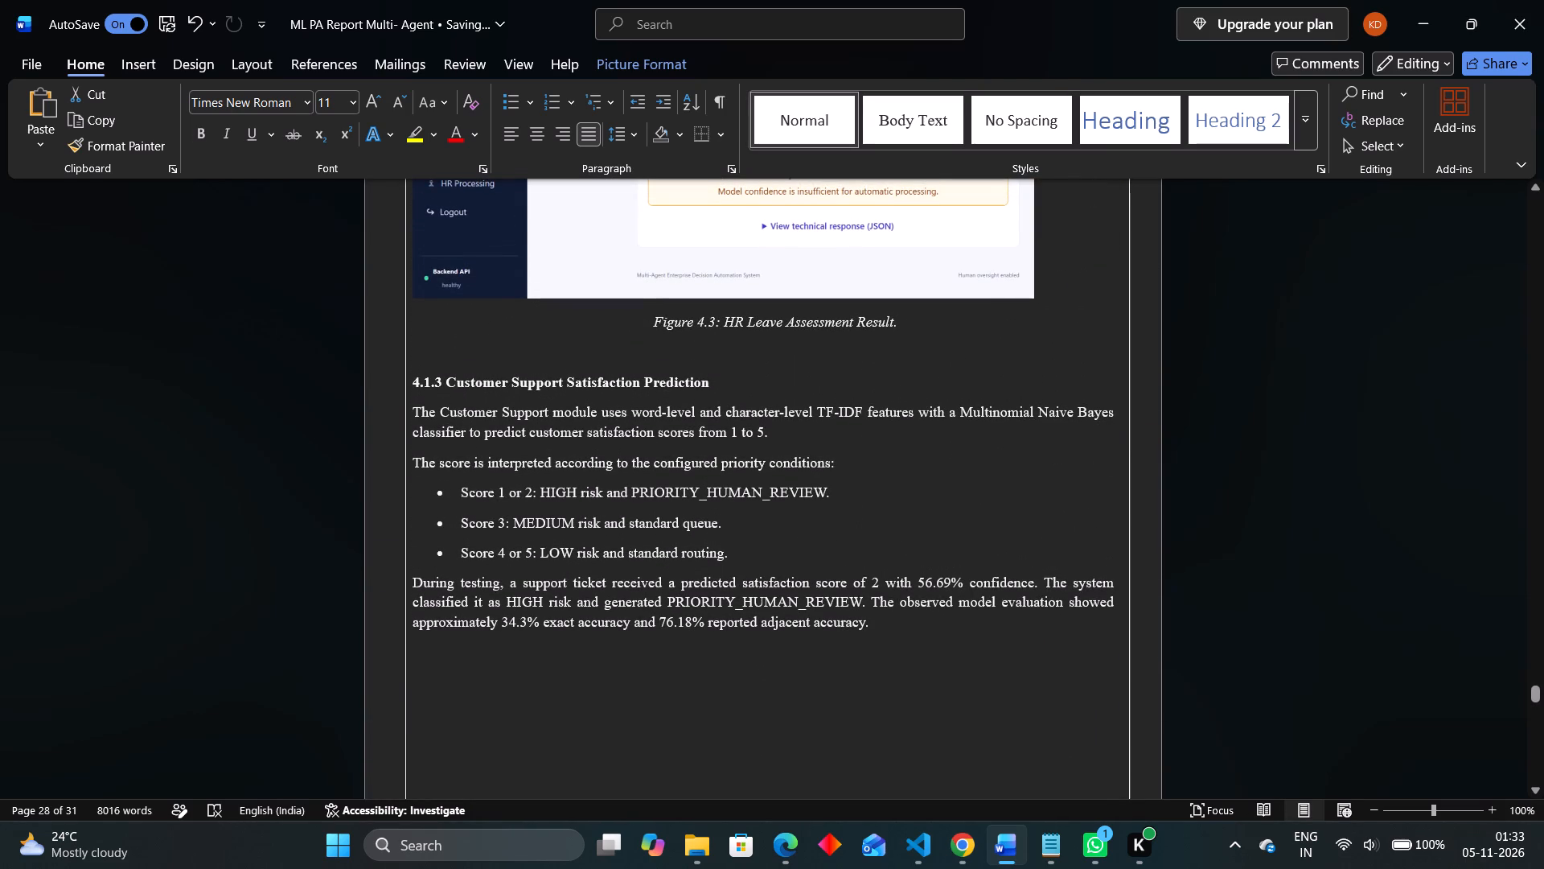
{"action": "left_click", "coordinate": [900, 345]}
{"action": "key", "text": "BackSpace"}
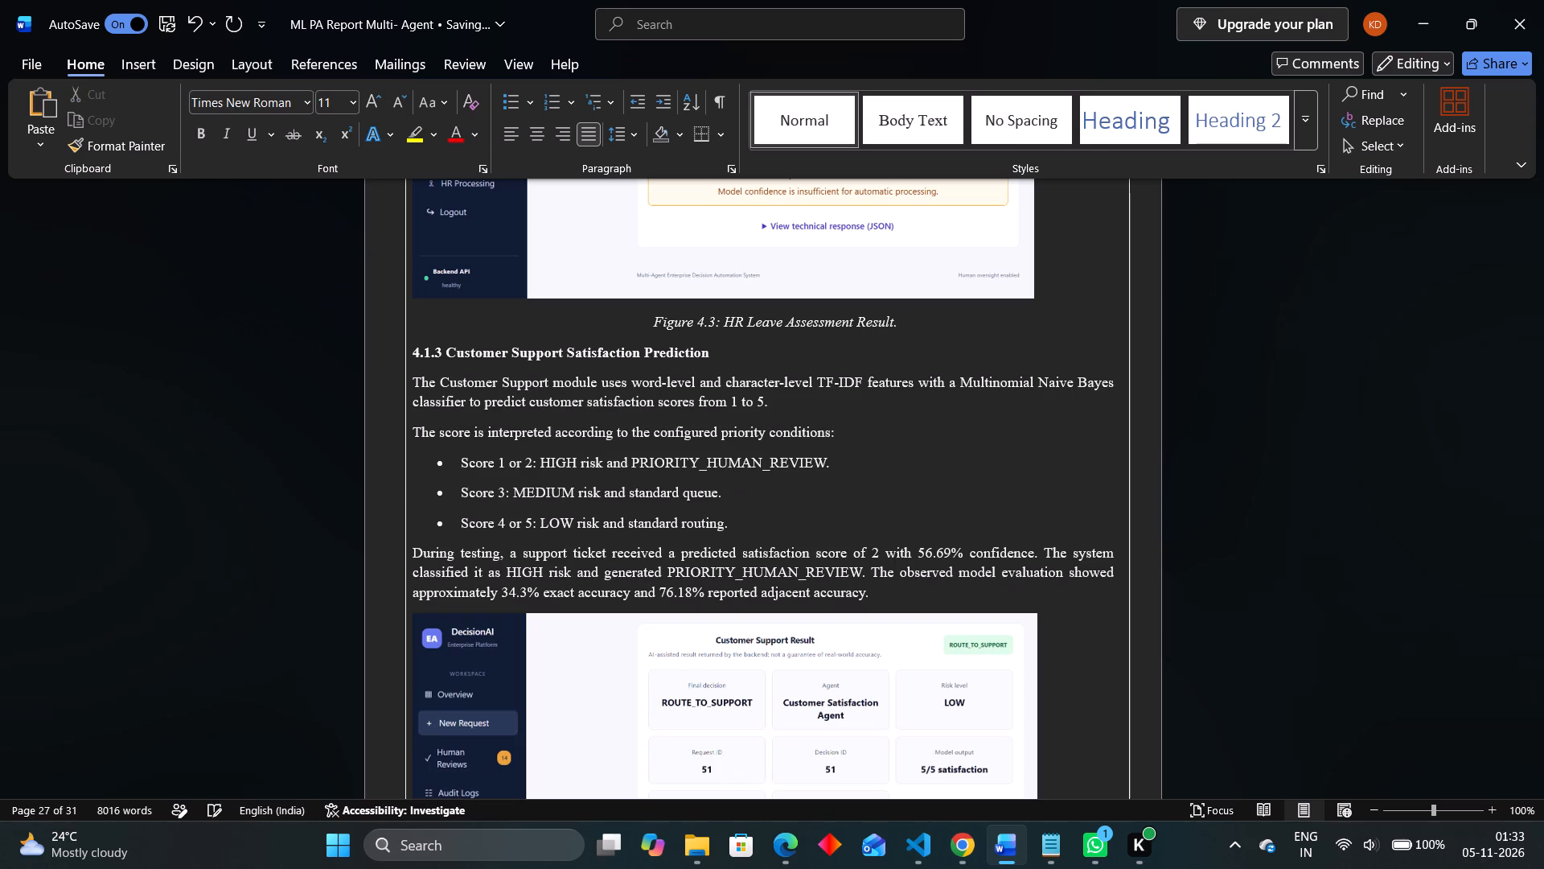
{"action": "scroll", "coordinate": [967, 527], "scroll_direction": "down", "scroll_amount": 1}
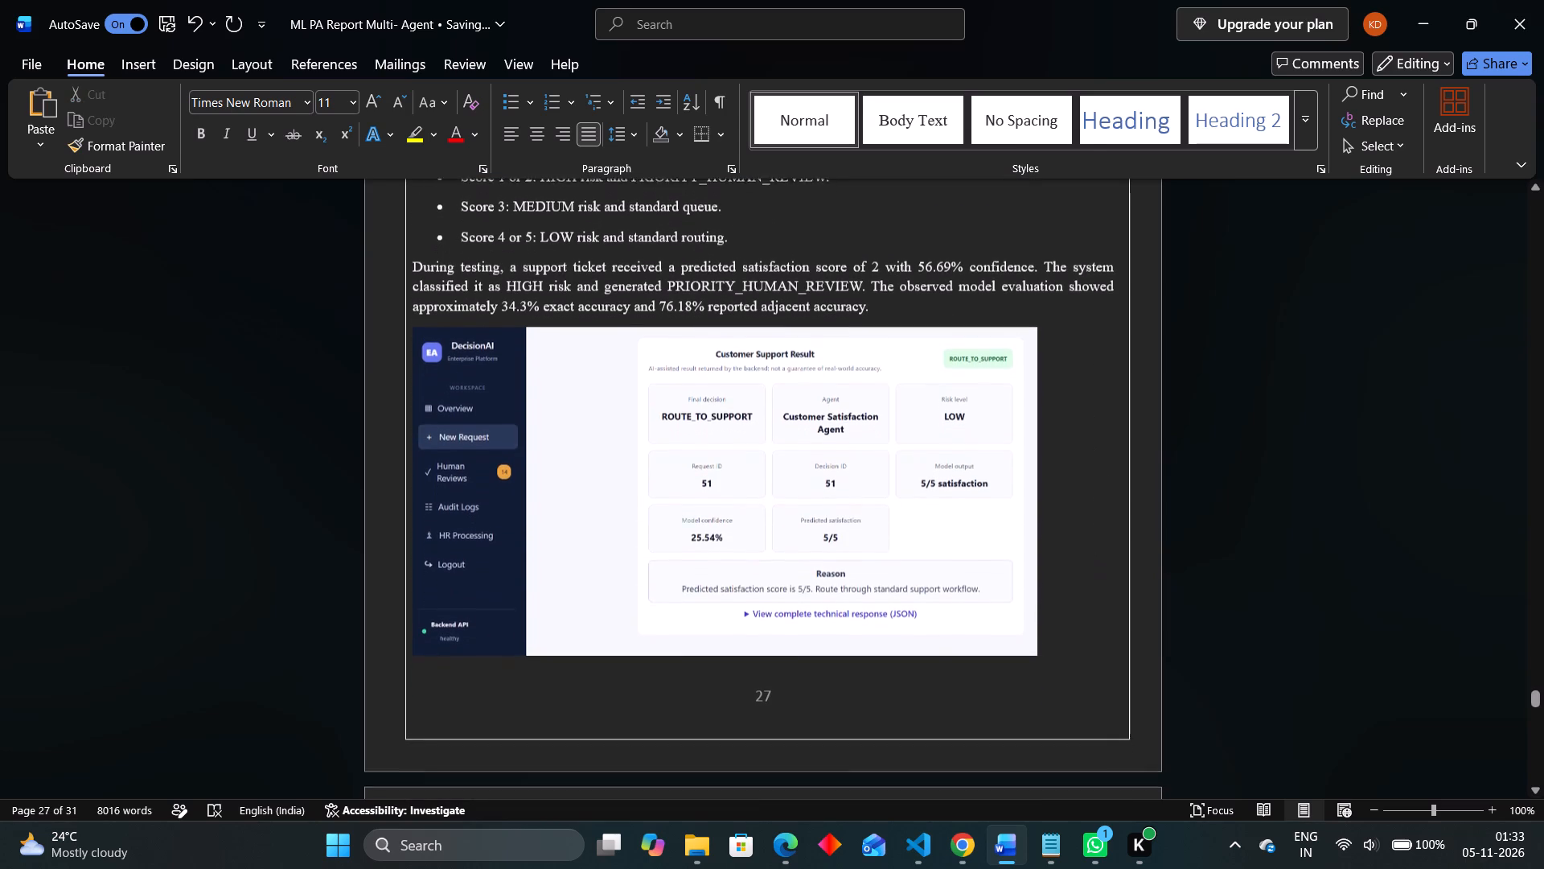
{"action": "scroll", "coordinate": [967, 527], "scroll_direction": "down", "scroll_amount": 1}
Increase the paragraph indent of the Figure 4.3 HR leave screenshot by one level.
{"action": "left_click", "coordinate": [967, 527]}
{"action": "scroll", "coordinate": [967, 527], "scroll_direction": "up", "scroll_amount": 5}
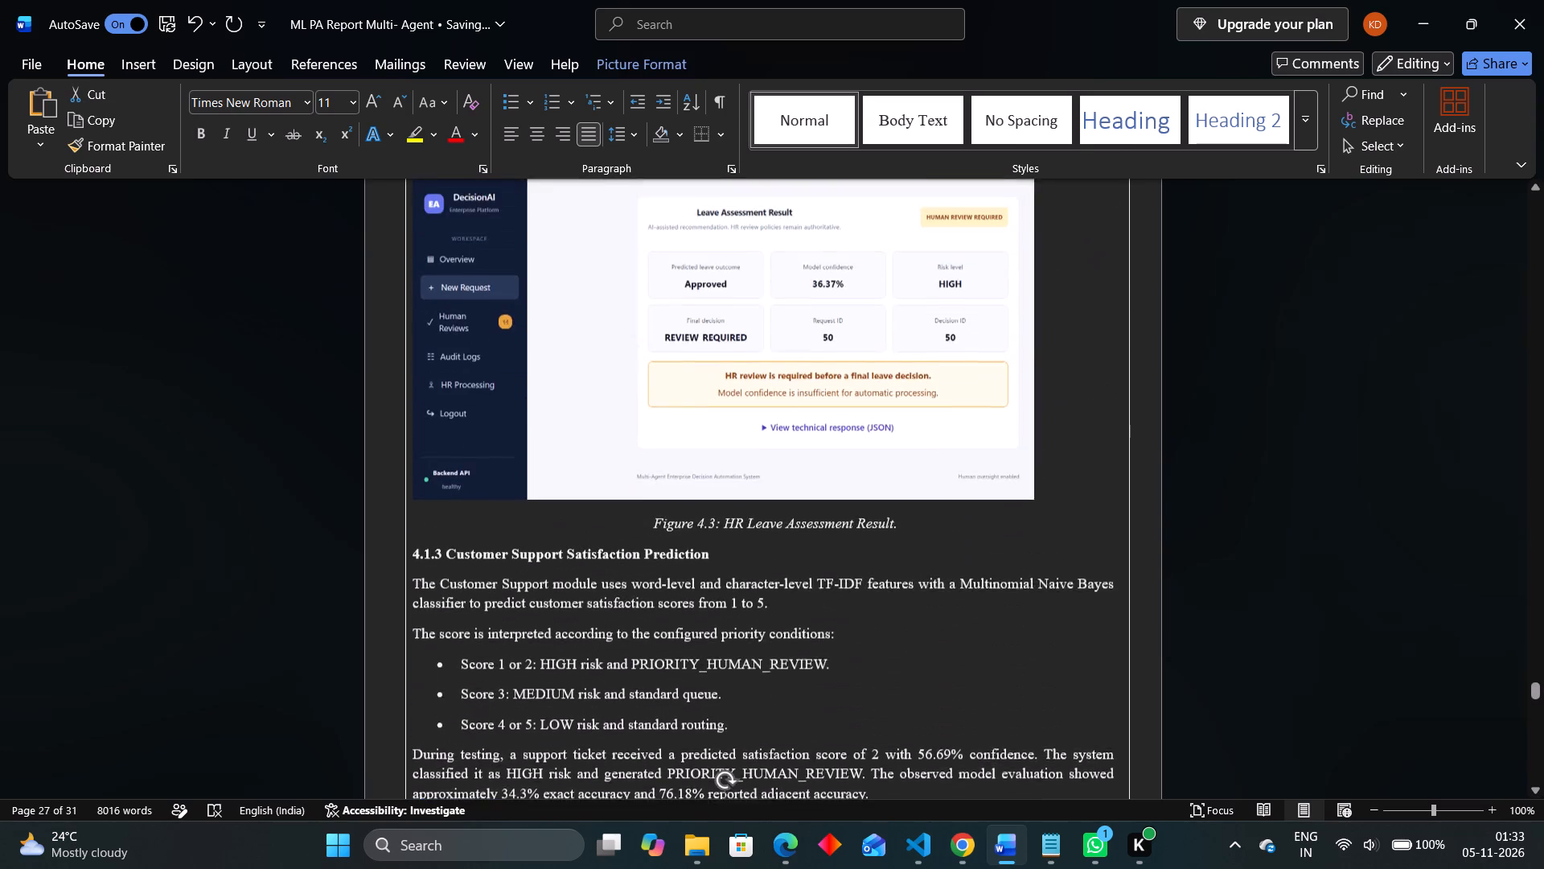
{"action": "scroll", "coordinate": [967, 527], "scroll_direction": "up", "scroll_amount": 1}
{"action": "left_click", "coordinate": [967, 527]}
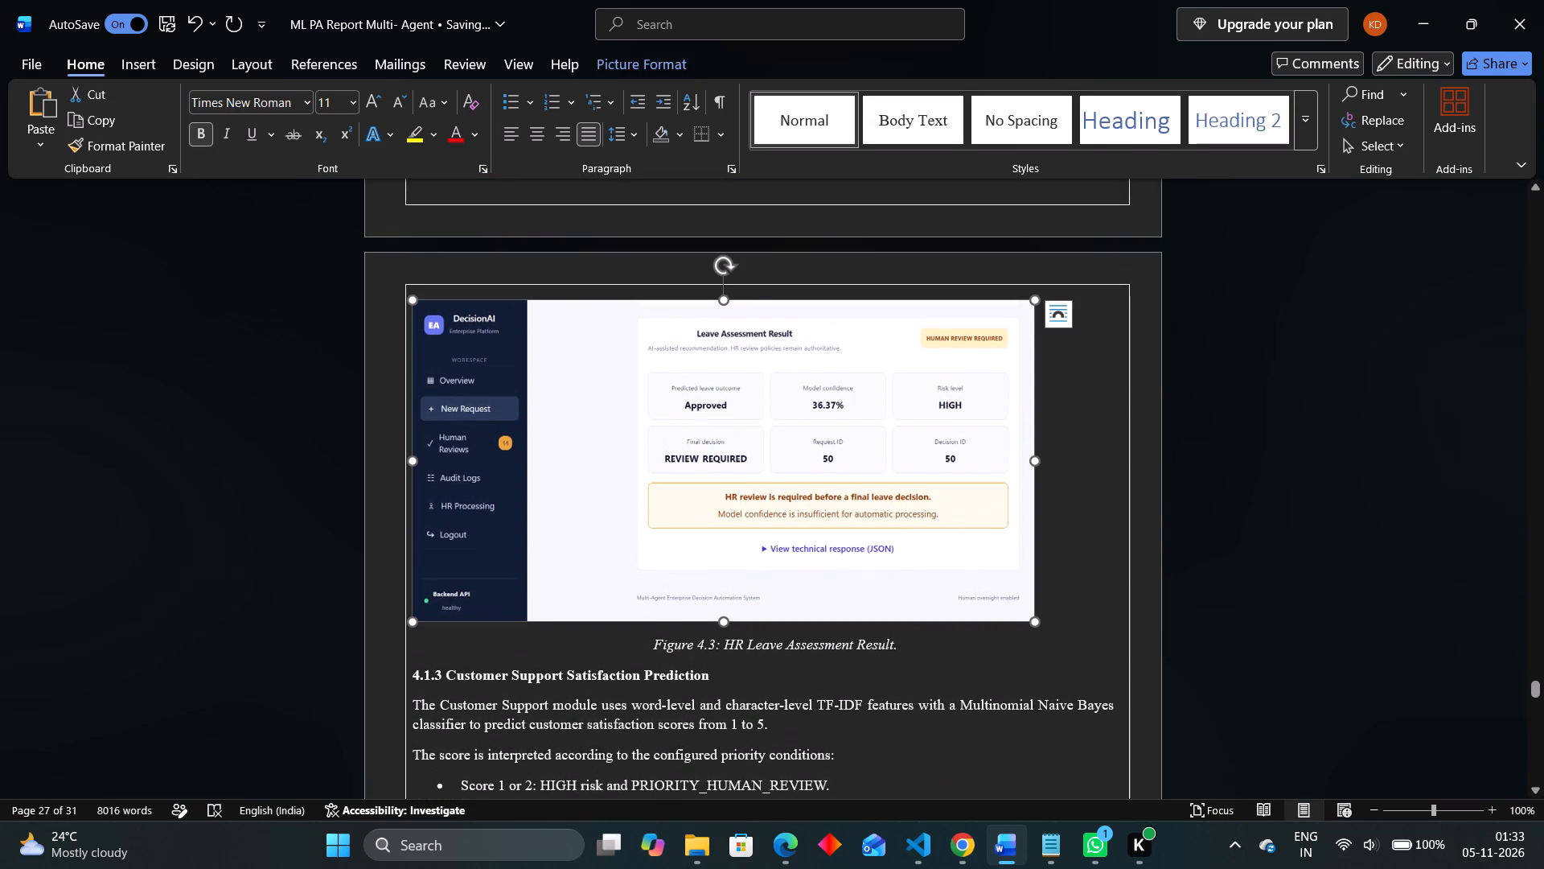
{"action": "left_click", "coordinate": [670, 100]}
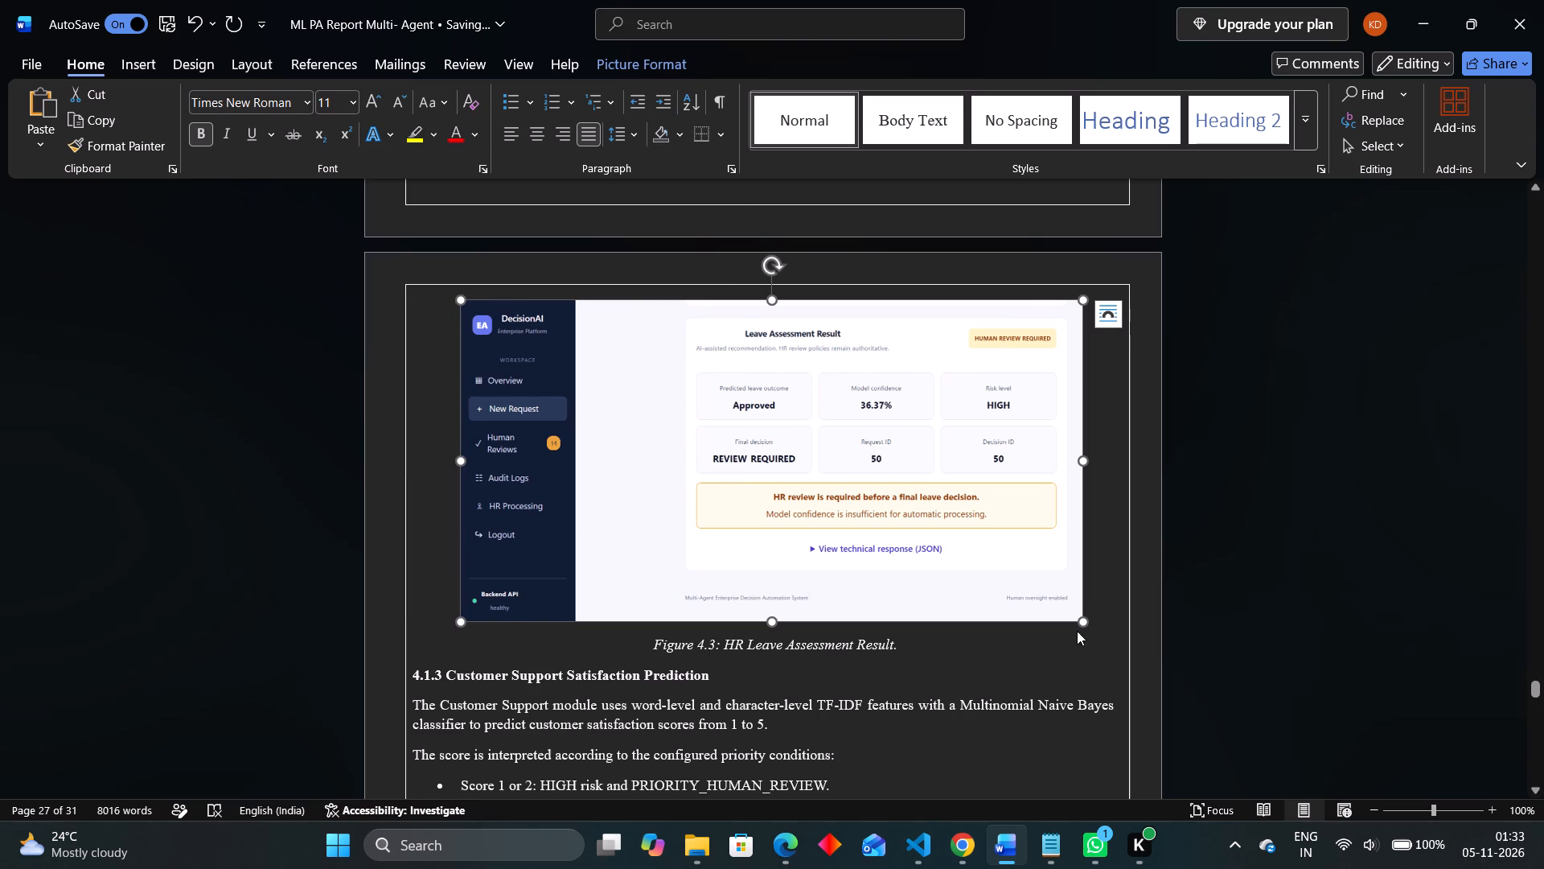
Enlarge the indented Figure 4.3 HR leave screenshot slightly, keeping its proportions and its edge inside the text margin.
{"action": "left_click_drag", "start_coordinate": [1083, 624], "coordinate": [1094, 633]}
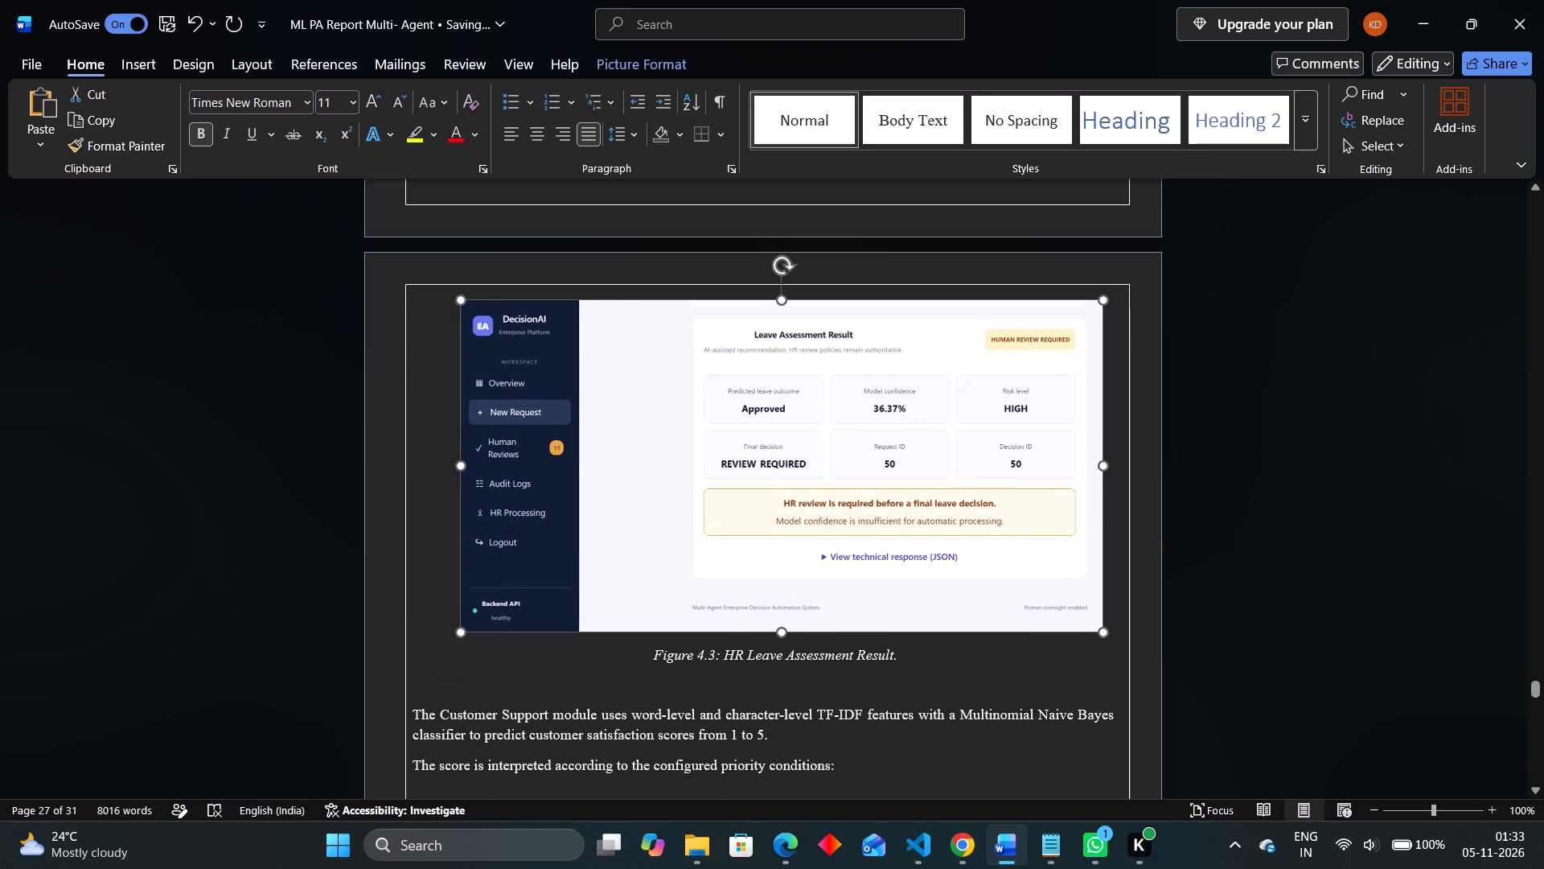
{"action": "left_click_drag", "start_coordinate": [1094, 633], "coordinate": [1073, 626]}
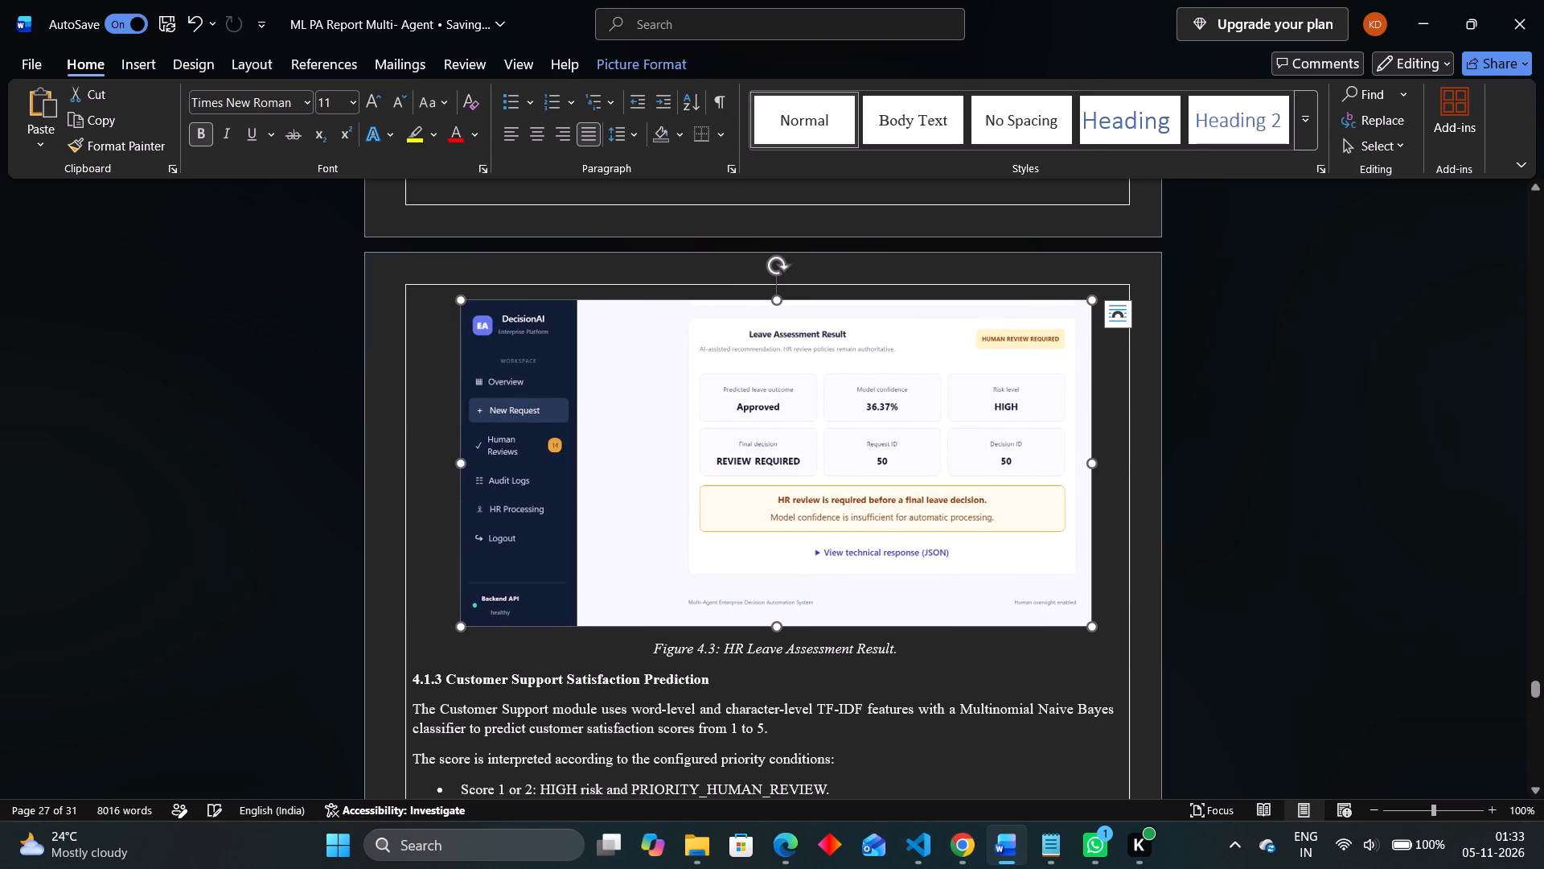
{"action": "left_click", "coordinate": [1210, 529]}
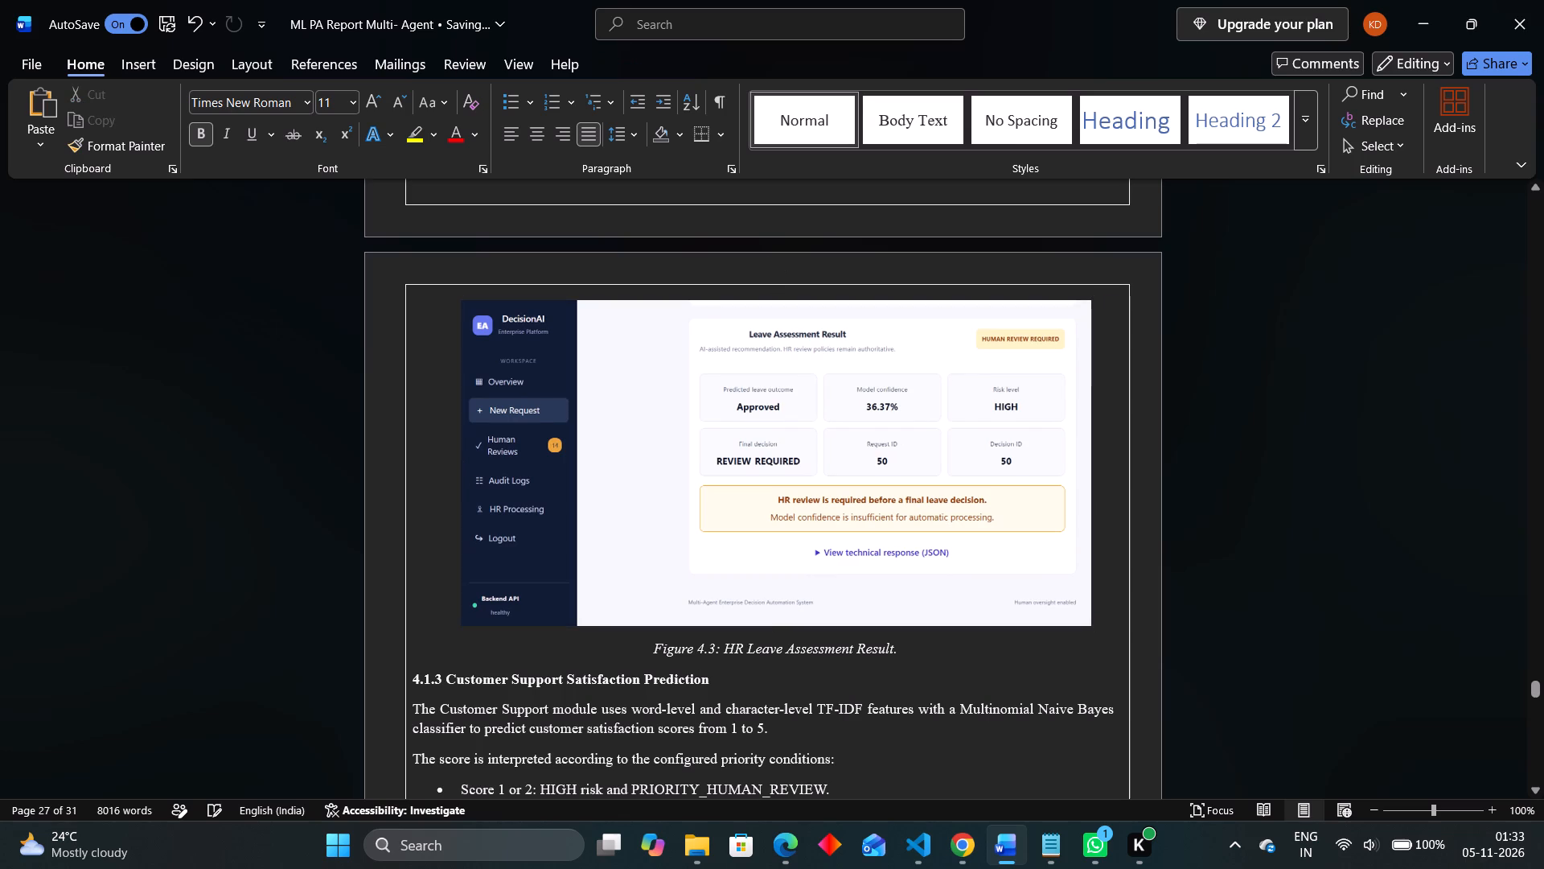
Preview the available picture styles, including the framed ones, on the Figure 4.3 HR leave screenshot without applying any.
{"action": "left_click", "coordinate": [1010, 490]}
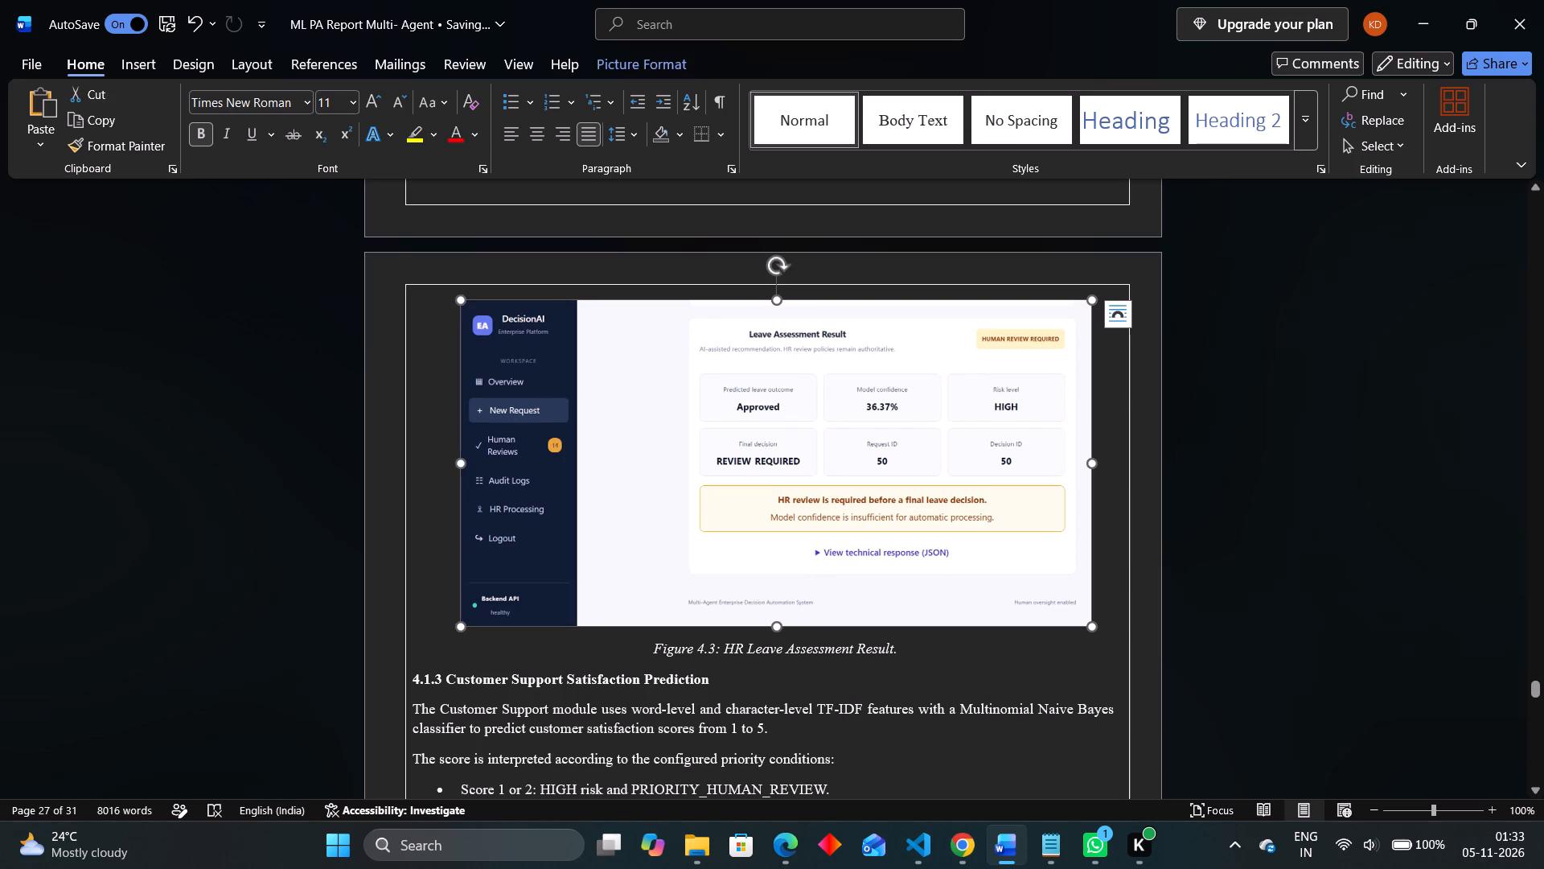
{"action": "right_click", "coordinate": [1010, 490]}
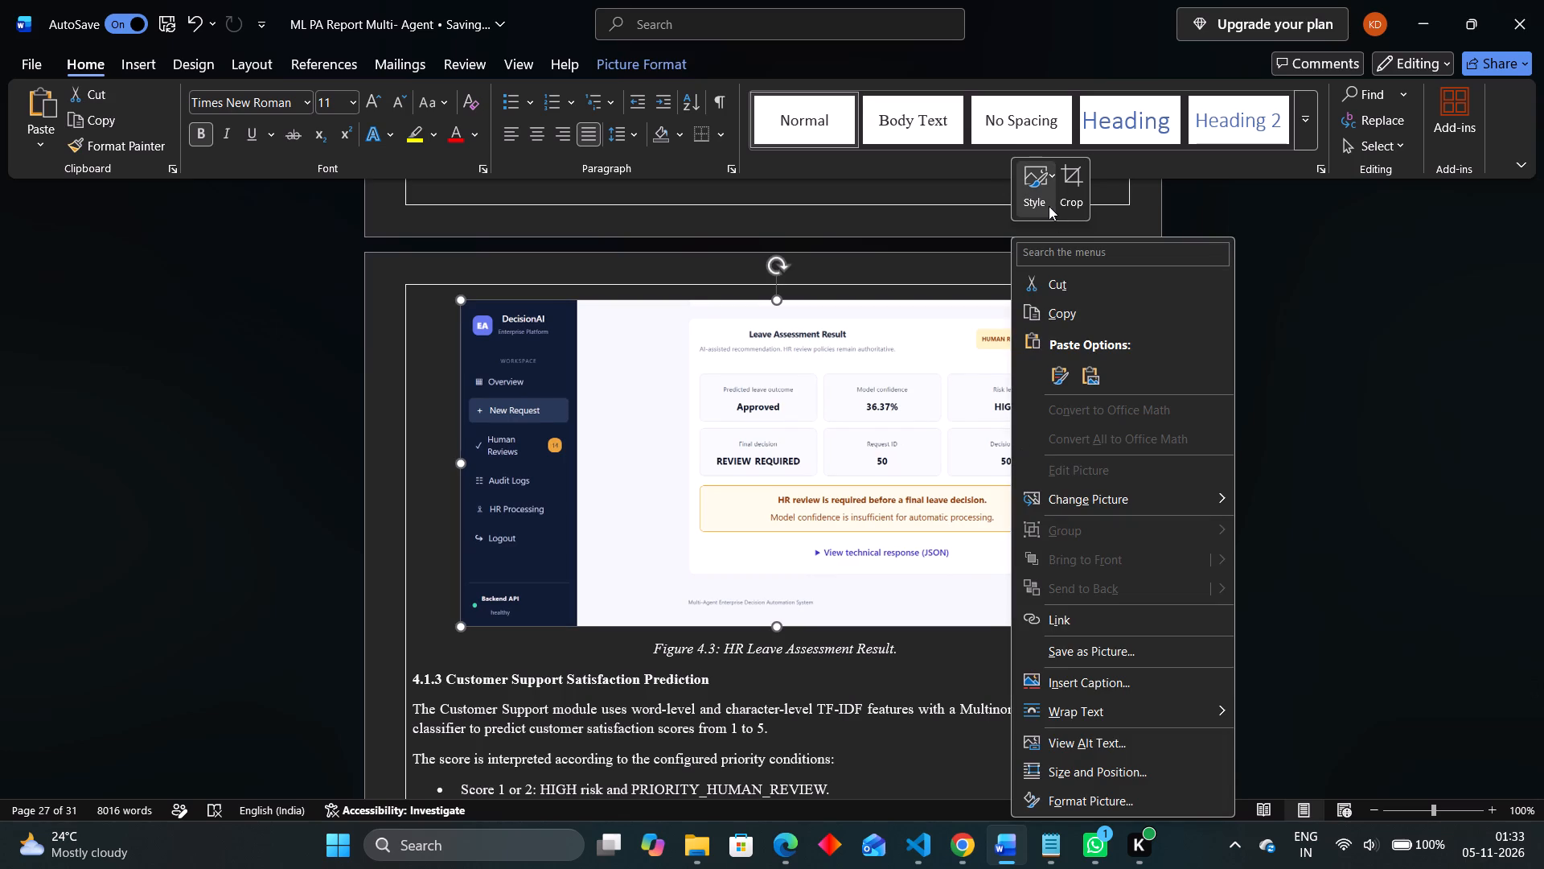
{"action": "left_click", "coordinate": [1037, 201]}
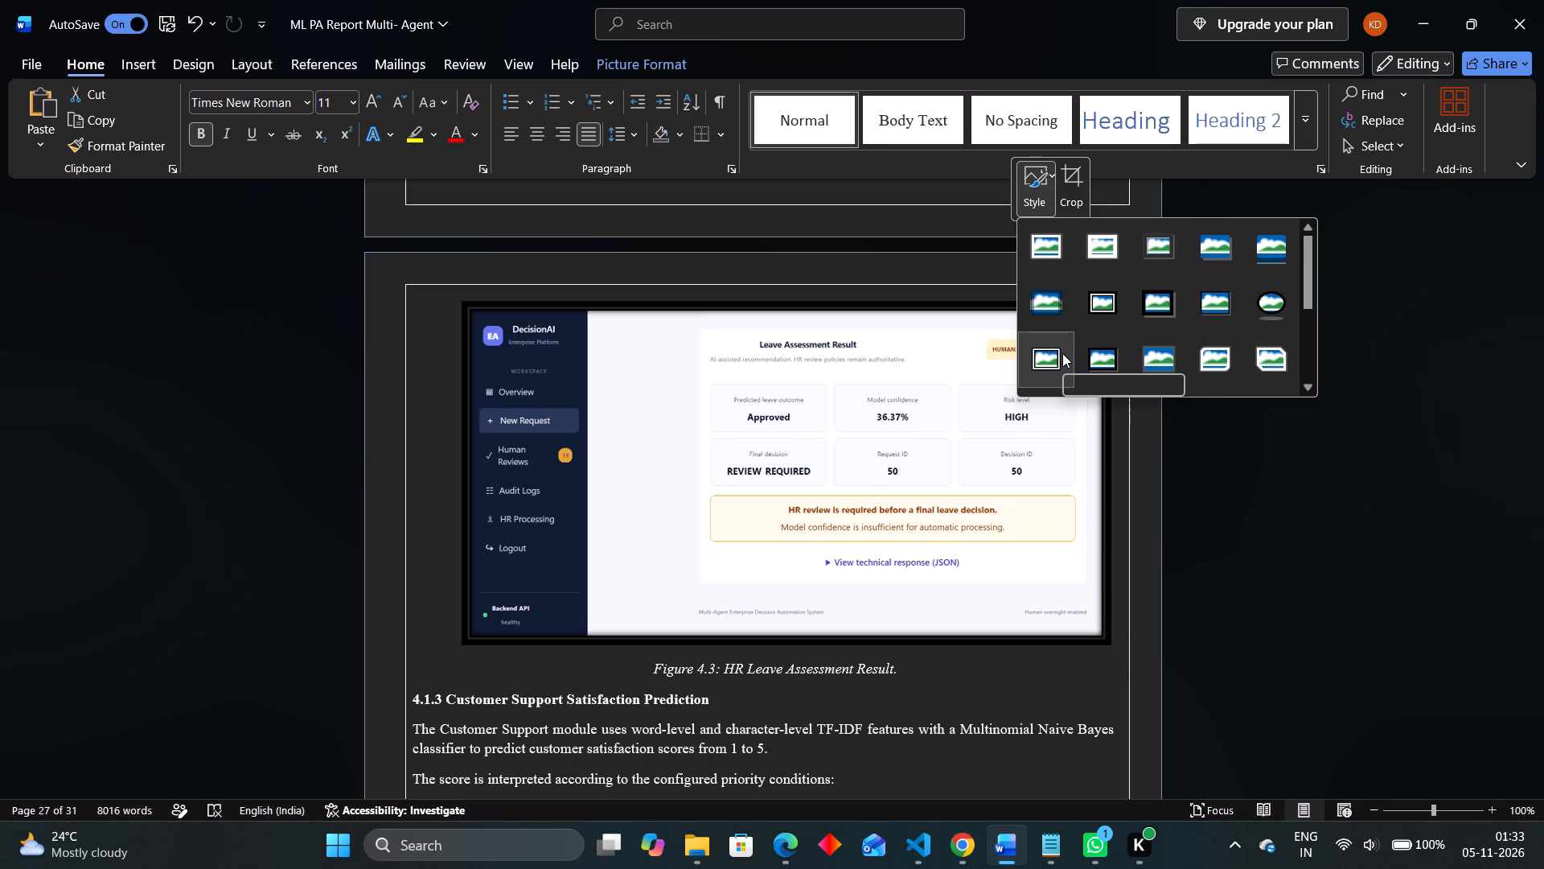
{"action": "scroll", "coordinate": [1168, 315], "scroll_direction": "down", "scroll_amount": 1}
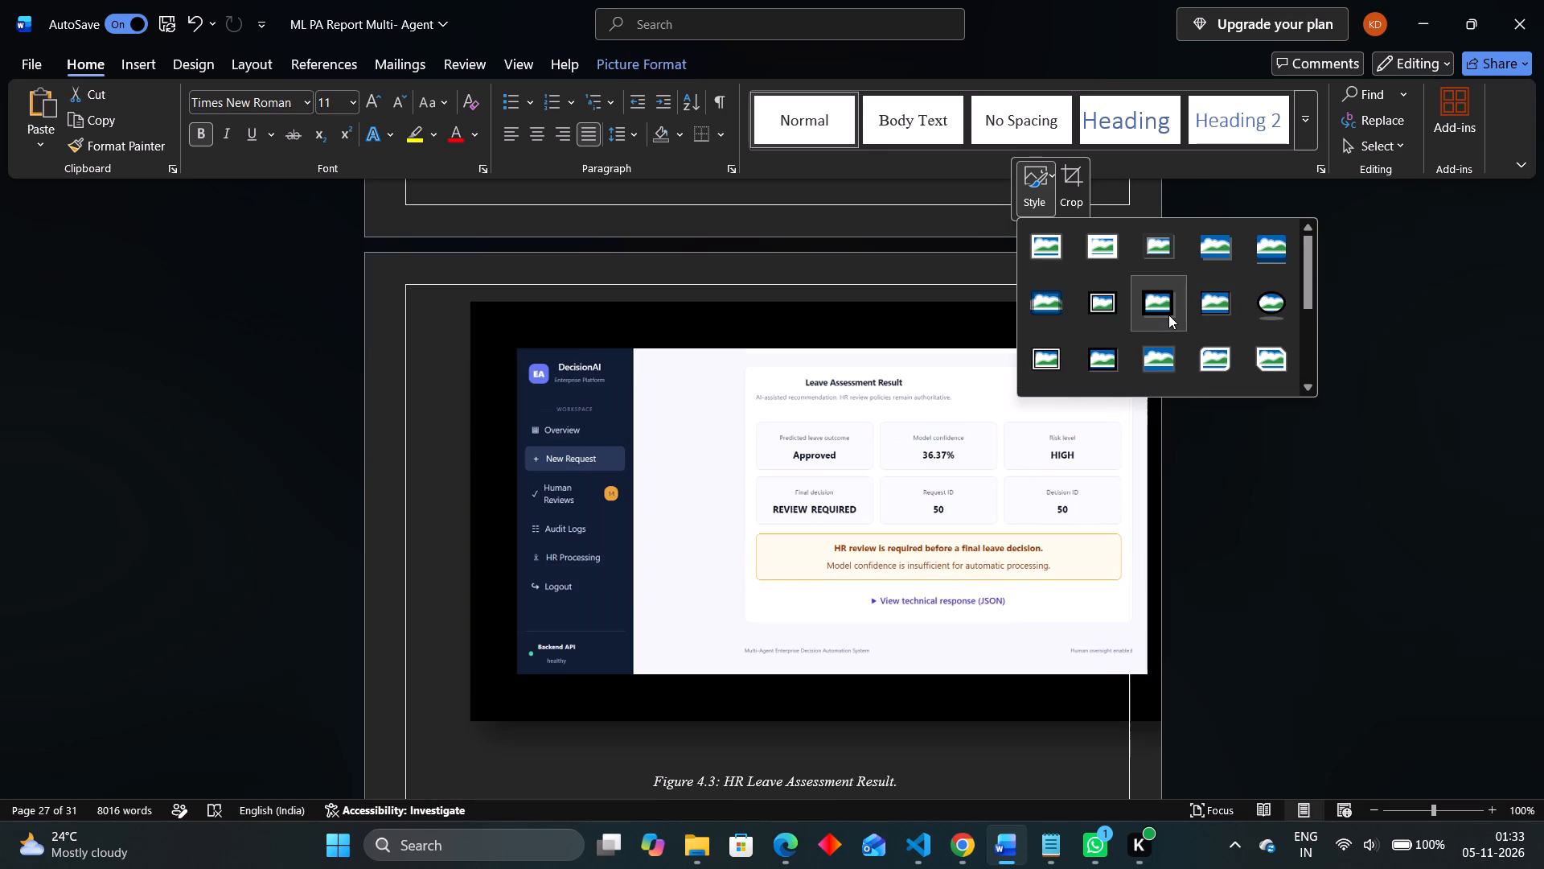
{"action": "scroll", "coordinate": [1168, 315], "scroll_direction": "down", "scroll_amount": 2}
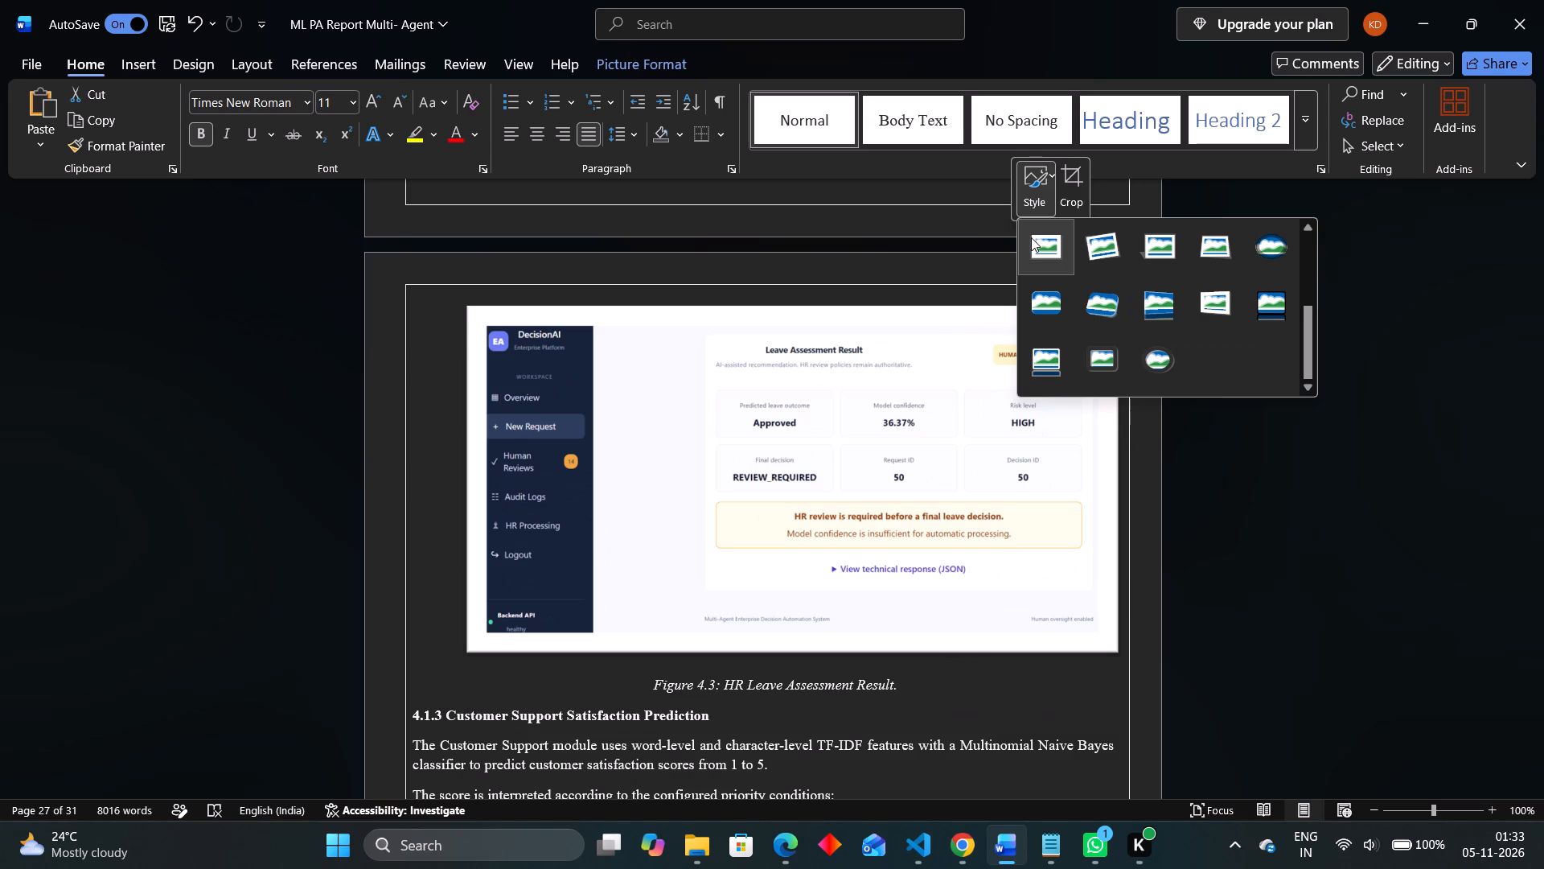
{"action": "scroll", "coordinate": [1031, 237], "scroll_direction": "up", "scroll_amount": 1}
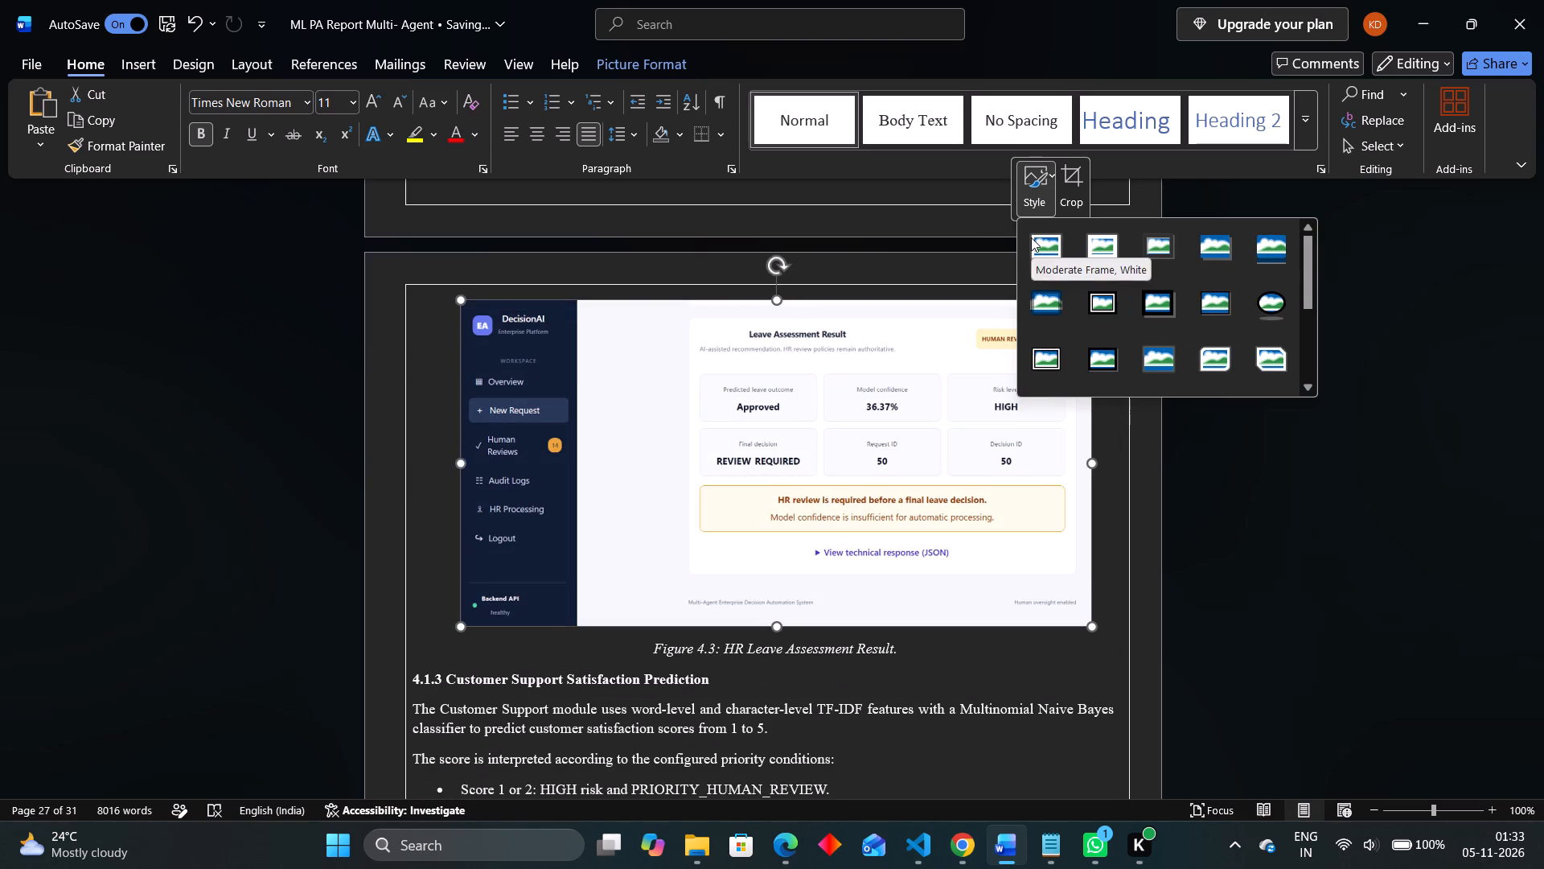
{"action": "scroll", "coordinate": [1031, 237], "scroll_direction": "up", "scroll_amount": 1}
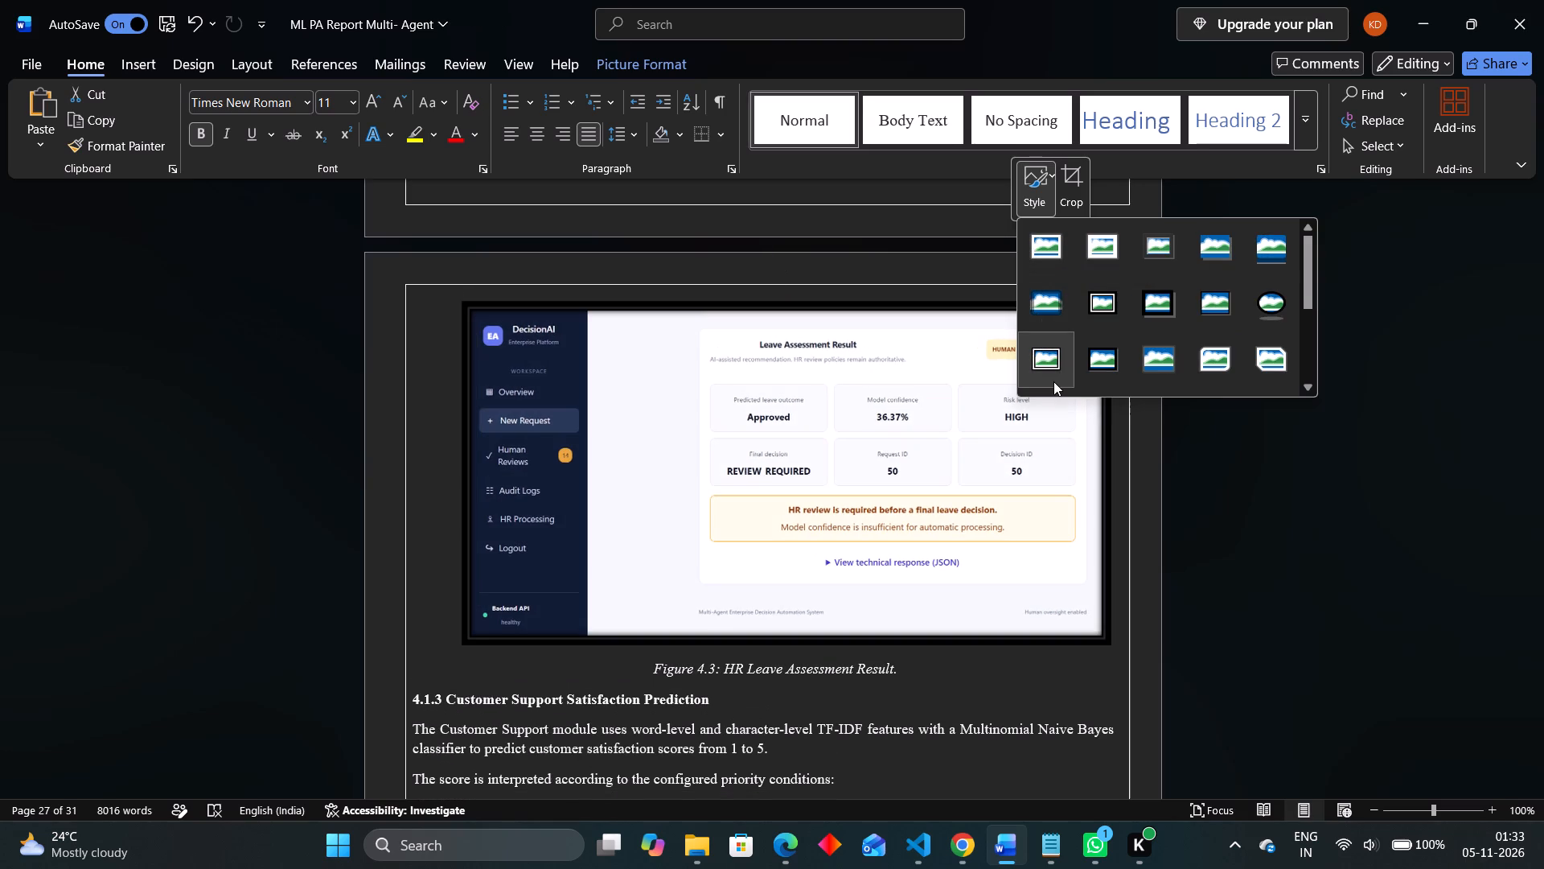
{"action": "left_click", "coordinate": [1237, 460]}
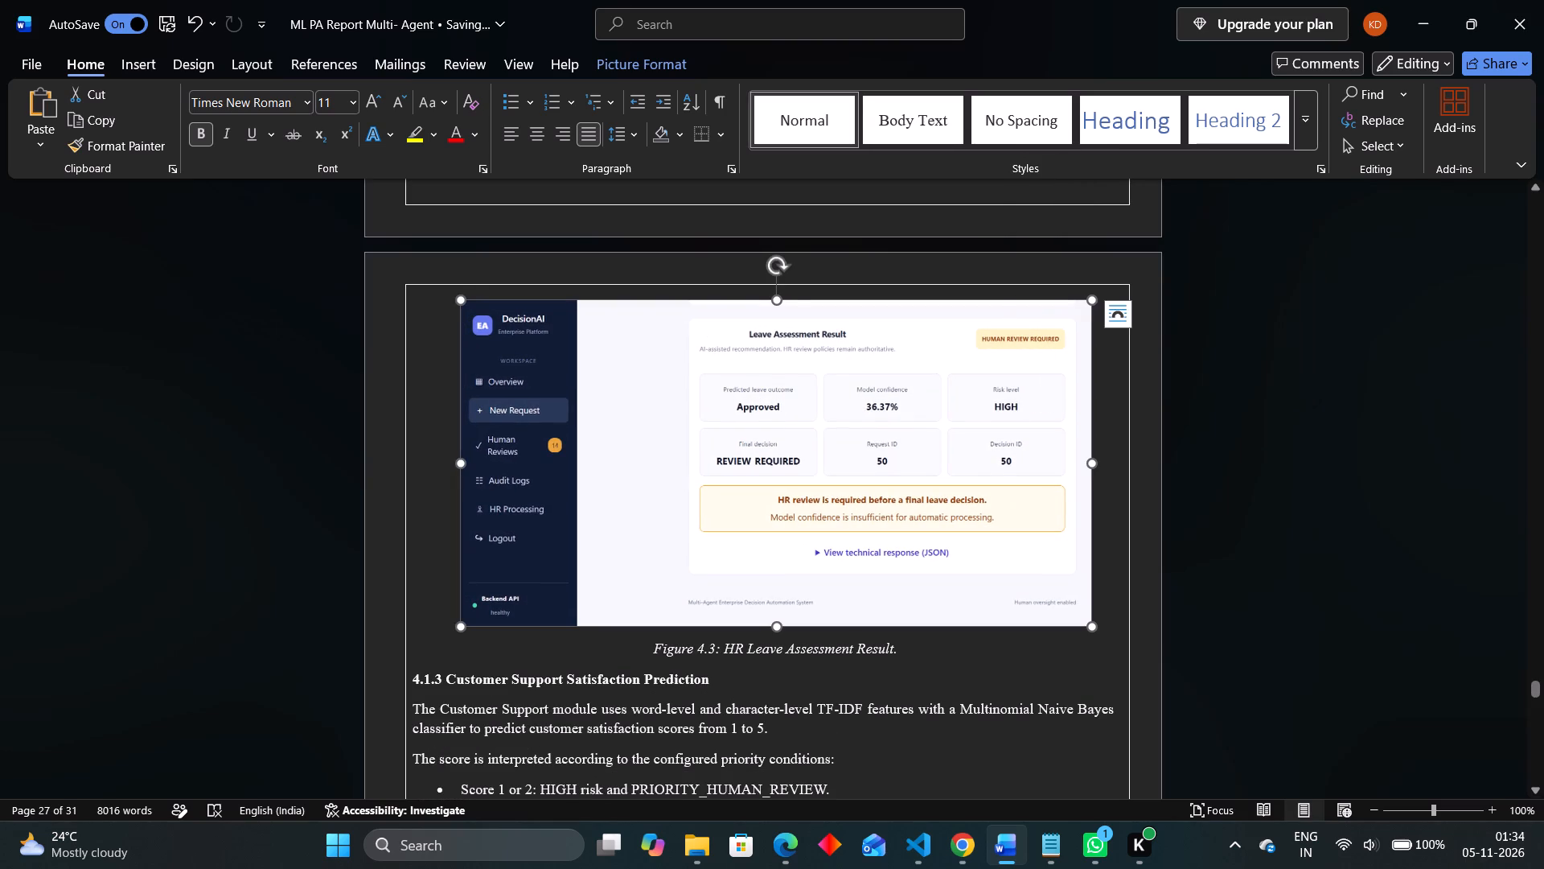
{"action": "left_click", "coordinate": [1237, 460]}
Increase the paragraph indent of the Figure 4.4 customer support screenshot by one level.
{"action": "scroll", "coordinate": [1237, 460], "scroll_direction": "down", "scroll_amount": 1}
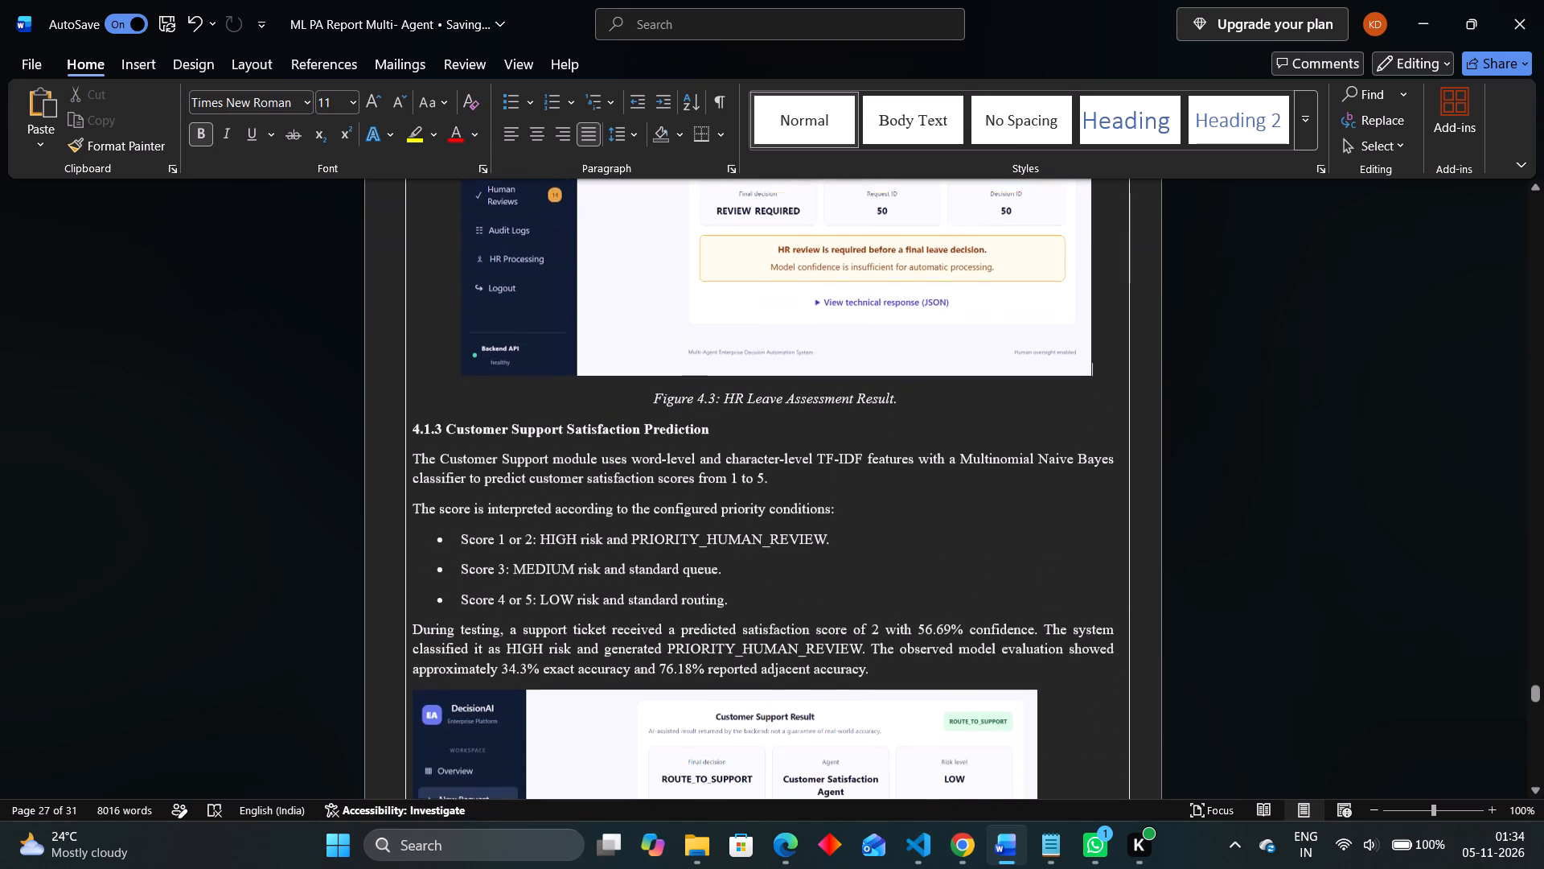
{"action": "scroll", "coordinate": [1237, 460], "scroll_direction": "down", "scroll_amount": 3}
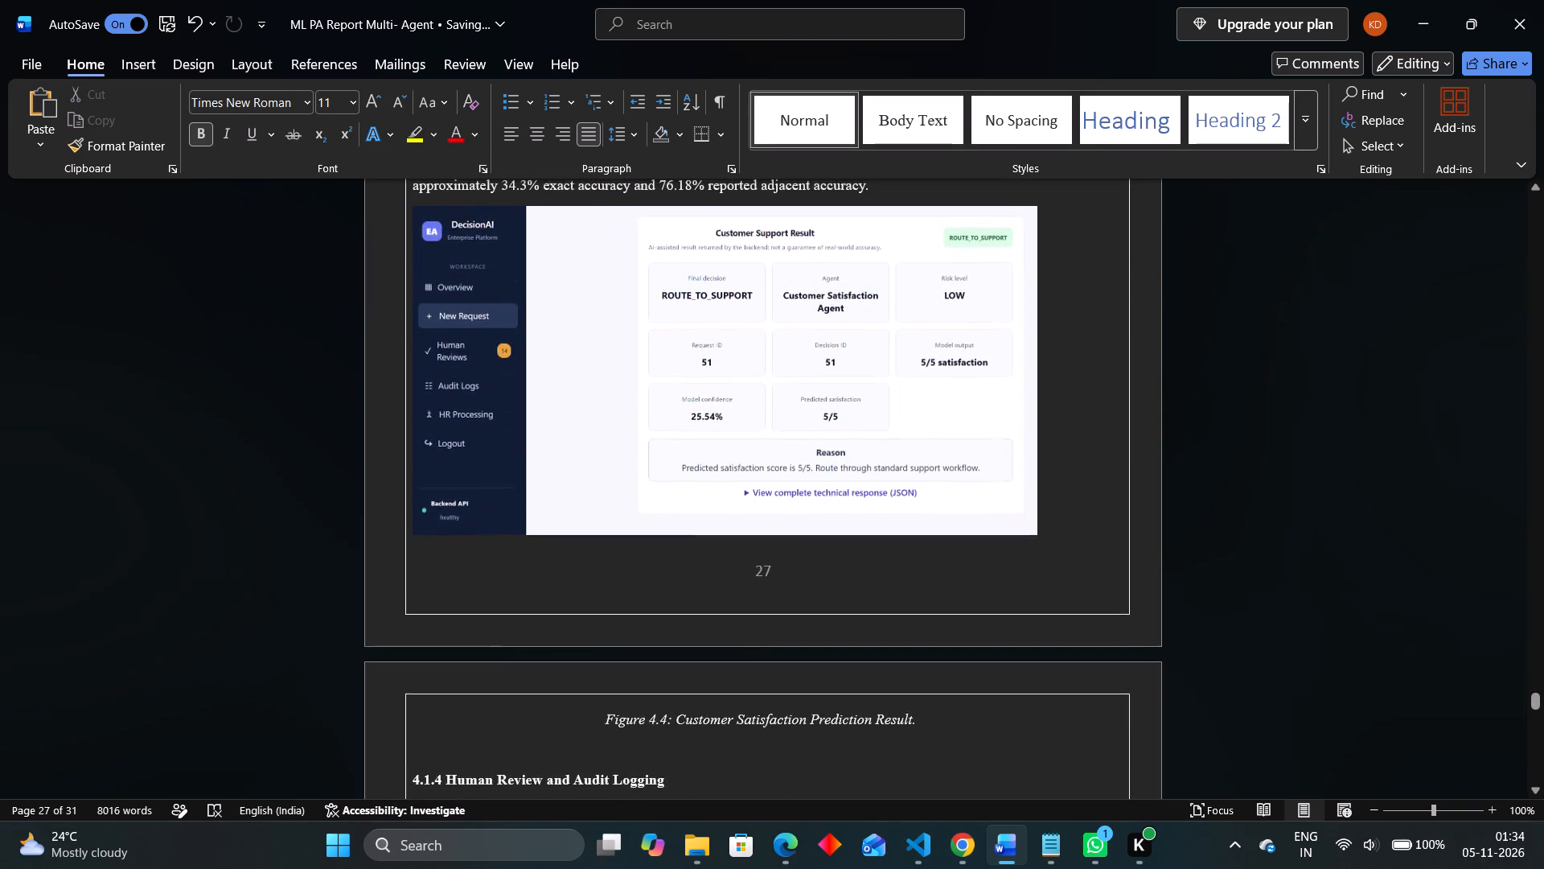
{"action": "scroll", "coordinate": [1237, 460], "scroll_direction": "down", "scroll_amount": 1}
{"action": "left_click", "coordinate": [868, 373]}
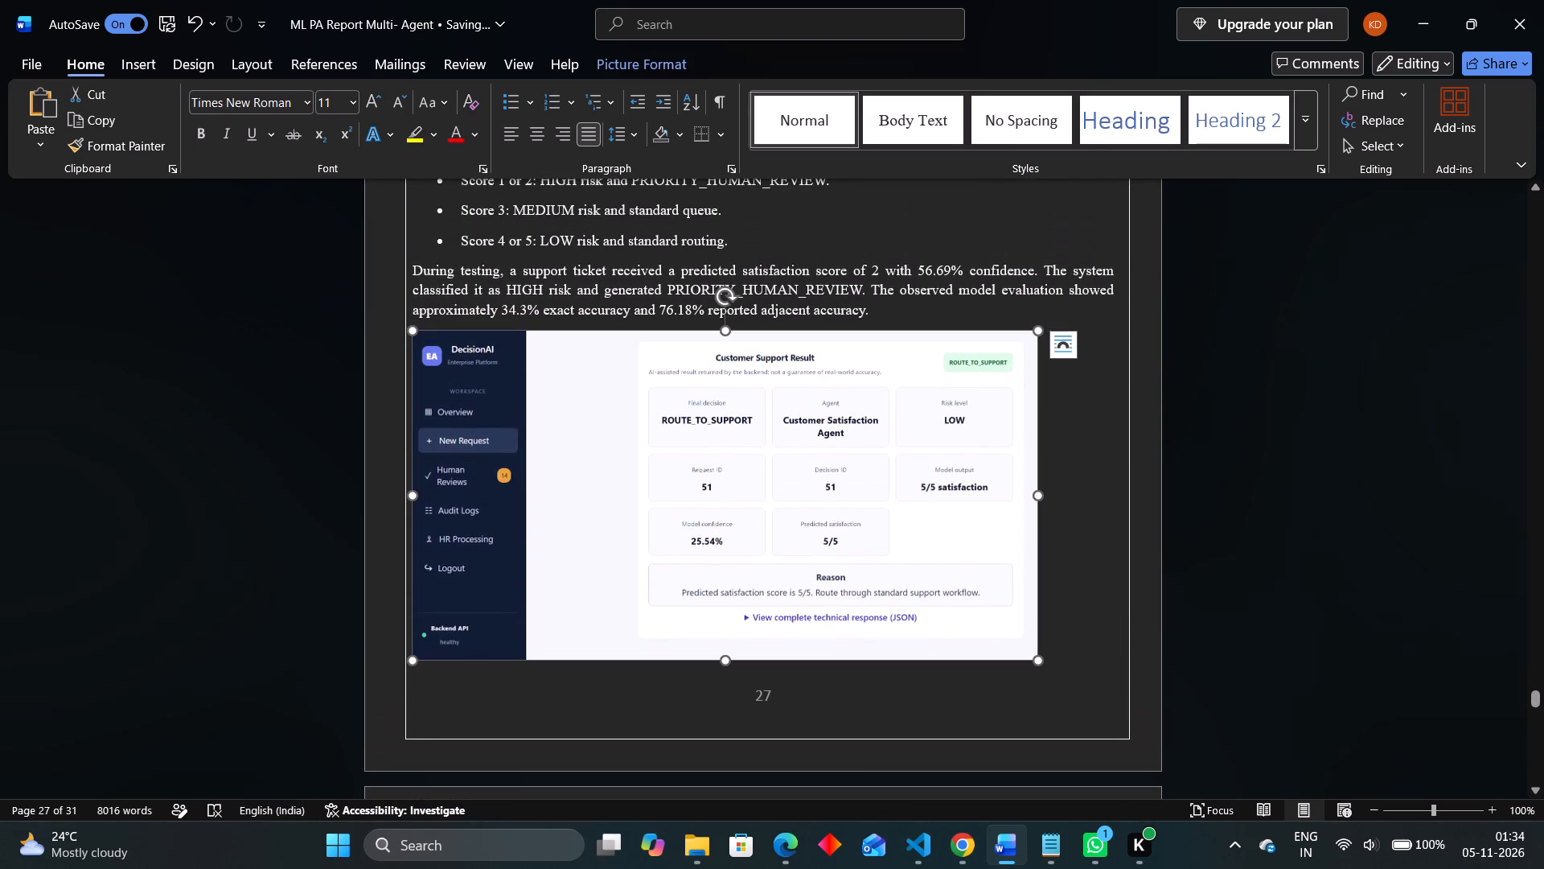
{"action": "left_click", "coordinate": [663, 105]}
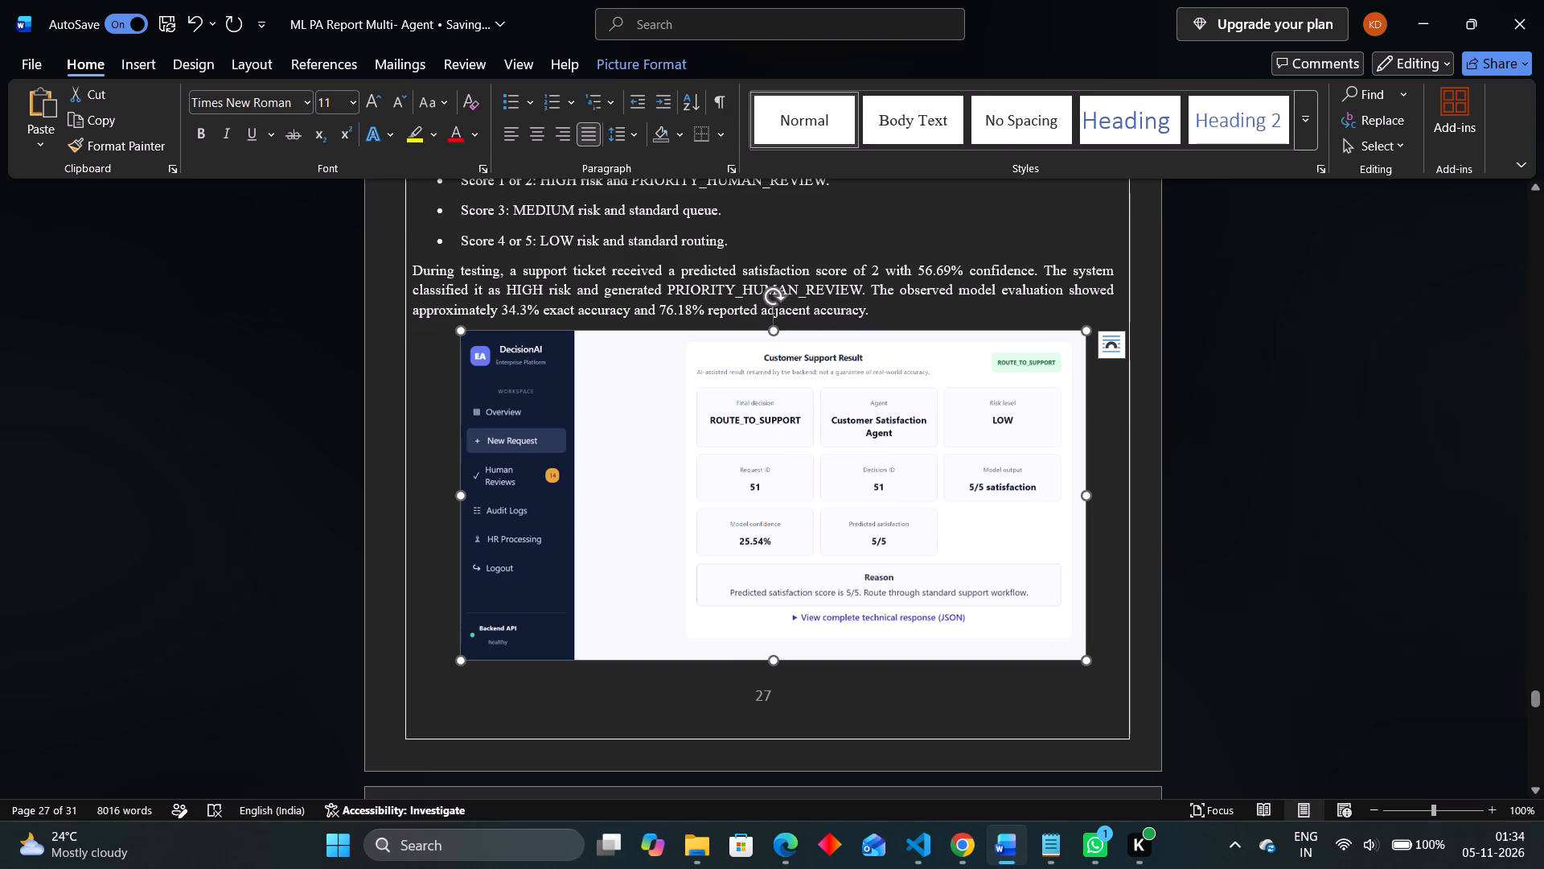
Enlarge the indented Figure 4.4 customer support screenshot slightly and proportionally to about the width of the Figure 4.3 screenshot.
{"action": "left_click_drag", "start_coordinate": [1084, 658], "coordinate": [1093, 664]}
Compare the size and alignment of the Figure 4.3 and Figure 4.4 screenshots and check the layout around their captions and following sections.
{"action": "scroll", "coordinate": [893, 534], "scroll_direction": "up", "scroll_amount": 1}
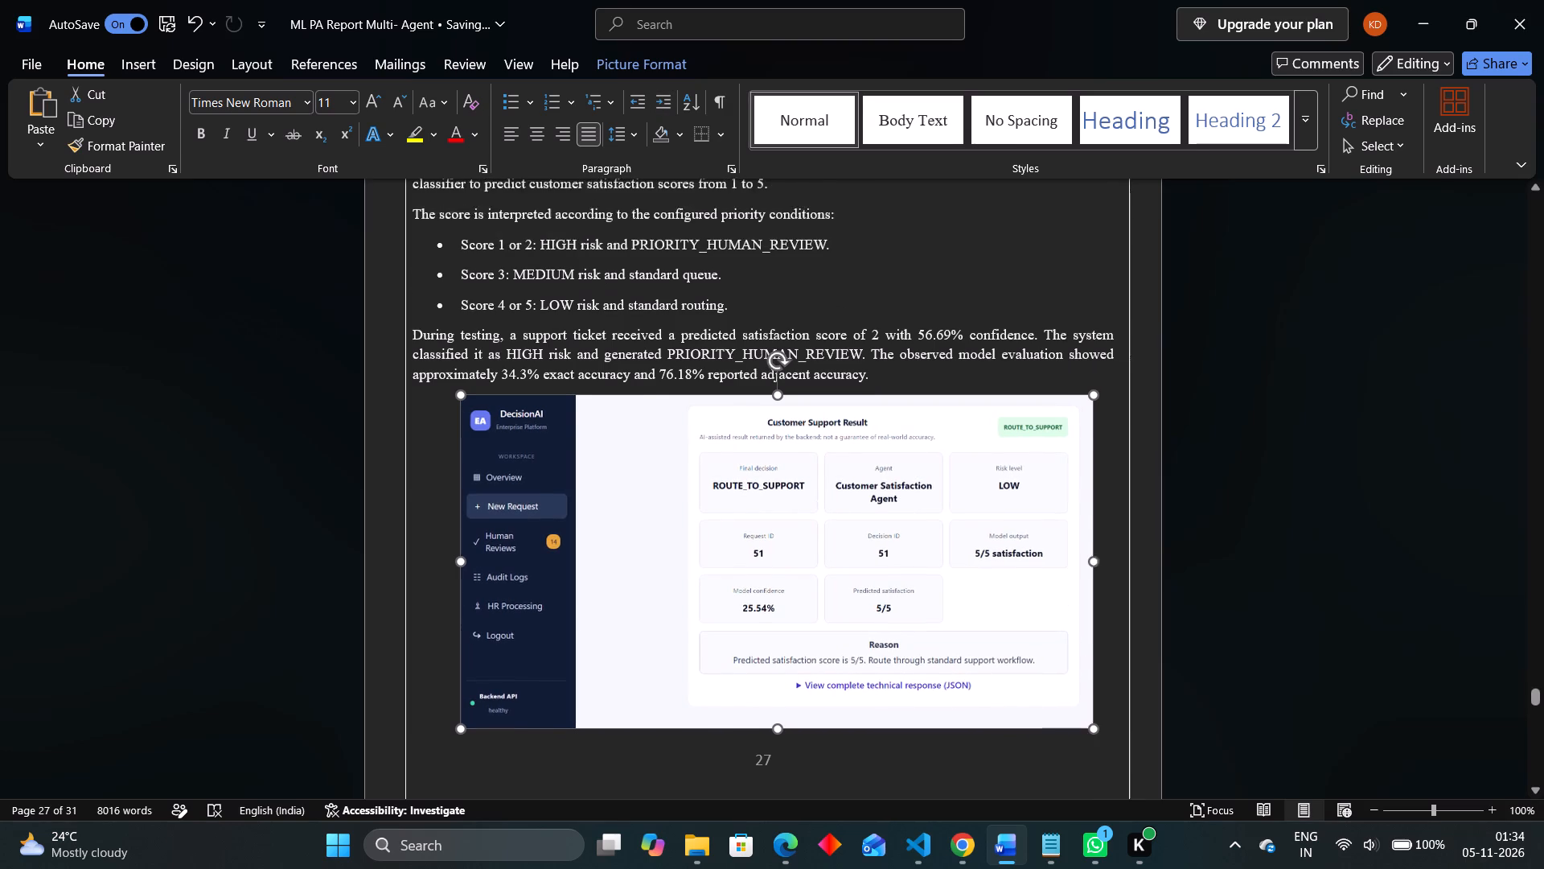
{"action": "scroll", "coordinate": [893, 534], "scroll_direction": "up", "scroll_amount": 4}
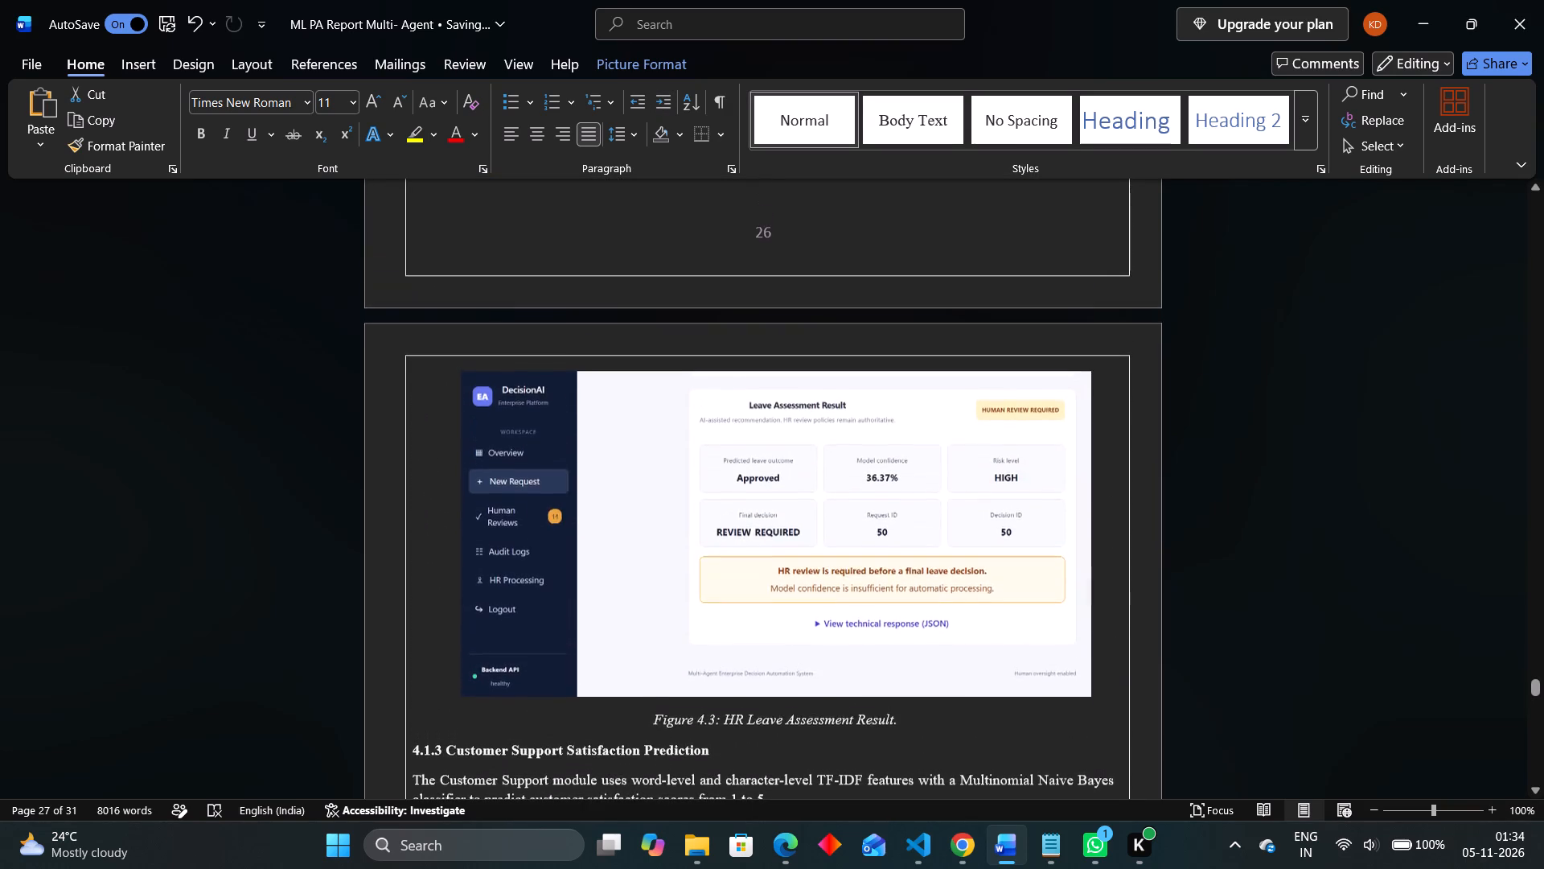
{"action": "scroll", "coordinate": [893, 534], "scroll_direction": "down", "scroll_amount": 3}
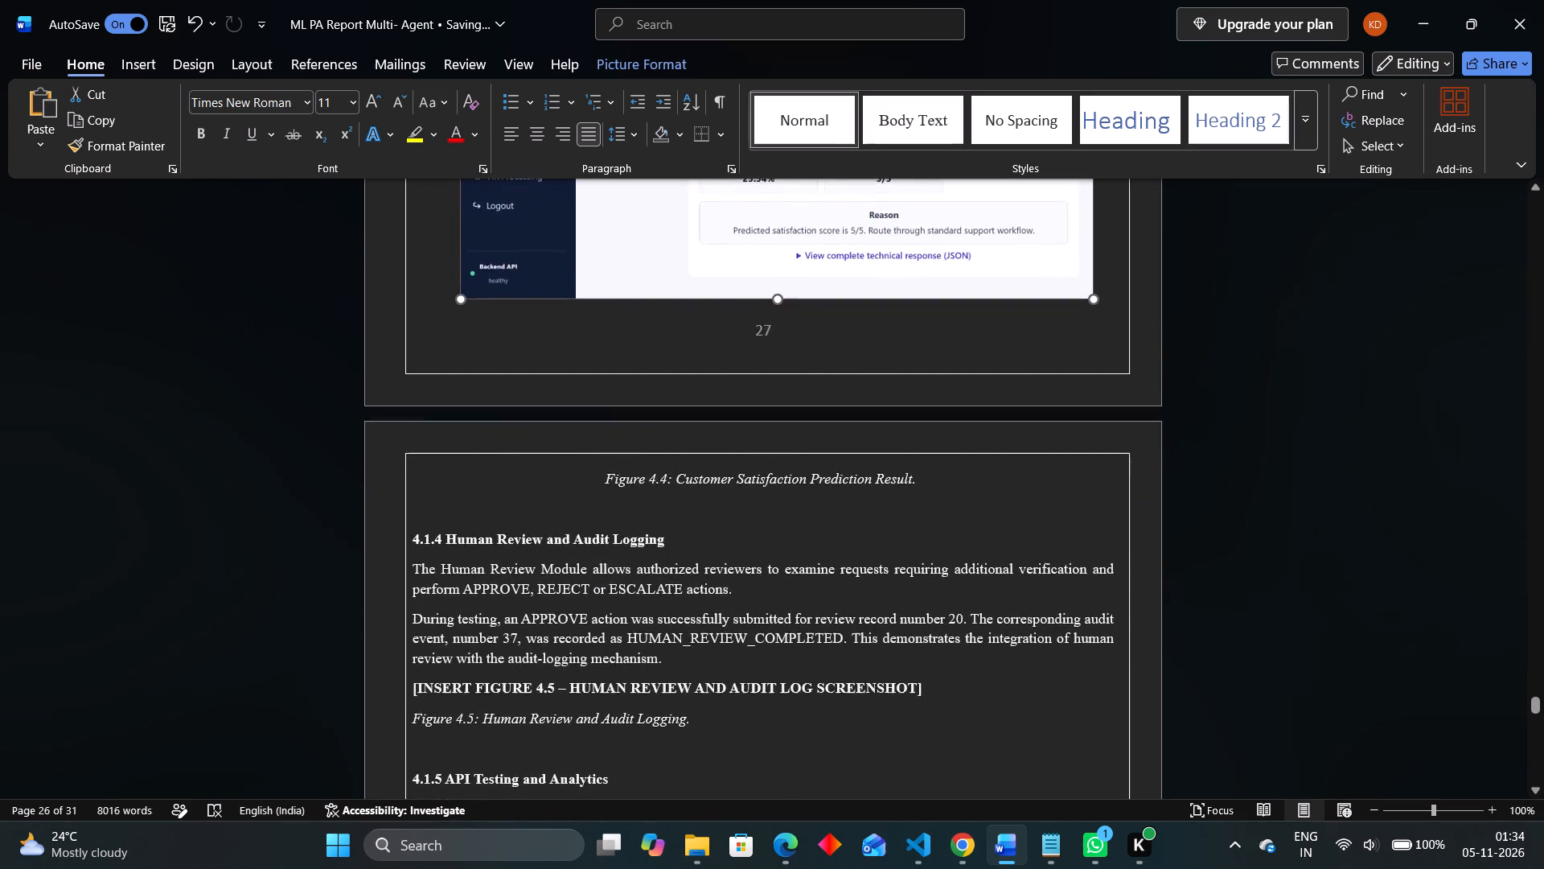
{"action": "scroll", "coordinate": [893, 534], "scroll_direction": "up", "scroll_amount": 2}
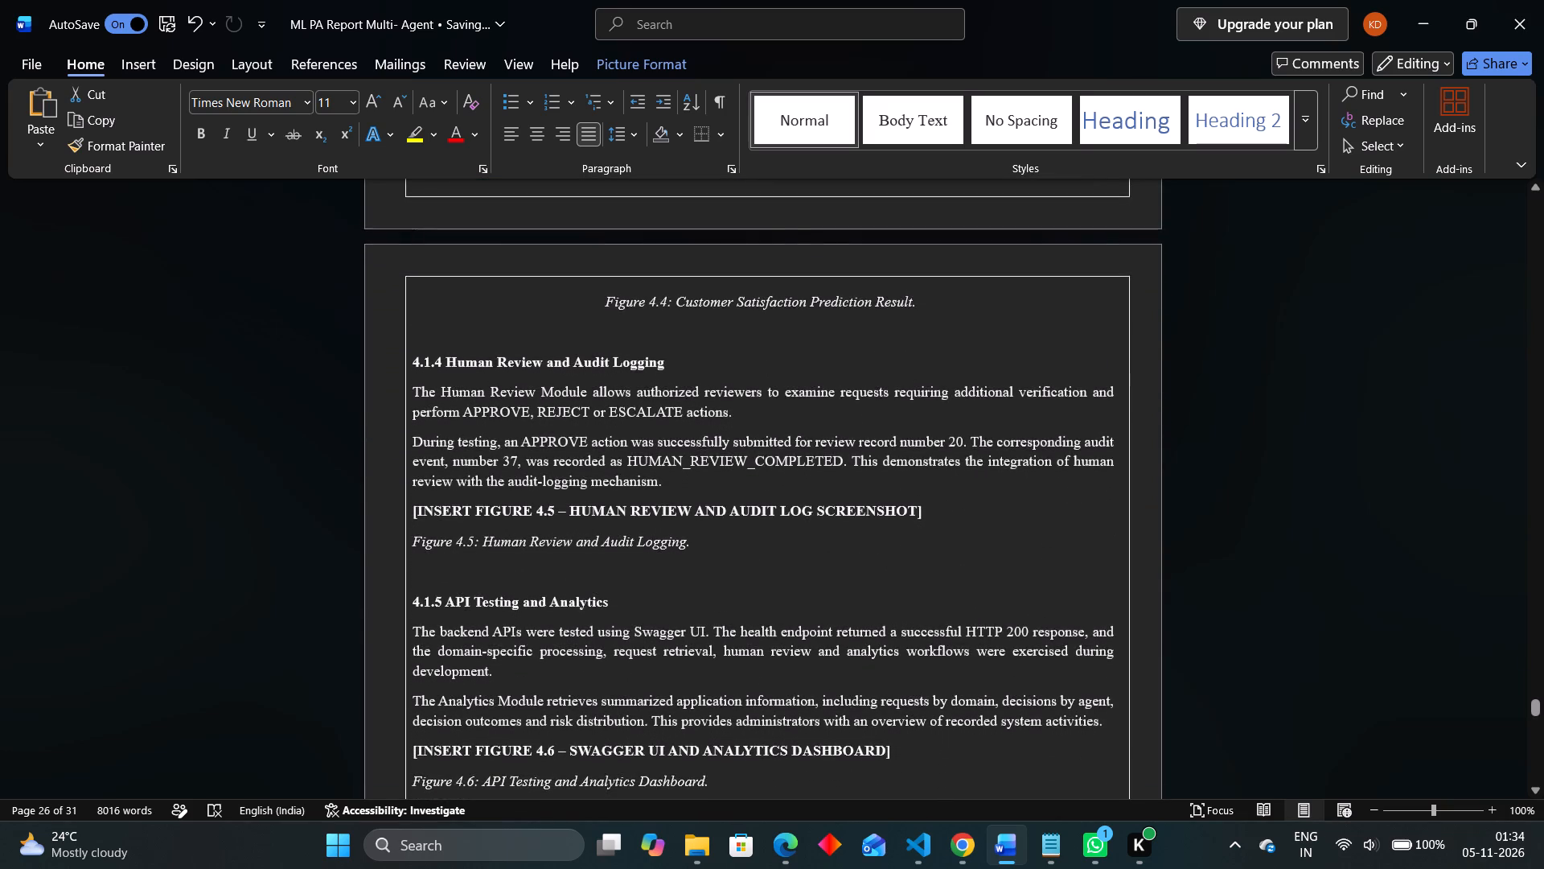
{"action": "scroll", "coordinate": [893, 534], "scroll_direction": "up", "scroll_amount": 3}
{"action": "scroll", "coordinate": [893, 534], "scroll_direction": "down", "scroll_amount": 1}
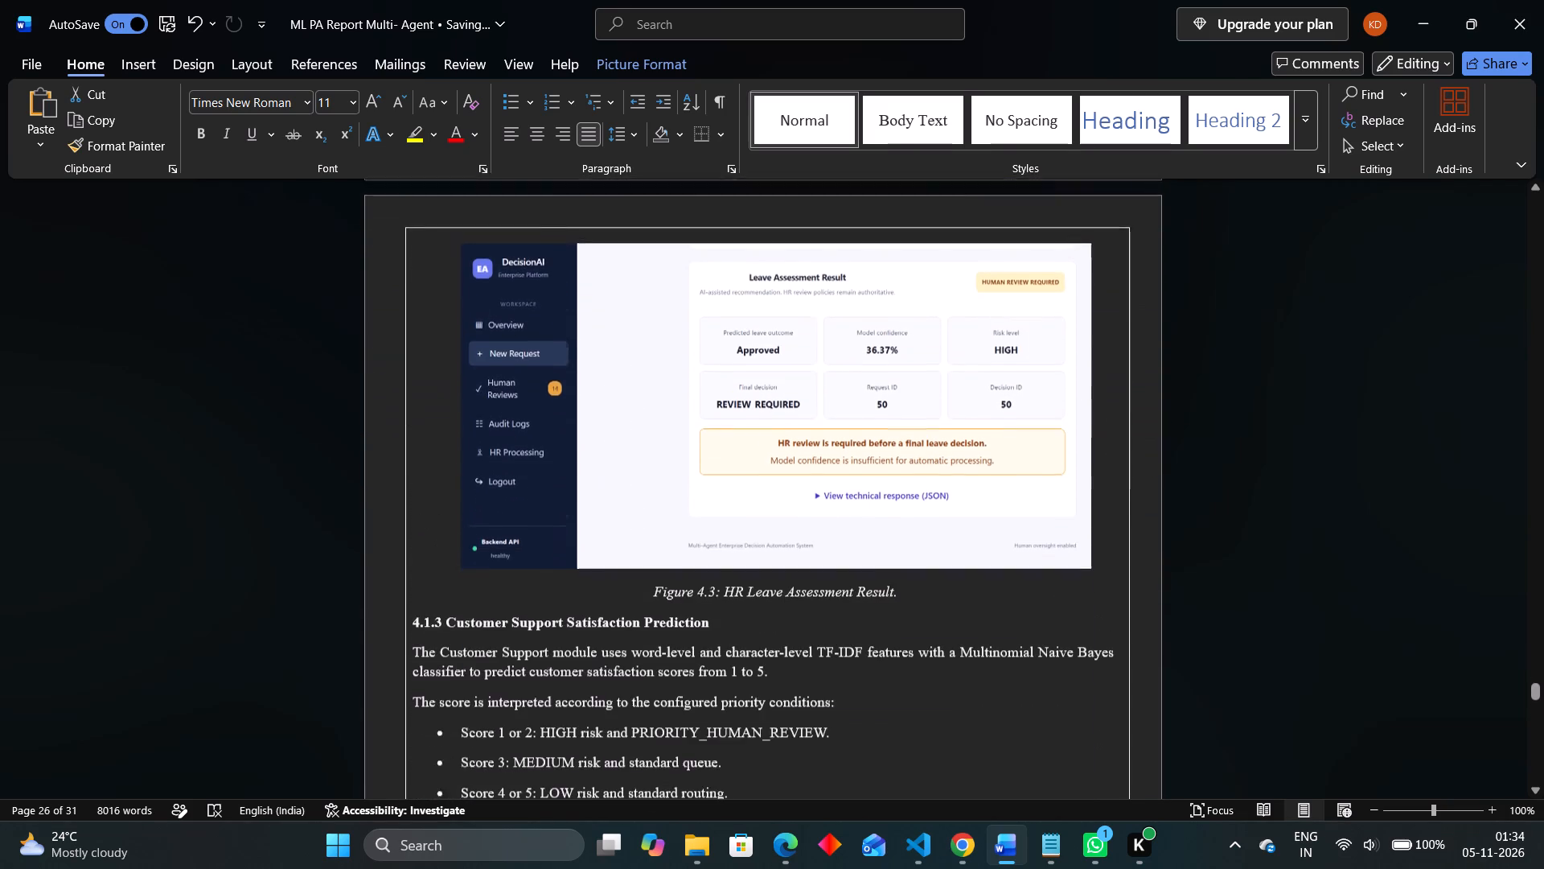
{"action": "scroll", "coordinate": [893, 534], "scroll_direction": "down", "scroll_amount": 1}
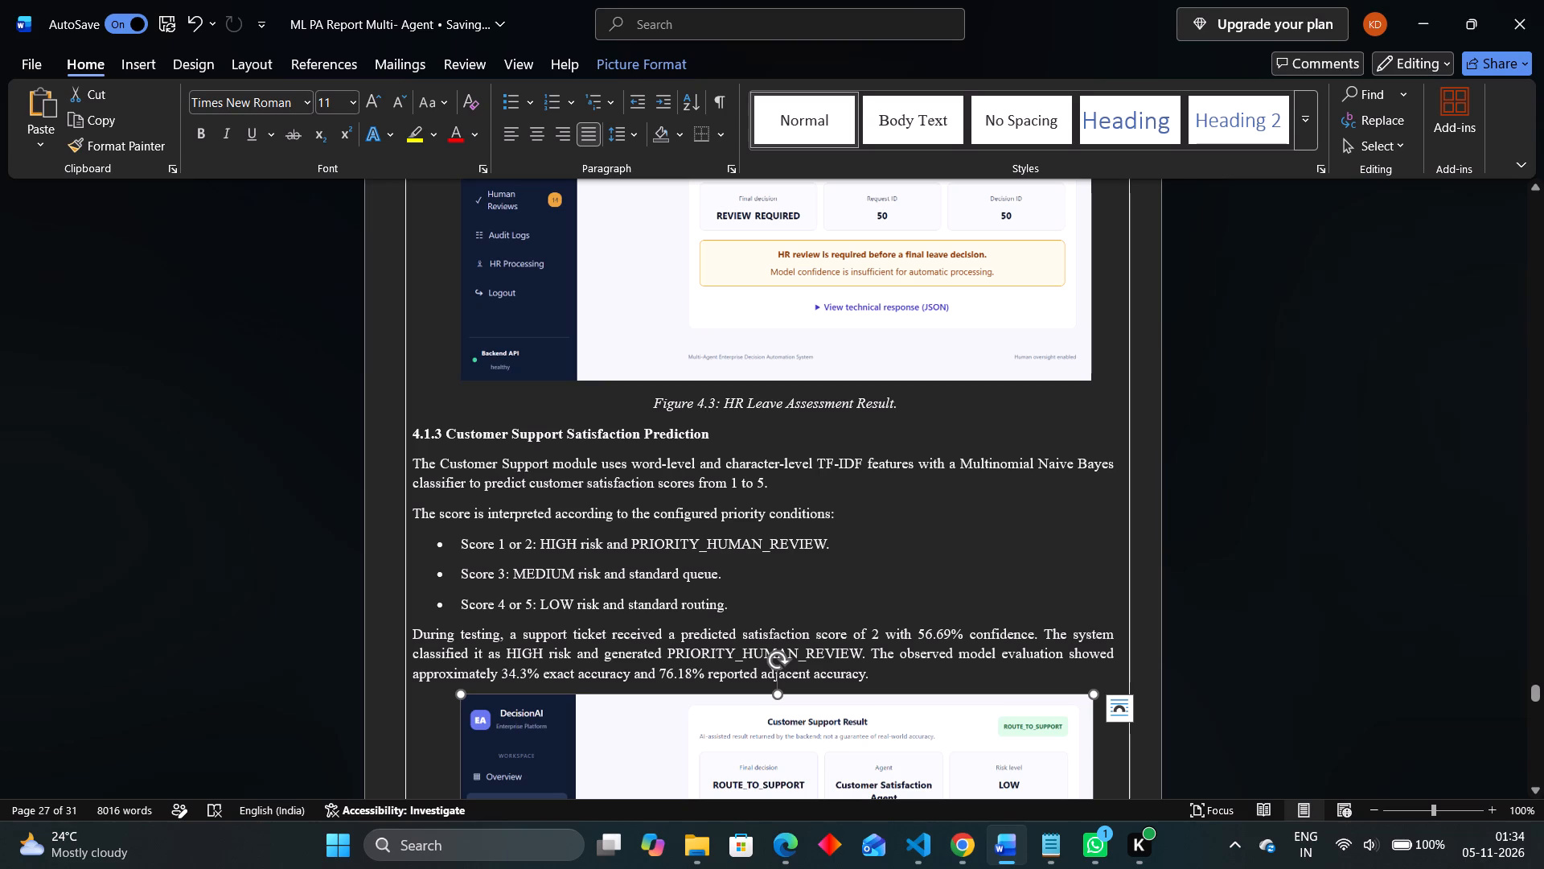
{"action": "scroll", "coordinate": [722, 649], "scroll_direction": "down", "scroll_amount": 1}
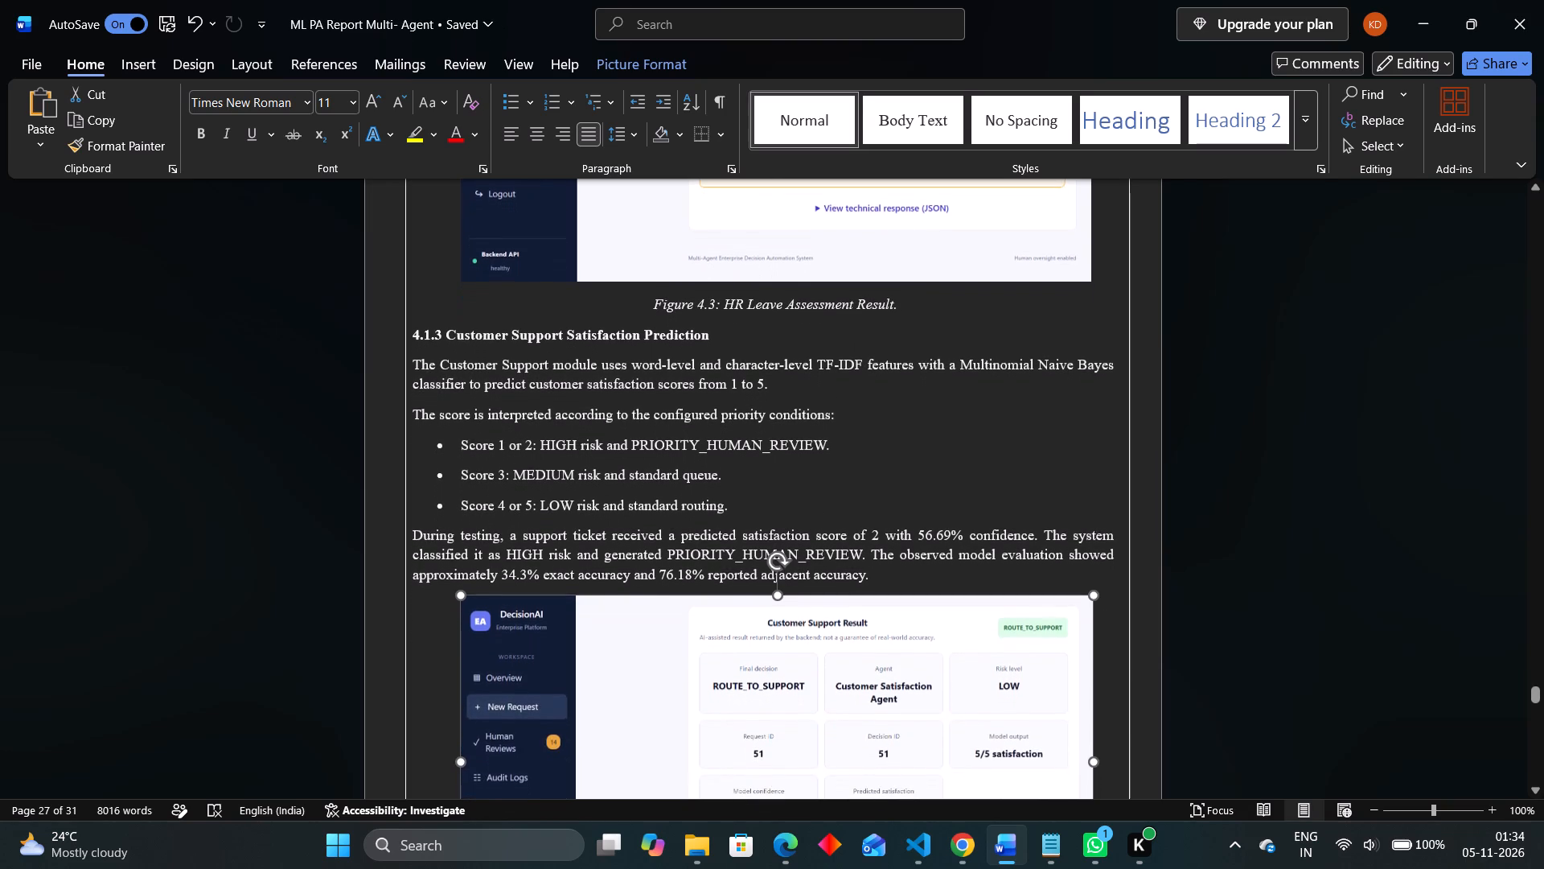
{"action": "scroll", "coordinate": [722, 649], "scroll_direction": "down", "scroll_amount": 1}
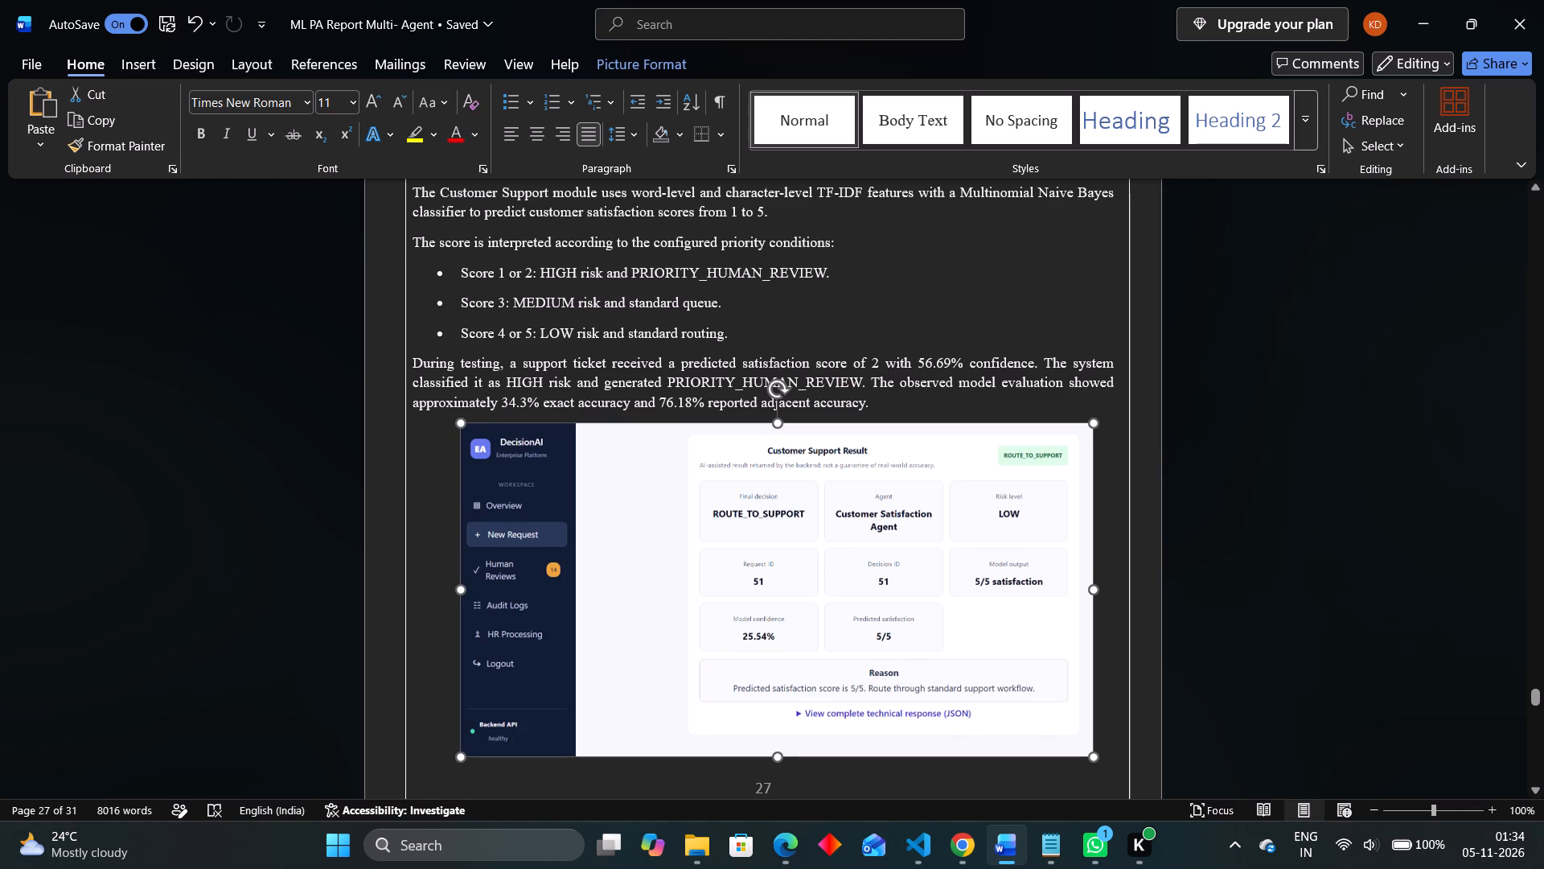
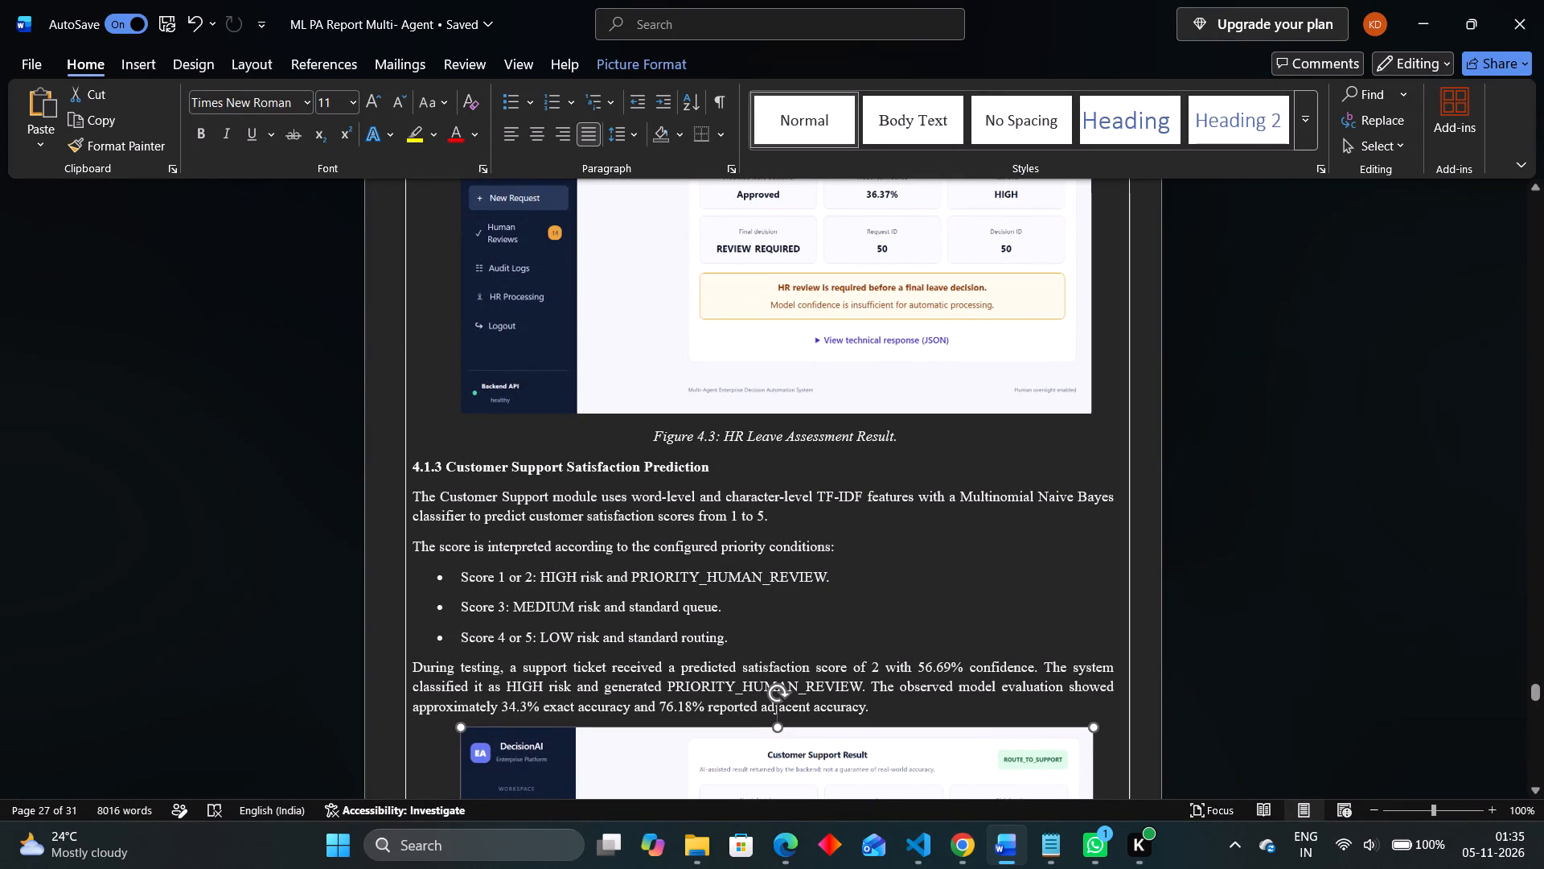
Delete the phrase "with a Multinomial Naive Bayes classifier" from the opening sentence of section 4.1.3.
{"action": "left_click_drag", "start_coordinate": [920, 494], "coordinate": [936, 493]}
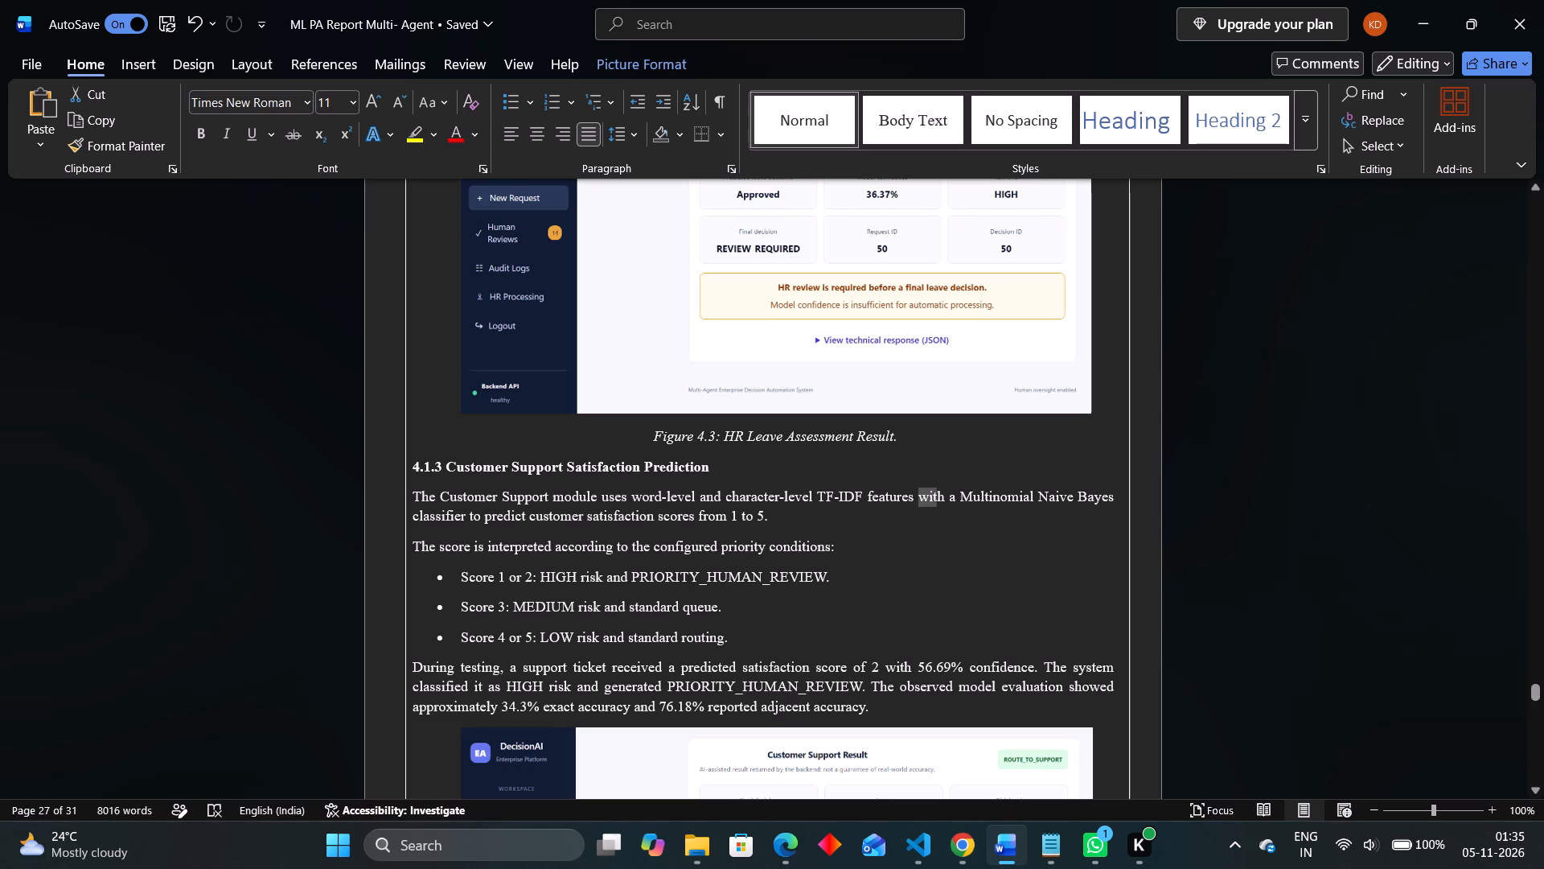
{"action": "left_click_drag", "start_coordinate": [936, 493], "coordinate": [490, 492]}
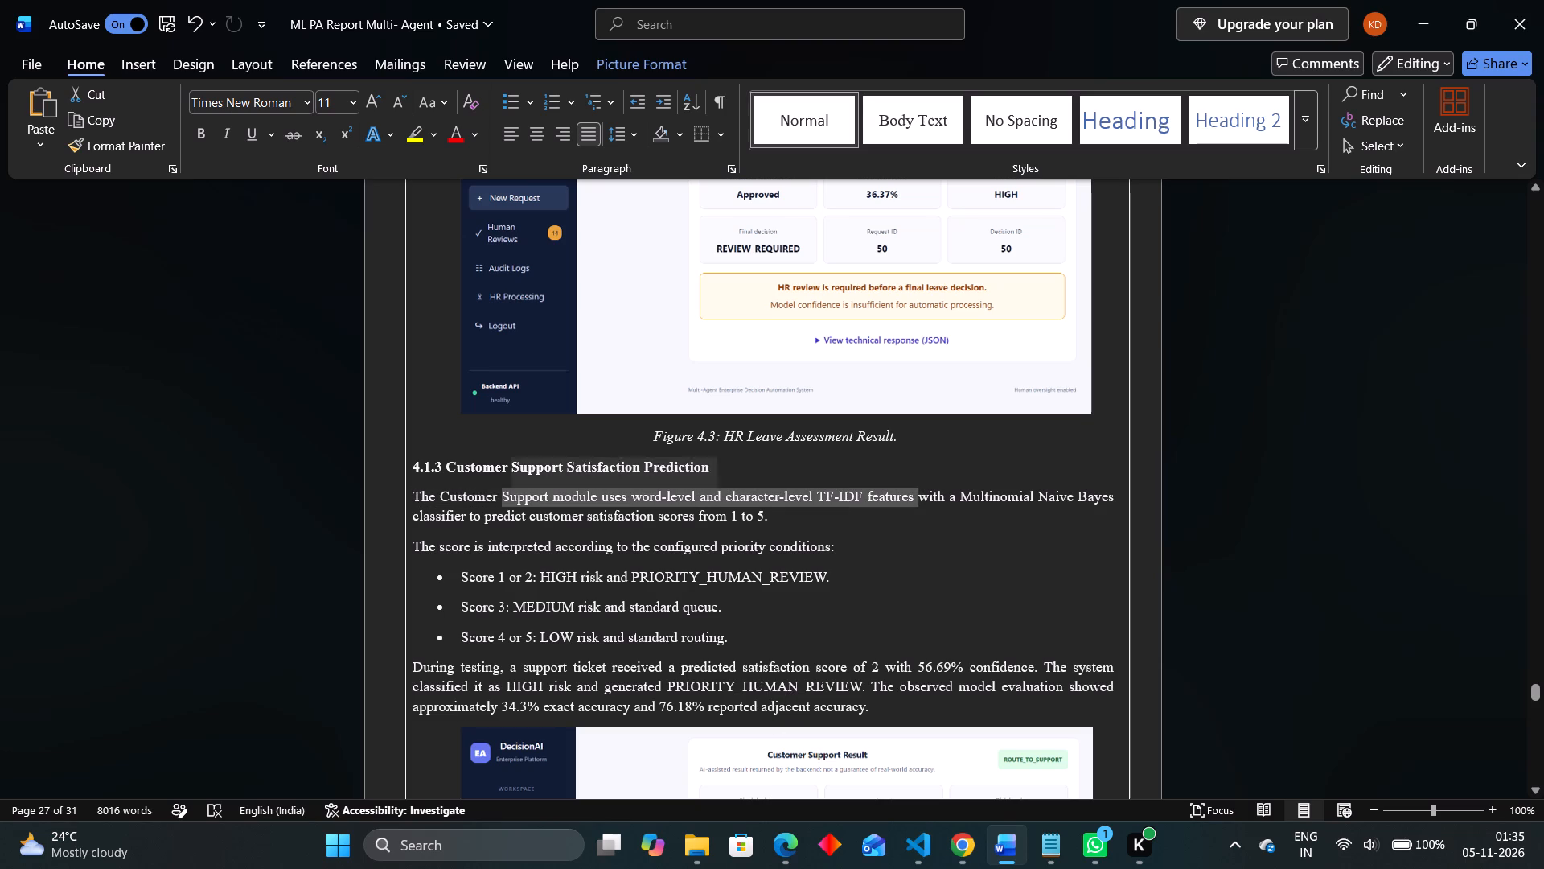
{"action": "left_click_drag", "start_coordinate": [490, 492], "coordinate": [459, 515]}
{"action": "key", "text": "BackSpace"}
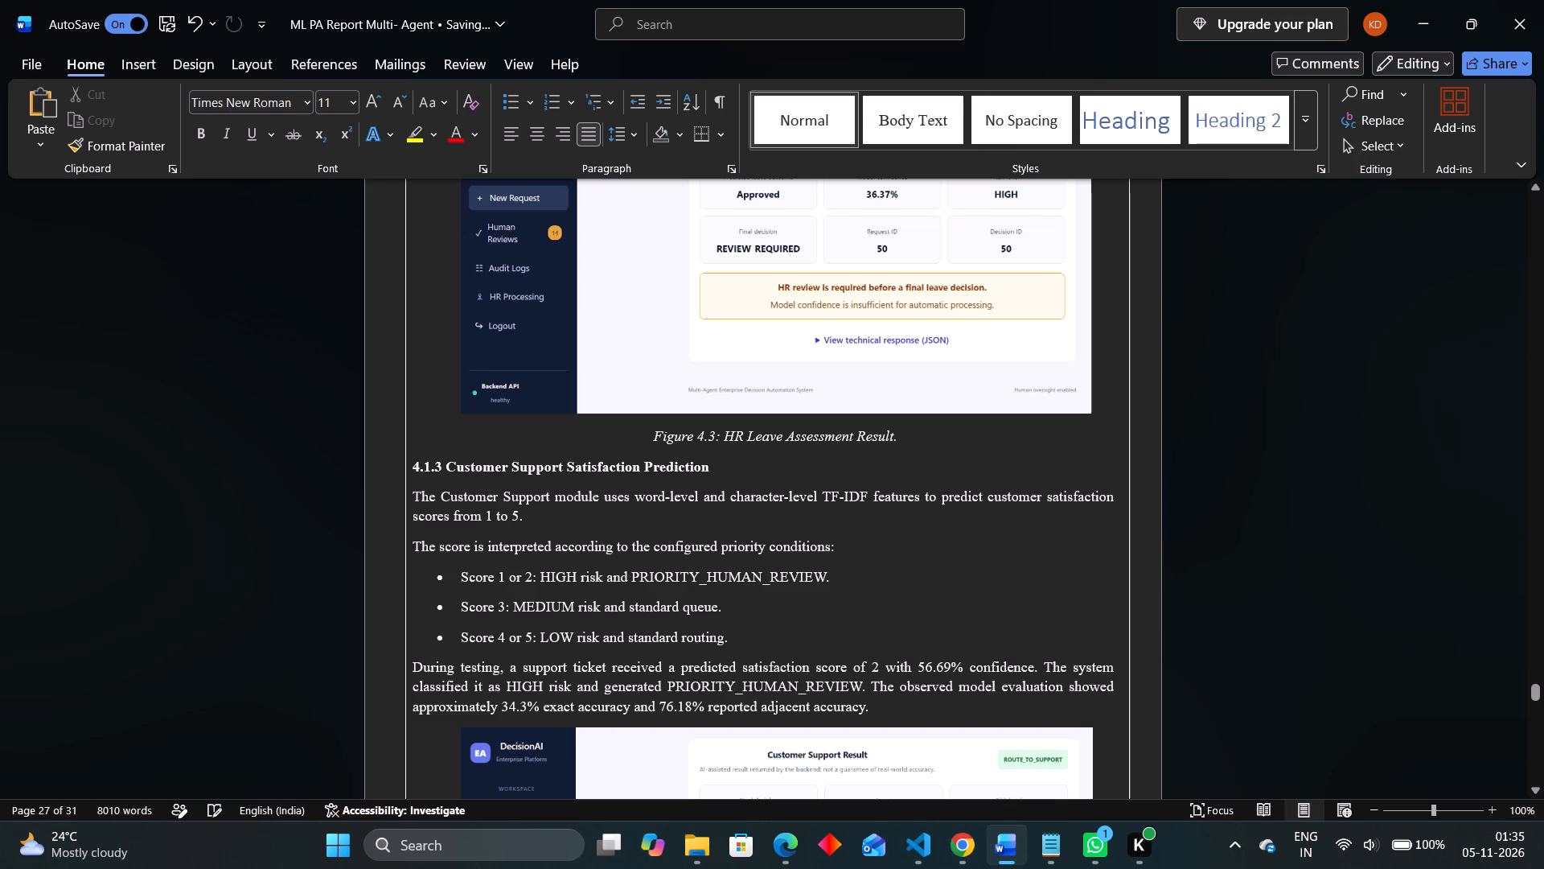
Set the line spacing of all section 4.1.3 body text above the Figure 4.4 screenshot, including the score bullets, to 1.0.
{"action": "scroll", "coordinate": [589, 534], "scroll_direction": "down", "scroll_amount": 2}
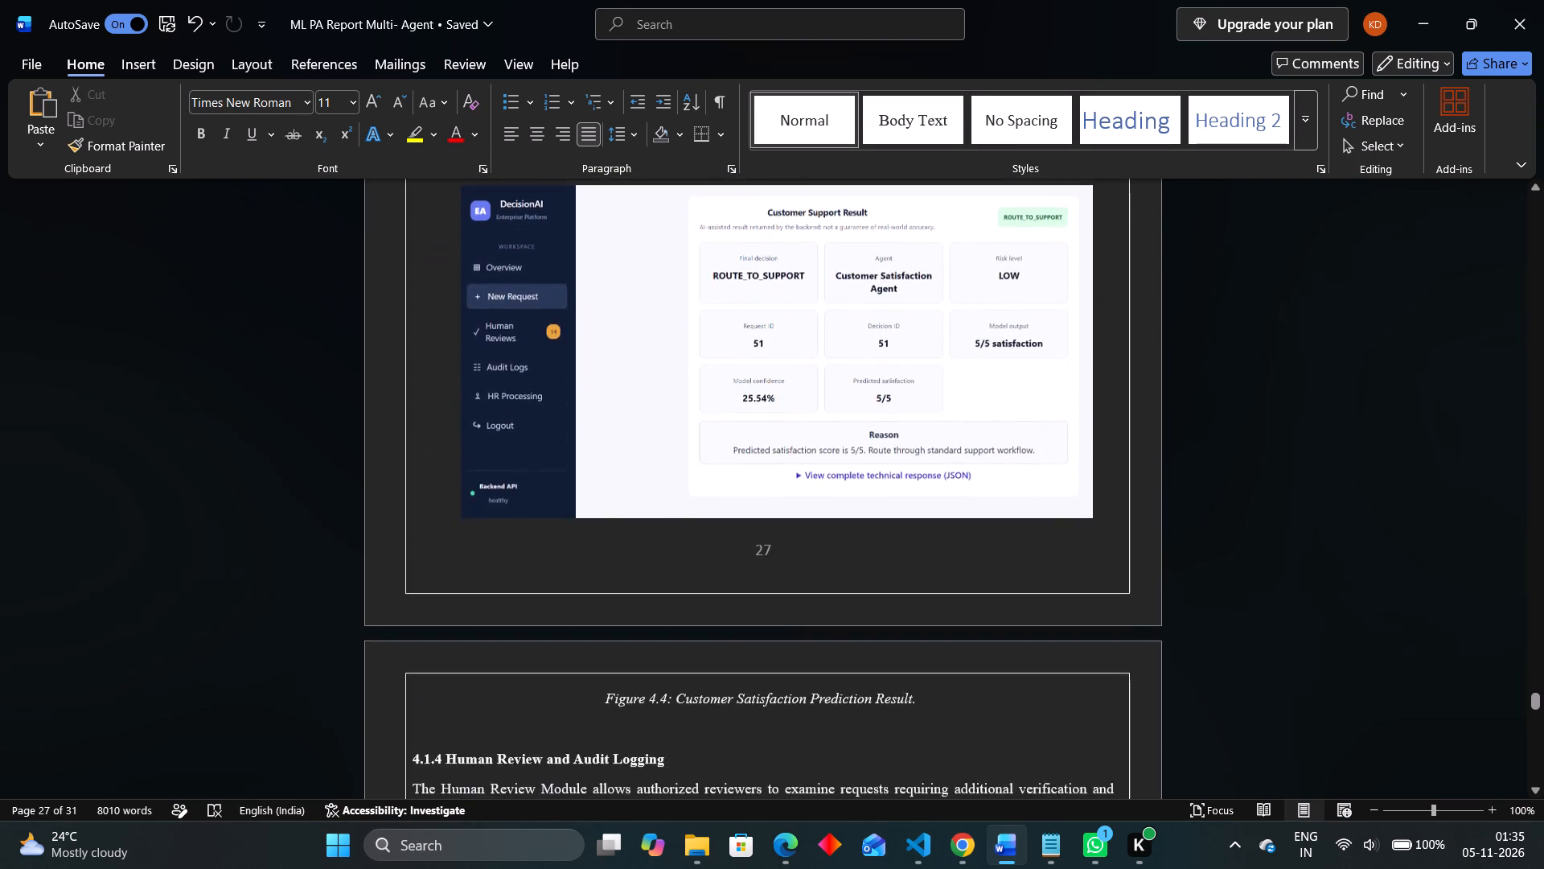
{"action": "scroll", "coordinate": [589, 534], "scroll_direction": "up", "scroll_amount": 2}
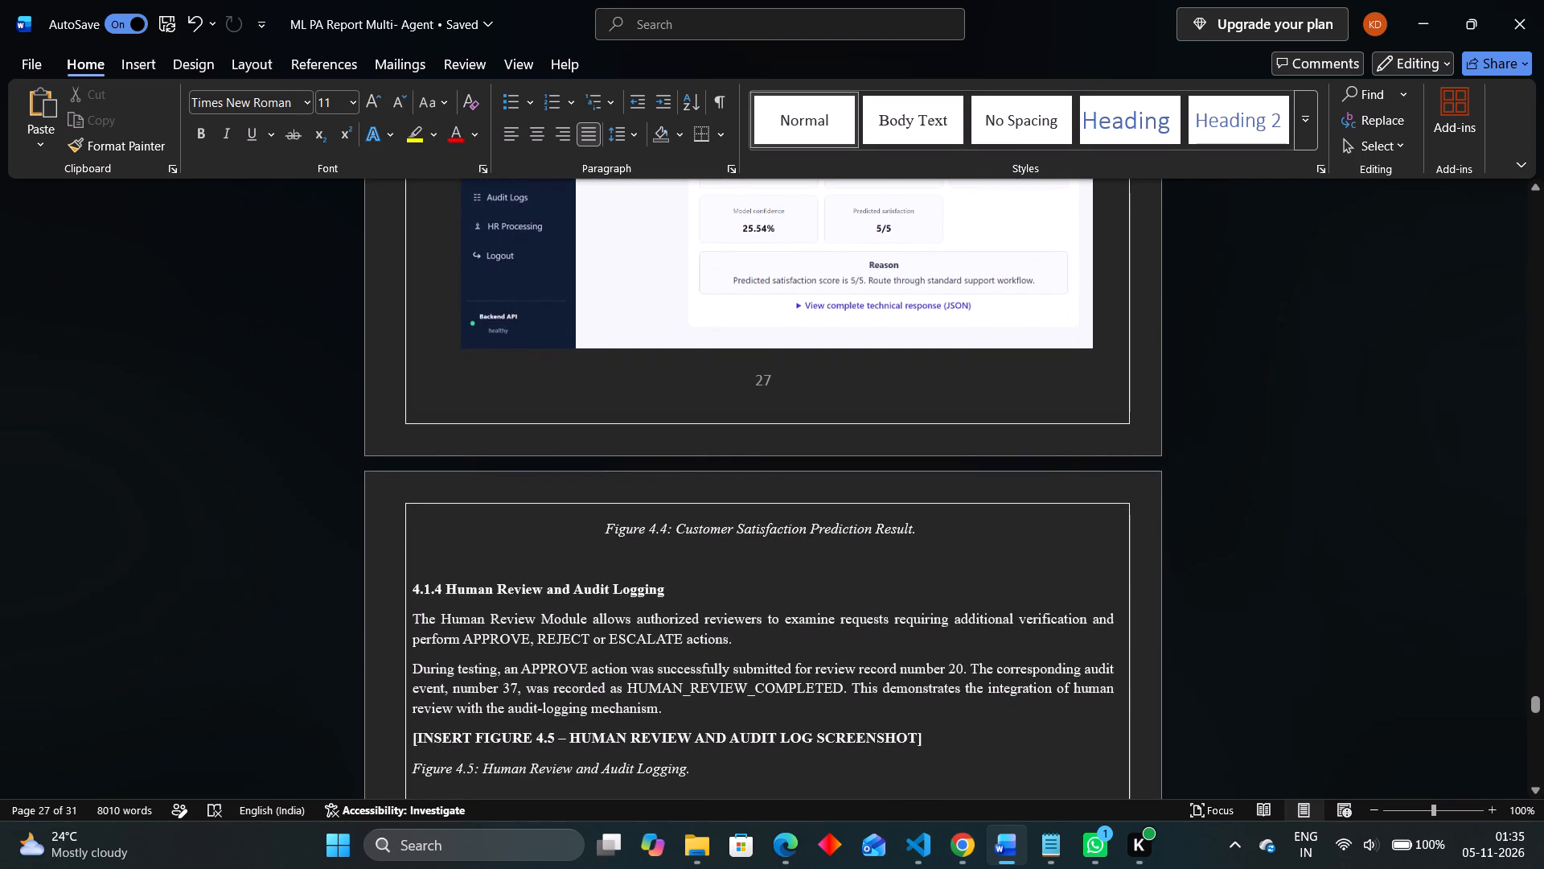
{"action": "scroll", "coordinate": [589, 534], "scroll_direction": "up", "scroll_amount": 2}
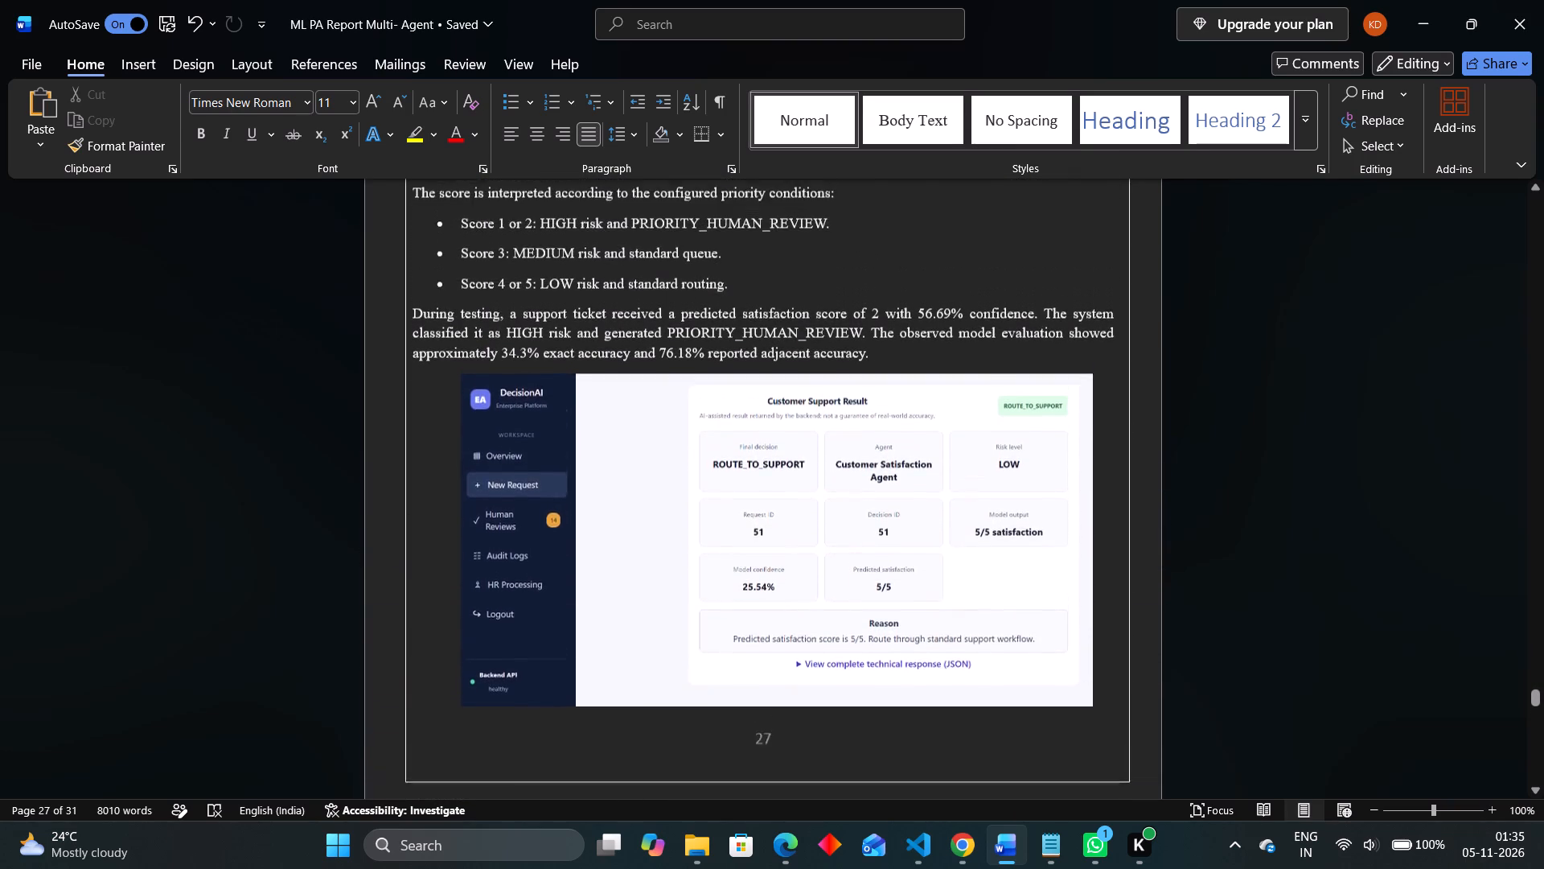
{"action": "scroll", "coordinate": [589, 534], "scroll_direction": "up", "scroll_amount": 1}
{"action": "left_click_drag", "start_coordinate": [881, 522], "coordinate": [614, 471]}
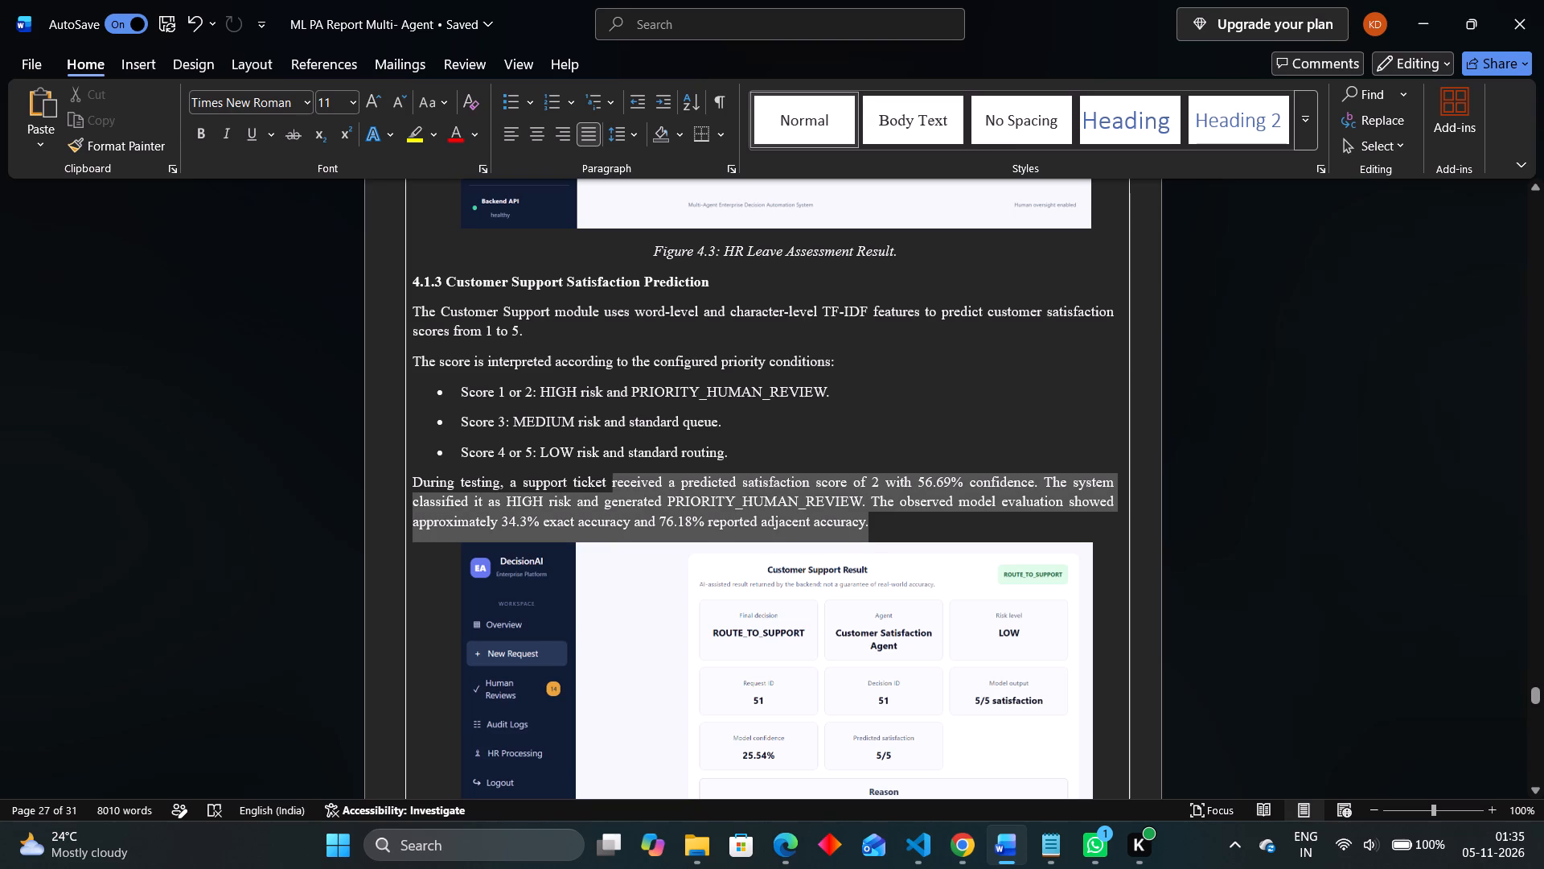
{"action": "left_click_drag", "start_coordinate": [614, 471], "coordinate": [407, 319]}
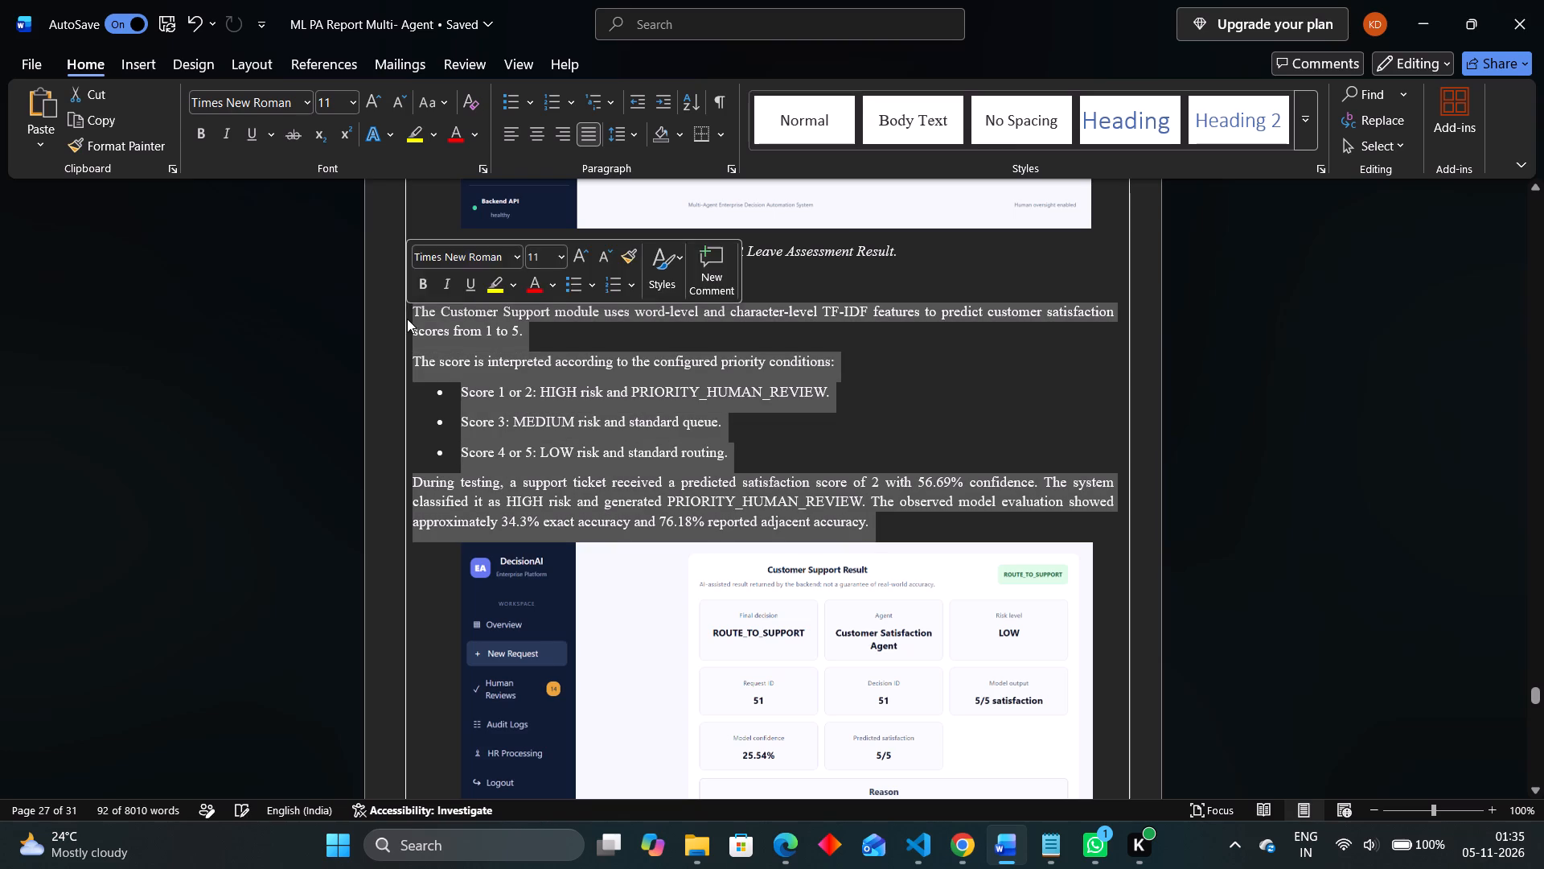
{"action": "left_click", "coordinate": [635, 138]}
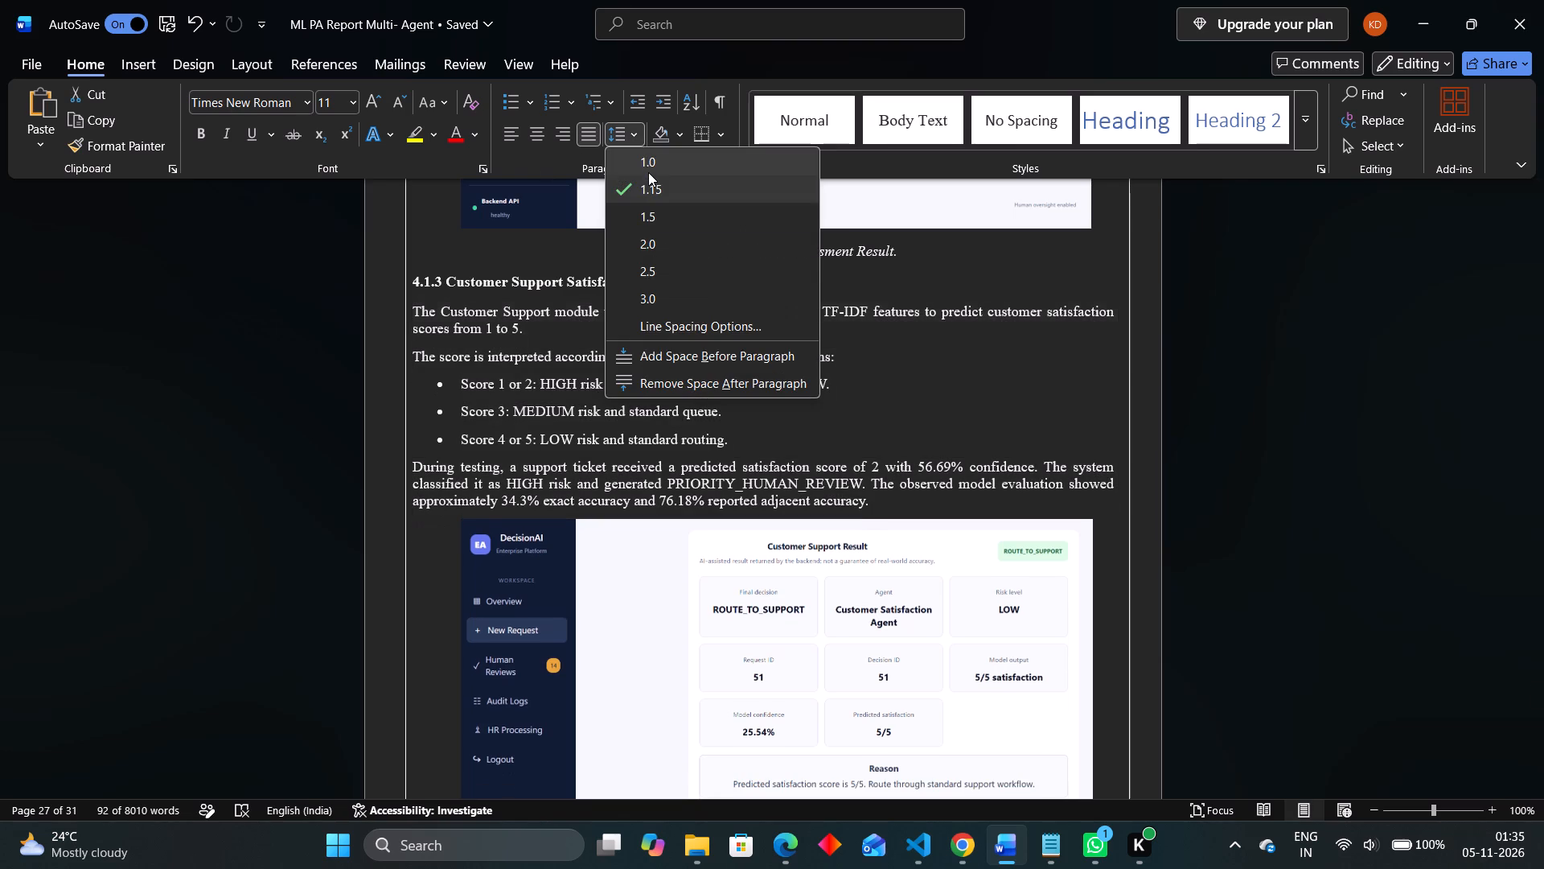
{"action": "left_click", "coordinate": [670, 160]}
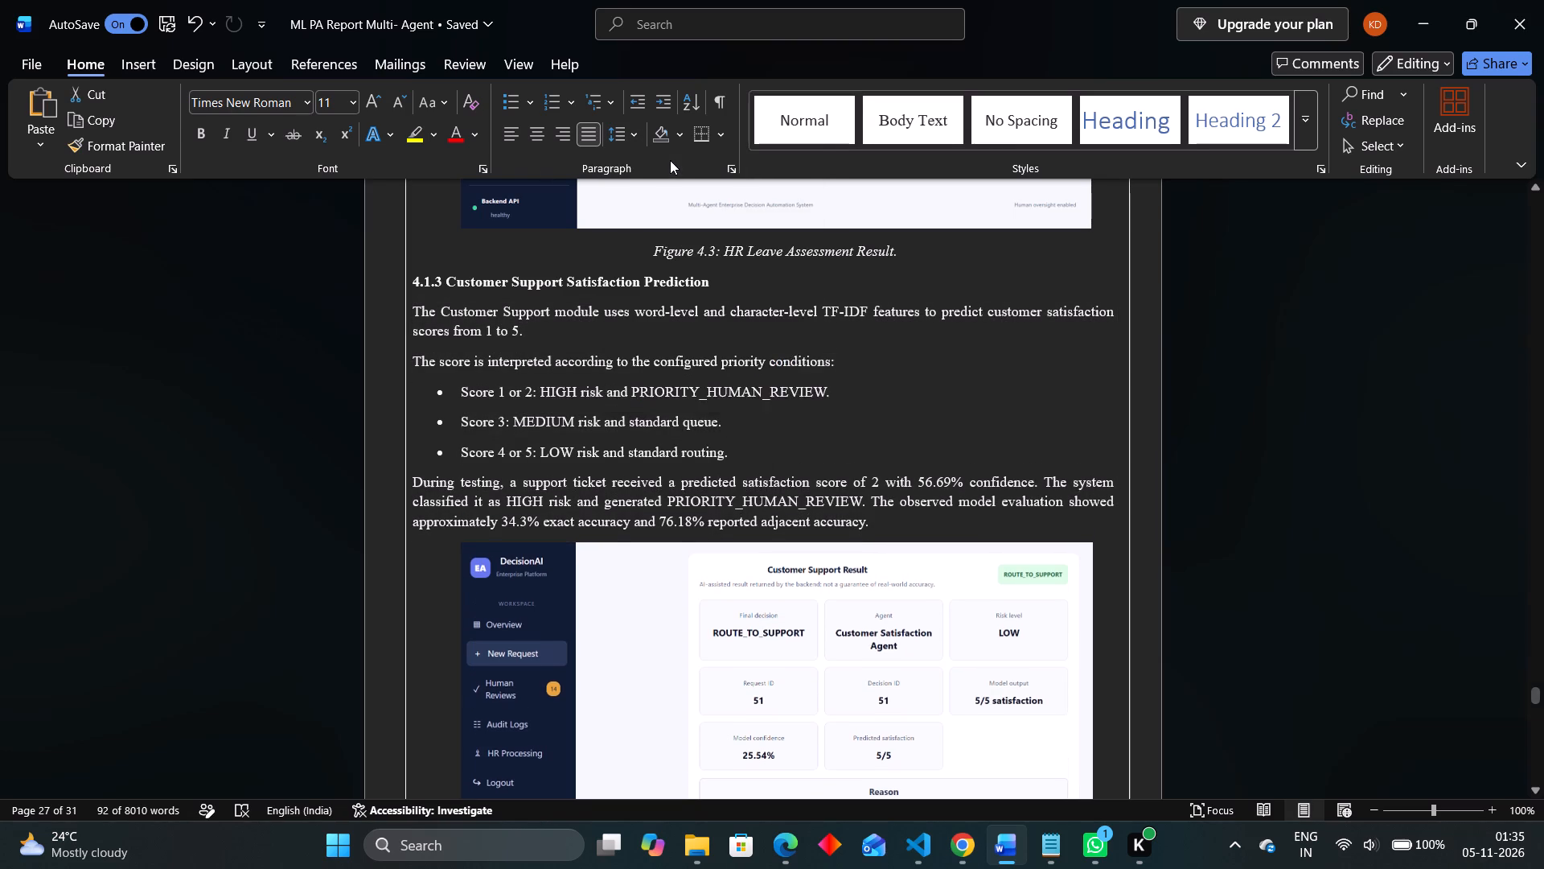
{"action": "scroll", "coordinate": [683, 355], "scroll_direction": "down", "scroll_amount": 1}
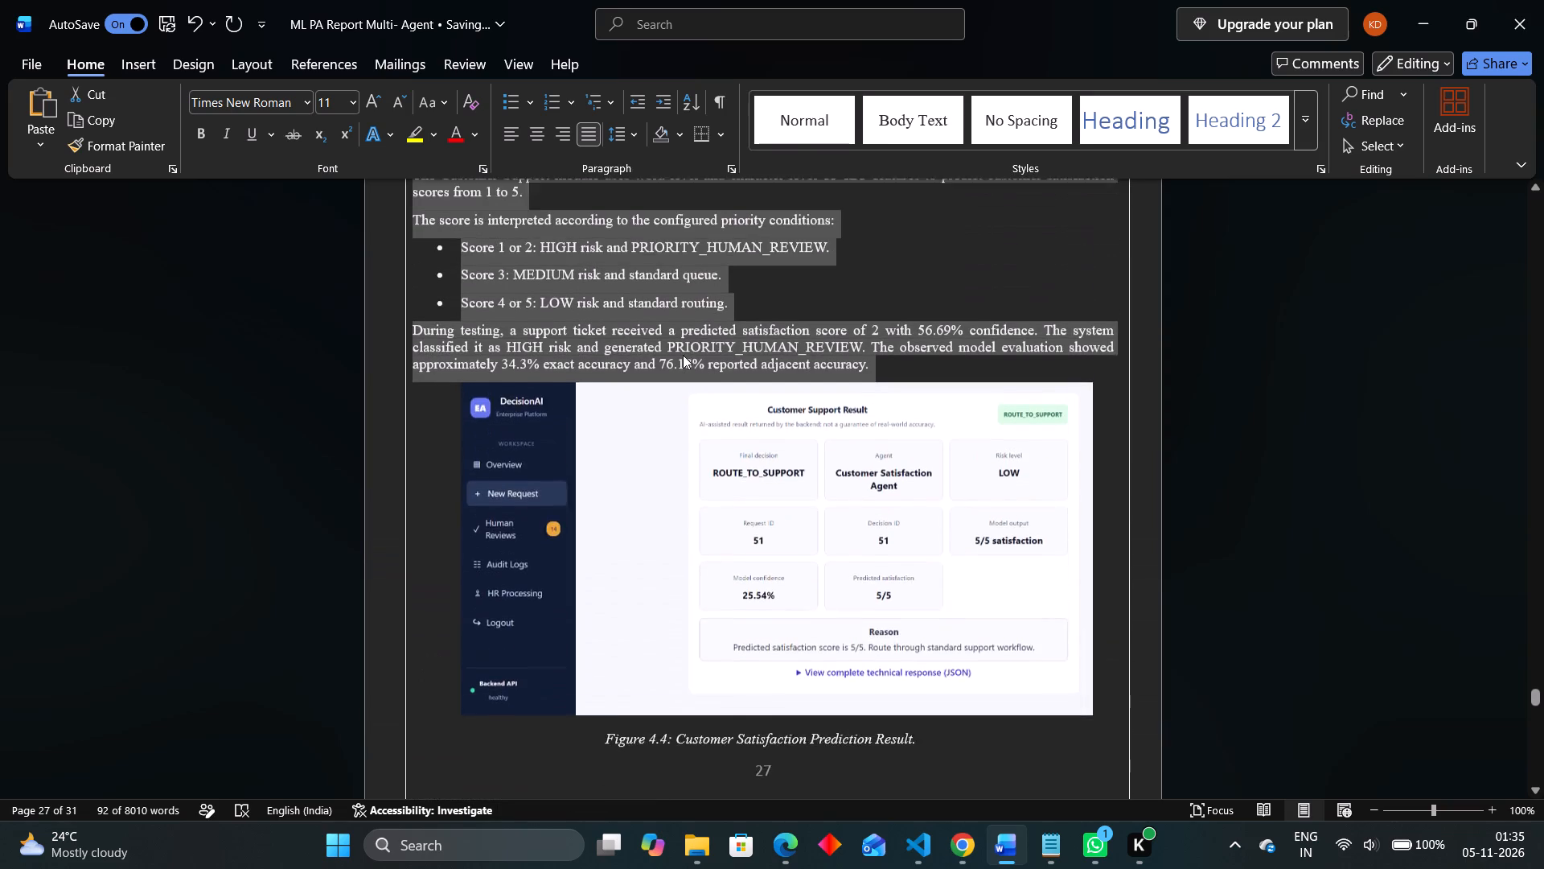
{"action": "scroll", "coordinate": [683, 355], "scroll_direction": "up", "scroll_amount": 1}
Set the line spacing of the 4.1.3 heading together with its opening paragraph to 1.0.
{"action": "left_click", "coordinate": [1294, 320]}
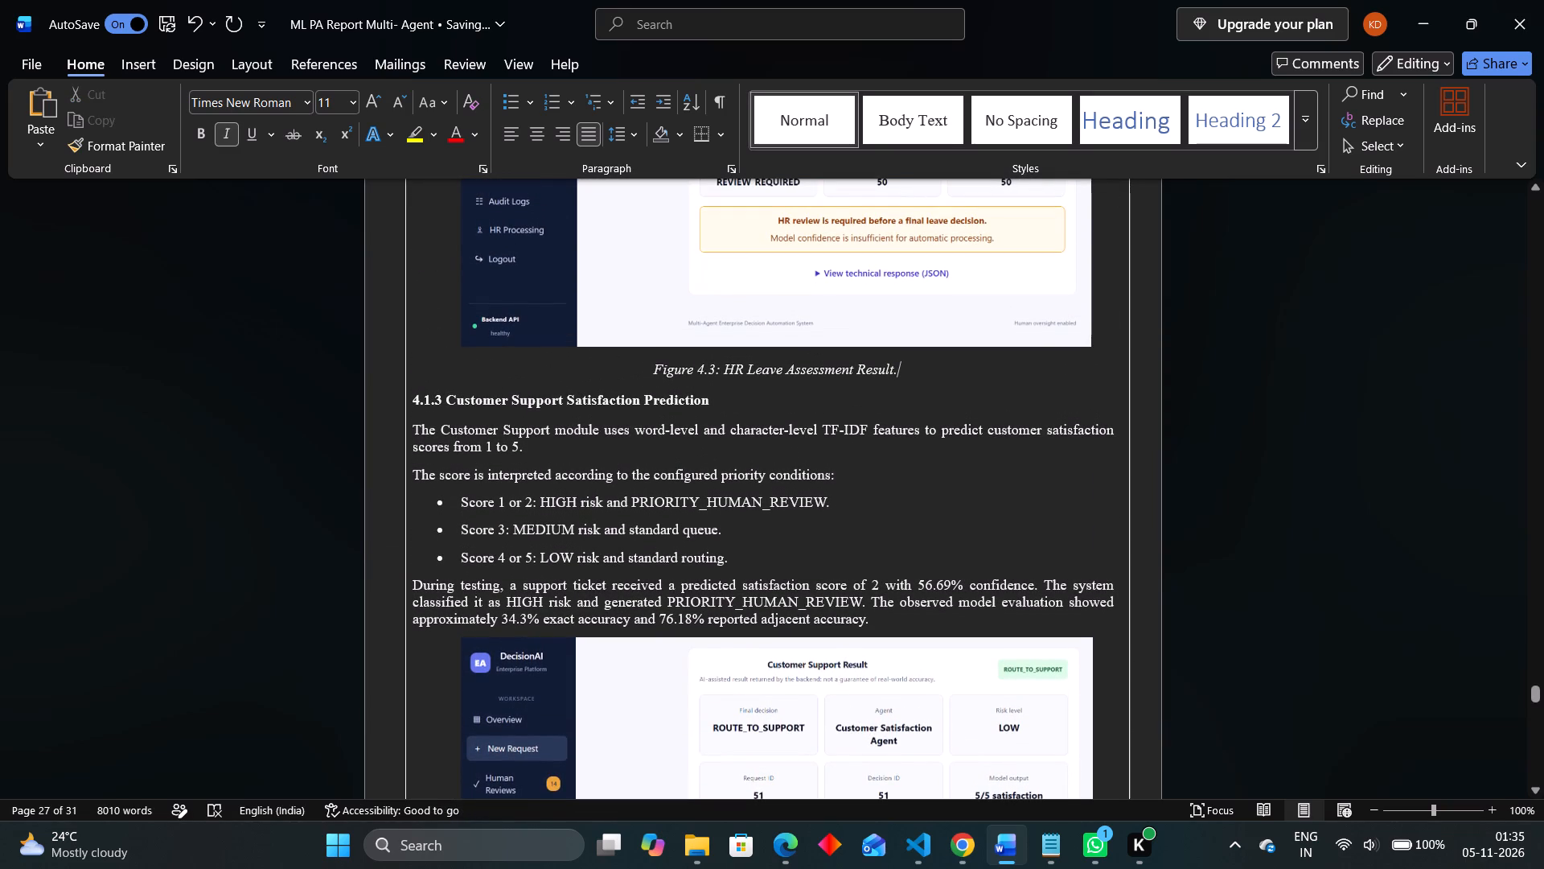
{"action": "left_click_drag", "start_coordinate": [530, 446], "coordinate": [499, 434]}
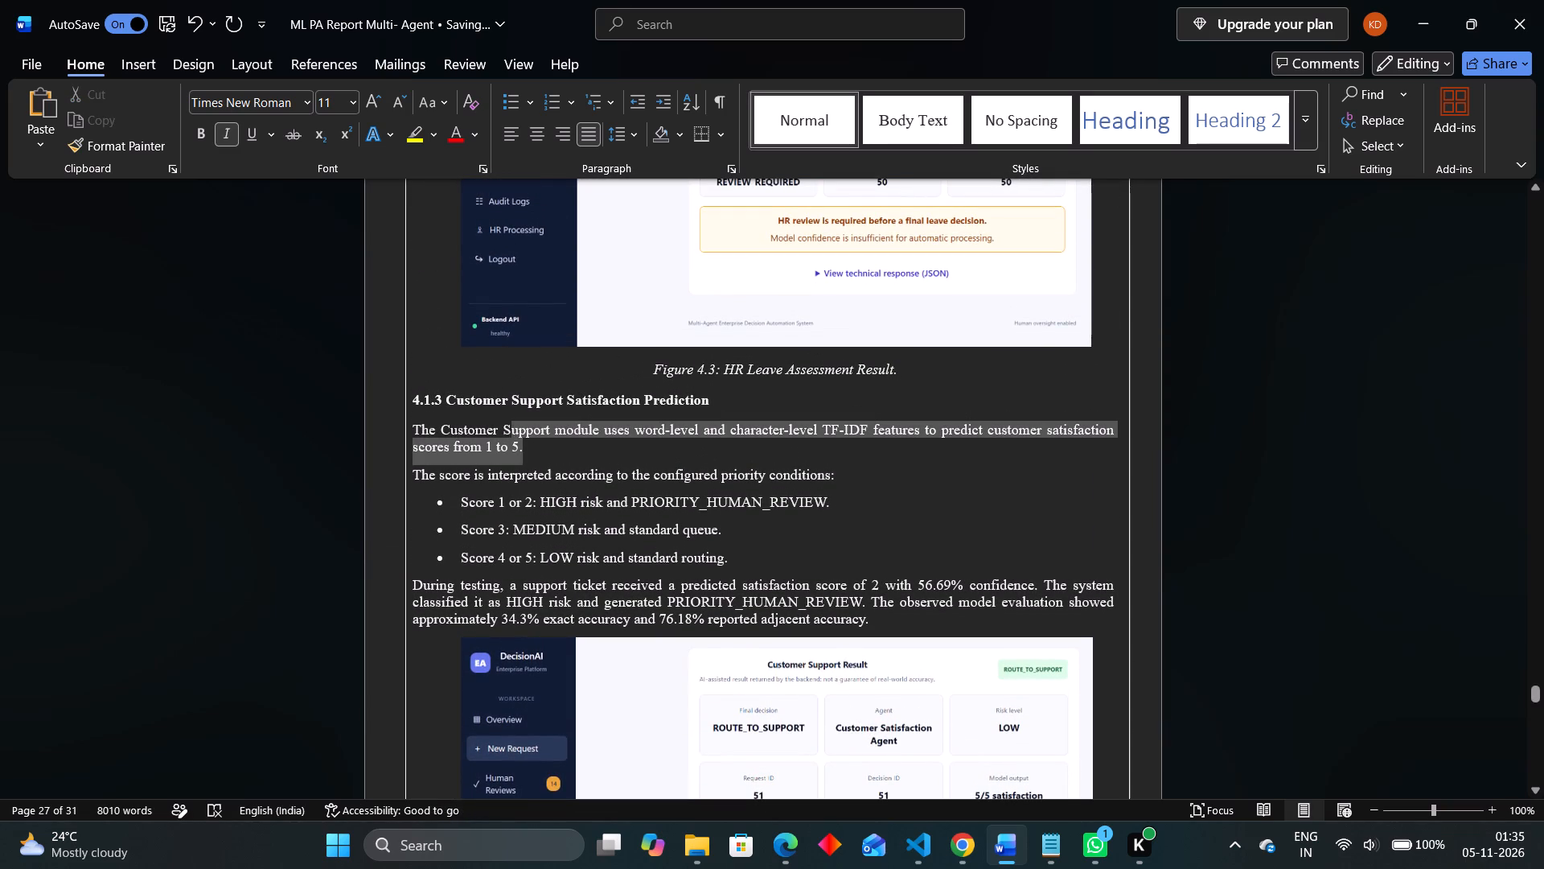
{"action": "left_click_drag", "start_coordinate": [499, 434], "coordinate": [402, 406]}
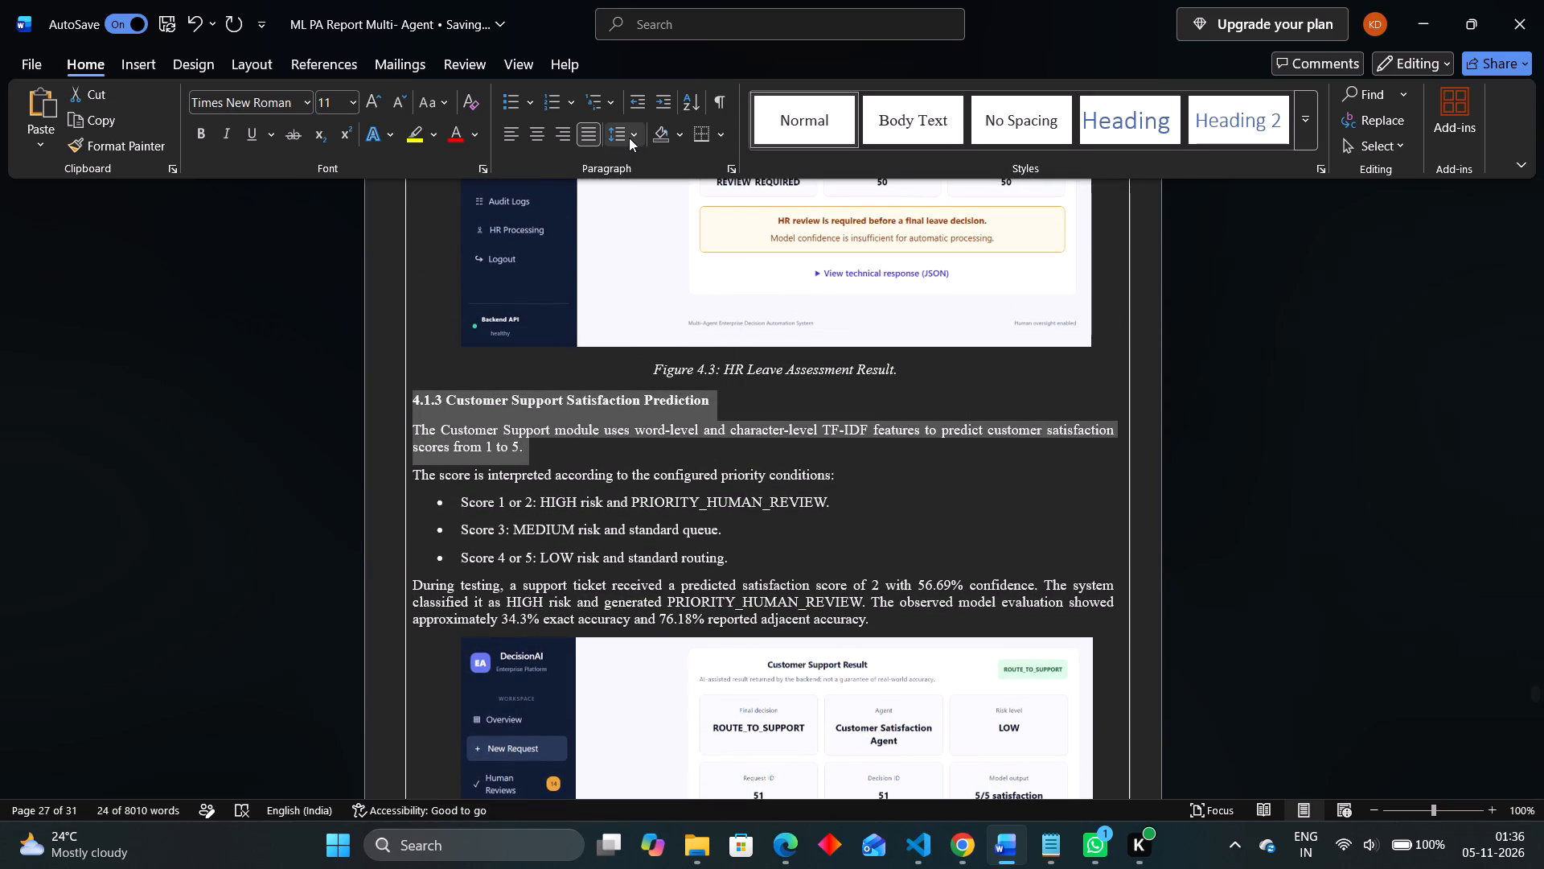
{"action": "left_click", "coordinate": [630, 136]}
{"action": "left_click", "coordinate": [647, 173]}
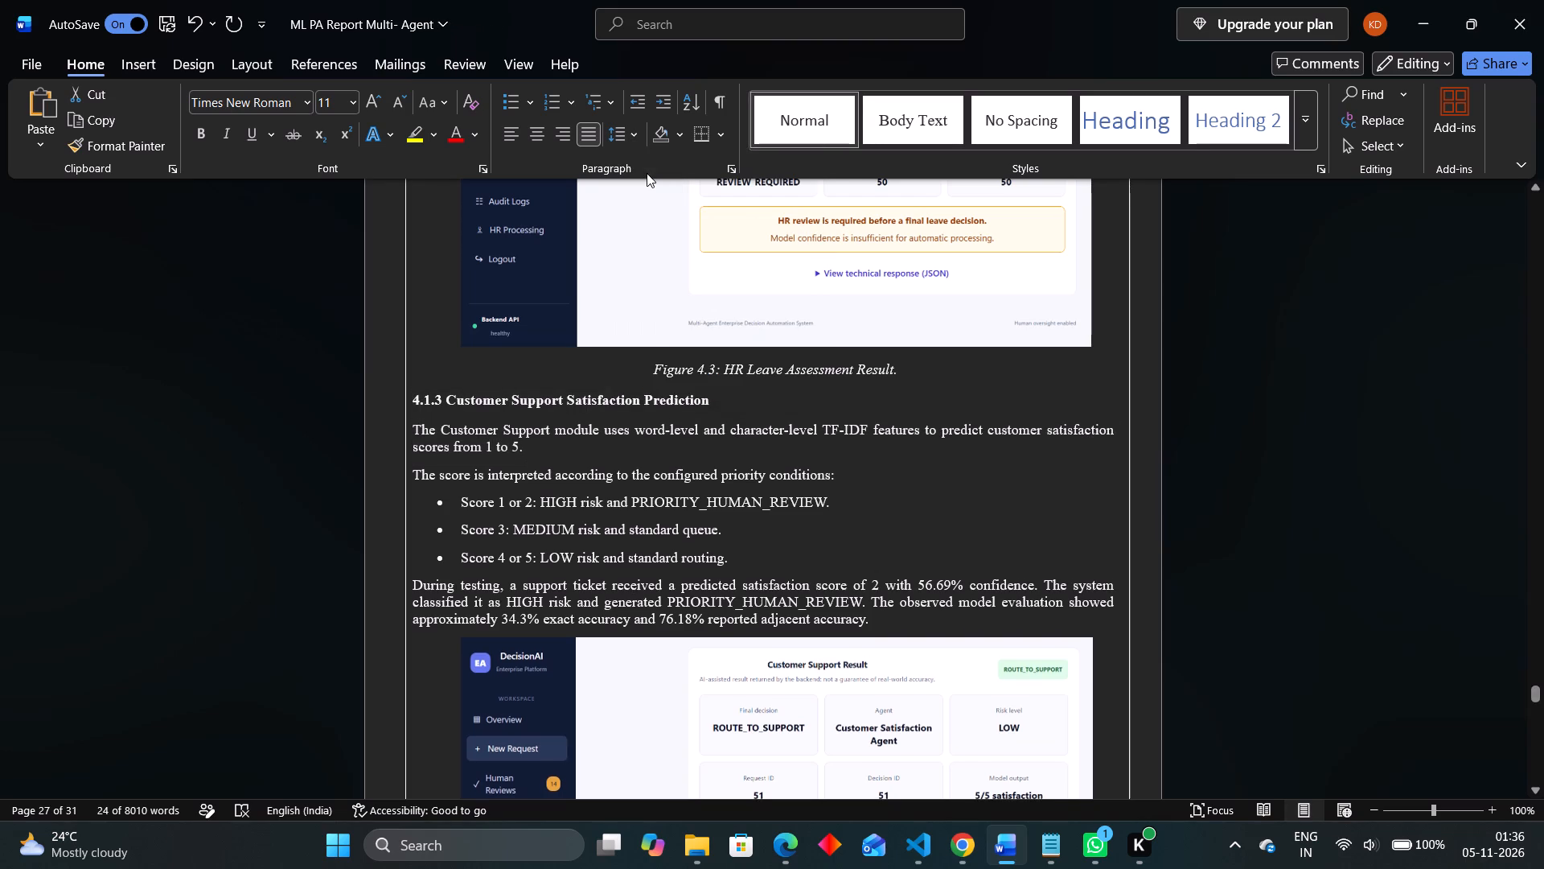
{"action": "left_click", "coordinate": [1312, 339]}
Enlarge the Figure 4.4 customer support screenshot slightly and proportionally, keeping it and its caption on page 27, and compare it with Figure 4.3.
{"action": "scroll", "coordinate": [1312, 339], "scroll_direction": "down", "scroll_amount": 1}
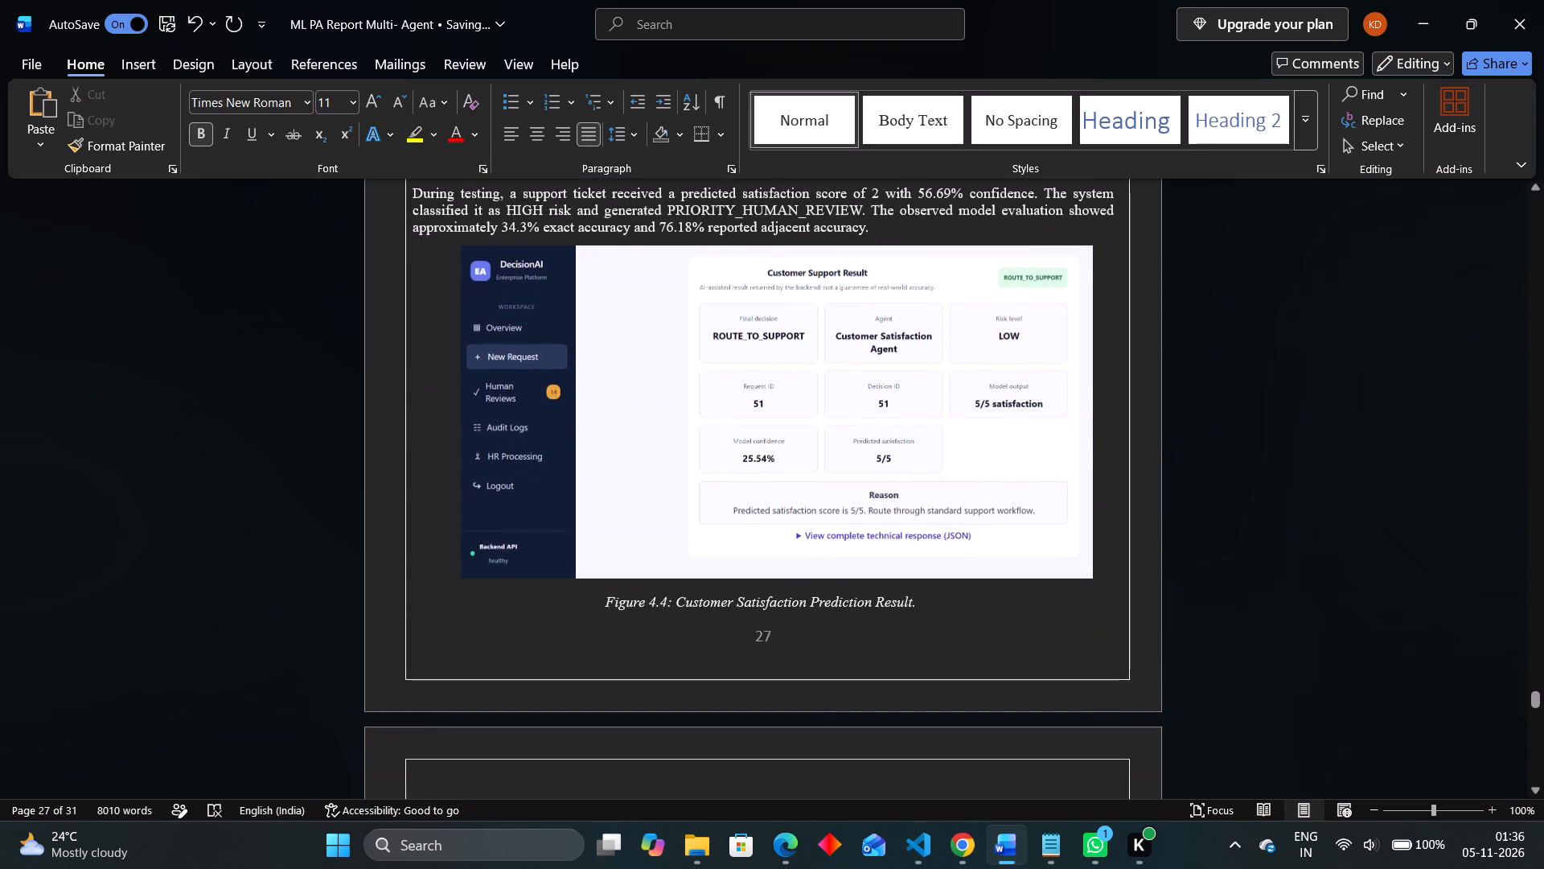
{"action": "scroll", "coordinate": [1312, 339], "scroll_direction": "down", "scroll_amount": 2}
{"action": "scroll", "coordinate": [1312, 339], "scroll_direction": "up", "scroll_amount": 2}
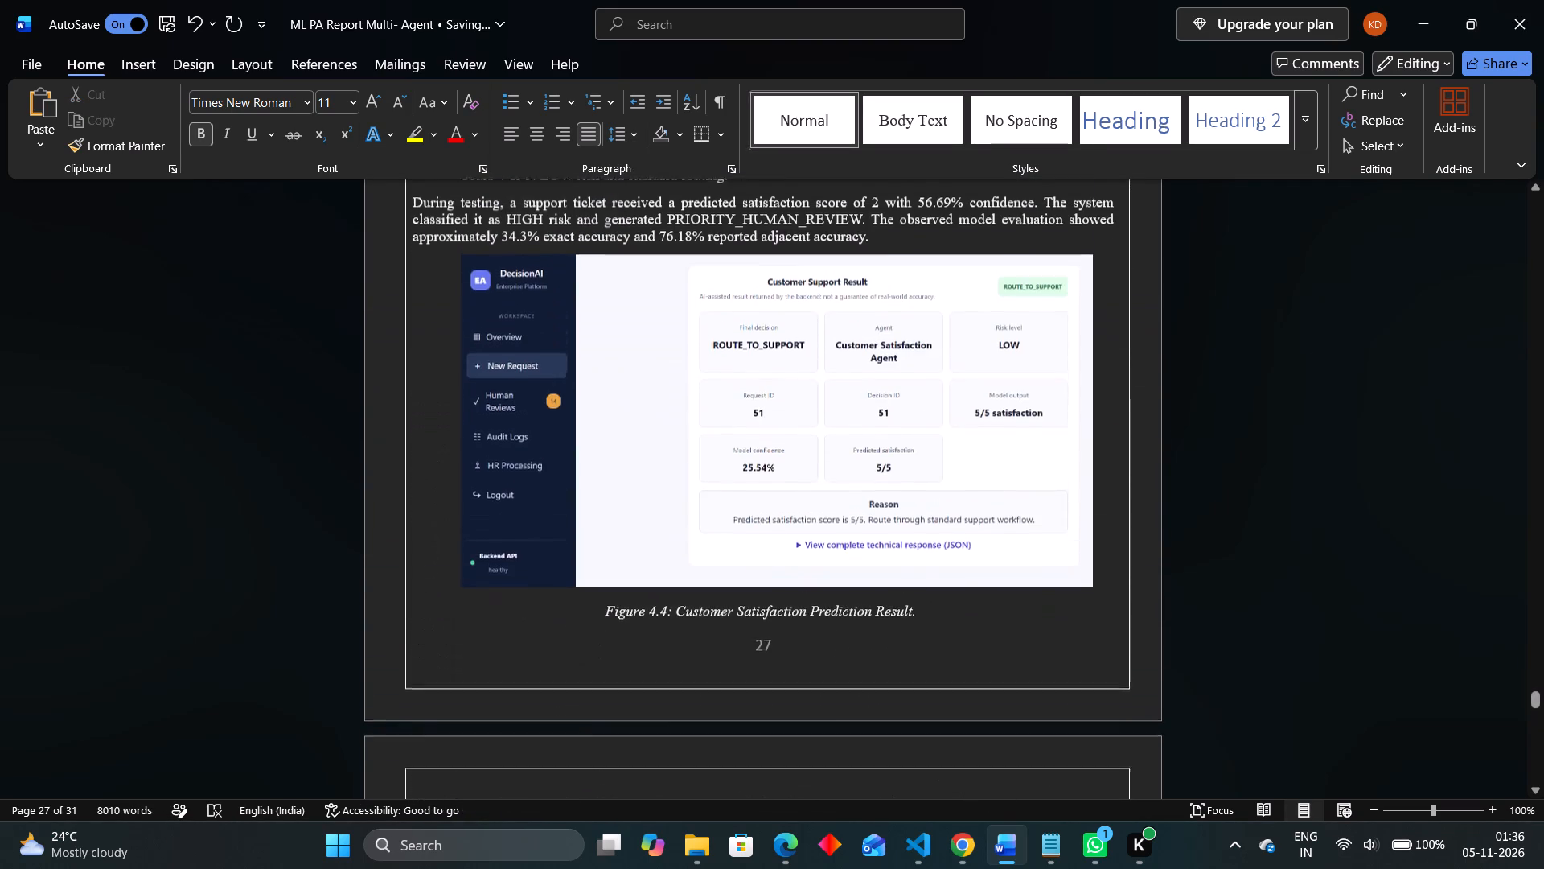
{"action": "left_click", "coordinate": [1078, 429]}
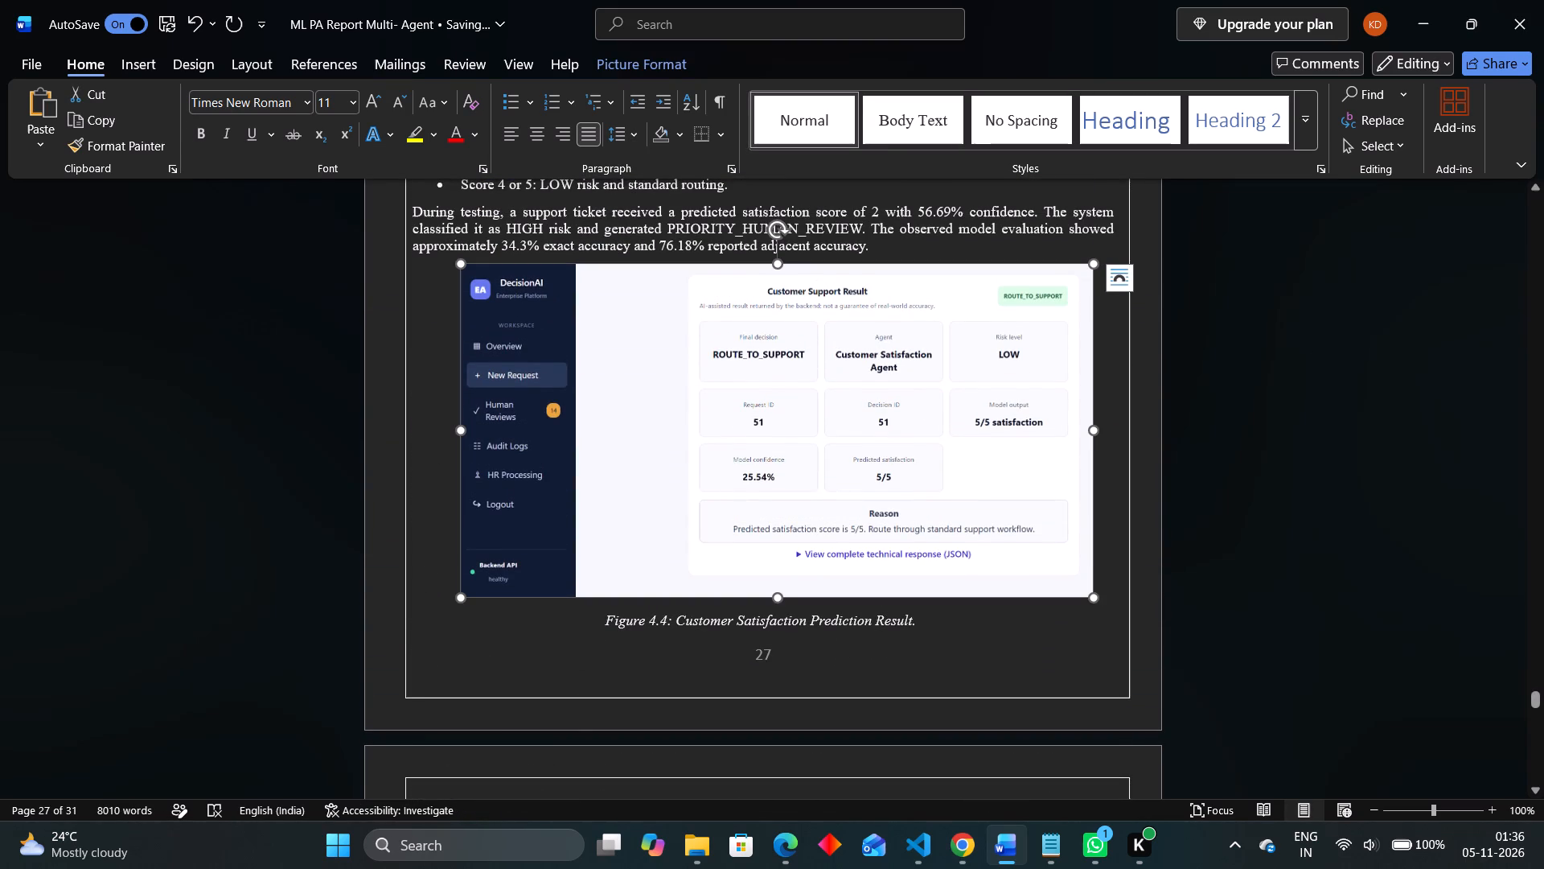
{"action": "left_click_drag", "start_coordinate": [463, 596], "coordinate": [449, 599]}
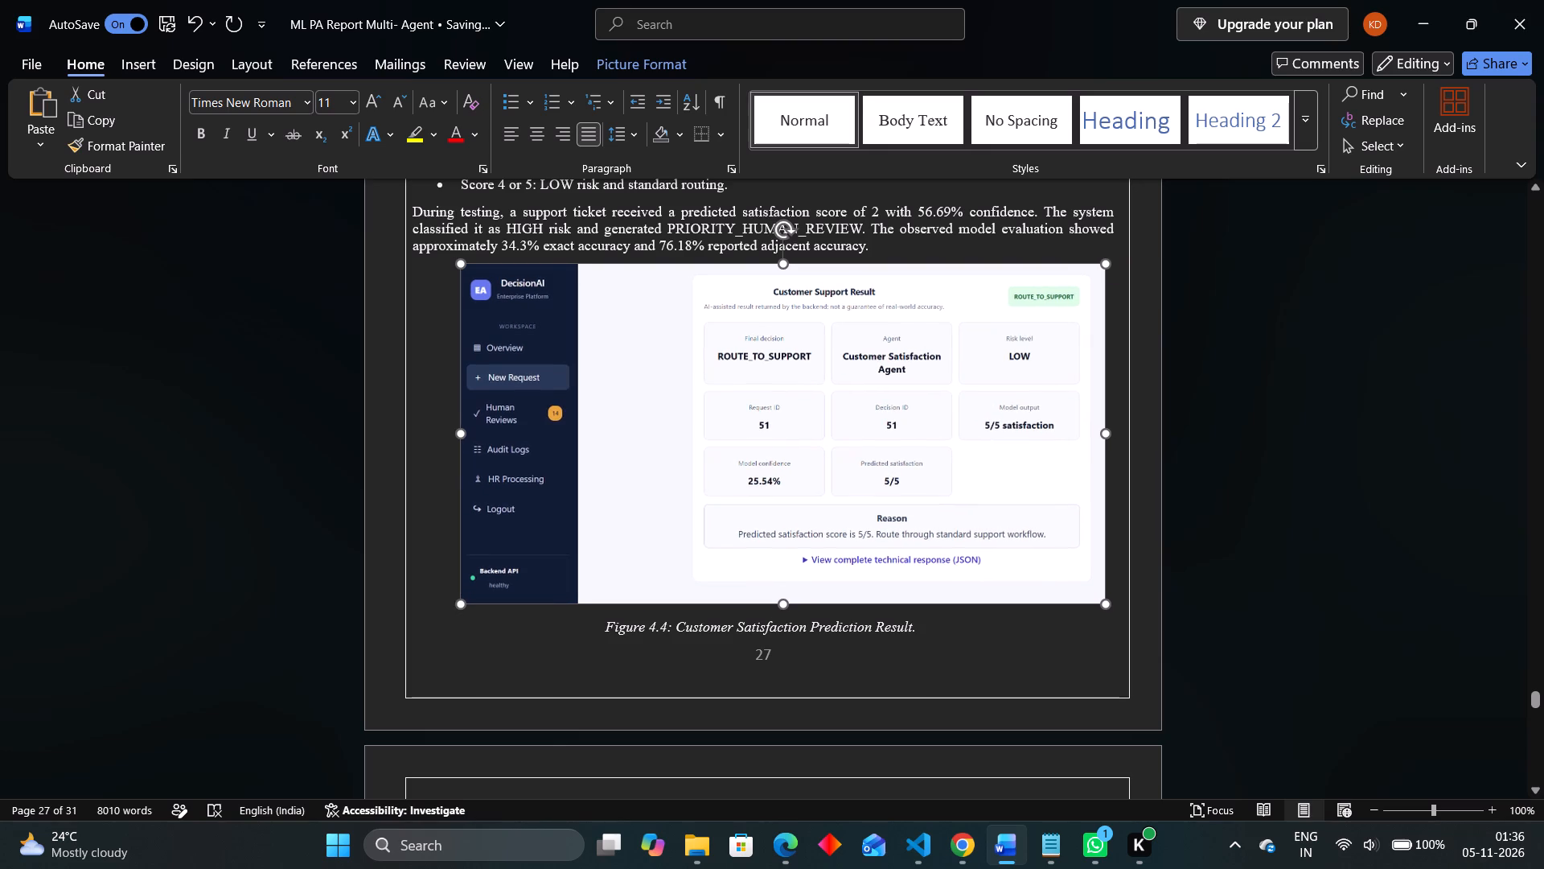
{"action": "left_click_drag", "start_coordinate": [449, 599], "coordinate": [446, 601]}
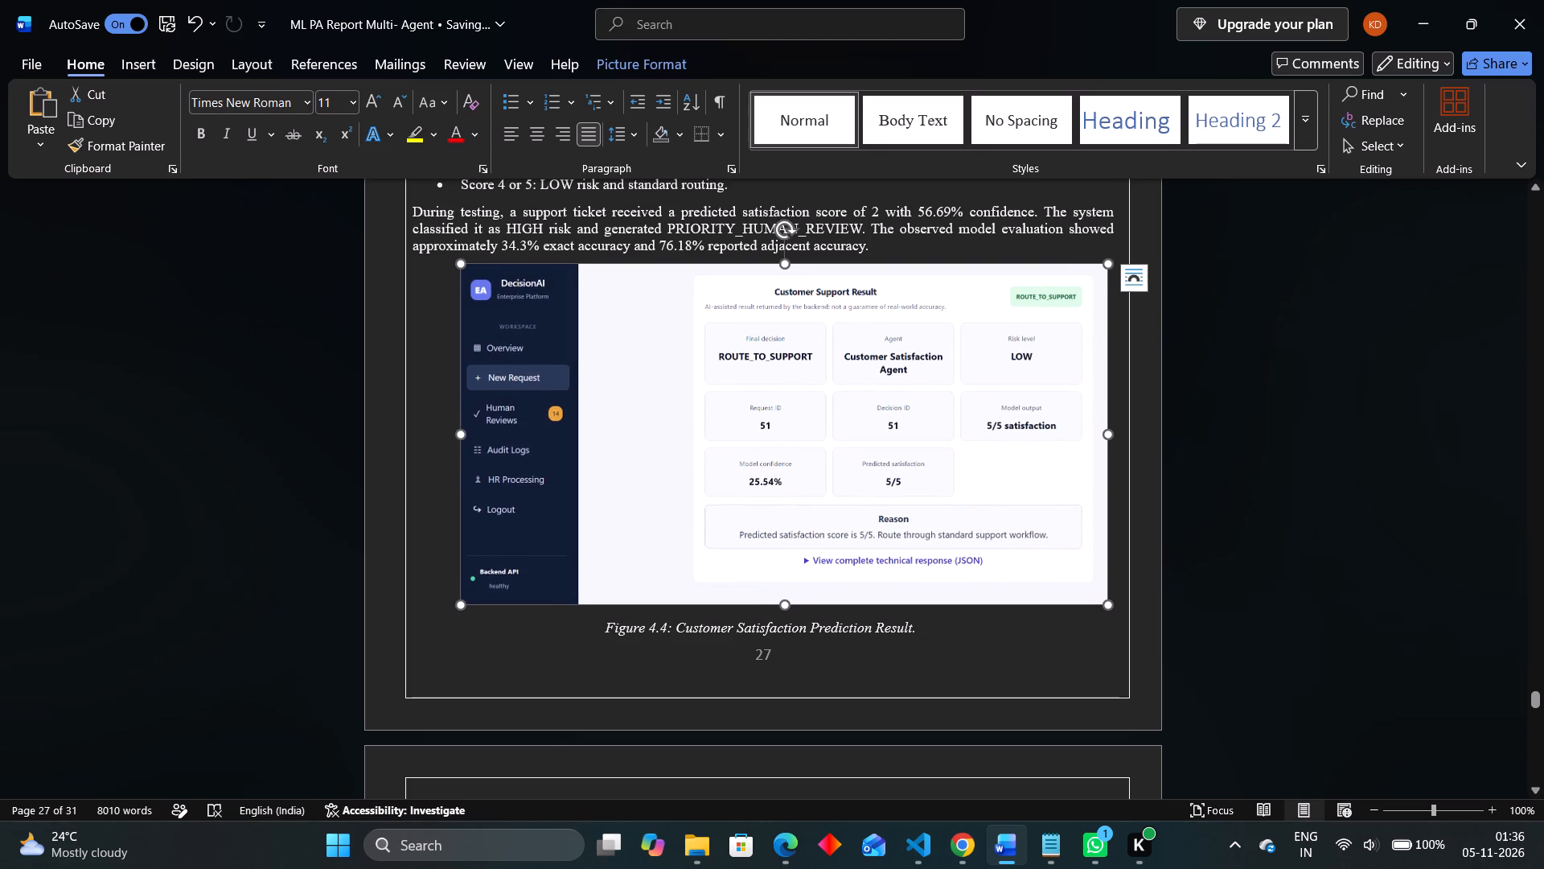
{"action": "scroll", "coordinate": [692, 525], "scroll_direction": "up", "scroll_amount": 4}
{"action": "scroll", "coordinate": [692, 525], "scroll_direction": "down", "scroll_amount": 1}
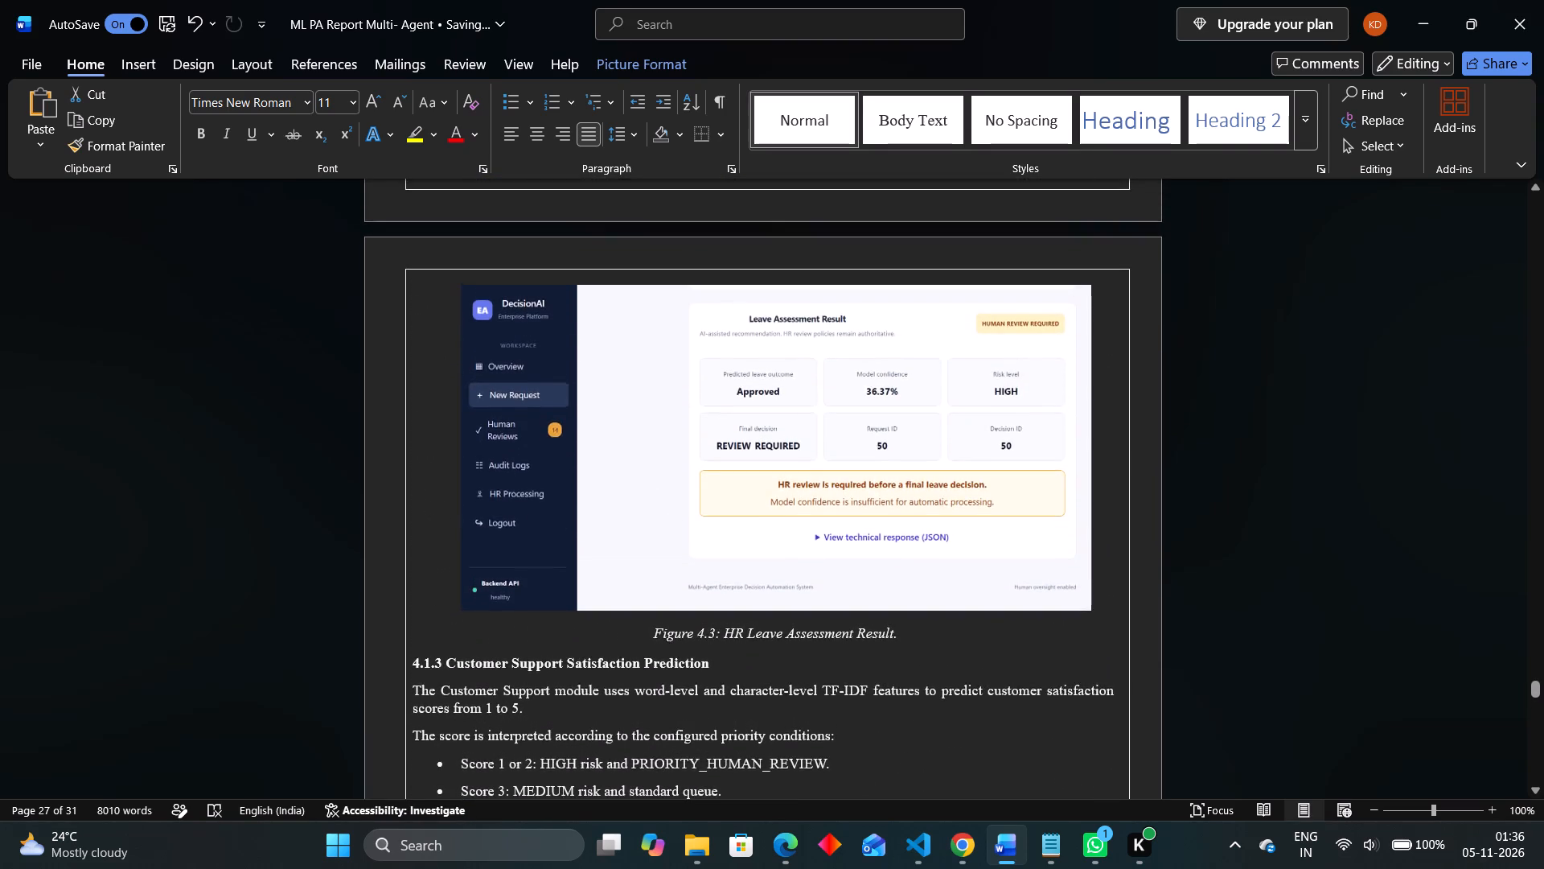
Check section 4.1.4's Figure 4.5 placeholder, and examine DecisionAI's Human Reviews queue and Audit Logs in Chrome as screenshot sources.
{"action": "scroll", "coordinate": [692, 525], "scroll_direction": "down", "scroll_amount": 3}
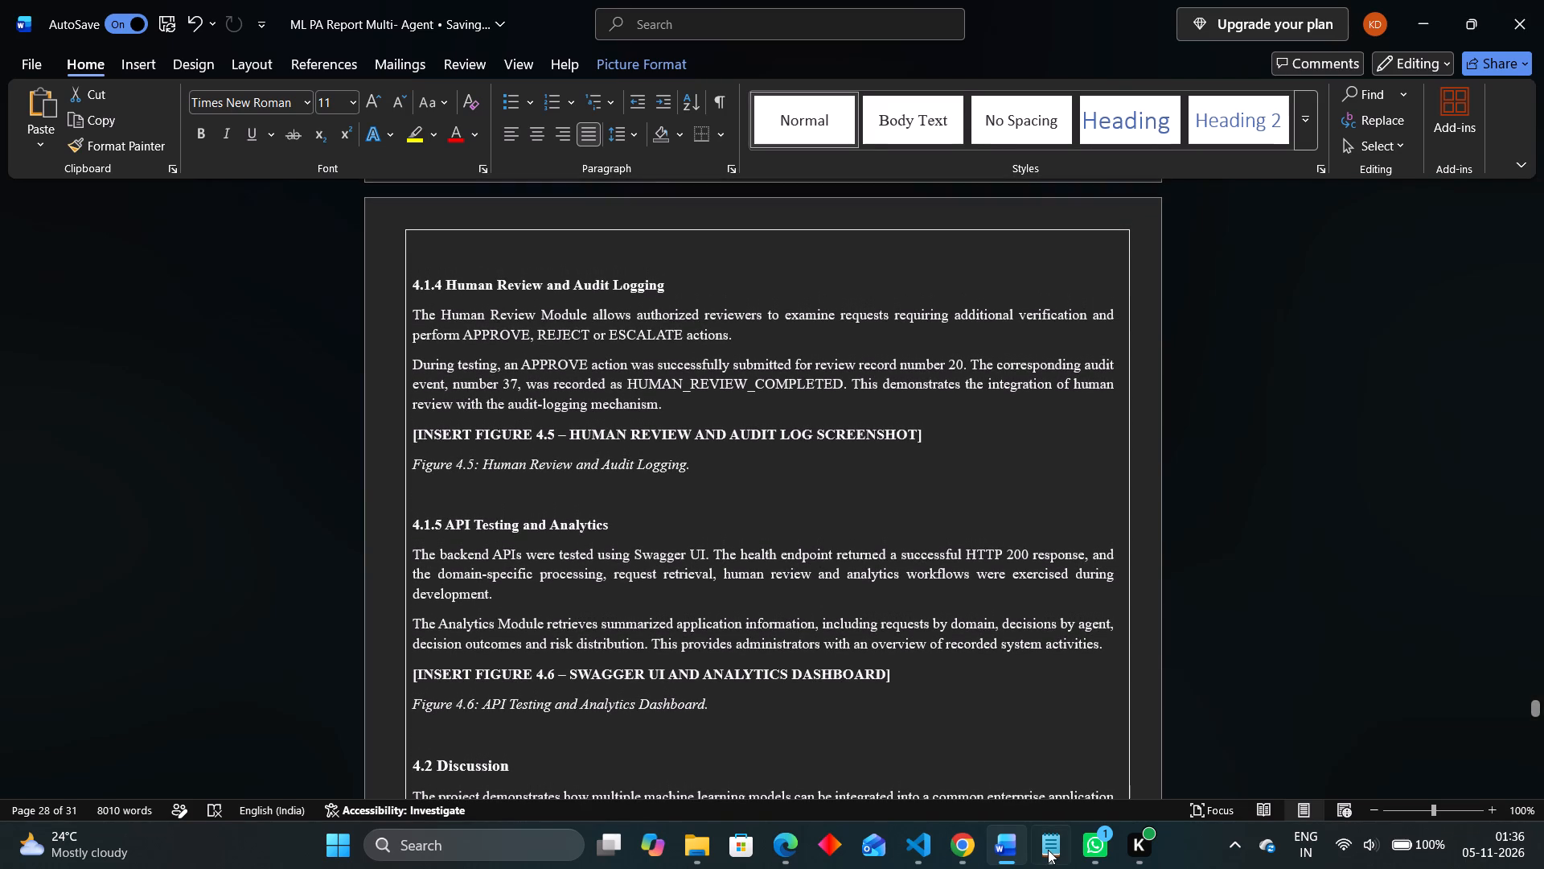
{"action": "left_click", "coordinate": [950, 841]}
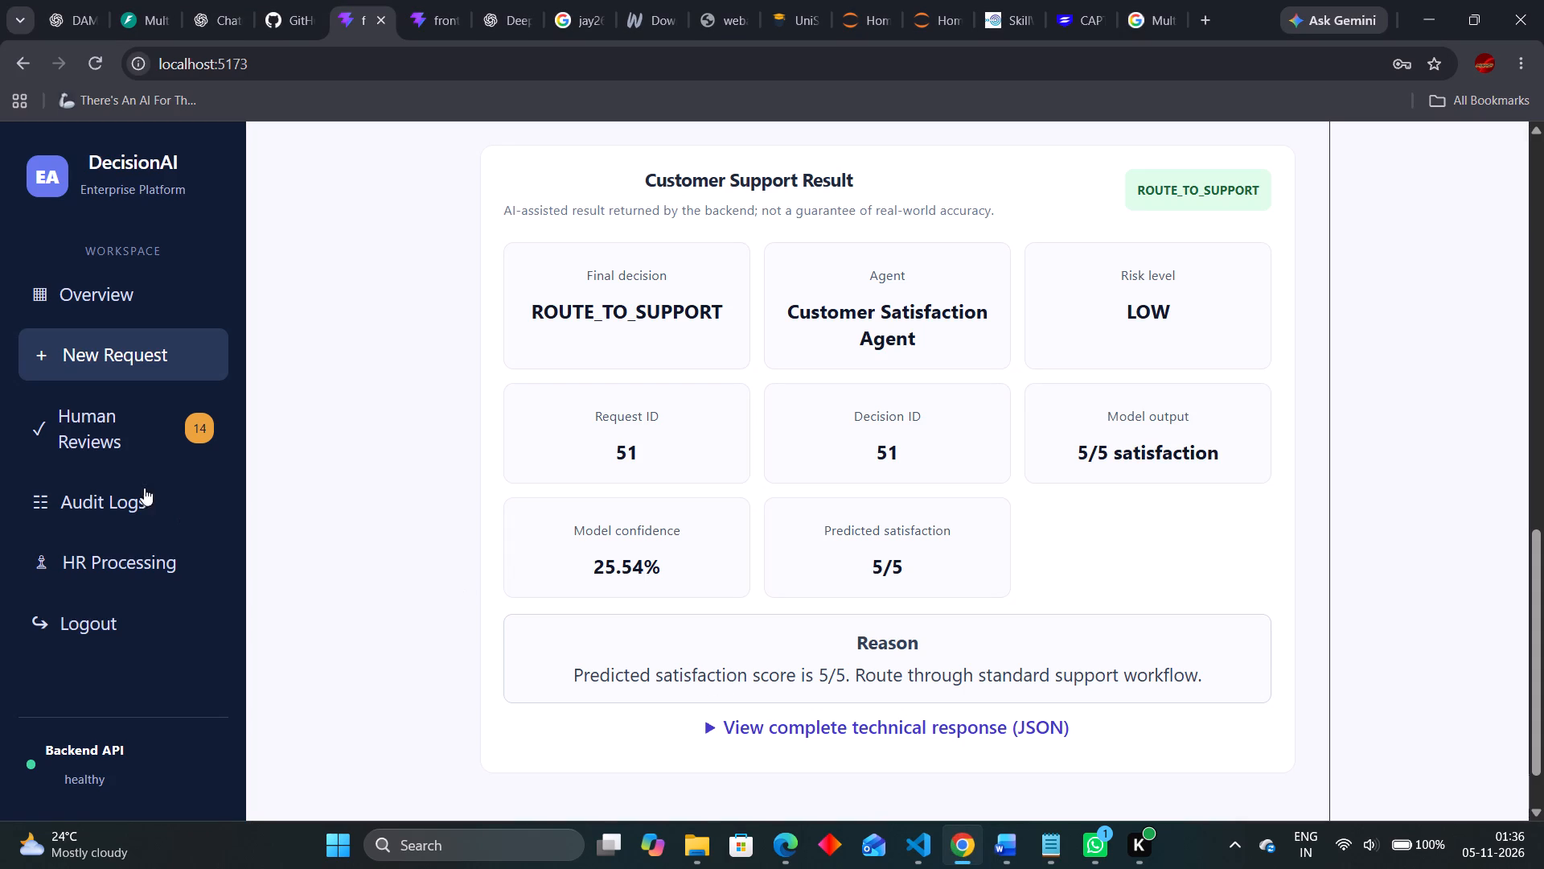
{"action": "left_click", "coordinate": [125, 442]}
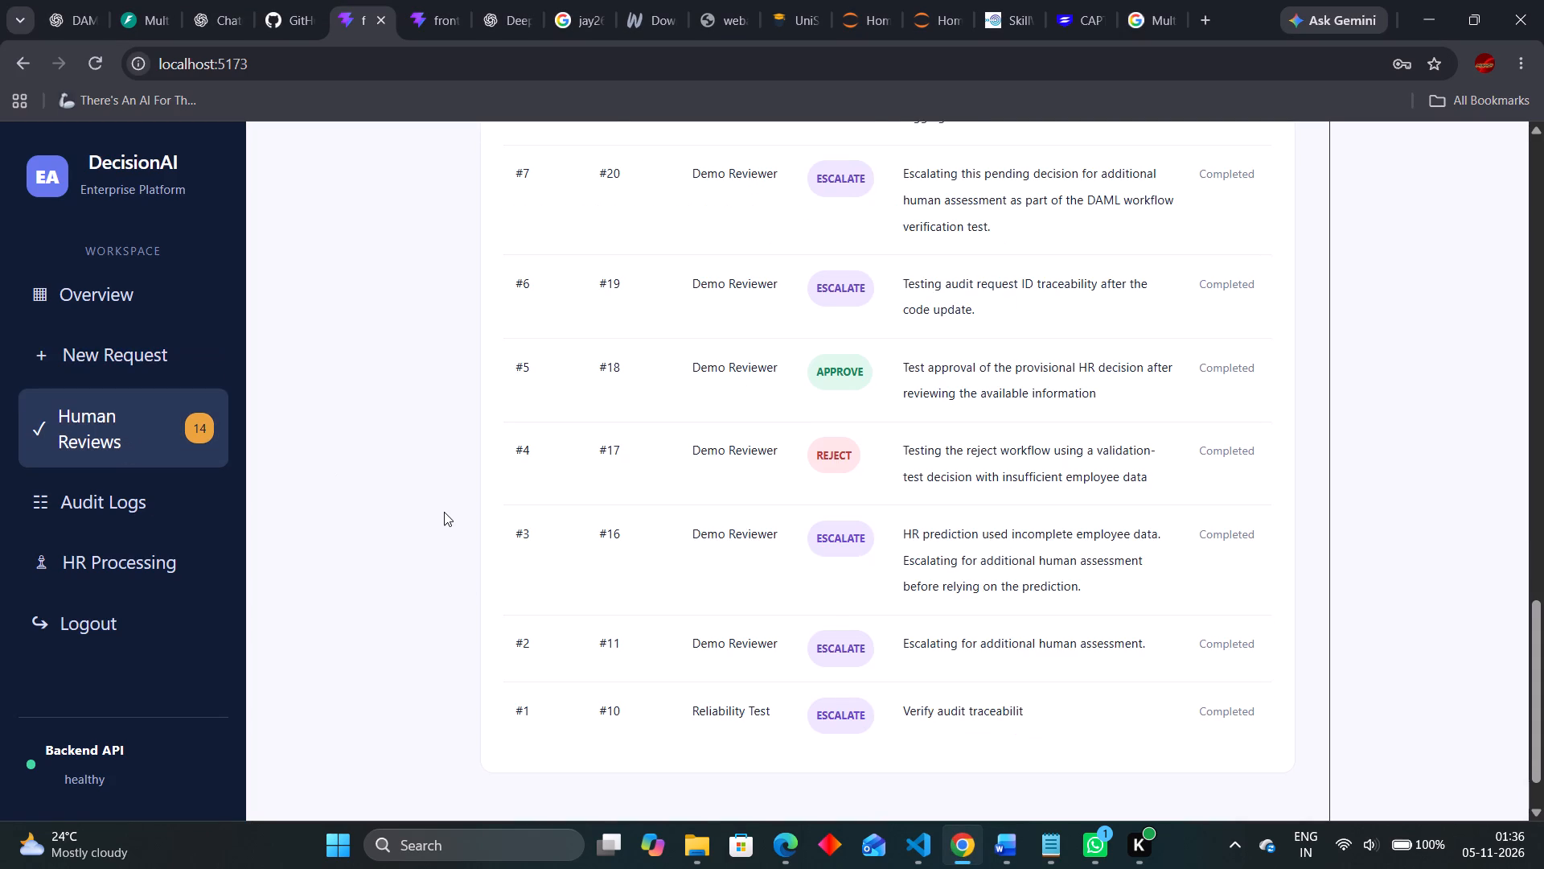
{"action": "scroll", "coordinate": [444, 512], "scroll_direction": "up", "scroll_amount": 11}
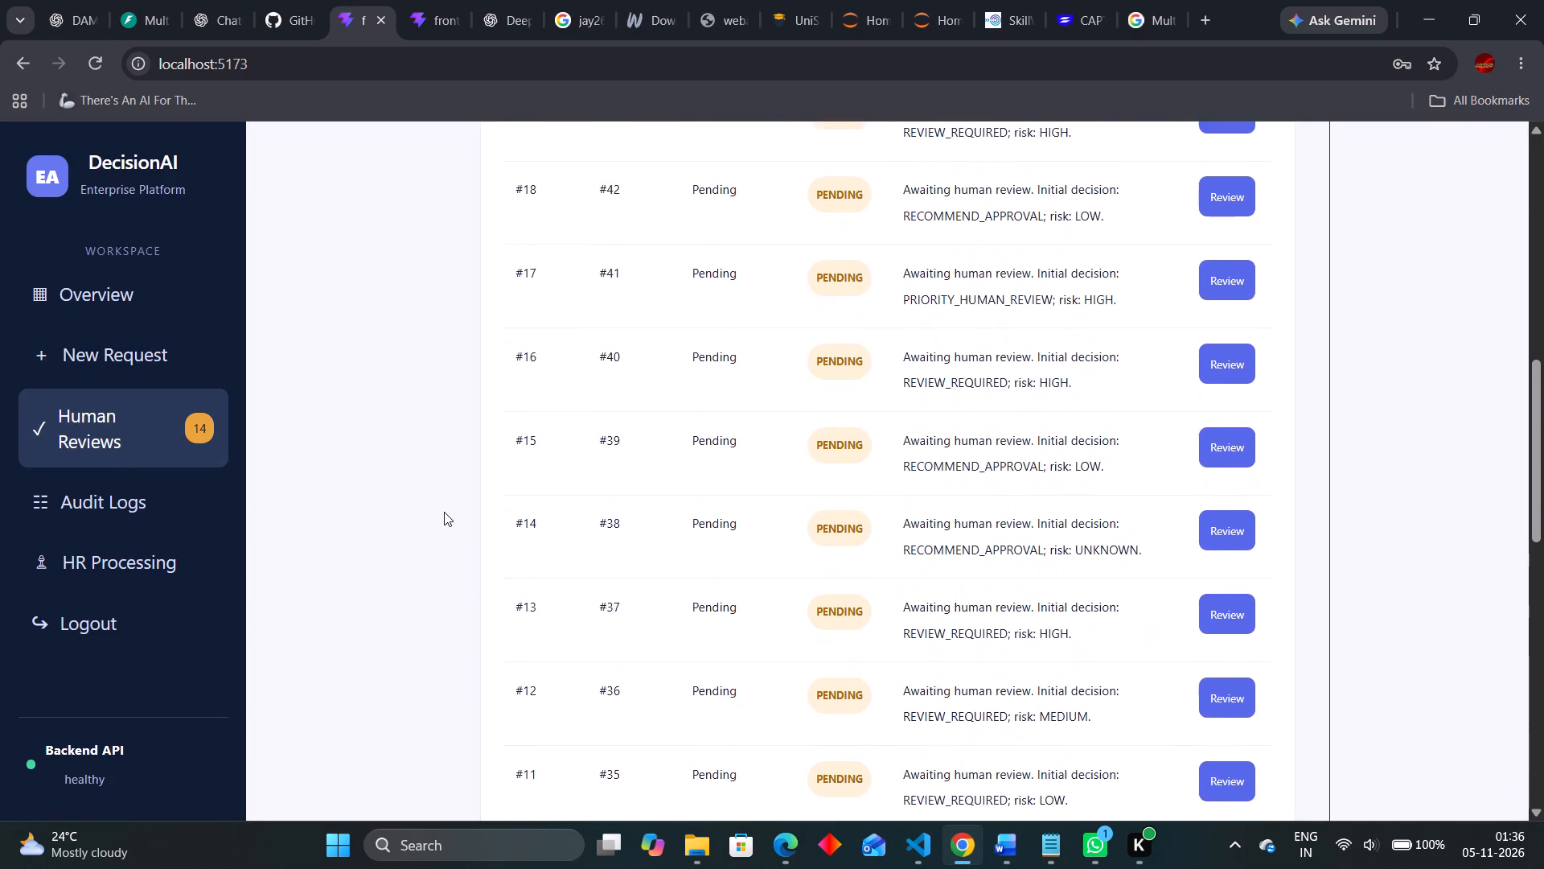
{"action": "scroll", "coordinate": [444, 512], "scroll_direction": "up", "scroll_amount": 4}
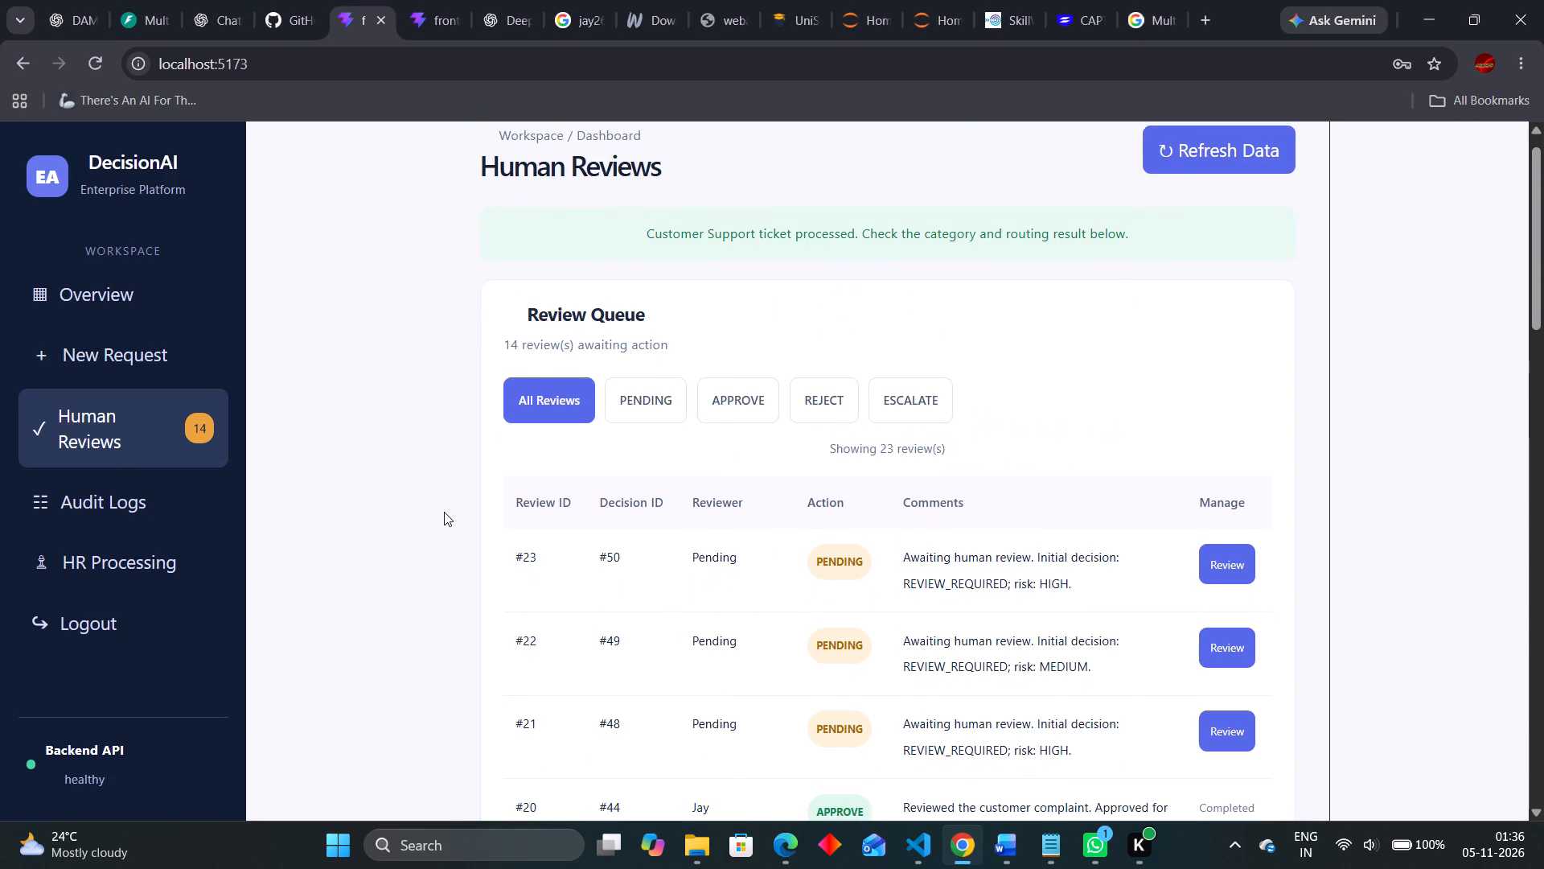
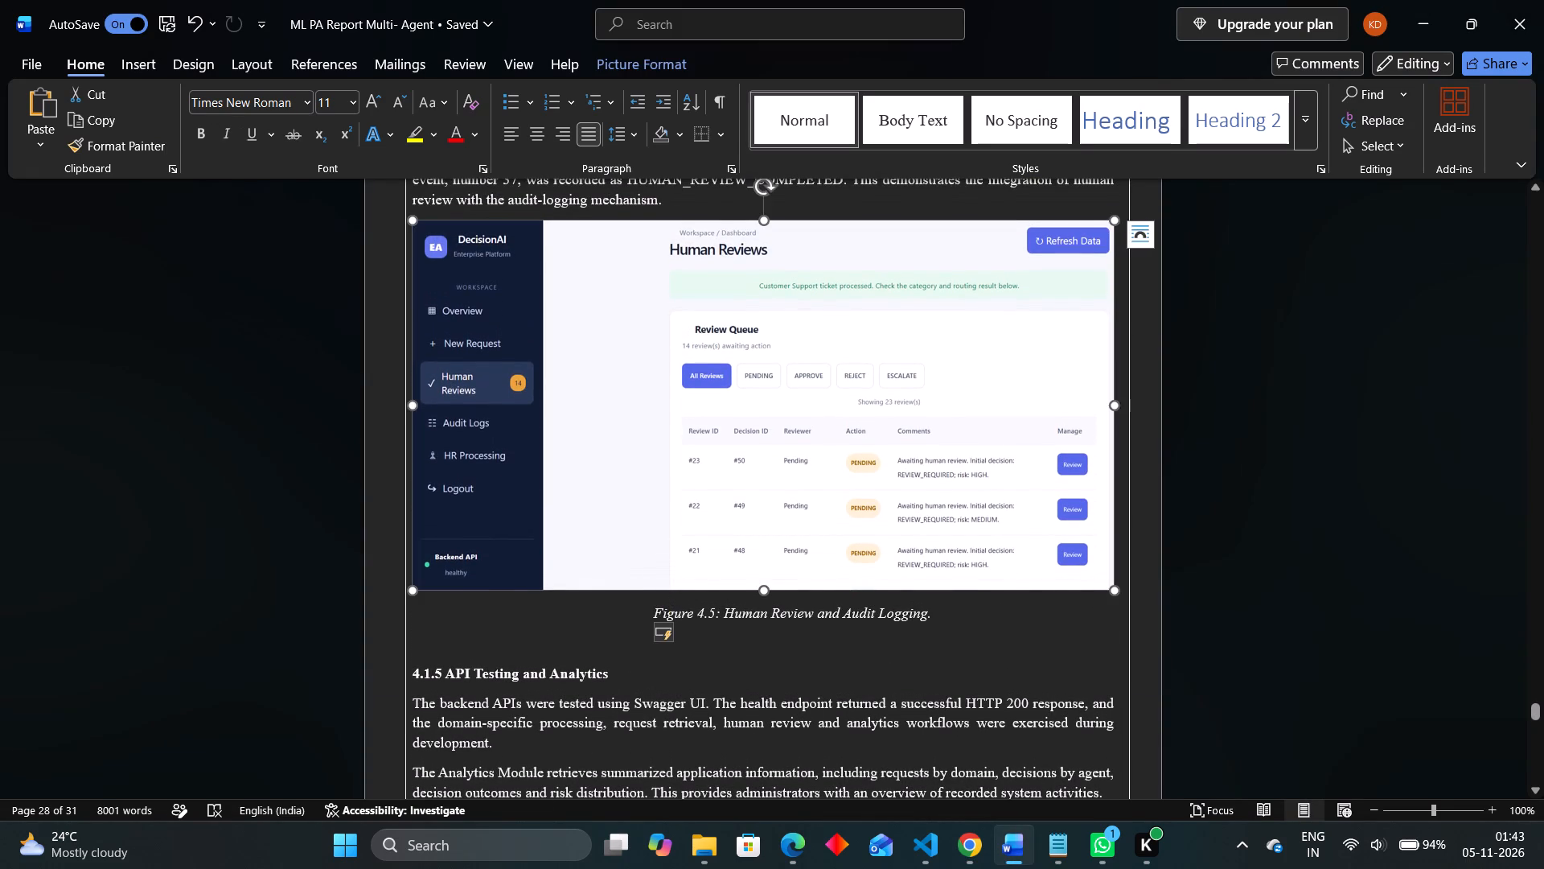
{"action": "key", "text": "BackSpace"}
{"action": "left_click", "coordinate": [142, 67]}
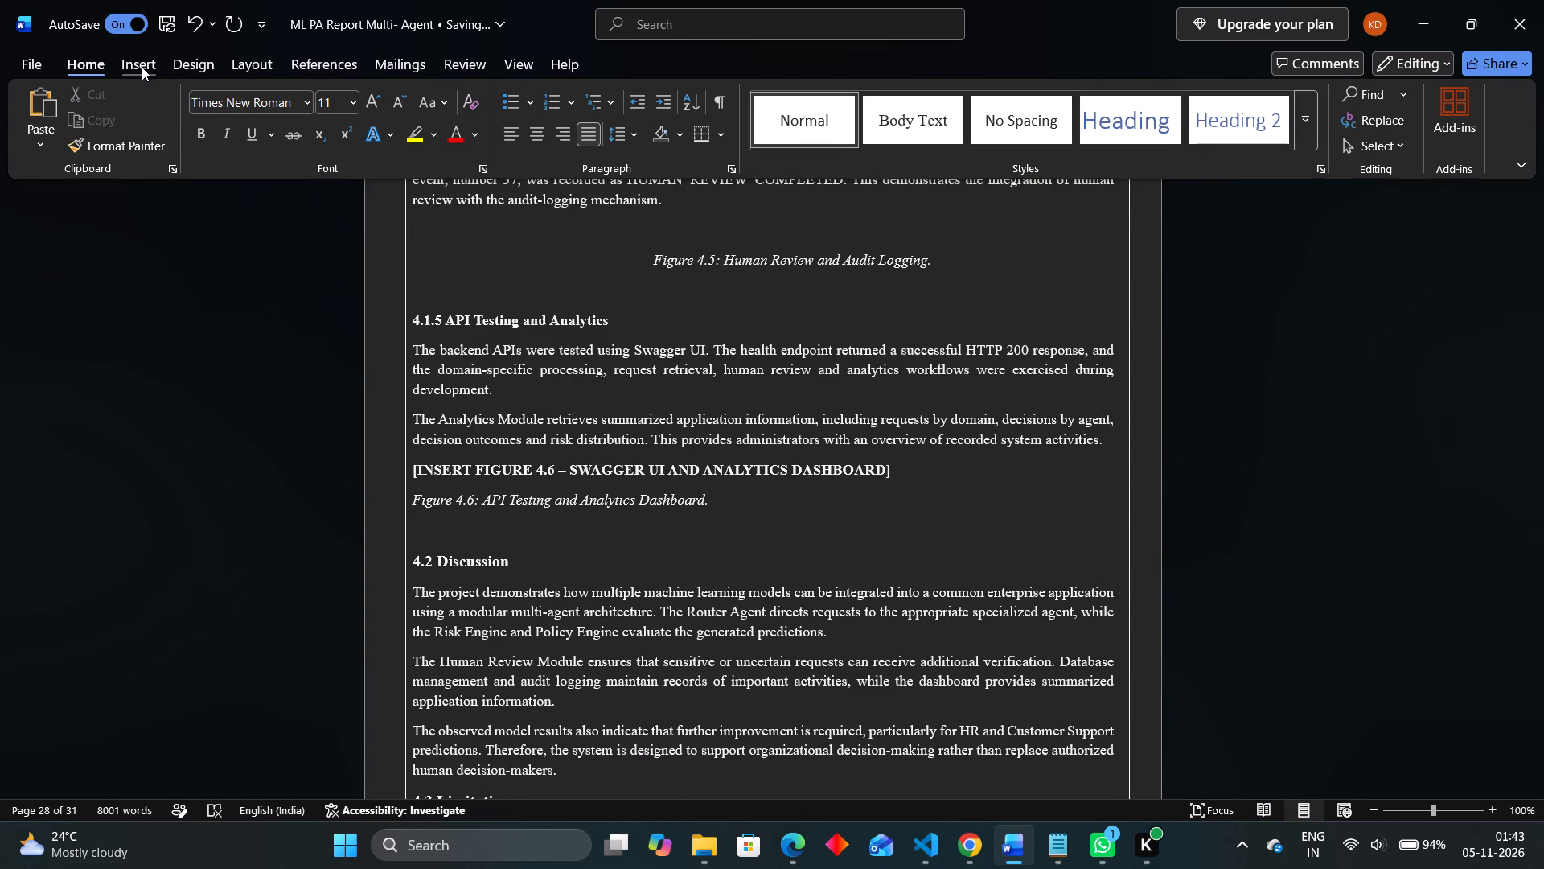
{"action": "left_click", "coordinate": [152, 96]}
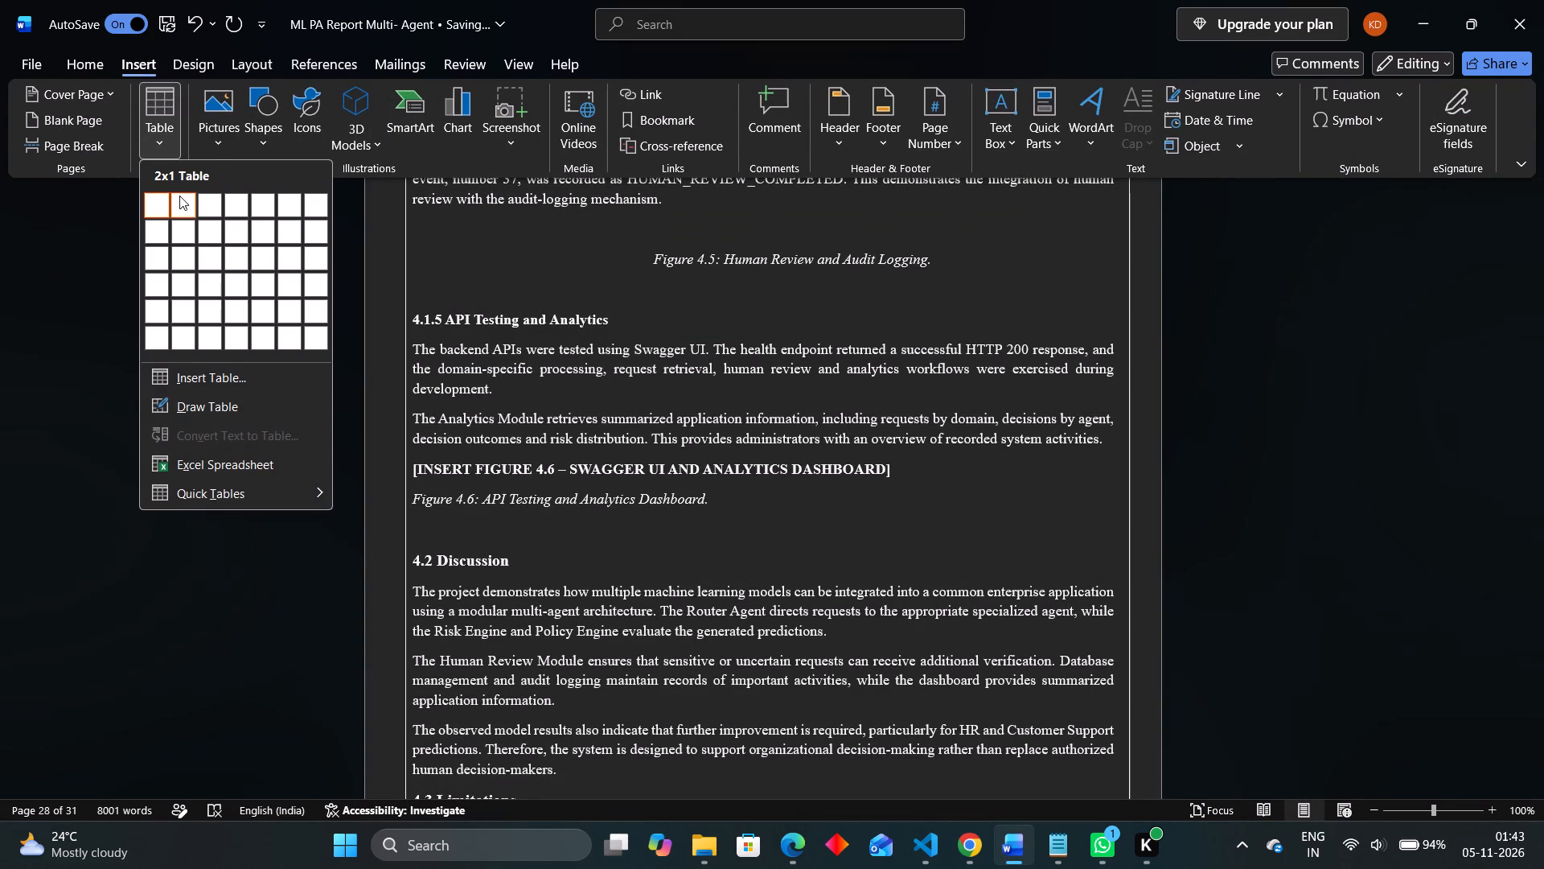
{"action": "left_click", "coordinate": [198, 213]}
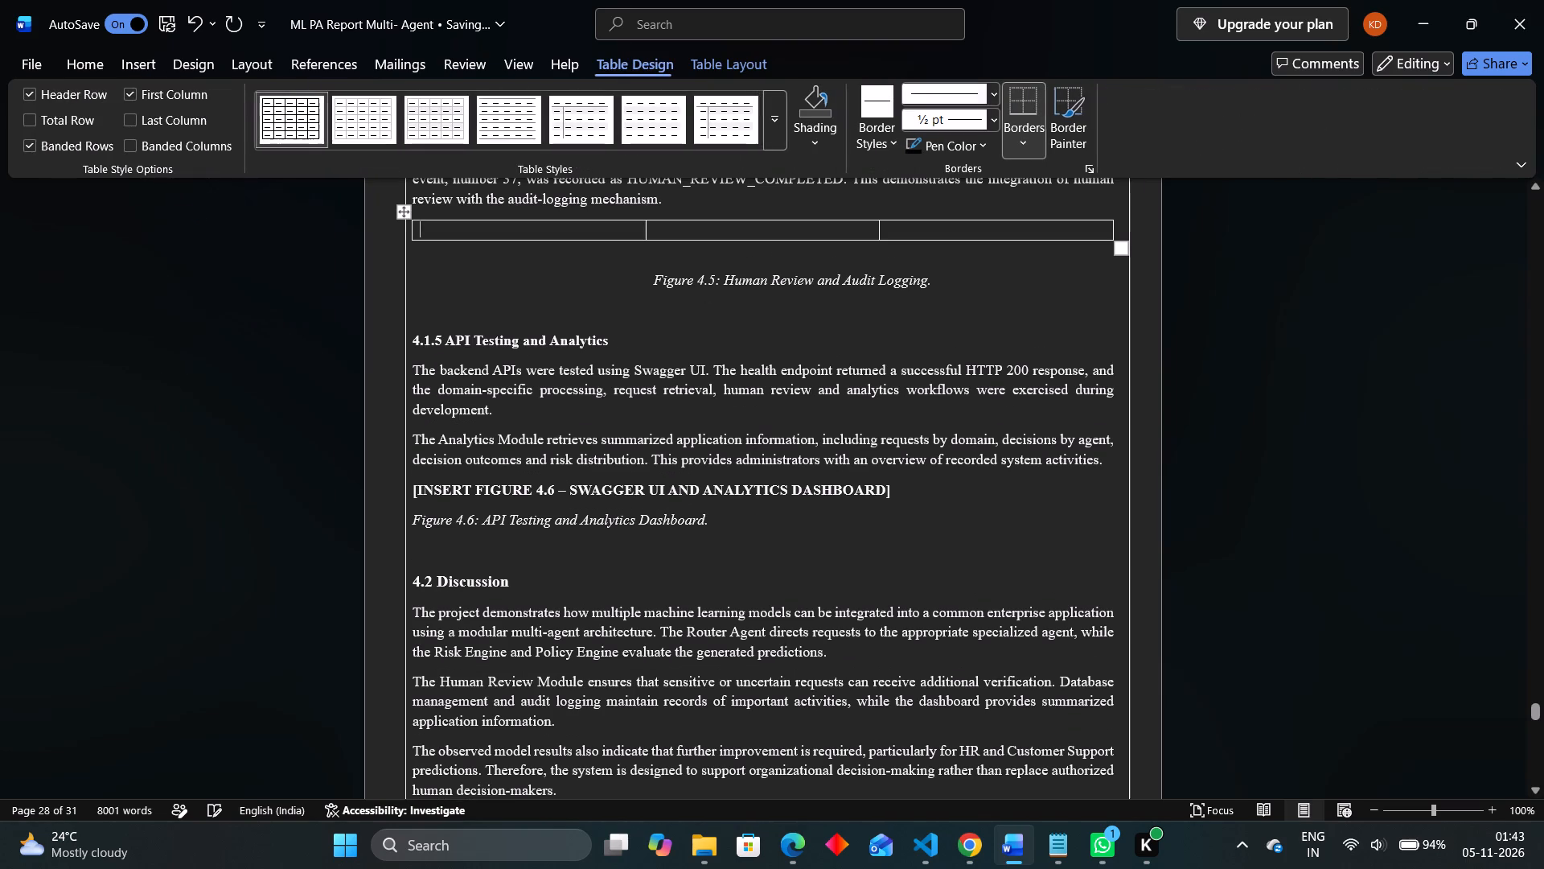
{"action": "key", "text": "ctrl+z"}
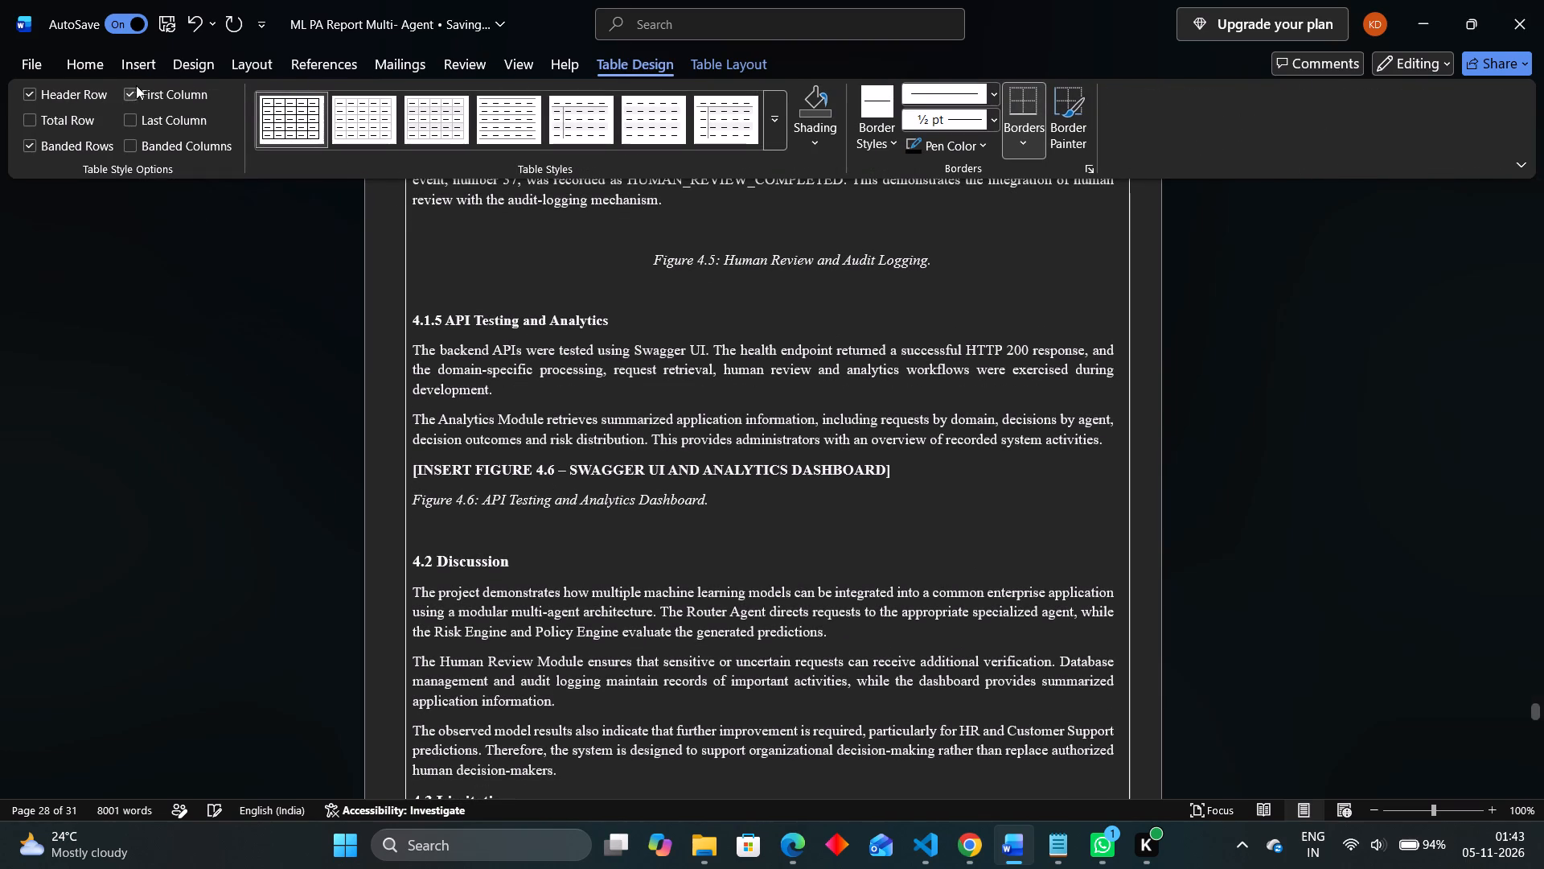
Insert a table with one row and two columns above the Figure 4.5 caption in section 4.1.4.
{"action": "left_click", "coordinate": [130, 72]}
{"action": "left_click", "coordinate": [149, 107]}
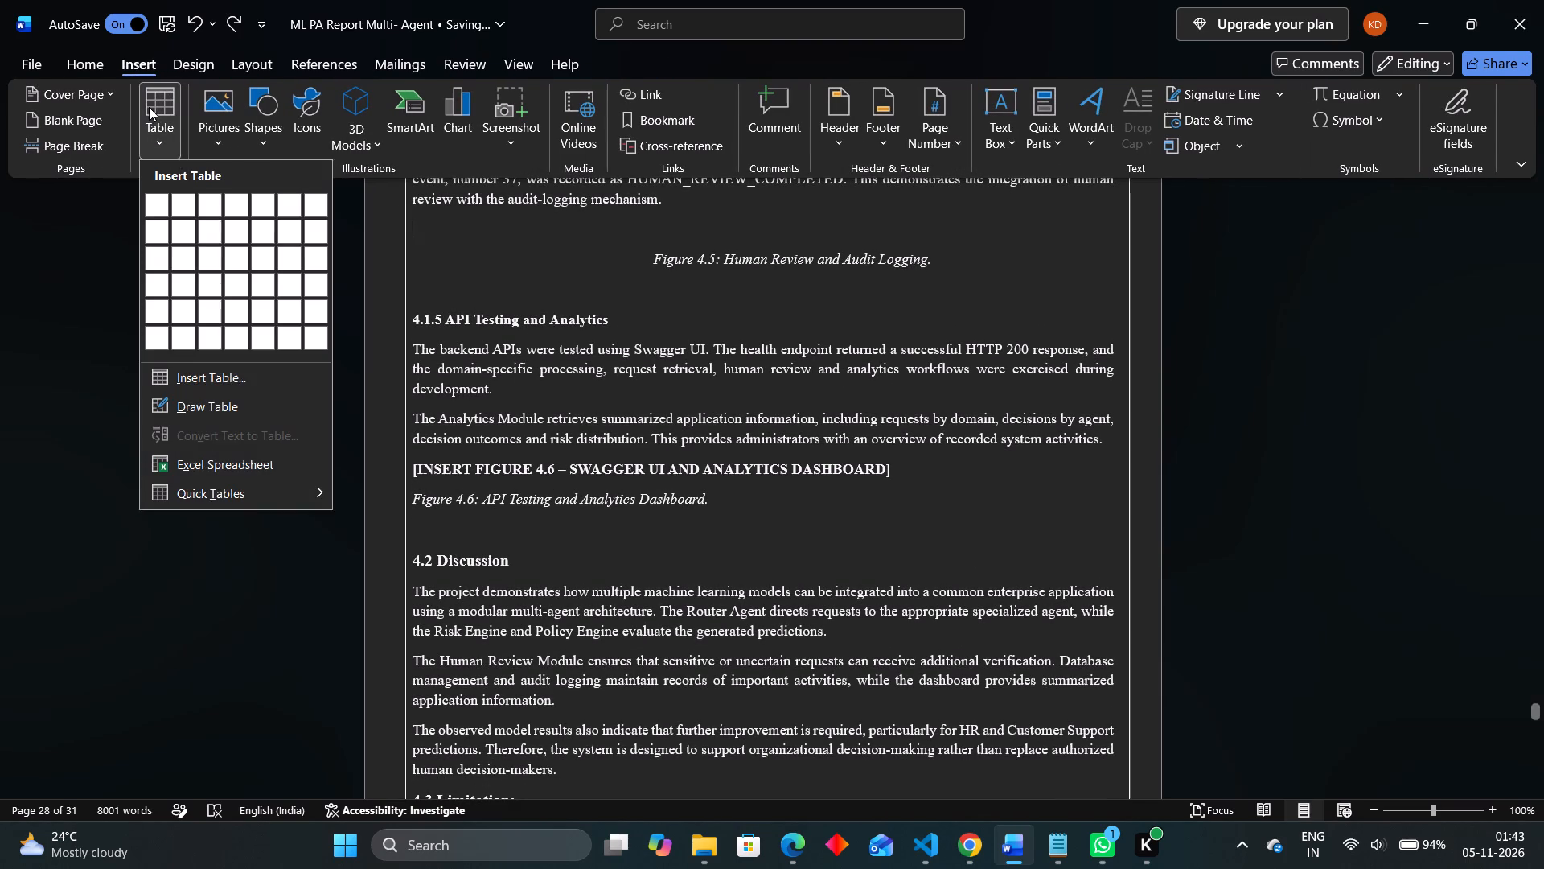
{"action": "left_click", "coordinate": [183, 207]}
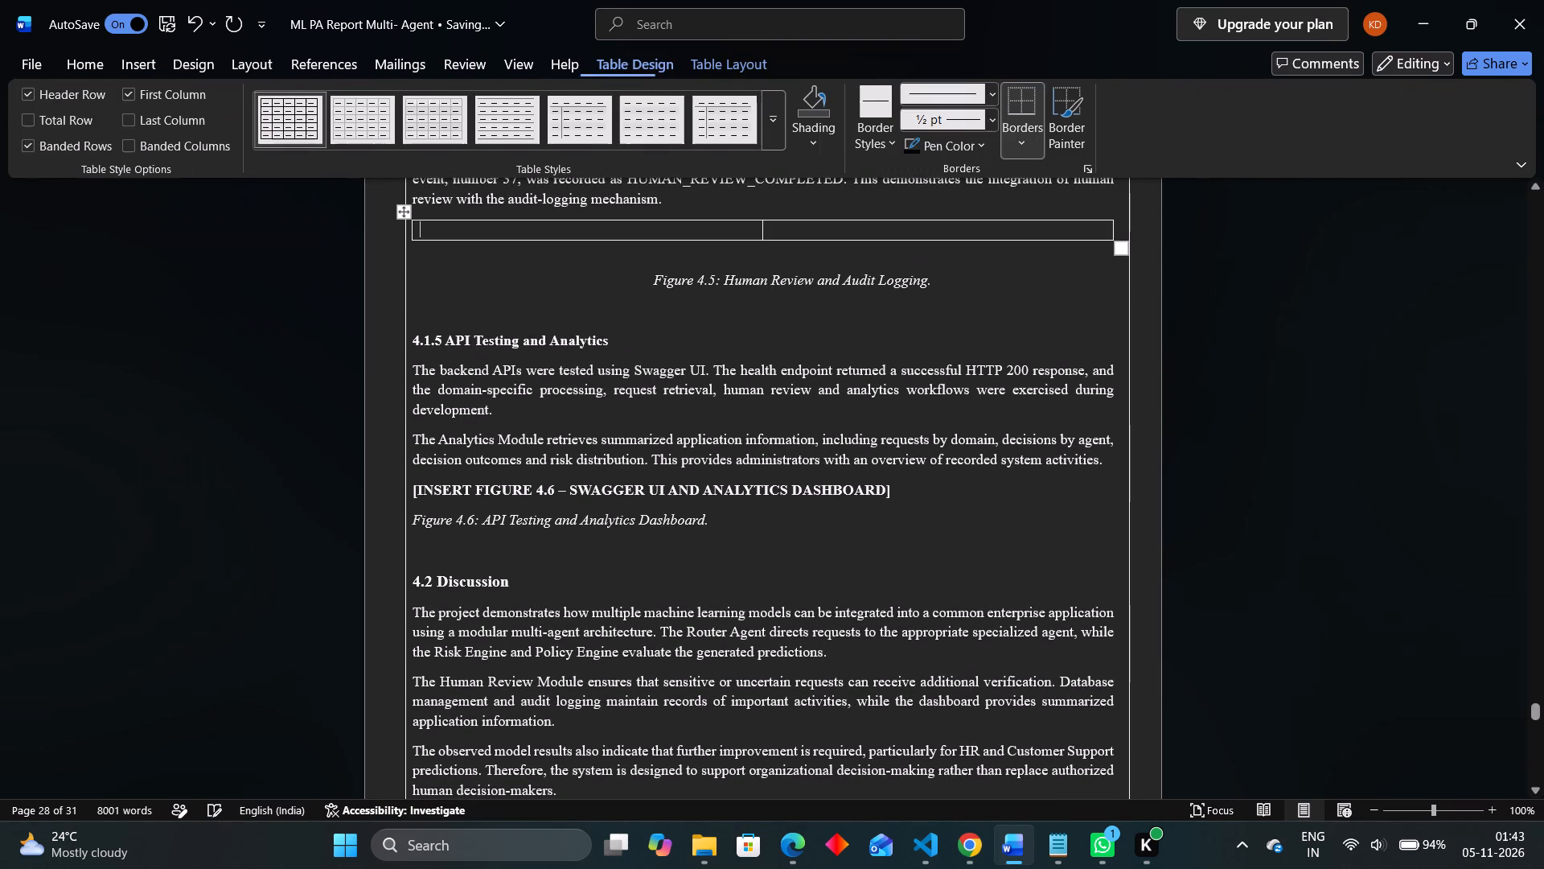
Paste the copied Human Reviews screenshot as a picture into the first cell of the new table.
{"action": "right_click", "coordinate": [630, 231]}
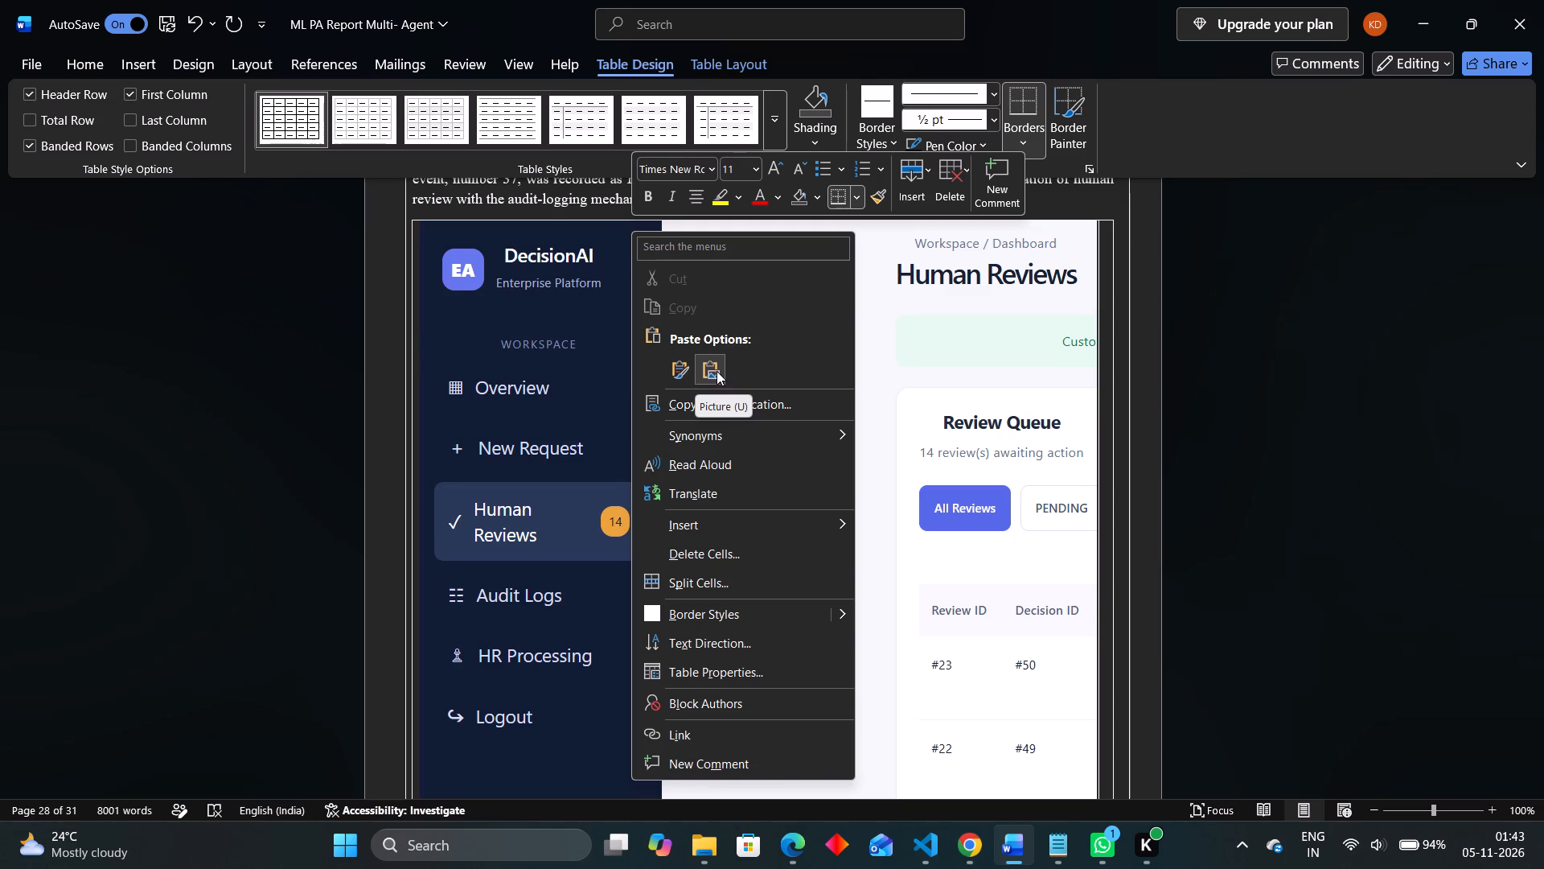
{"action": "left_click", "coordinate": [717, 371]}
Crop the dark navigation sidebar and the blank strip beside it off the Human Reviews screenshot in the first table cell.
{"action": "right_click", "coordinate": [723, 414]}
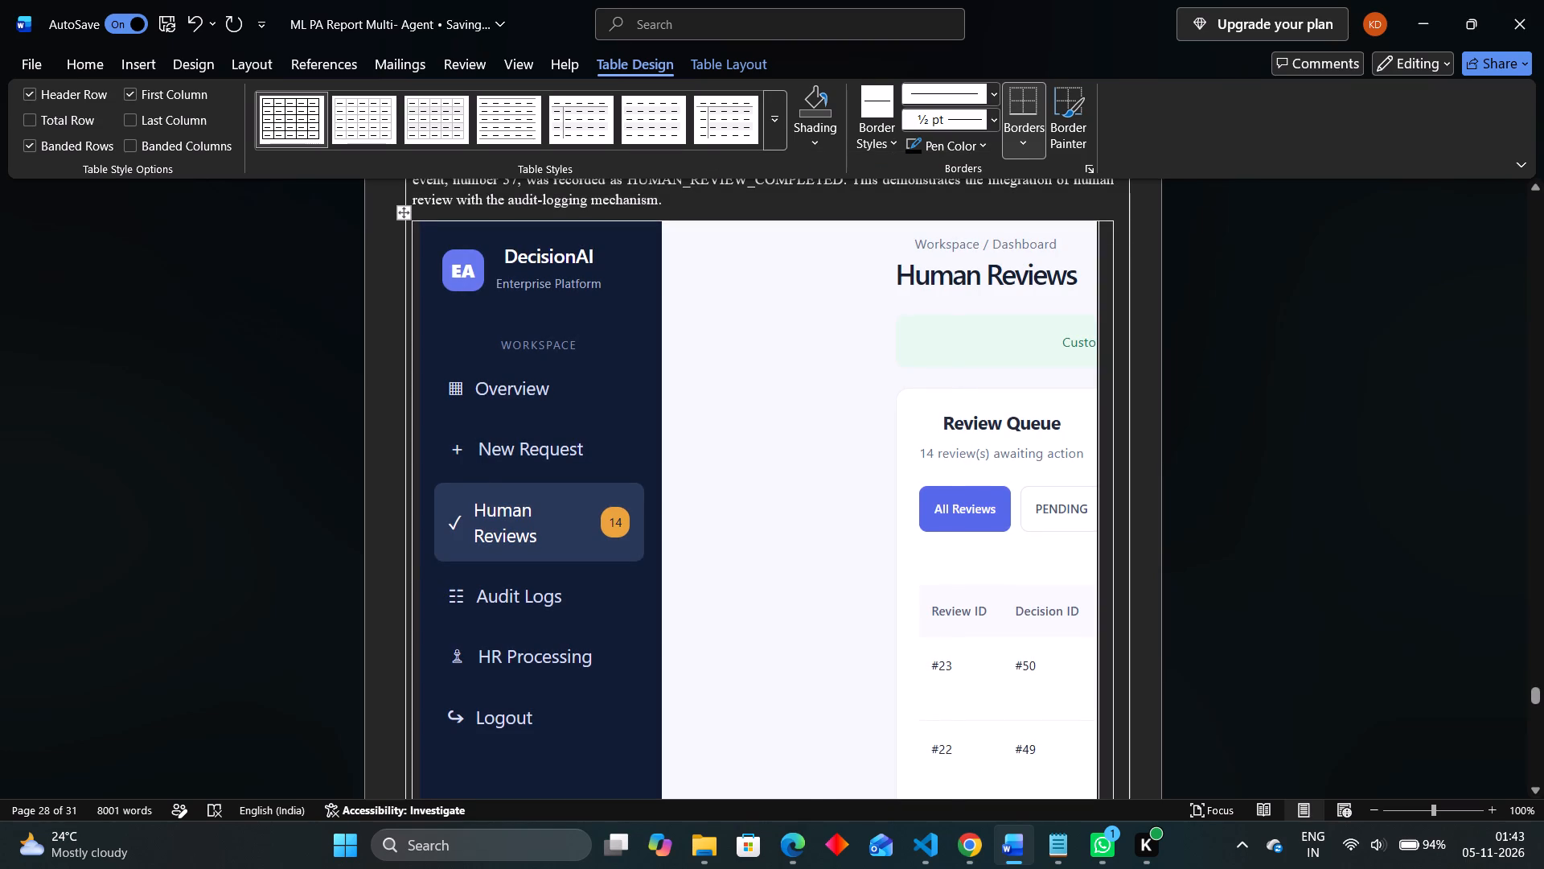
{"action": "left_click", "coordinate": [777, 183]}
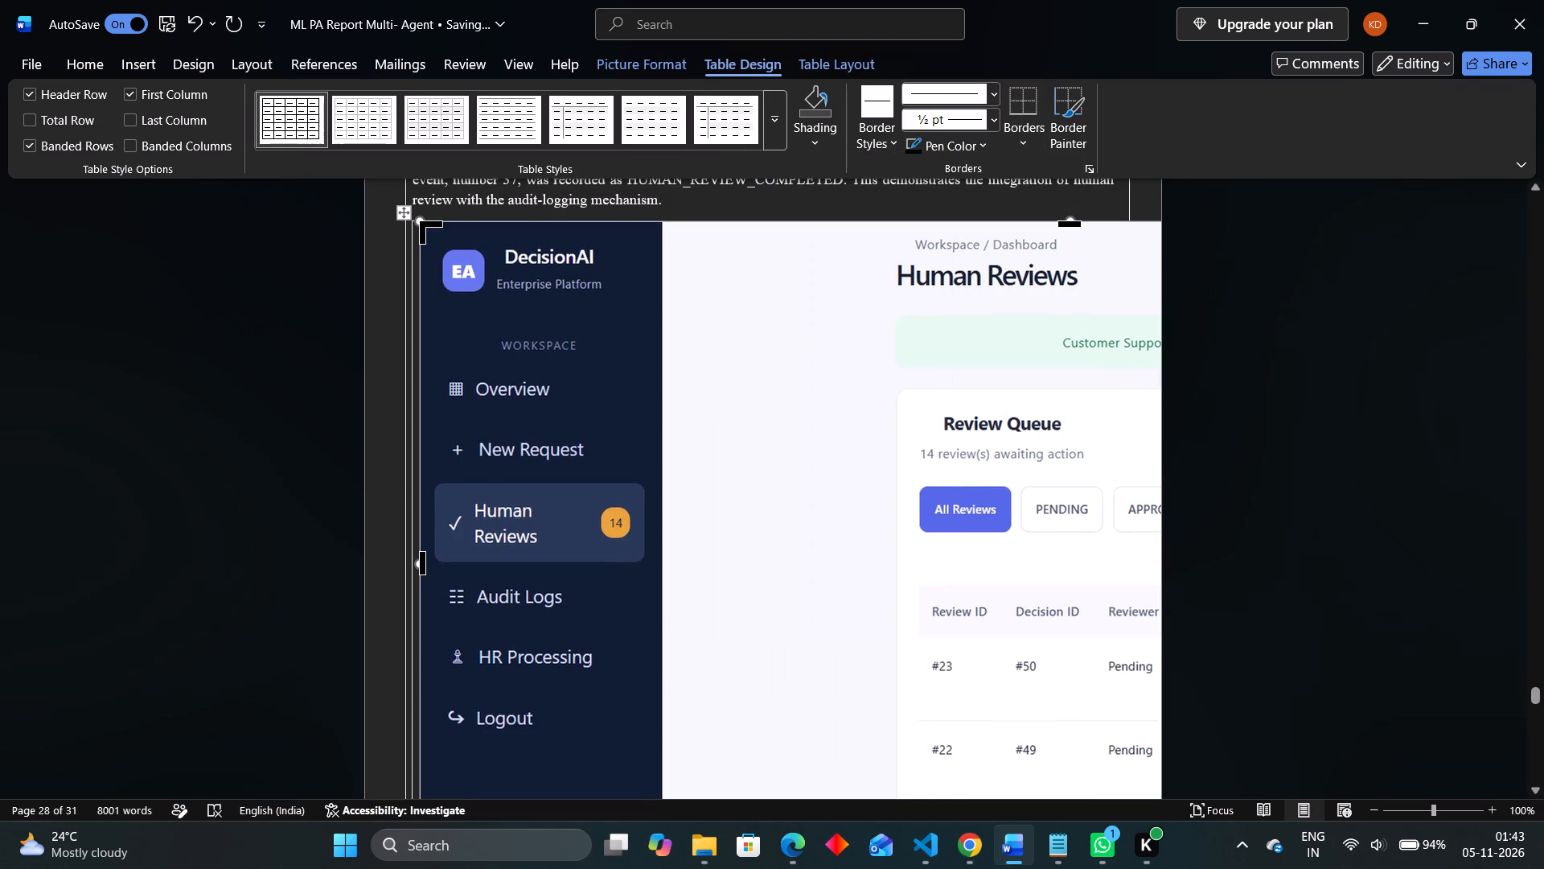
{"action": "left_click_drag", "start_coordinate": [423, 221], "coordinate": [522, 219]}
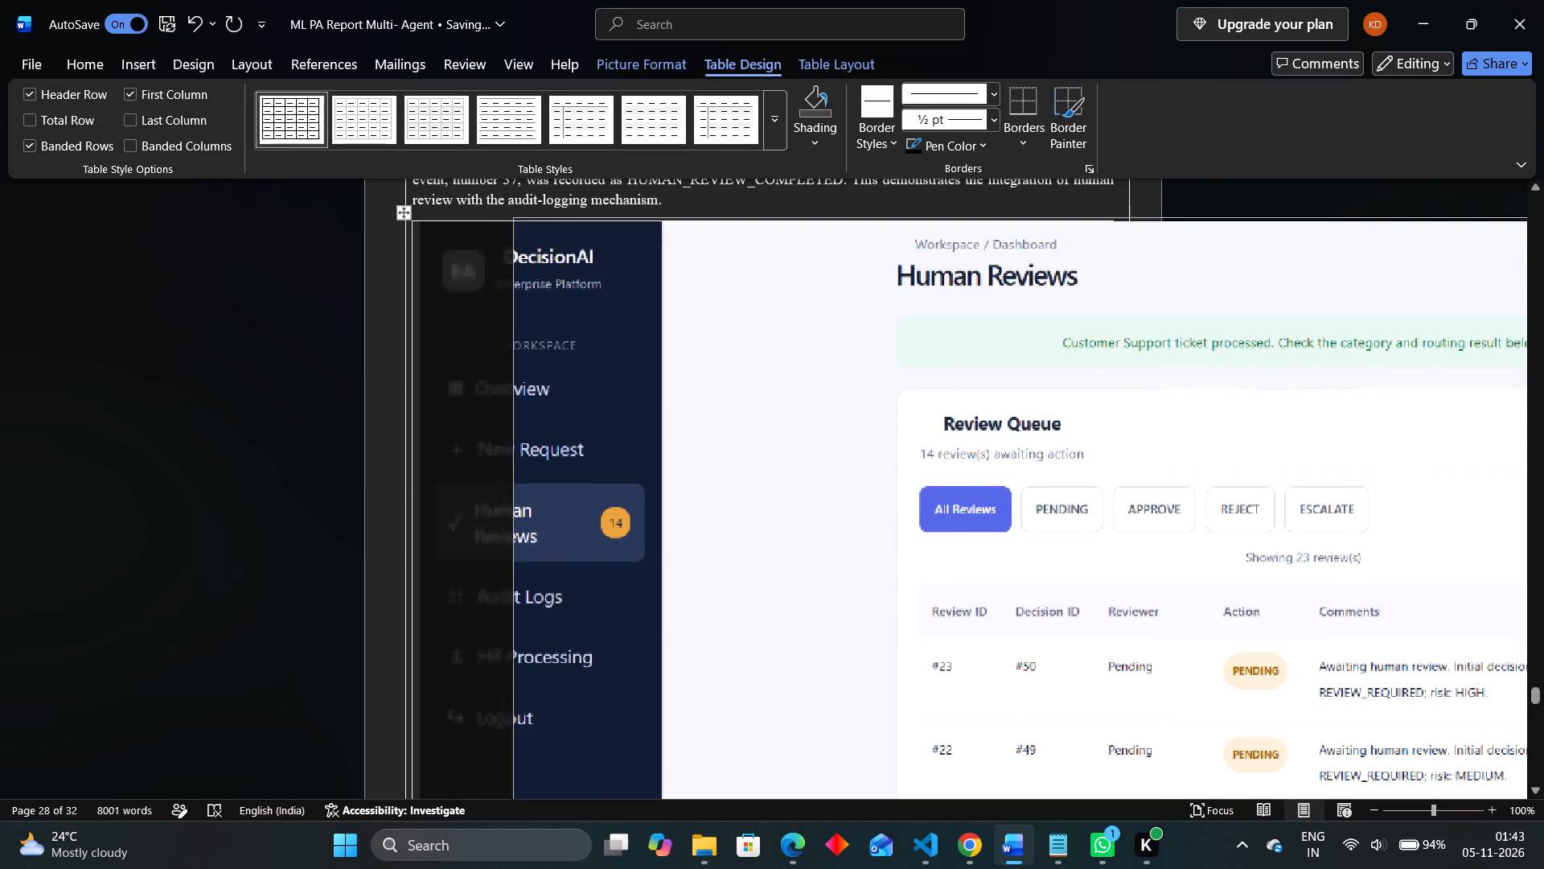
{"action": "left_click_drag", "start_coordinate": [522, 219], "coordinate": [860, 224]}
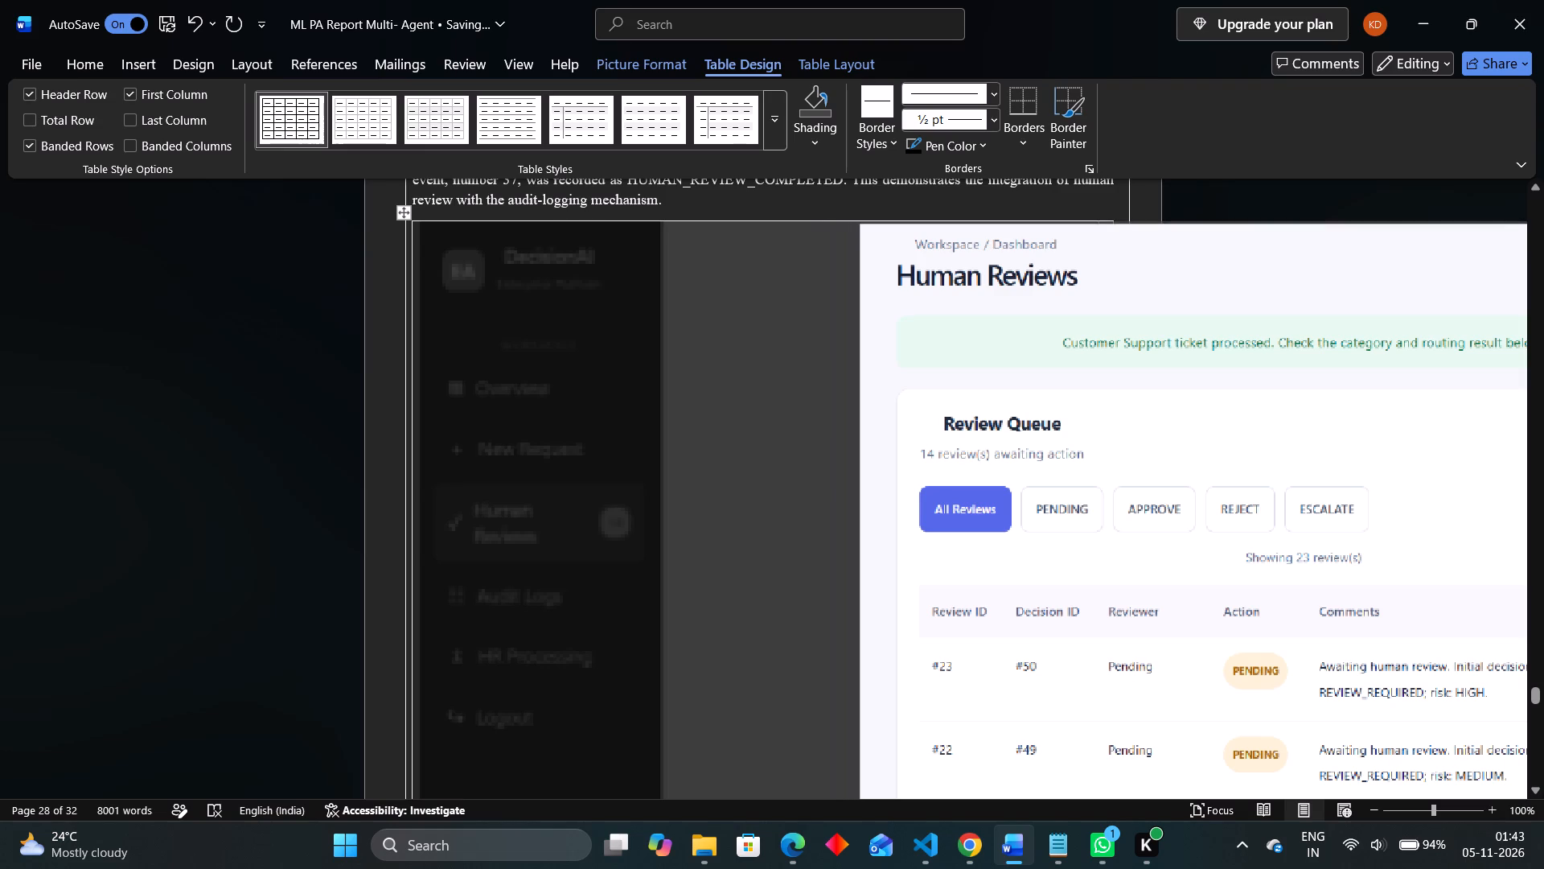
{"action": "left_click_drag", "start_coordinate": [860, 224], "coordinate": [868, 222]}
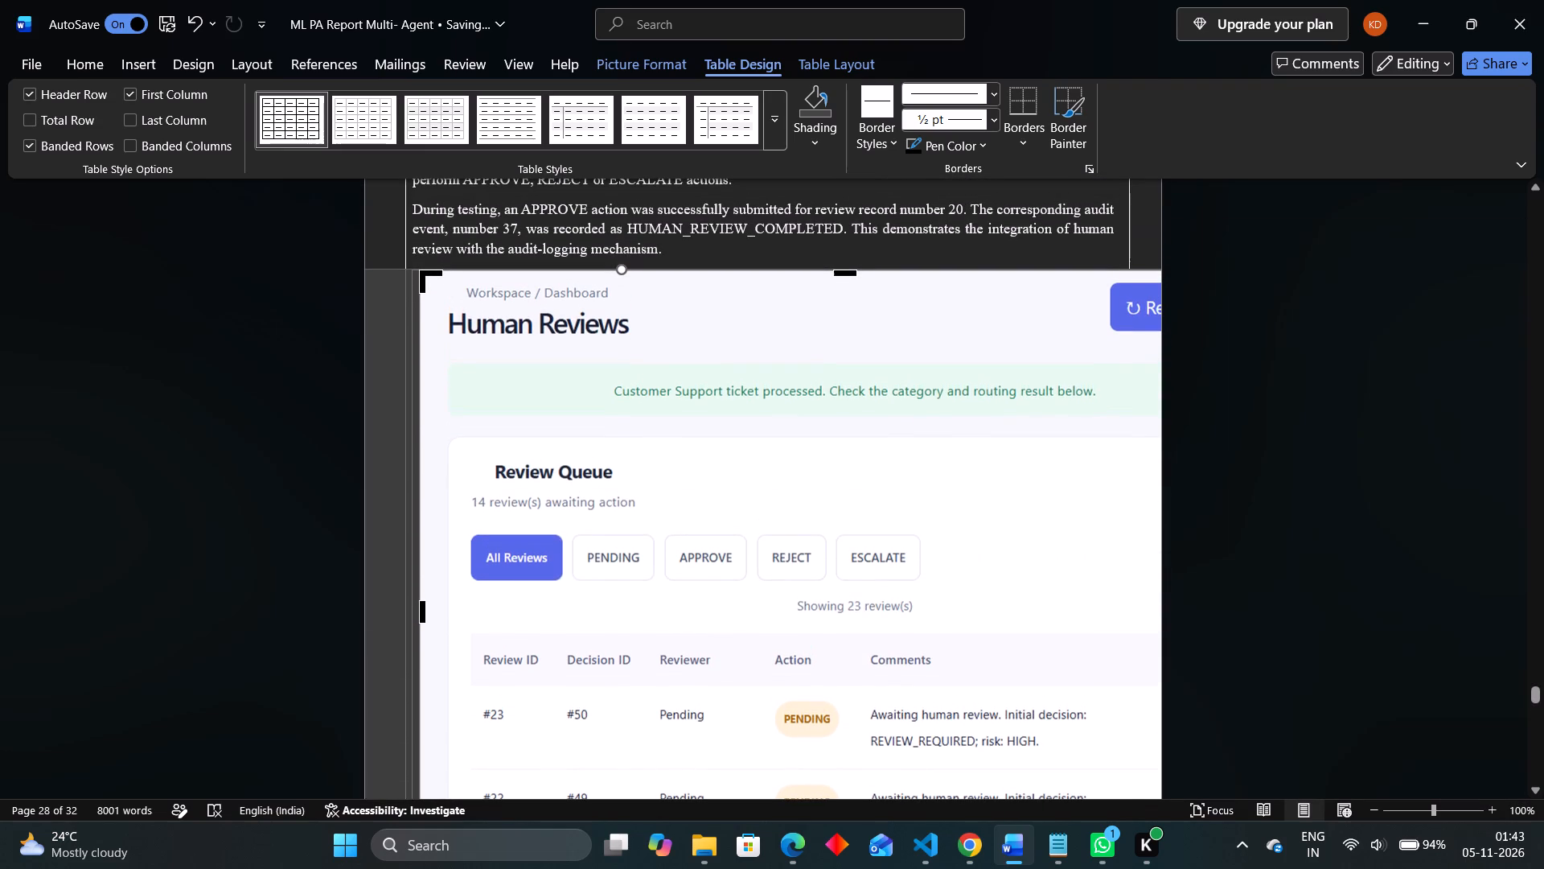
{"action": "scroll", "coordinate": [511, 525], "scroll_direction": "down", "scroll_amount": 1}
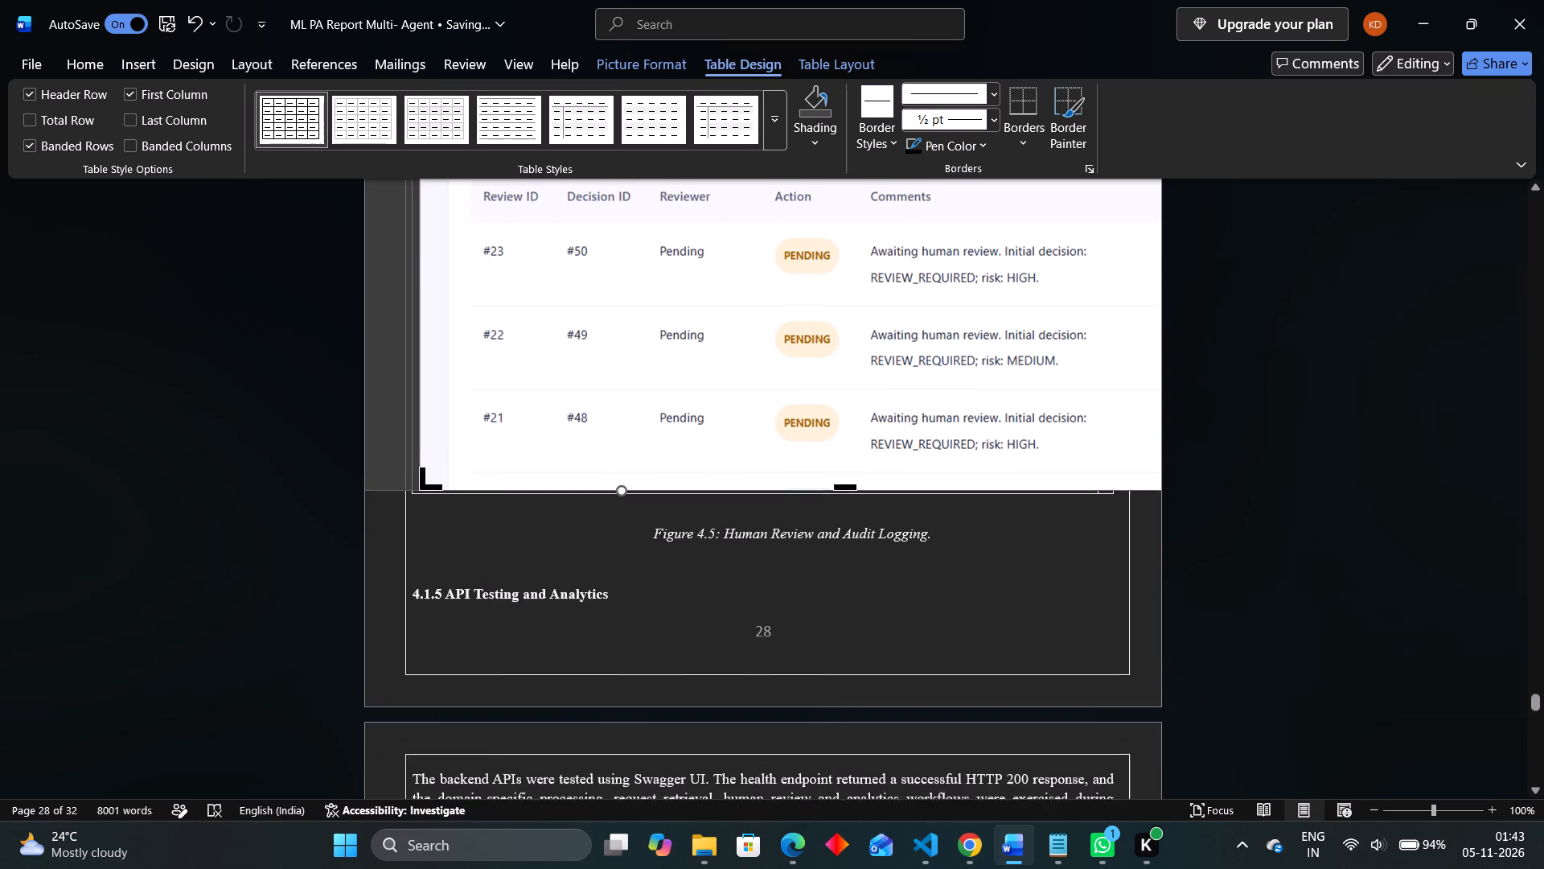
{"action": "scroll", "coordinate": [511, 525], "scroll_direction": "down", "scroll_amount": 1}
{"action": "left_click", "coordinate": [421, 538]}
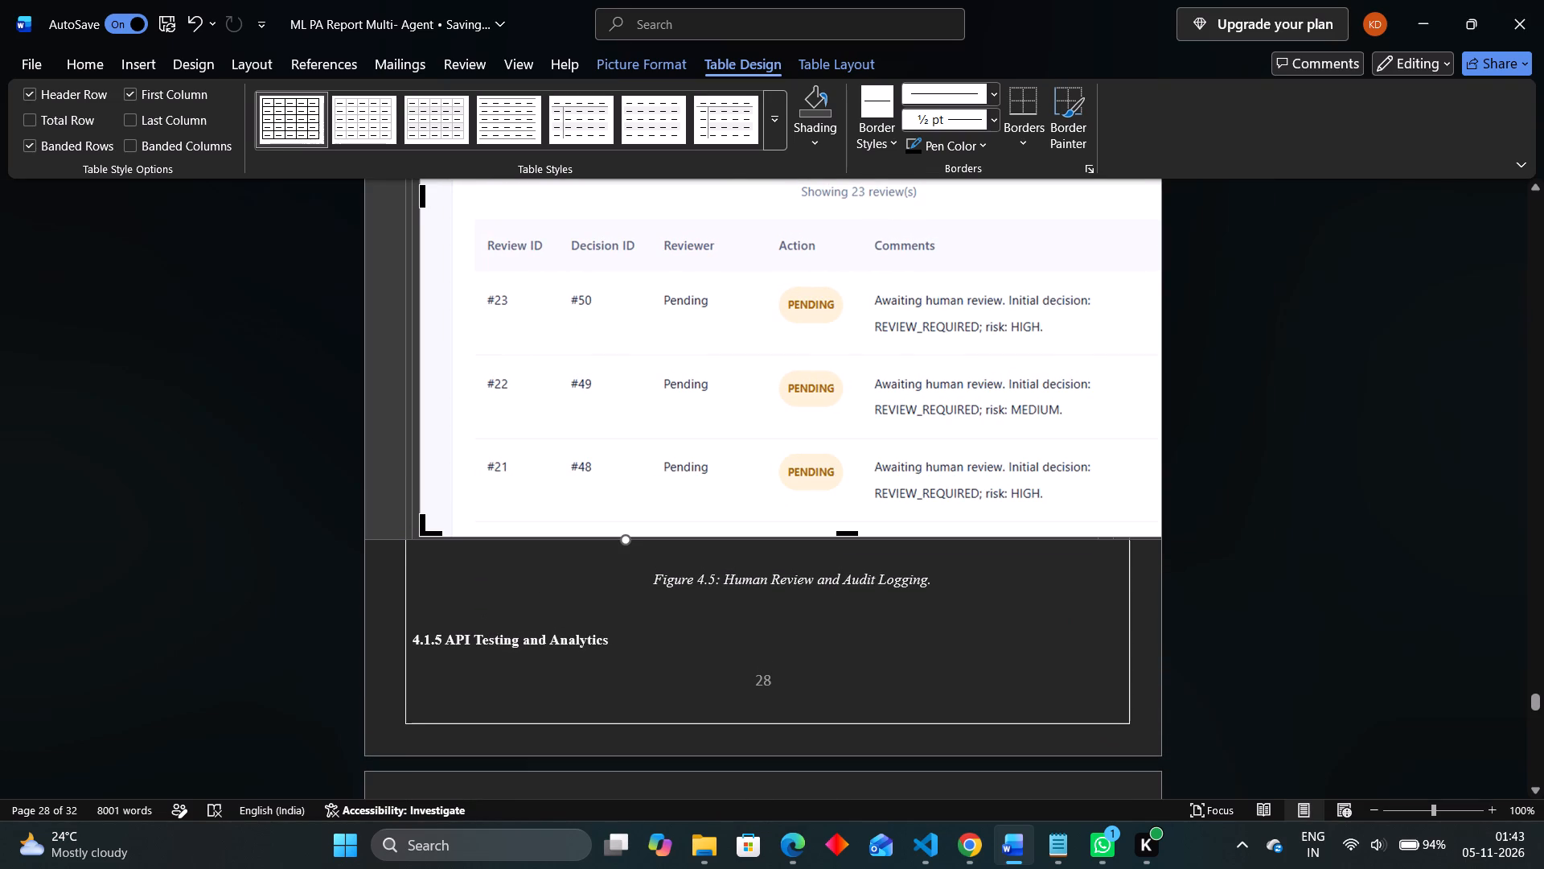
{"action": "left_click", "coordinate": [1219, 593]}
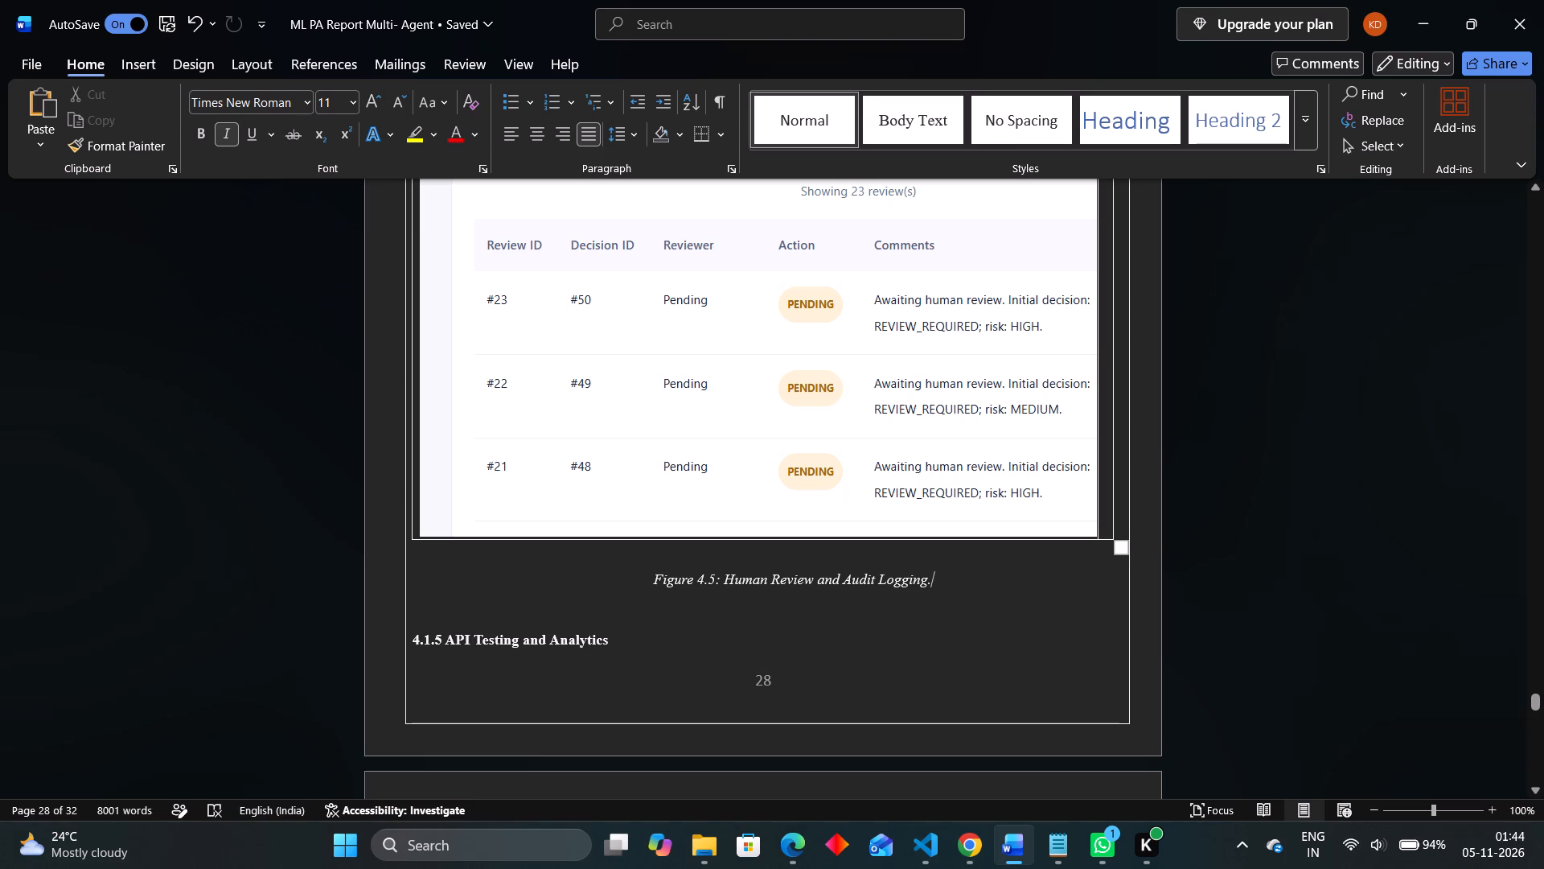
Shrink the cropped Human Reviews screenshot proportionally until the table's second cell has room beside it.
{"action": "left_click", "coordinate": [877, 400]}
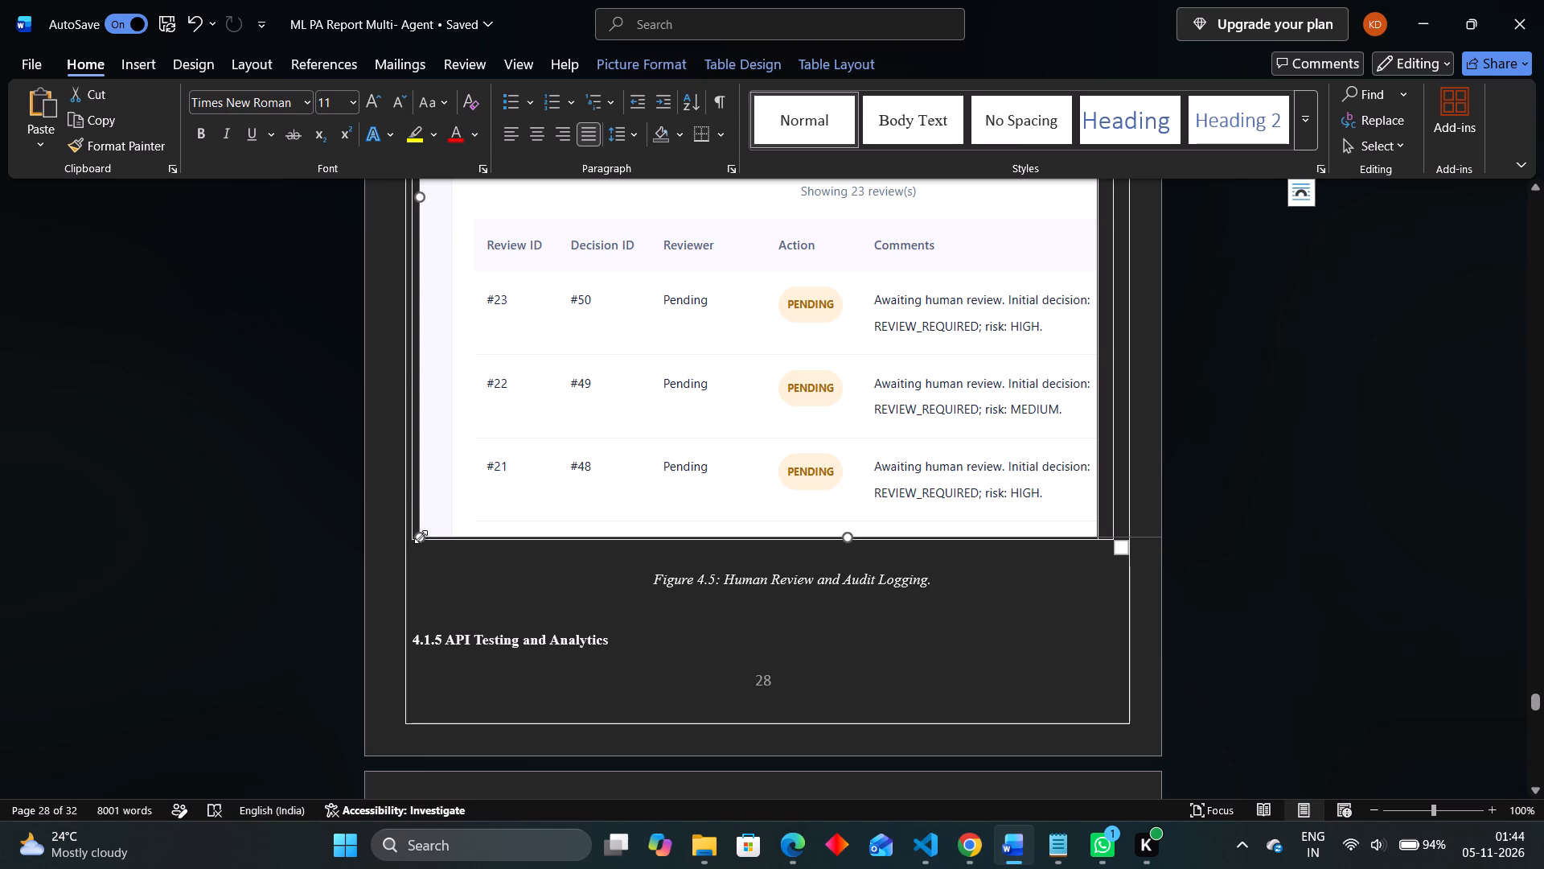
{"action": "left_click_drag", "start_coordinate": [420, 537], "coordinate": [669, 261]}
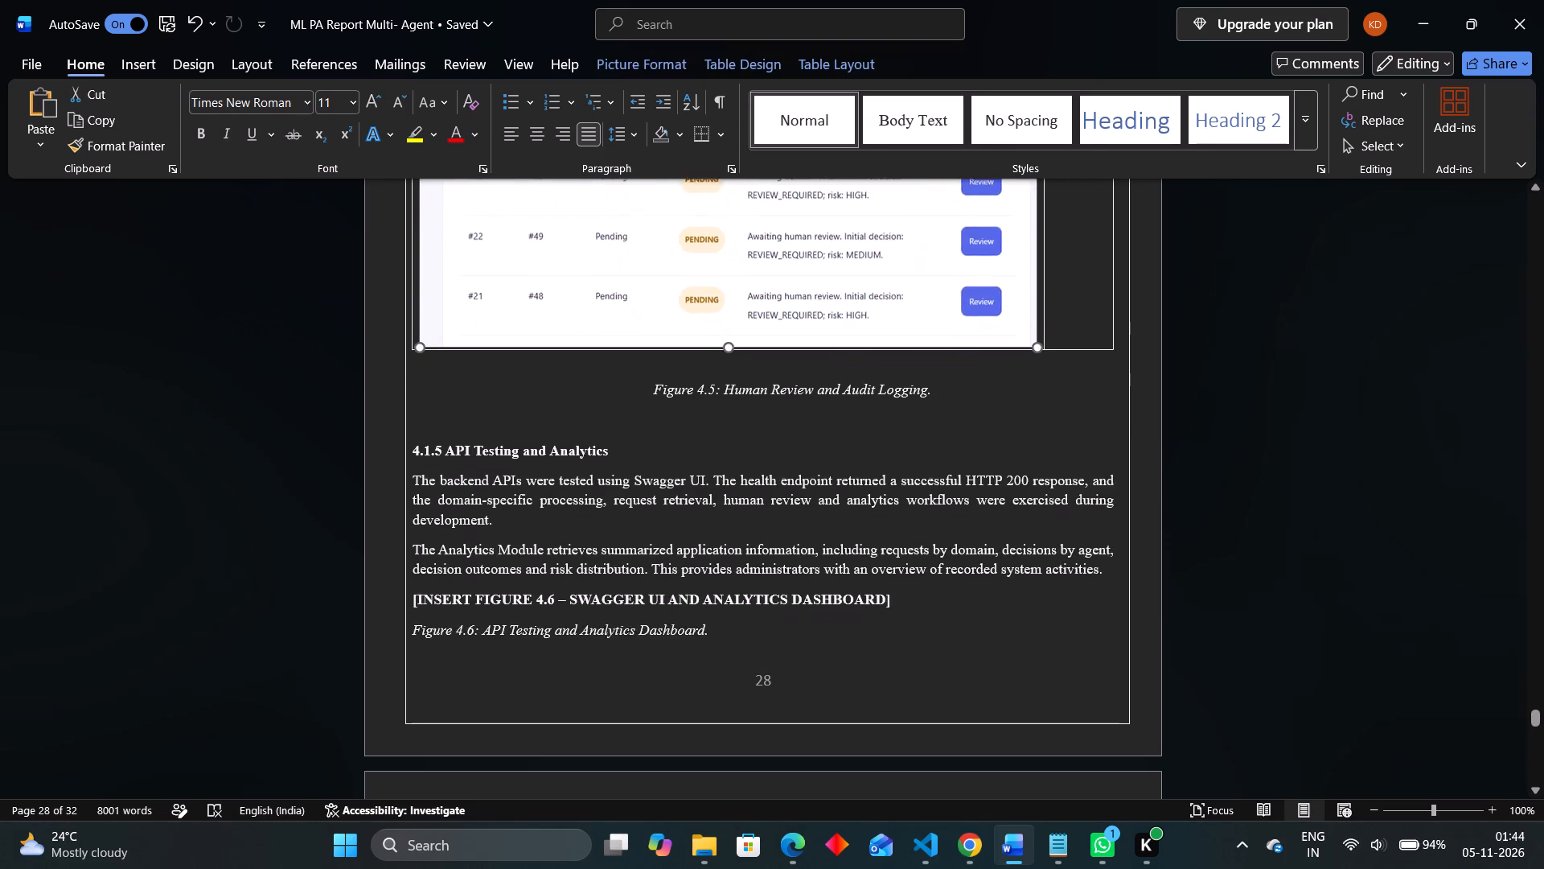
{"action": "left_click_drag", "start_coordinate": [669, 261], "coordinate": [675, 215]}
Paste the Audit Logs screenshot from the clipboard history into the second cell of the Figure 4.5 table.
{"action": "left_click", "coordinate": [1089, 386]}
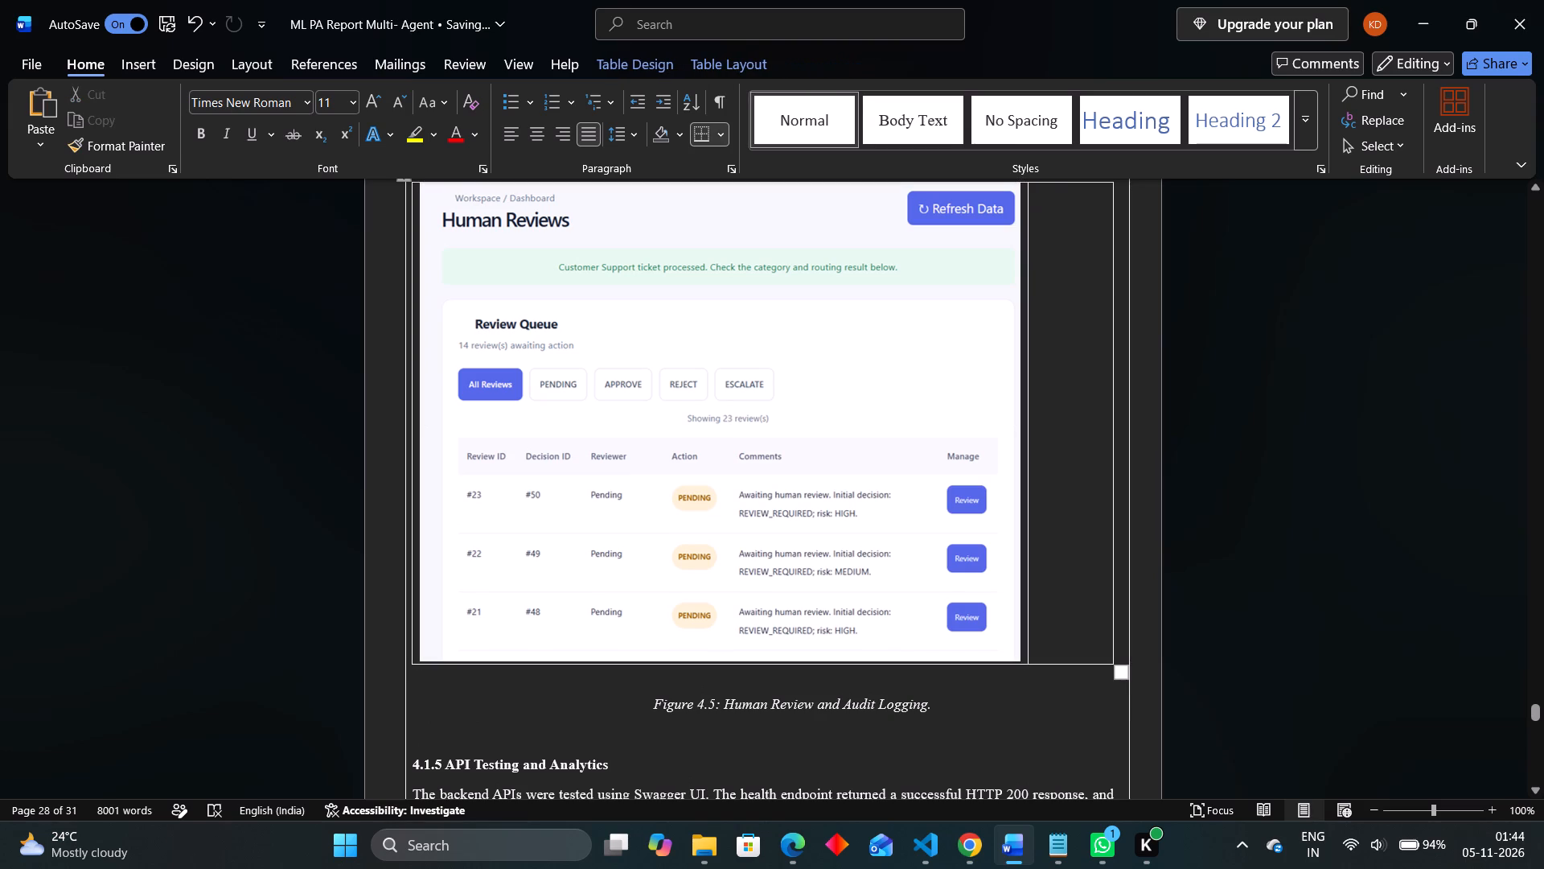
{"action": "key", "text": "super+v"}
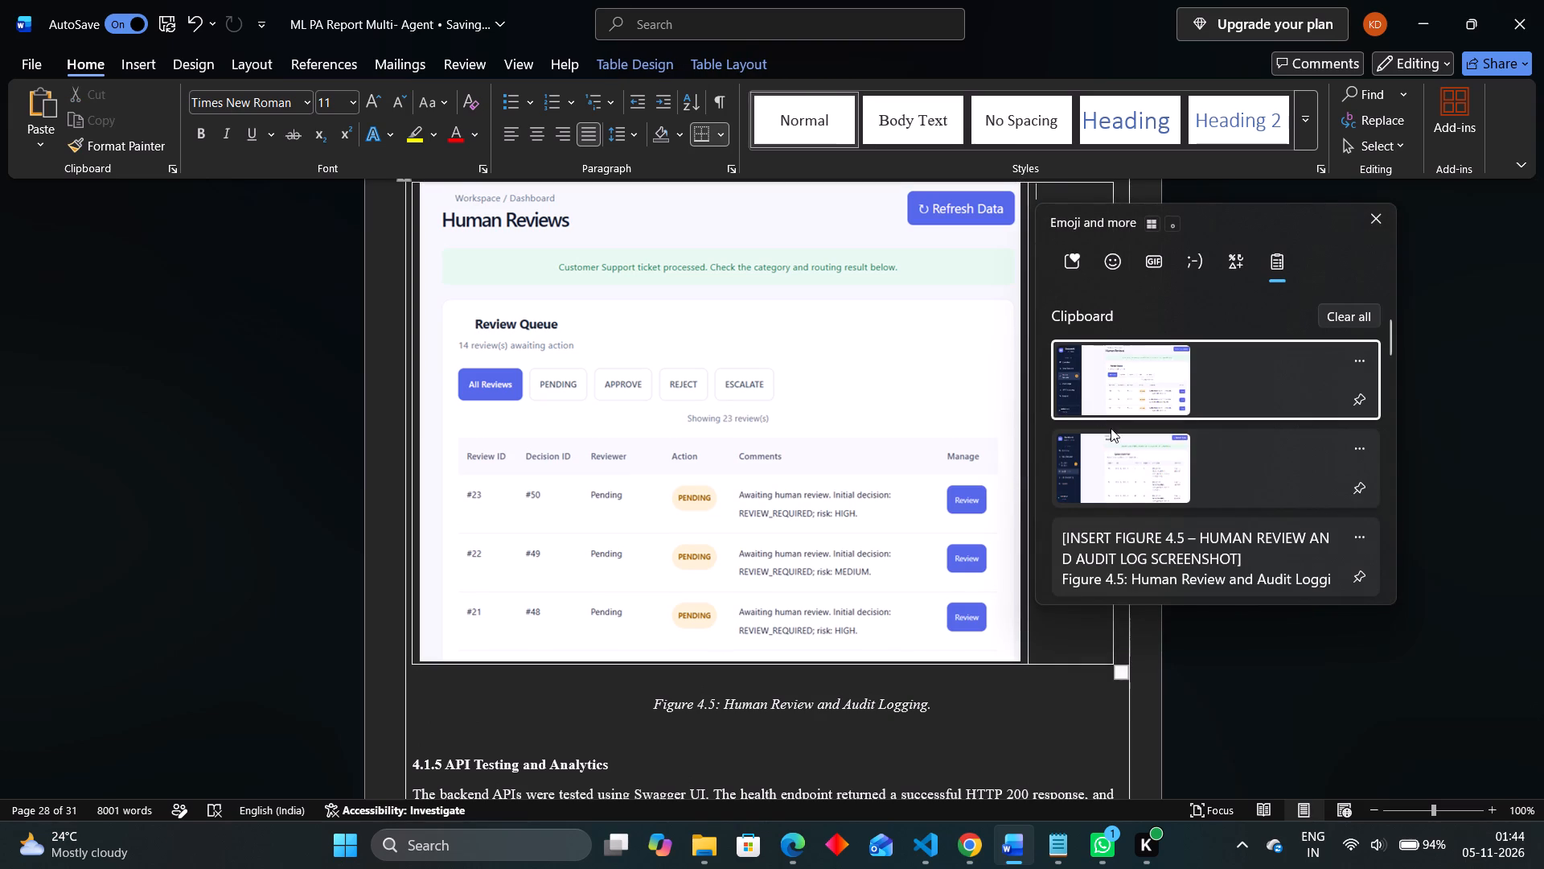
{"action": "left_click", "coordinate": [1127, 456]}
{"action": "key", "text": "ctrl+v"}
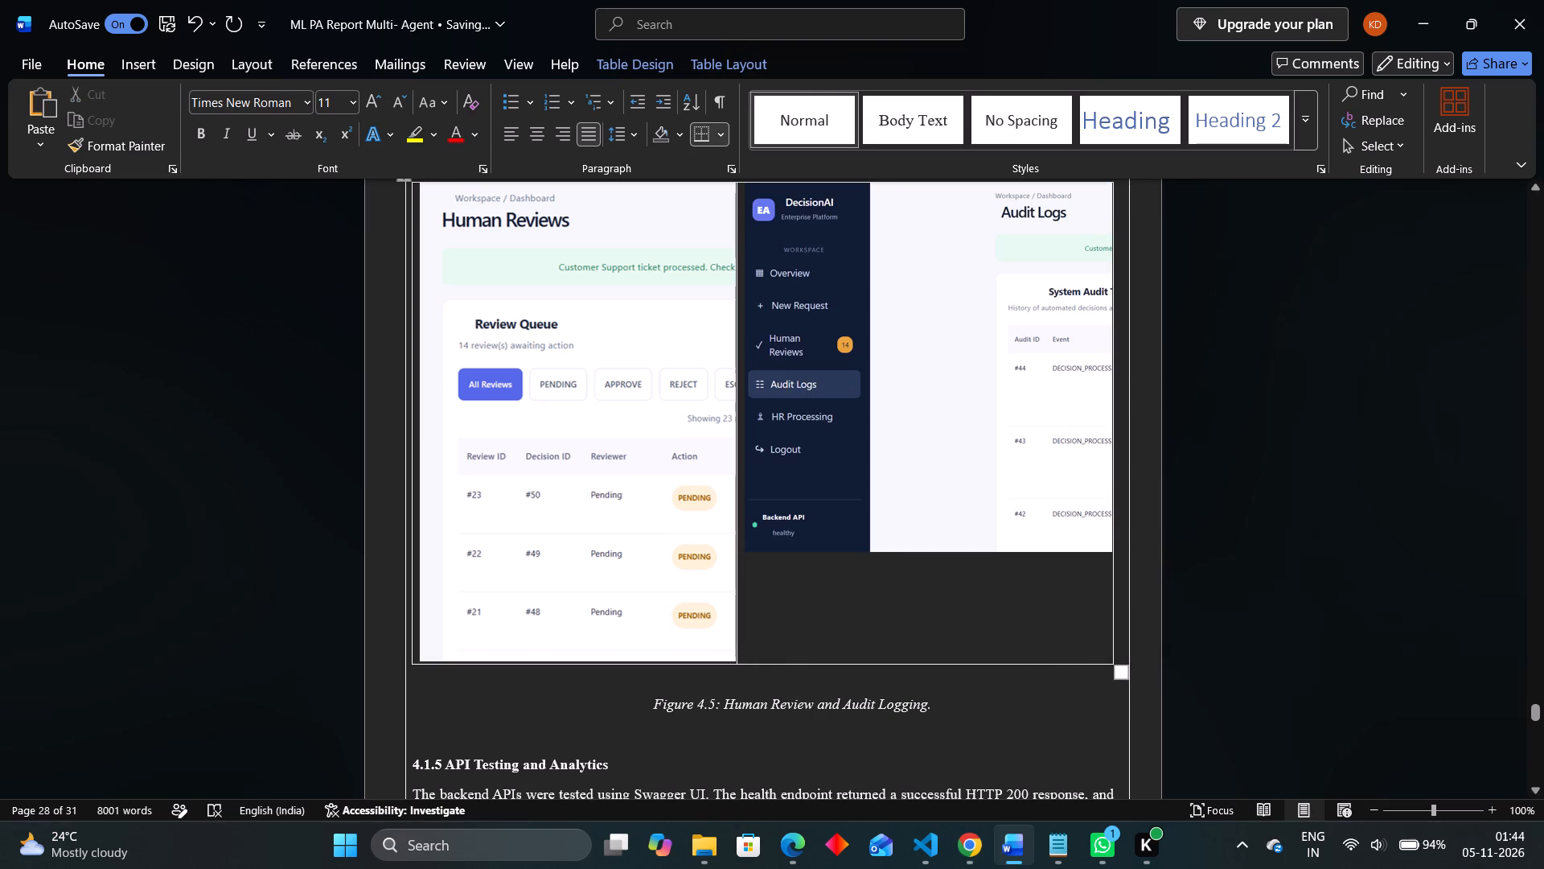
Crop the dark navigation sidebar and the blank strip beside it off the Audit Logs screenshot.
{"action": "right_click", "coordinate": [836, 448]}
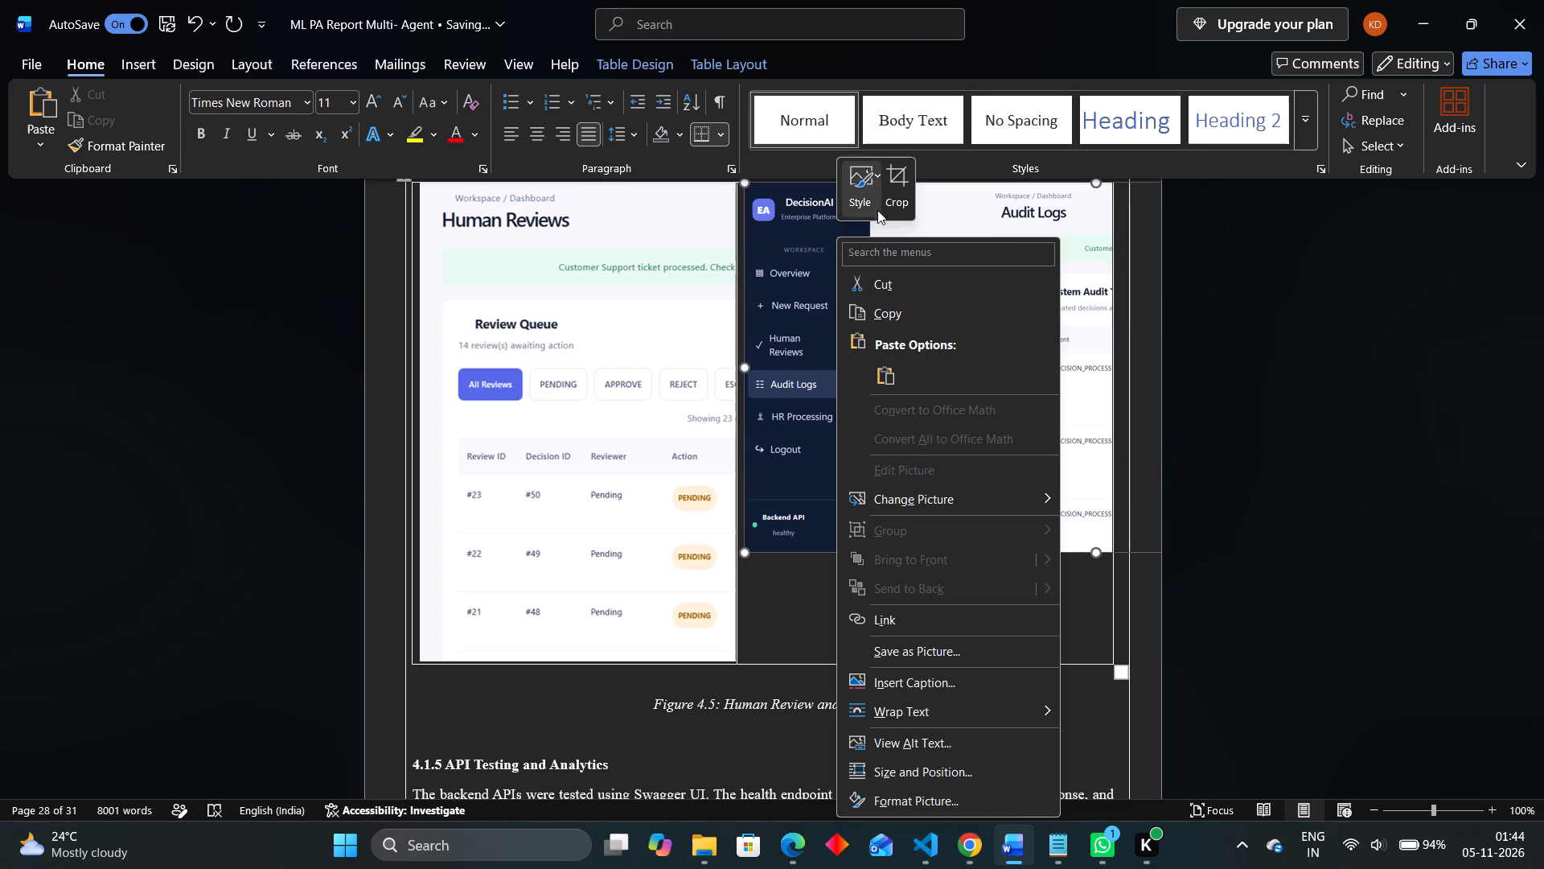
{"action": "left_click", "coordinate": [899, 199]}
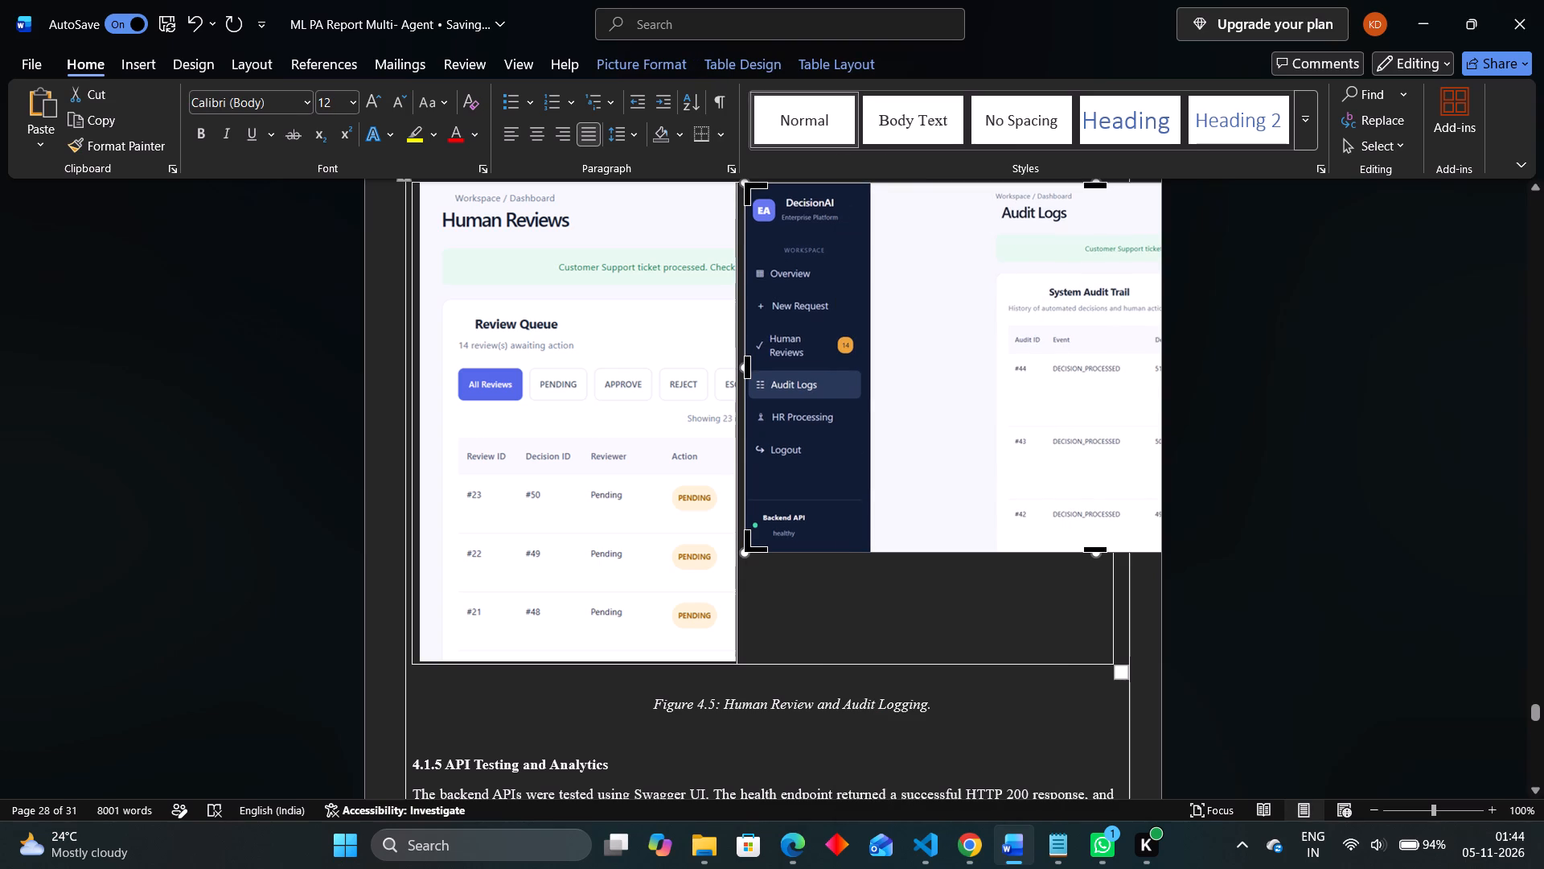
{"action": "left_click_drag", "start_coordinate": [745, 186], "coordinate": [962, 290]}
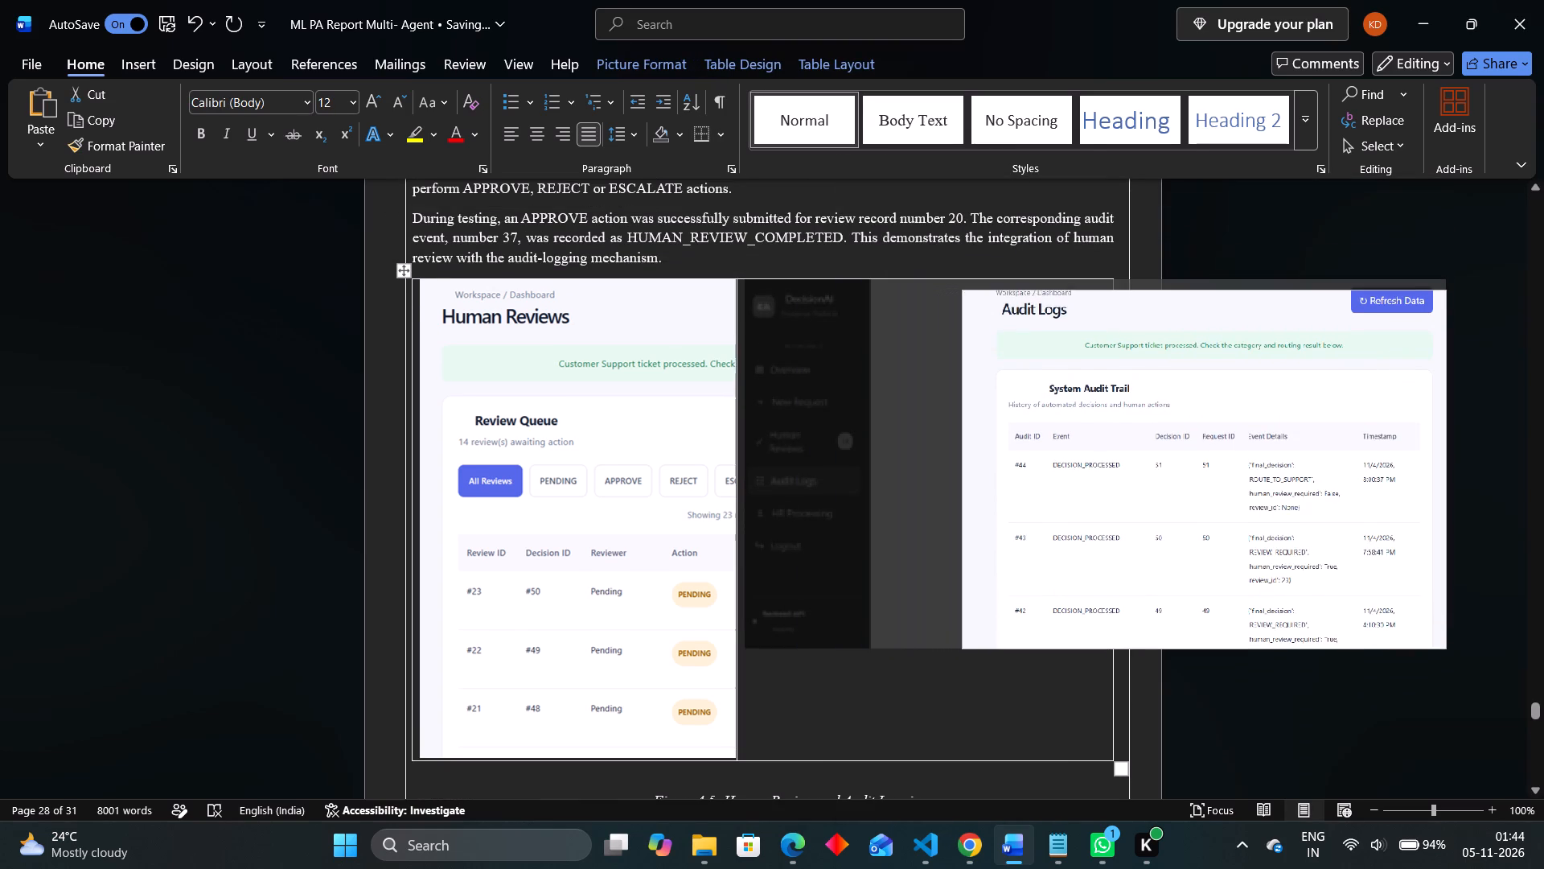
{"action": "left_click_drag", "start_coordinate": [962, 290], "coordinate": [988, 281]}
{"action": "left_click", "coordinate": [1402, 424]}
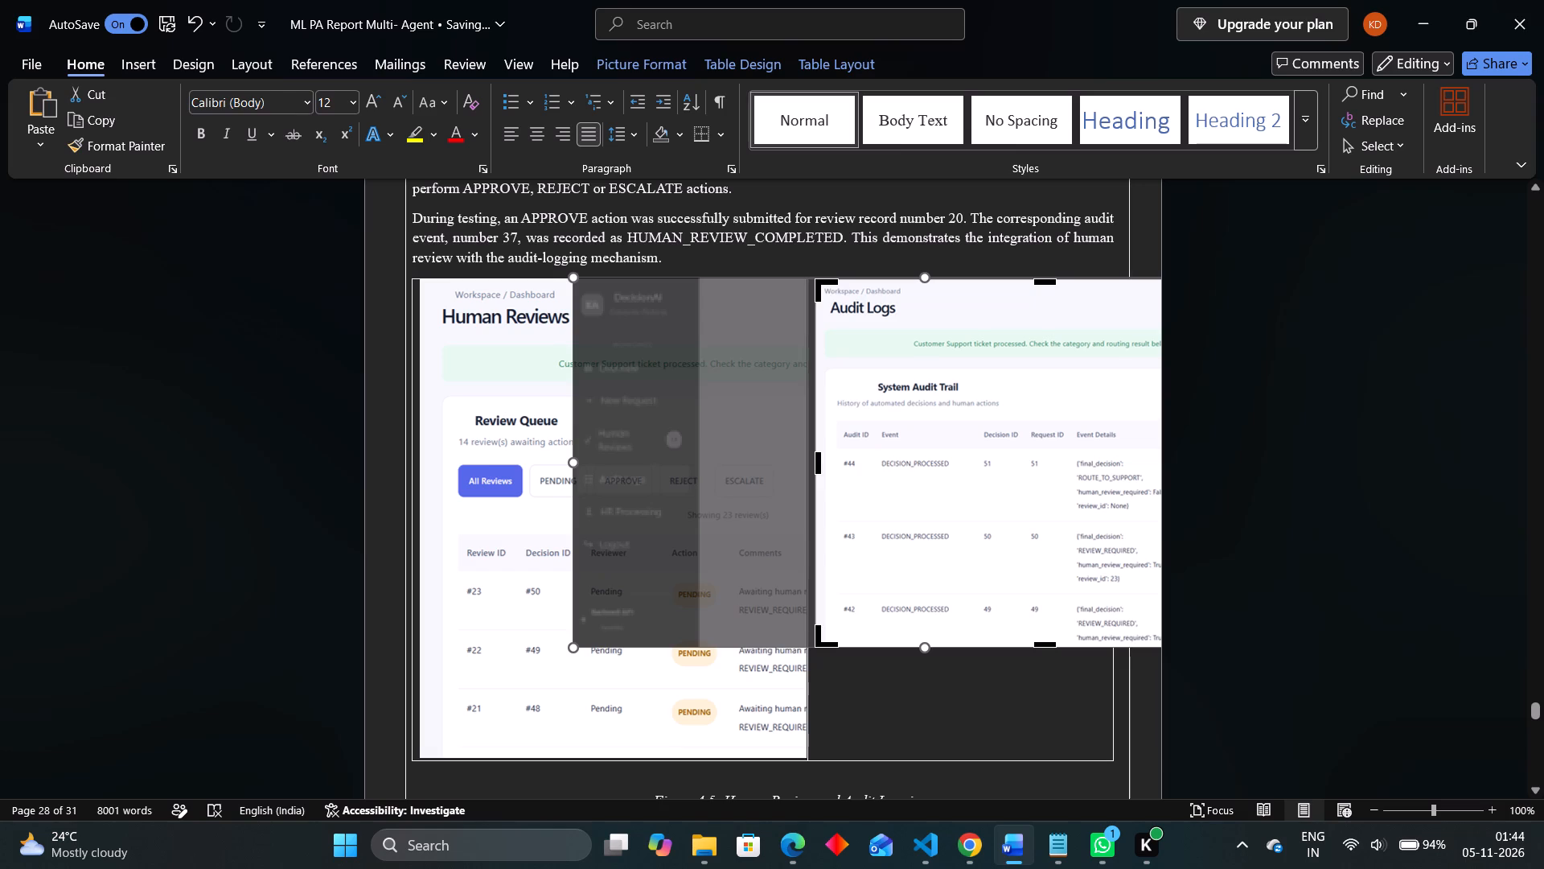
Scale the Human Reviews screenshot down proportionally to roughly half the table's width.
{"action": "left_click", "coordinate": [684, 443]}
{"action": "scroll", "coordinate": [684, 443], "scroll_direction": "down", "scroll_amount": 1}
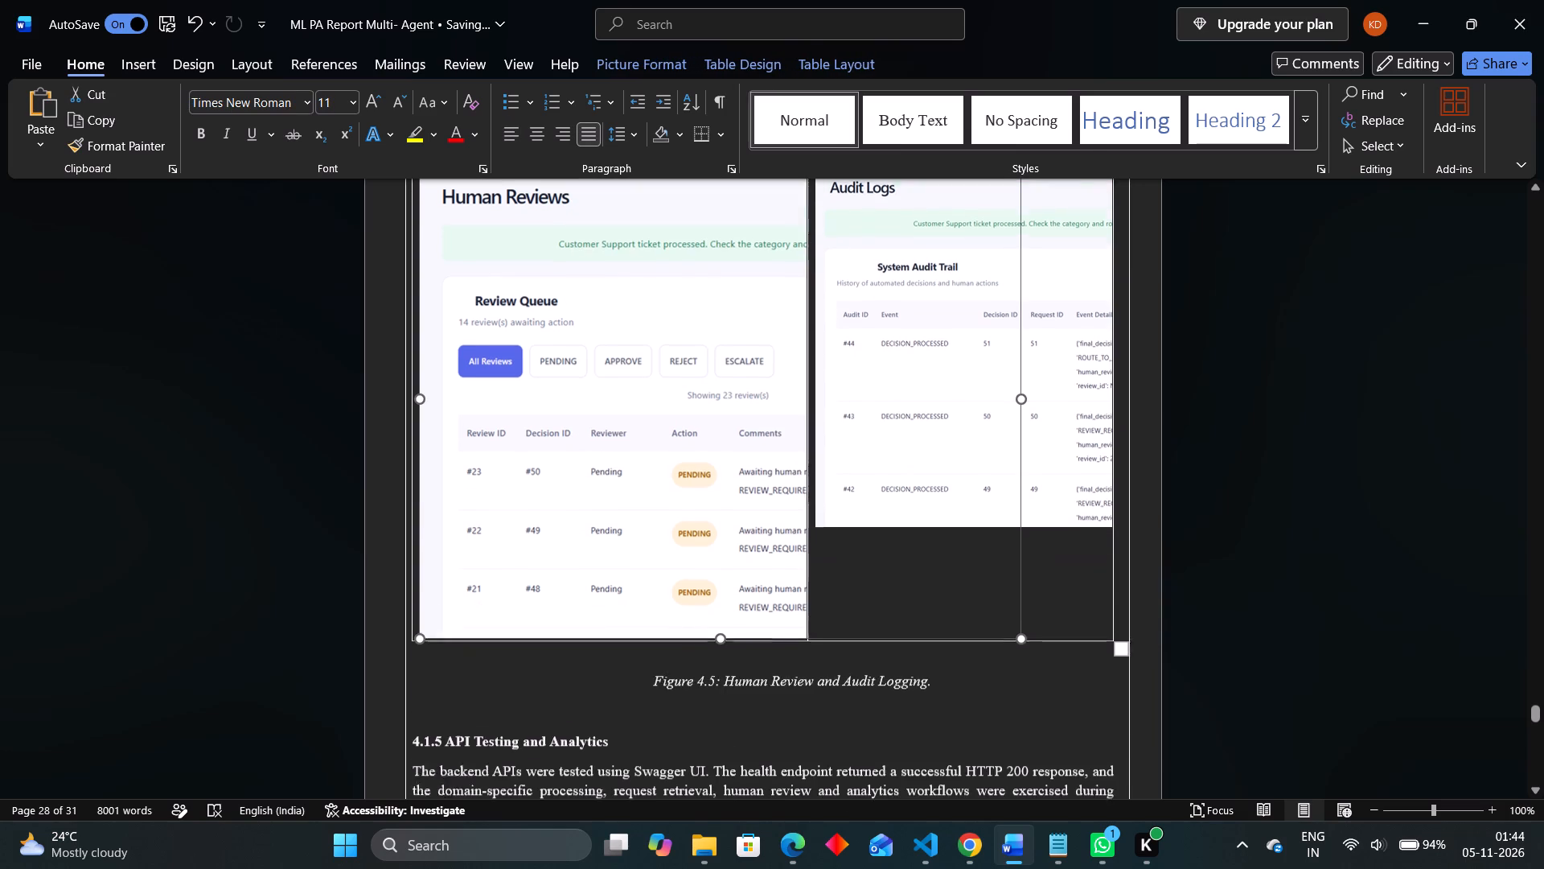
{"action": "scroll", "coordinate": [684, 443], "scroll_direction": "down", "scroll_amount": 1}
{"action": "left_click_drag", "start_coordinate": [1022, 575], "coordinate": [989, 555]}
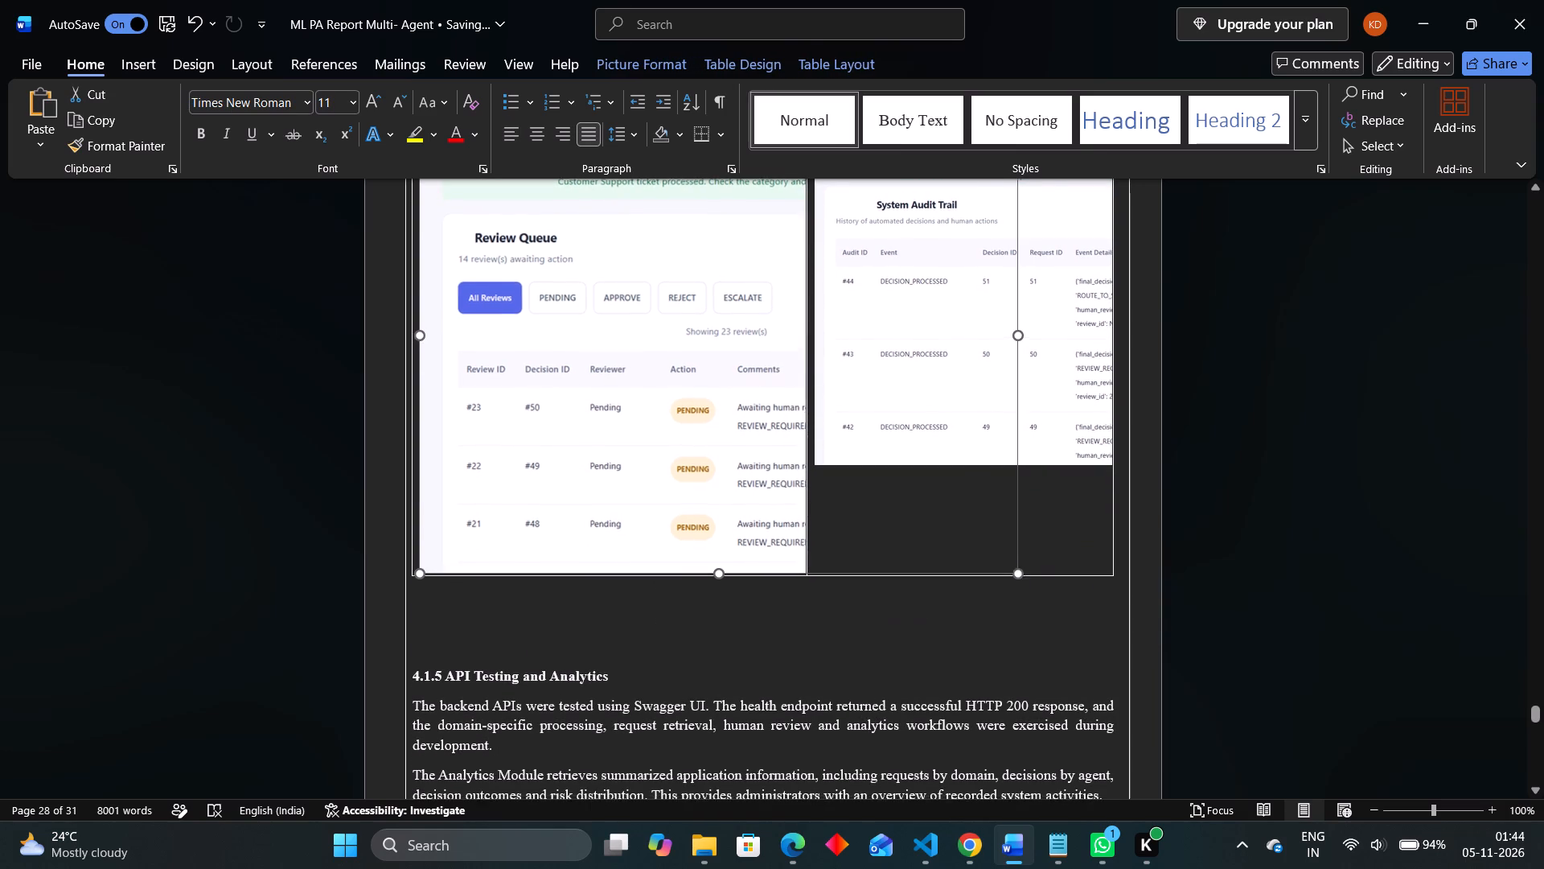
{"action": "left_click_drag", "start_coordinate": [989, 555], "coordinate": [688, 393]}
{"action": "scroll", "coordinate": [781, 480], "scroll_direction": "up", "scroll_amount": 1}
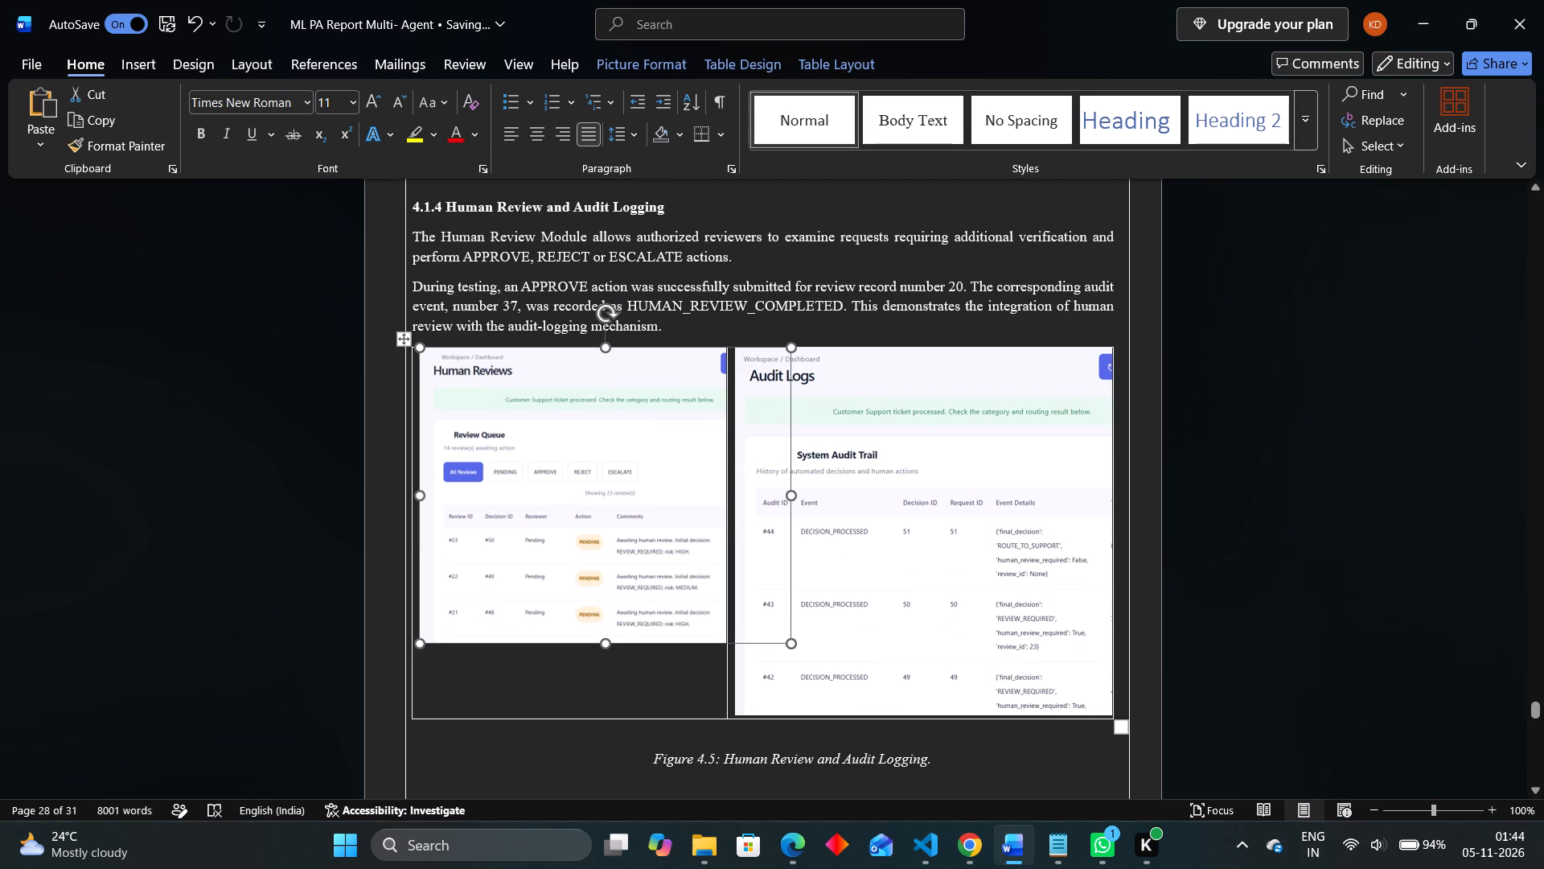
Scale the Audit Logs screenshot down proportionally to about the same height as the Human Reviews screenshot.
{"action": "left_click", "coordinate": [790, 686]}
{"action": "left_click_drag", "start_coordinate": [733, 711], "coordinate": [872, 646]}
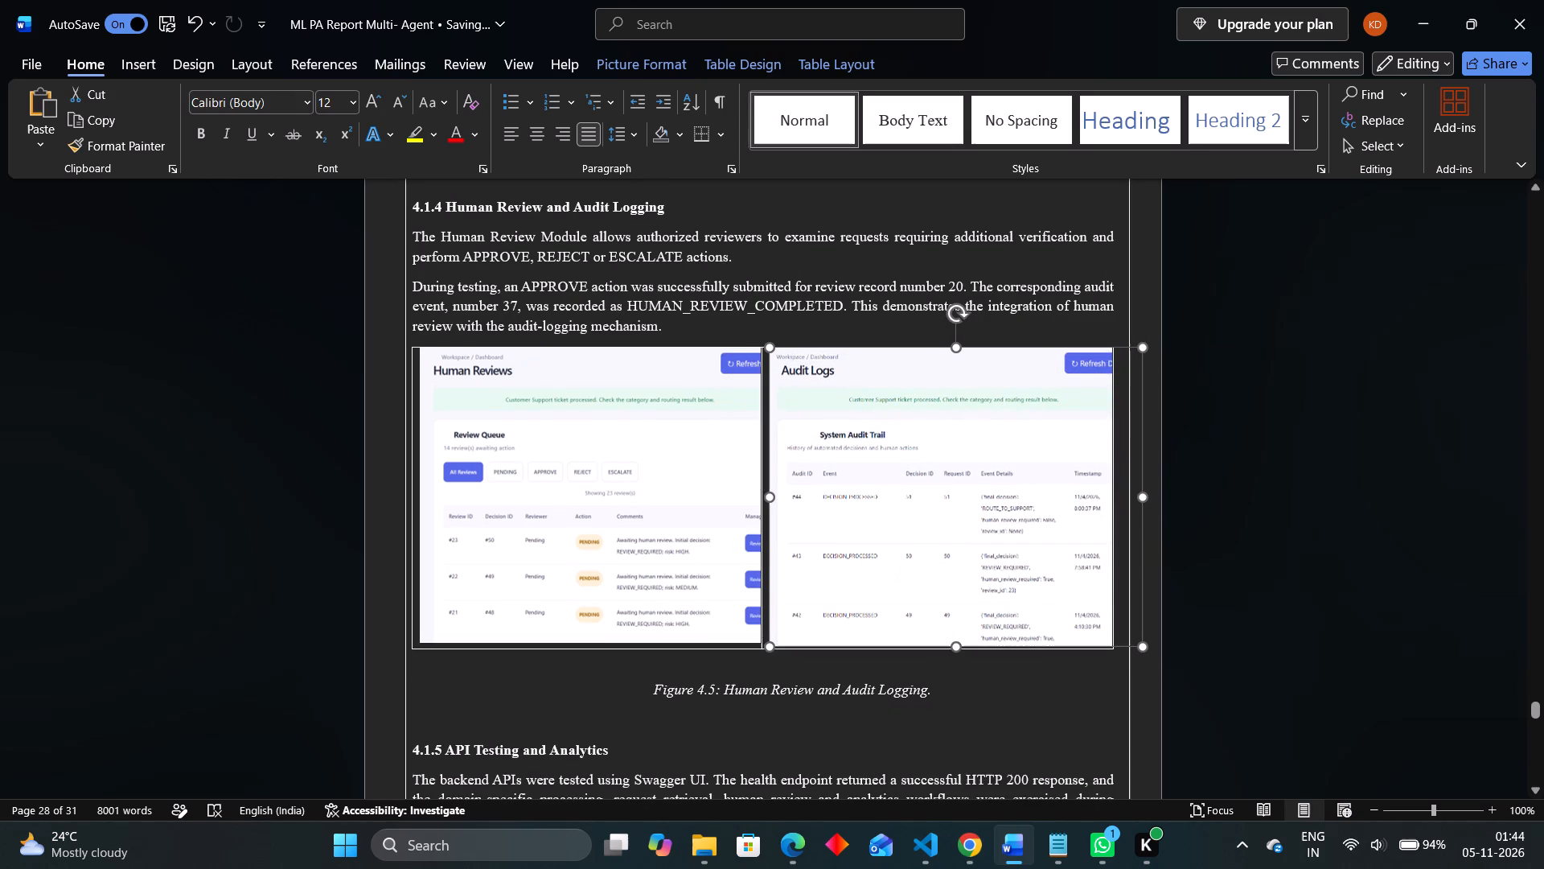
{"action": "left_click_drag", "start_coordinate": [872, 646], "coordinate": [880, 645]}
Reduce the Human Reviews screenshot a little further so its Manage column fits inside the first cell.
{"action": "left_click", "coordinate": [549, 574]}
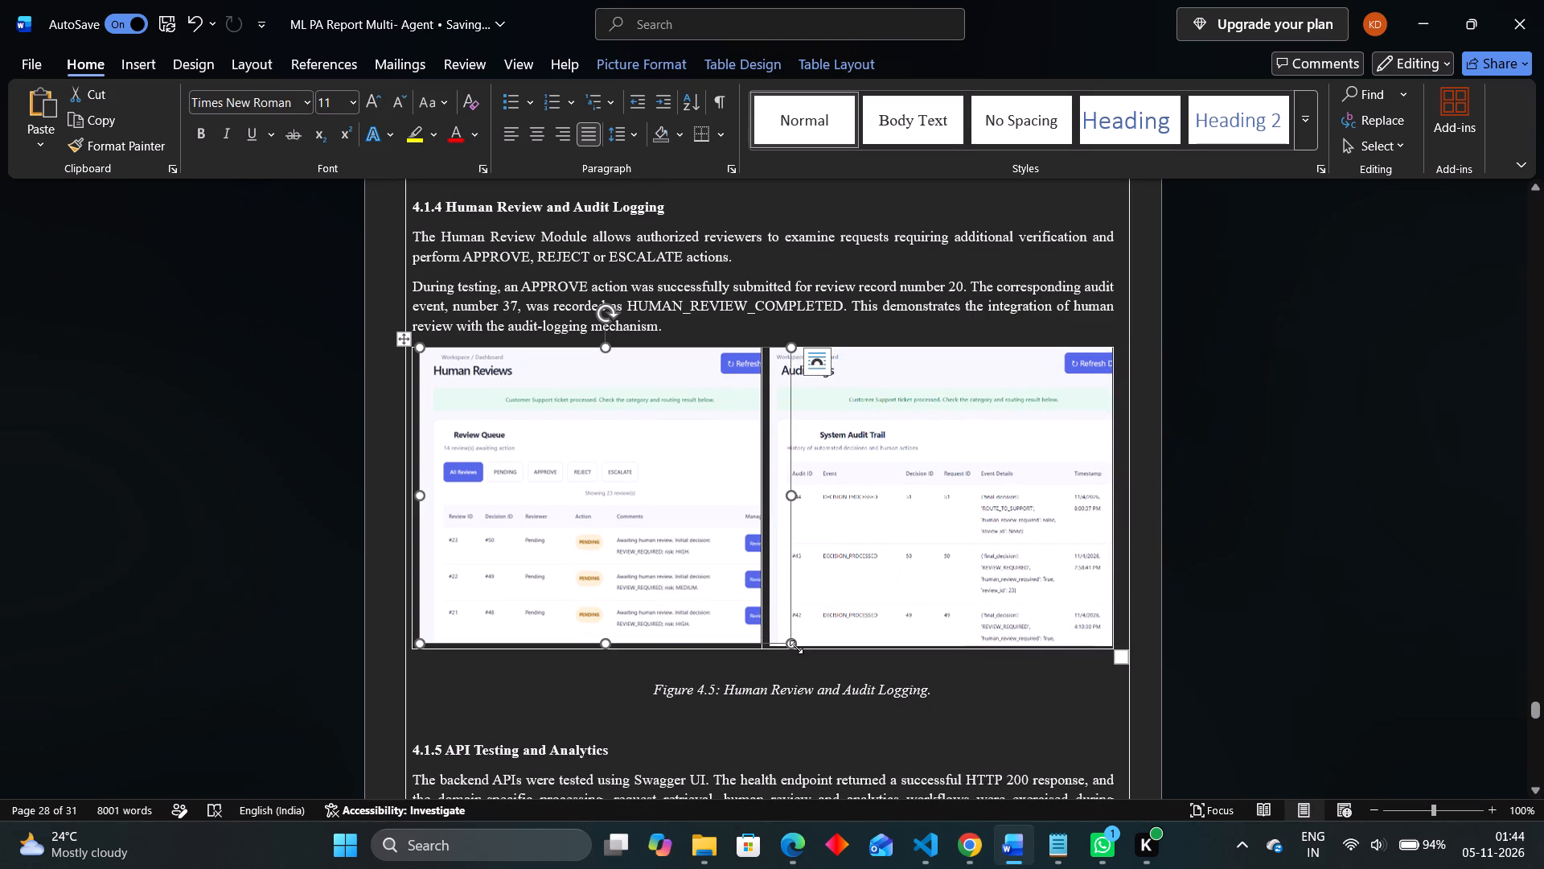
{"action": "left_click_drag", "start_coordinate": [796, 645], "coordinate": [741, 615]}
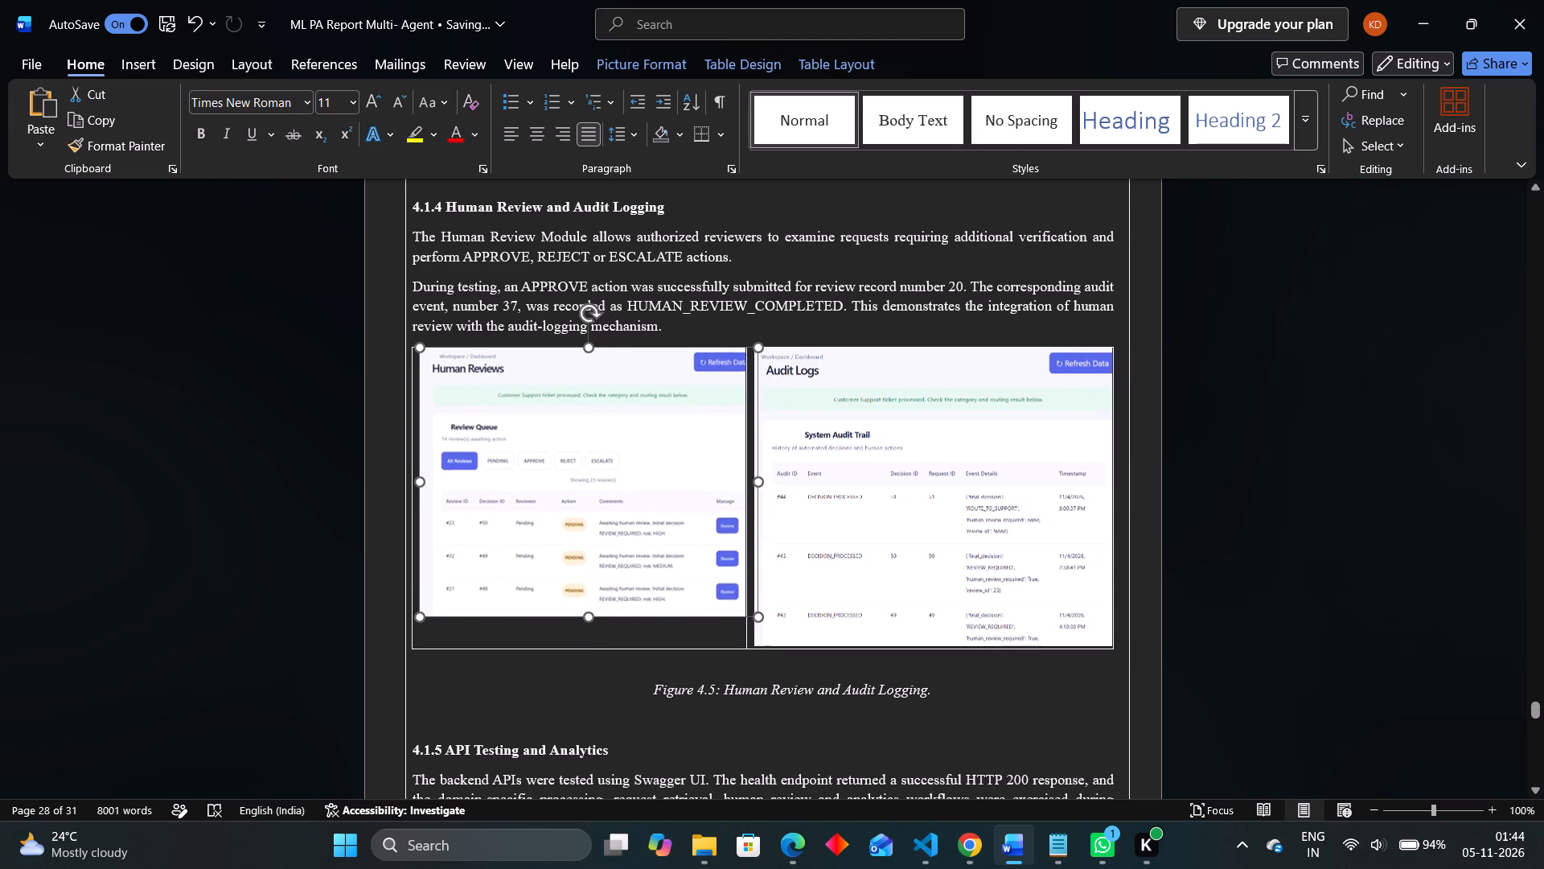
{"action": "left_click_drag", "start_coordinate": [741, 615], "coordinate": [677, 576]}
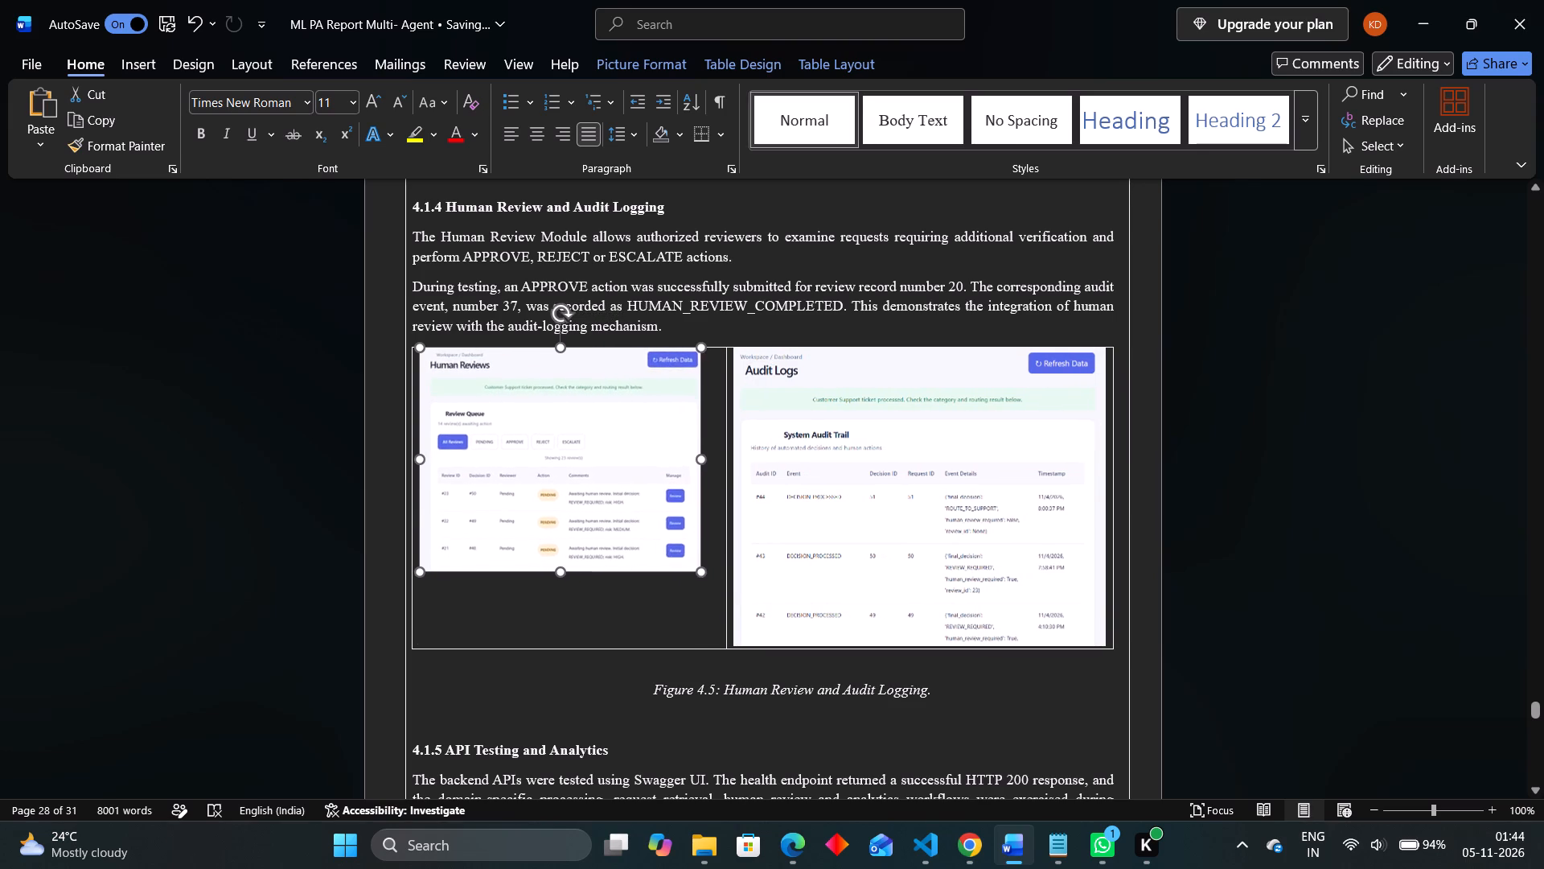
{"action": "left_click_drag", "start_coordinate": [677, 576], "coordinate": [730, 617]}
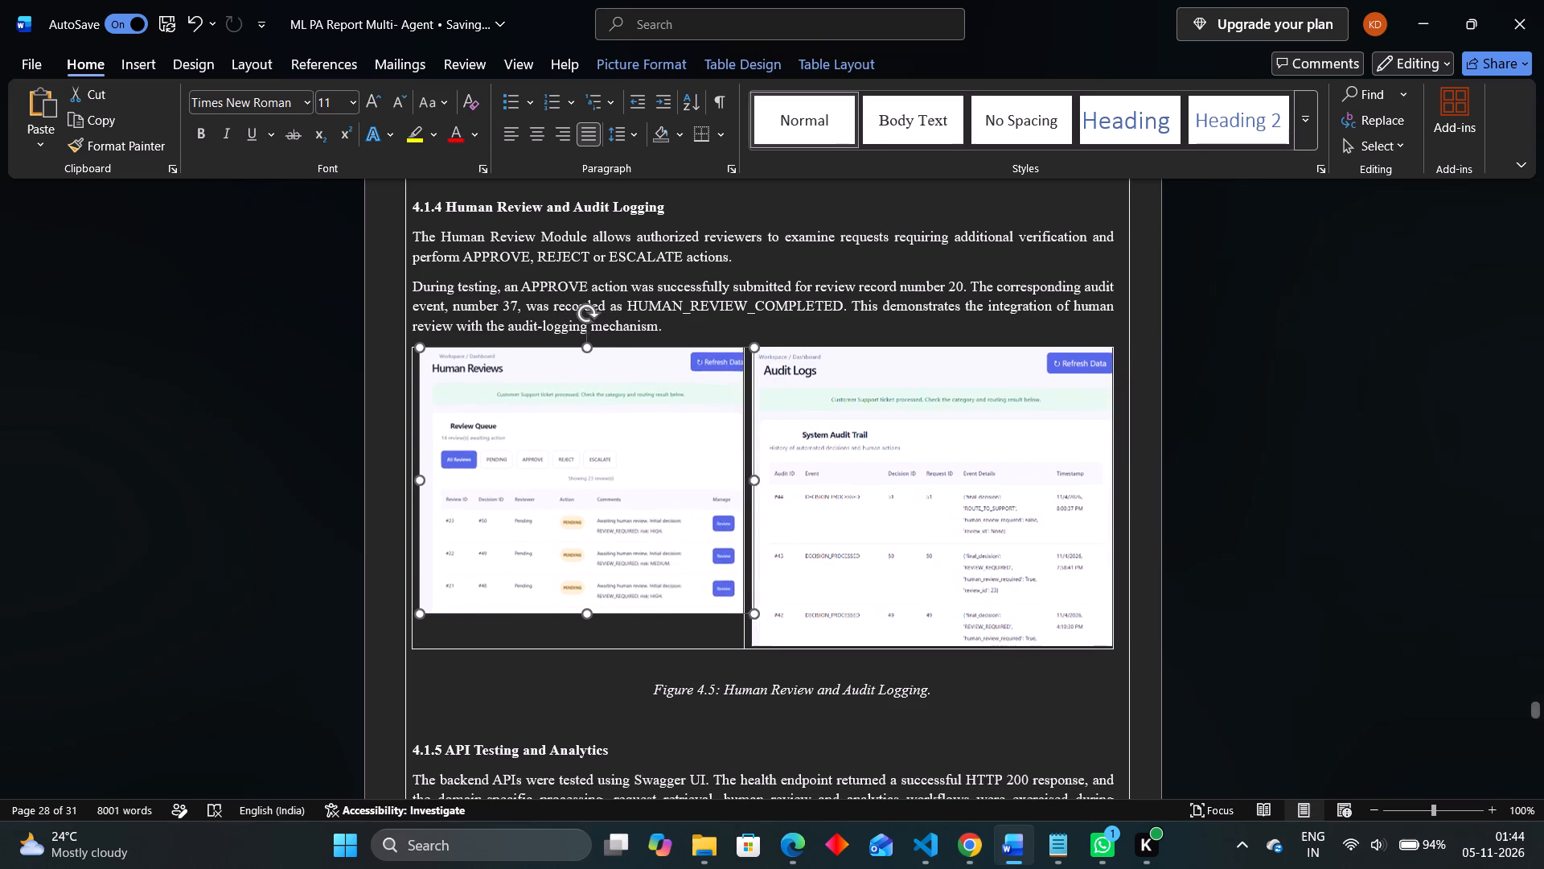
{"action": "left_click_drag", "start_coordinate": [730, 617], "coordinate": [721, 623]}
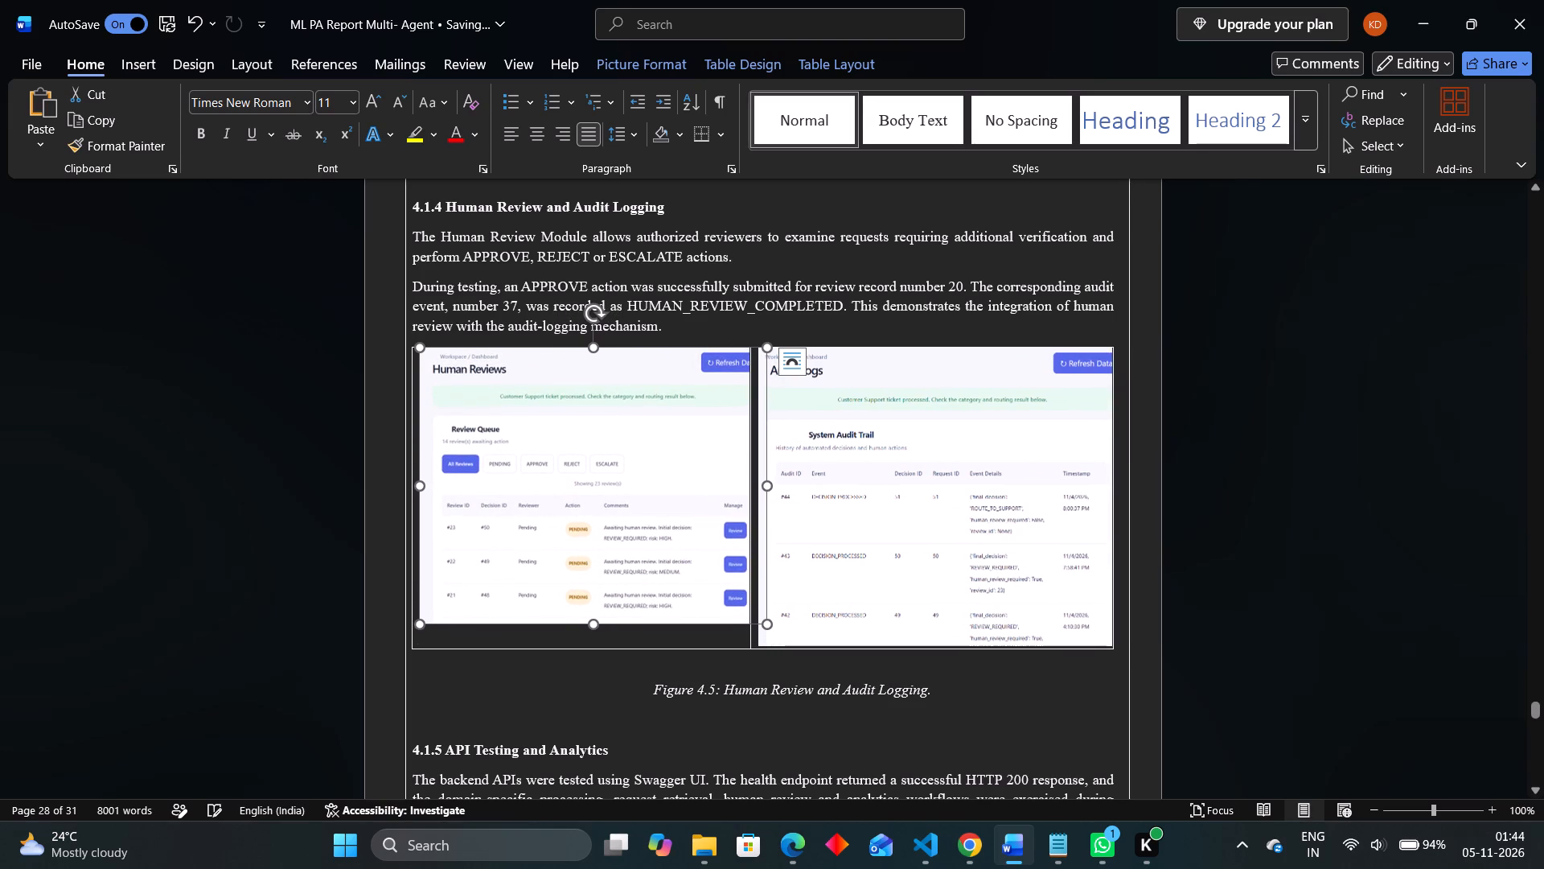
Narrow the Audit Logs screenshot so its full width, including the Refresh Data button, fits inside the second cell.
{"action": "left_click", "coordinate": [1112, 647]}
{"action": "left_click", "coordinate": [1112, 620]}
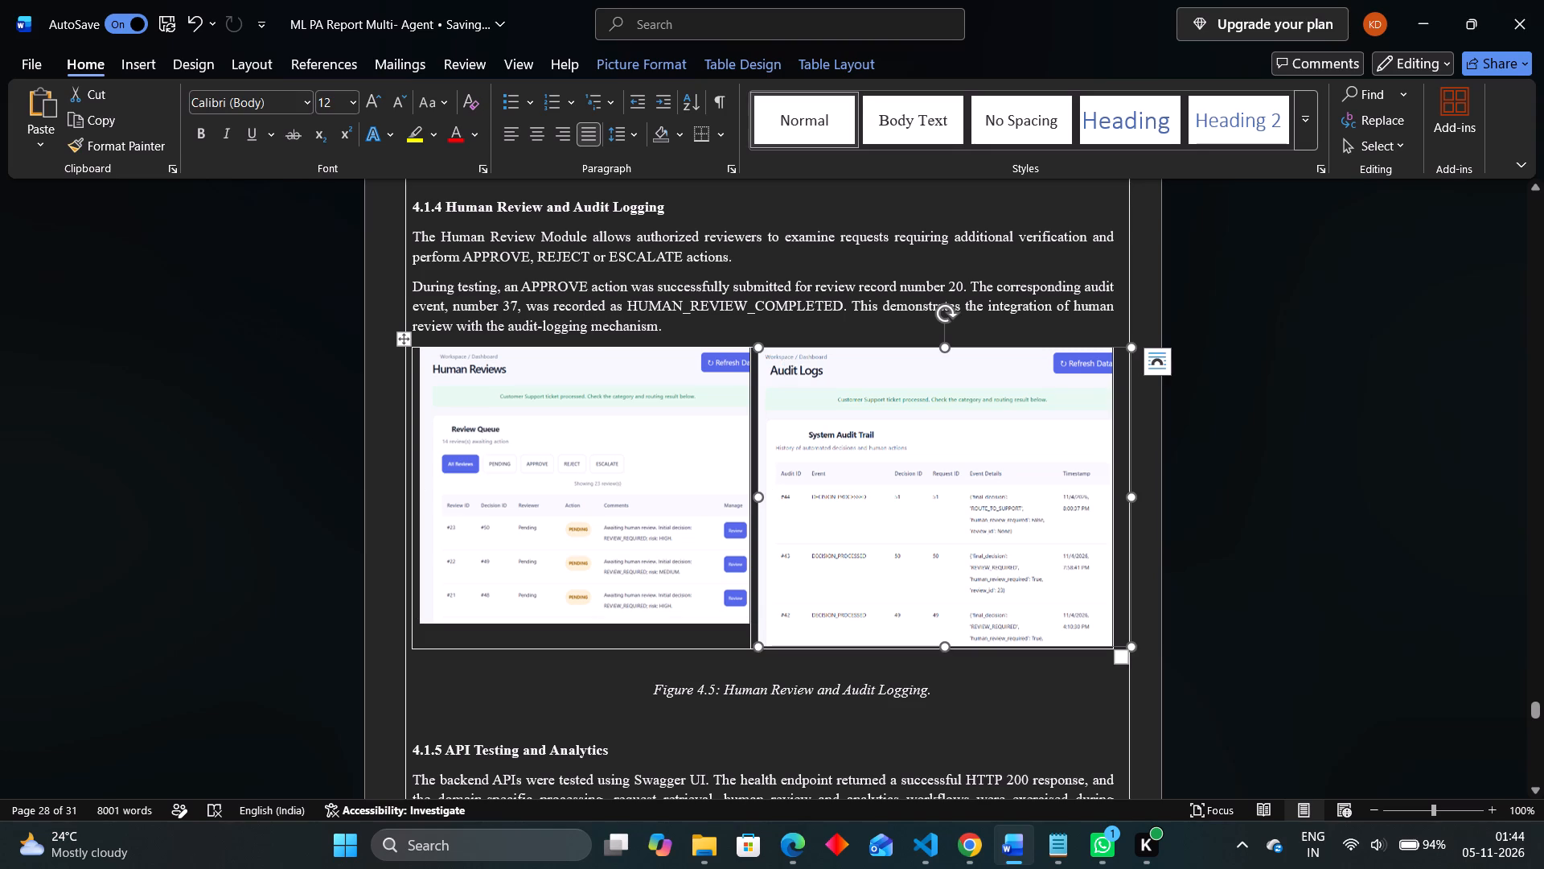
{"action": "left_click_drag", "start_coordinate": [1131, 495], "coordinate": [1141, 496]}
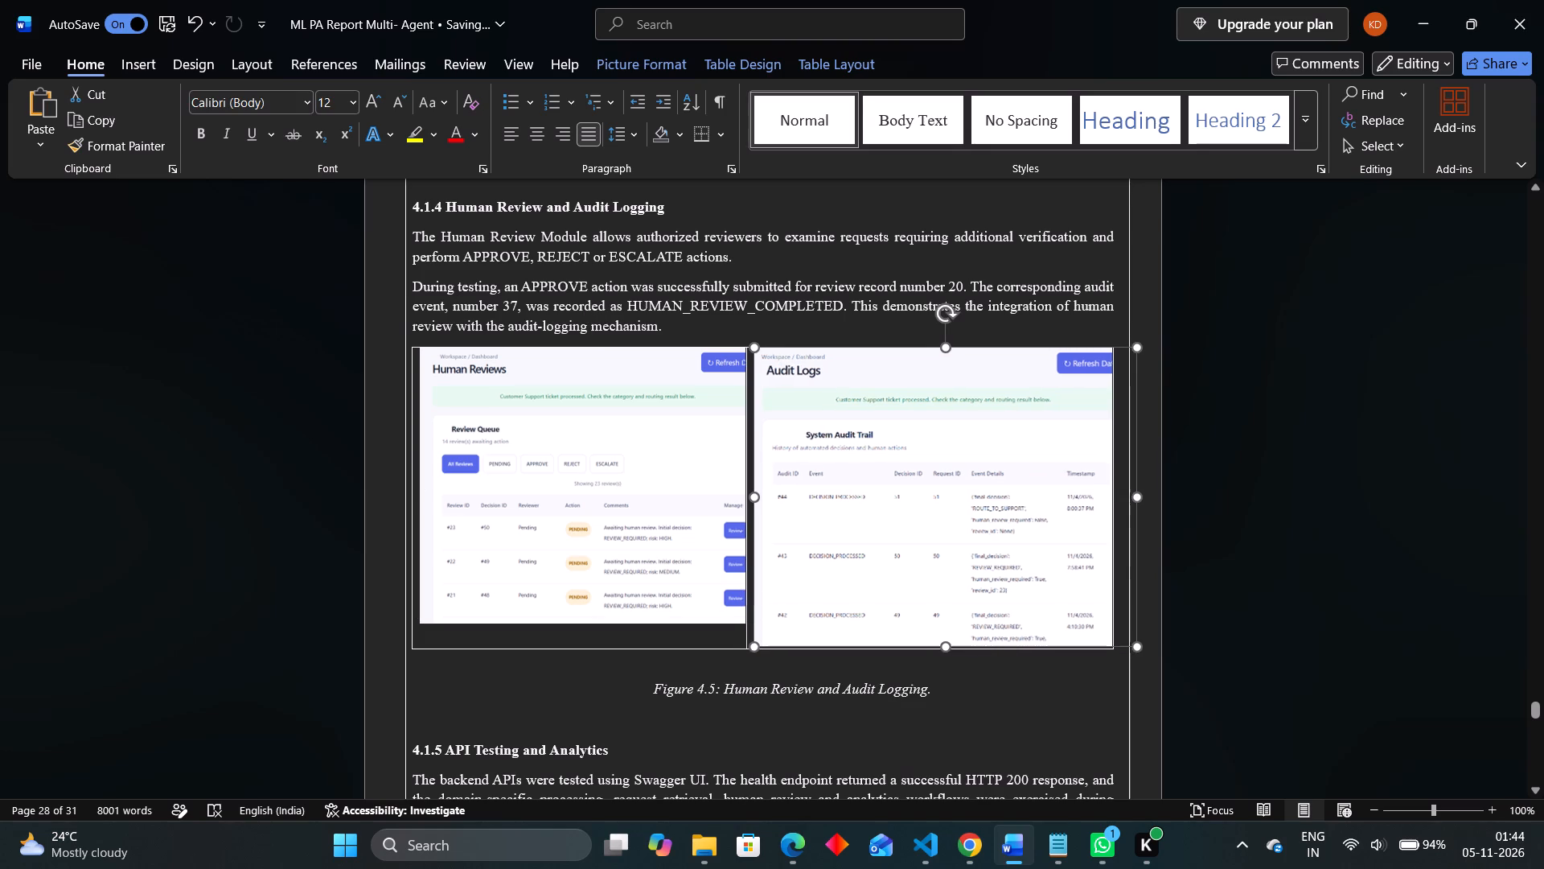
{"action": "left_click_drag", "start_coordinate": [1141, 496], "coordinate": [1124, 498]}
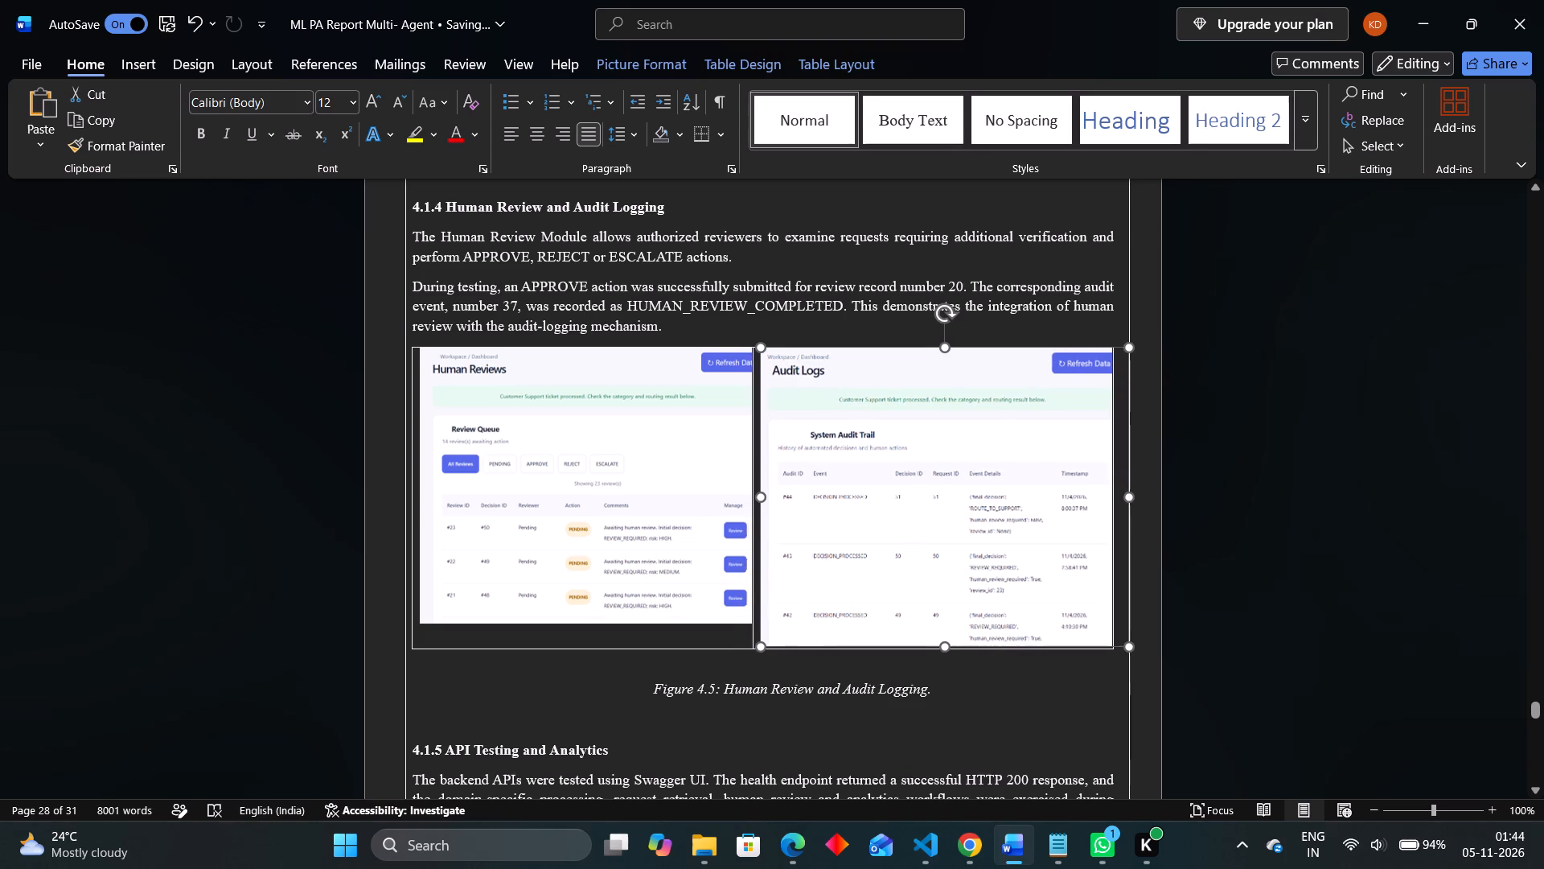
{"action": "left_click_drag", "start_coordinate": [1124, 498], "coordinate": [1108, 501]}
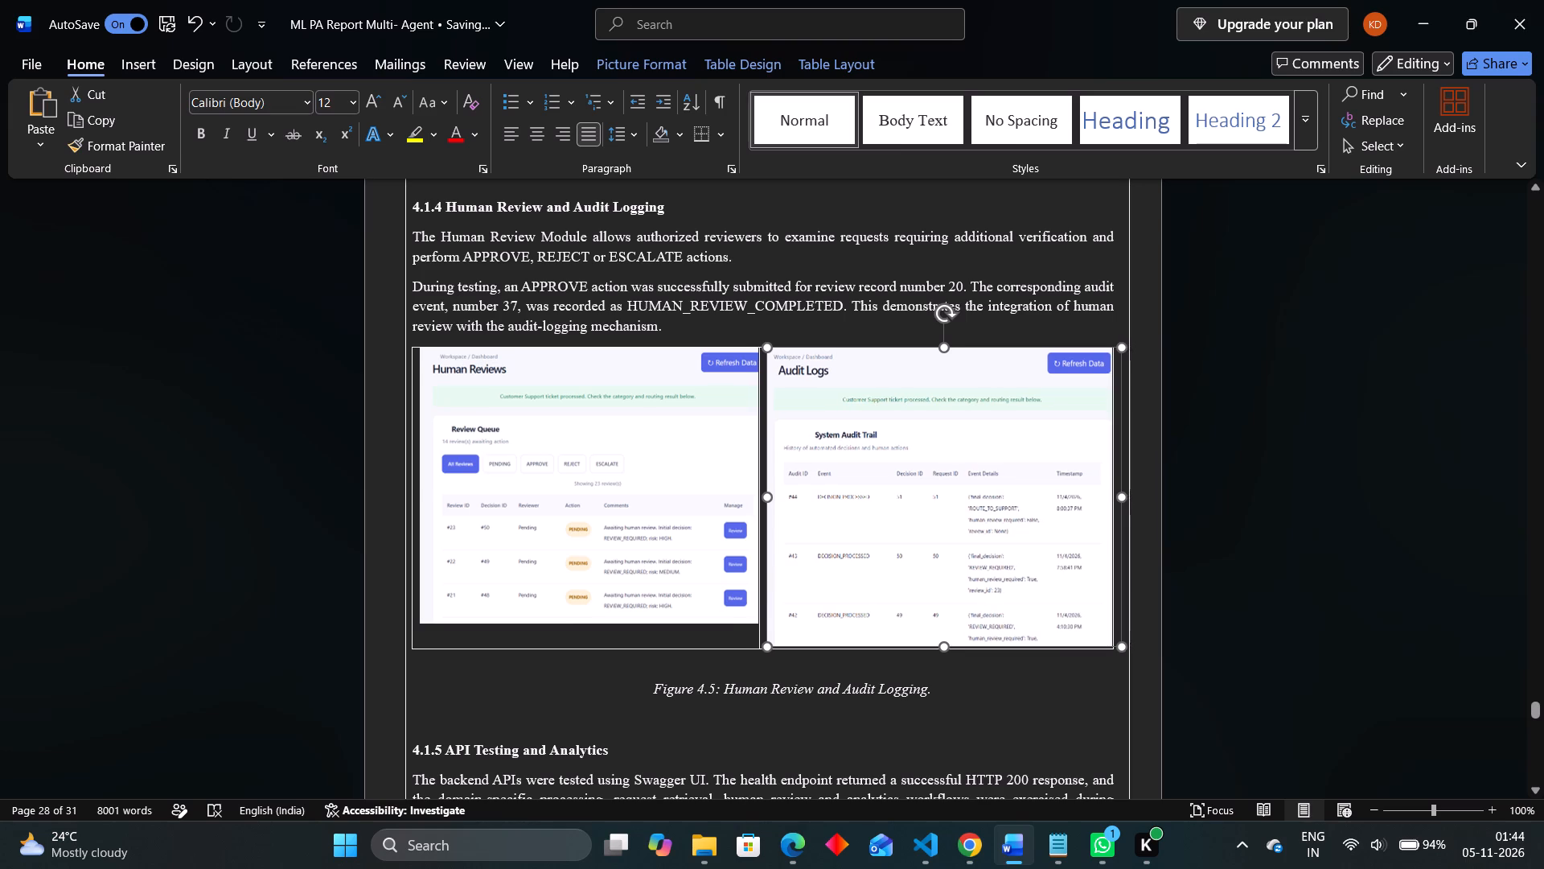
{"action": "left_click_drag", "start_coordinate": [1108, 501], "coordinate": [1104, 503]}
Stretch the Human Reviews screenshot's height to line up with the bottom edge of the Audit Logs screenshot.
{"action": "left_click", "coordinate": [681, 491]}
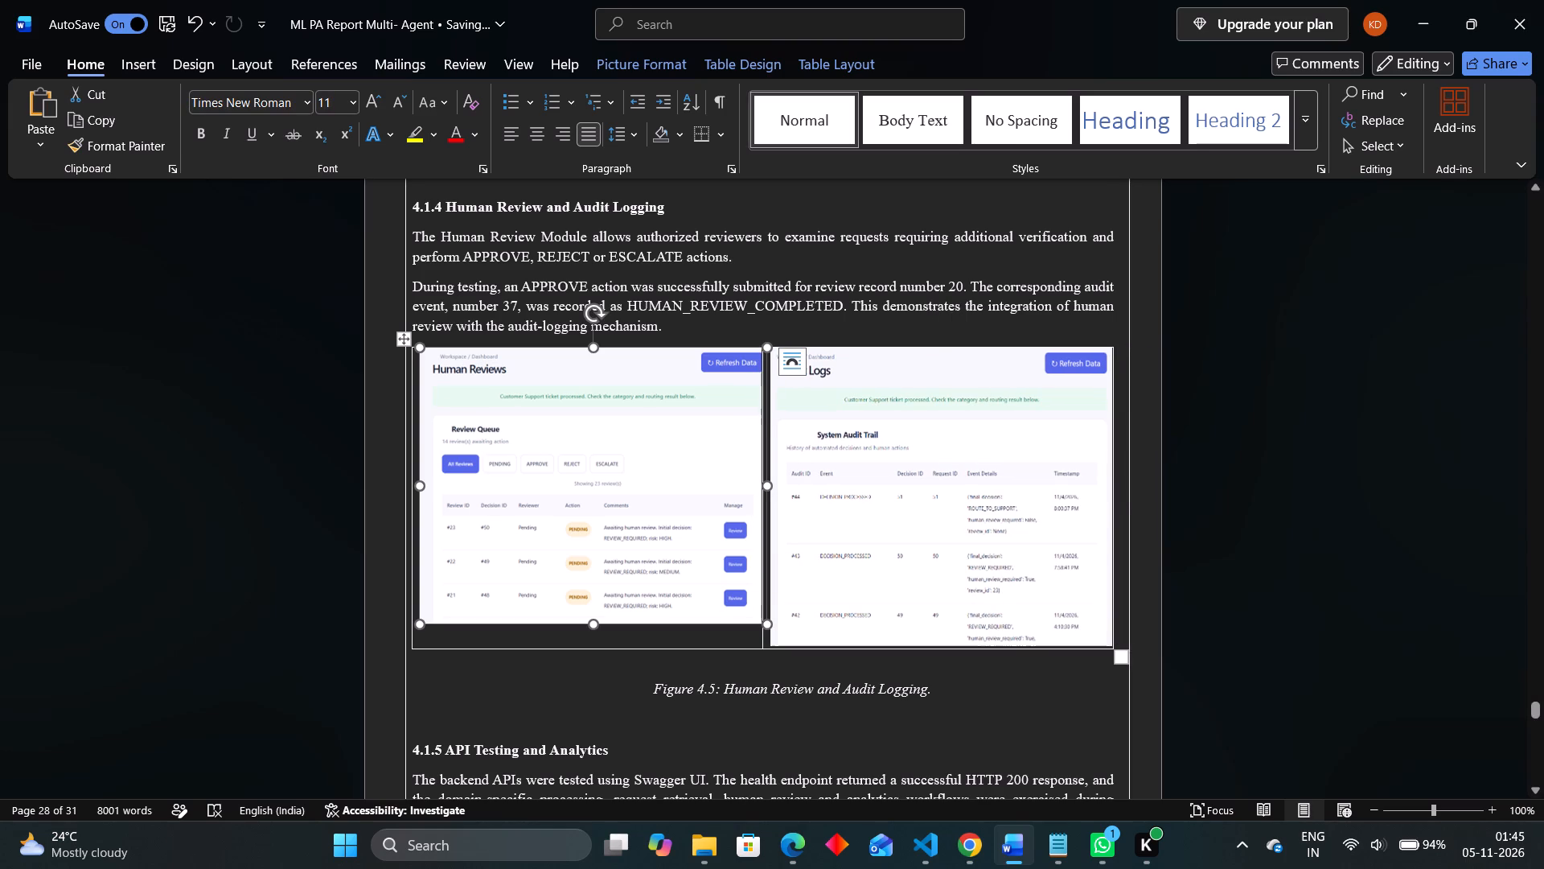
{"action": "left_click", "coordinate": [418, 488]}
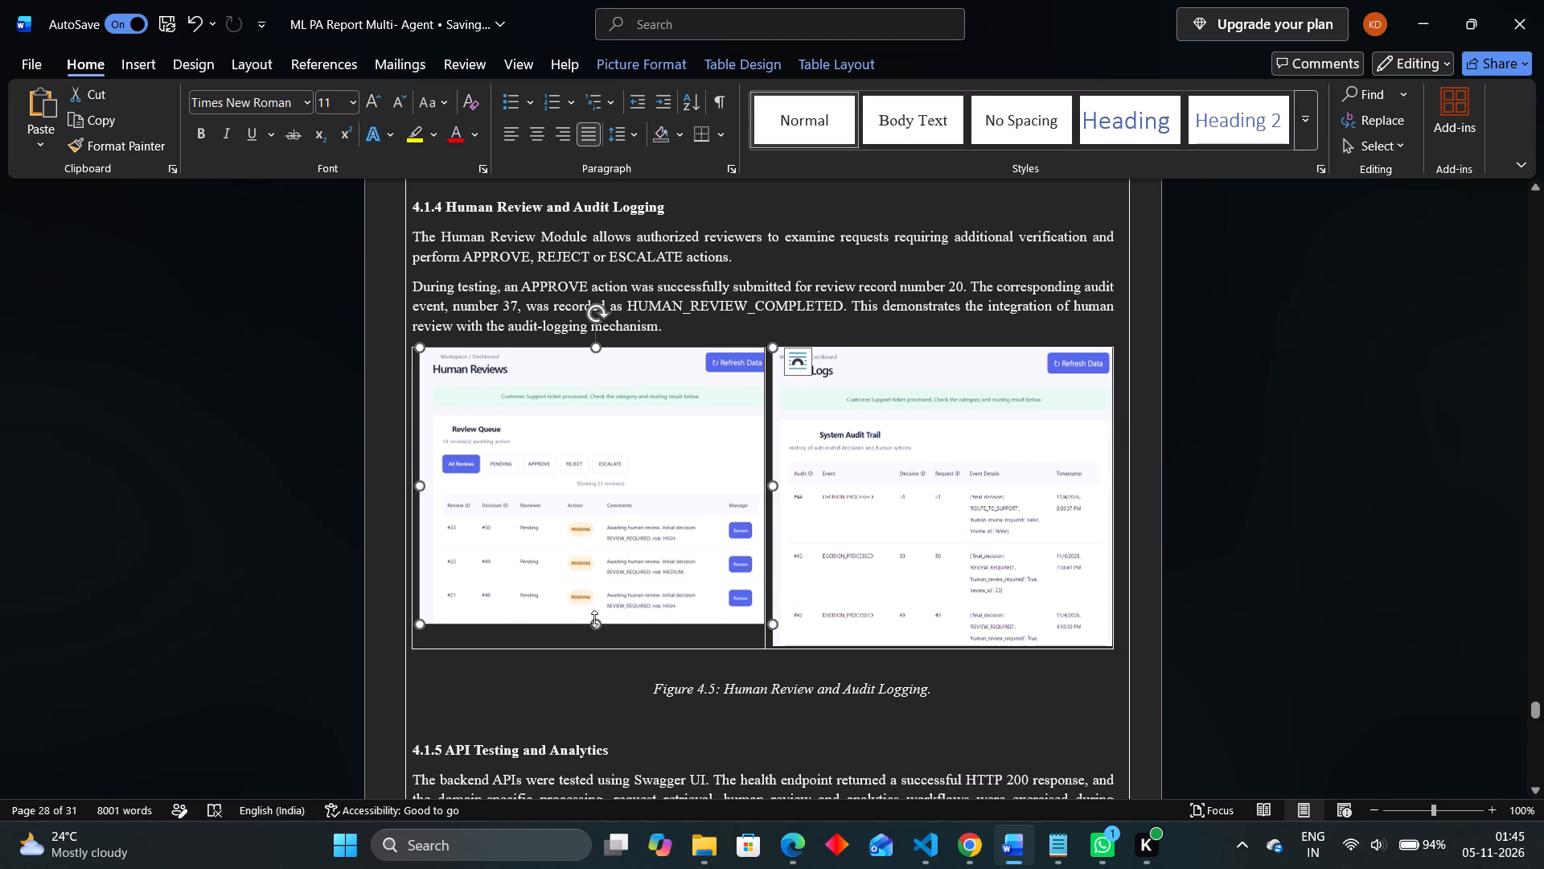
{"action": "left_click_drag", "start_coordinate": [595, 627], "coordinate": [597, 651]}
{"action": "left_click", "coordinate": [1238, 511]}
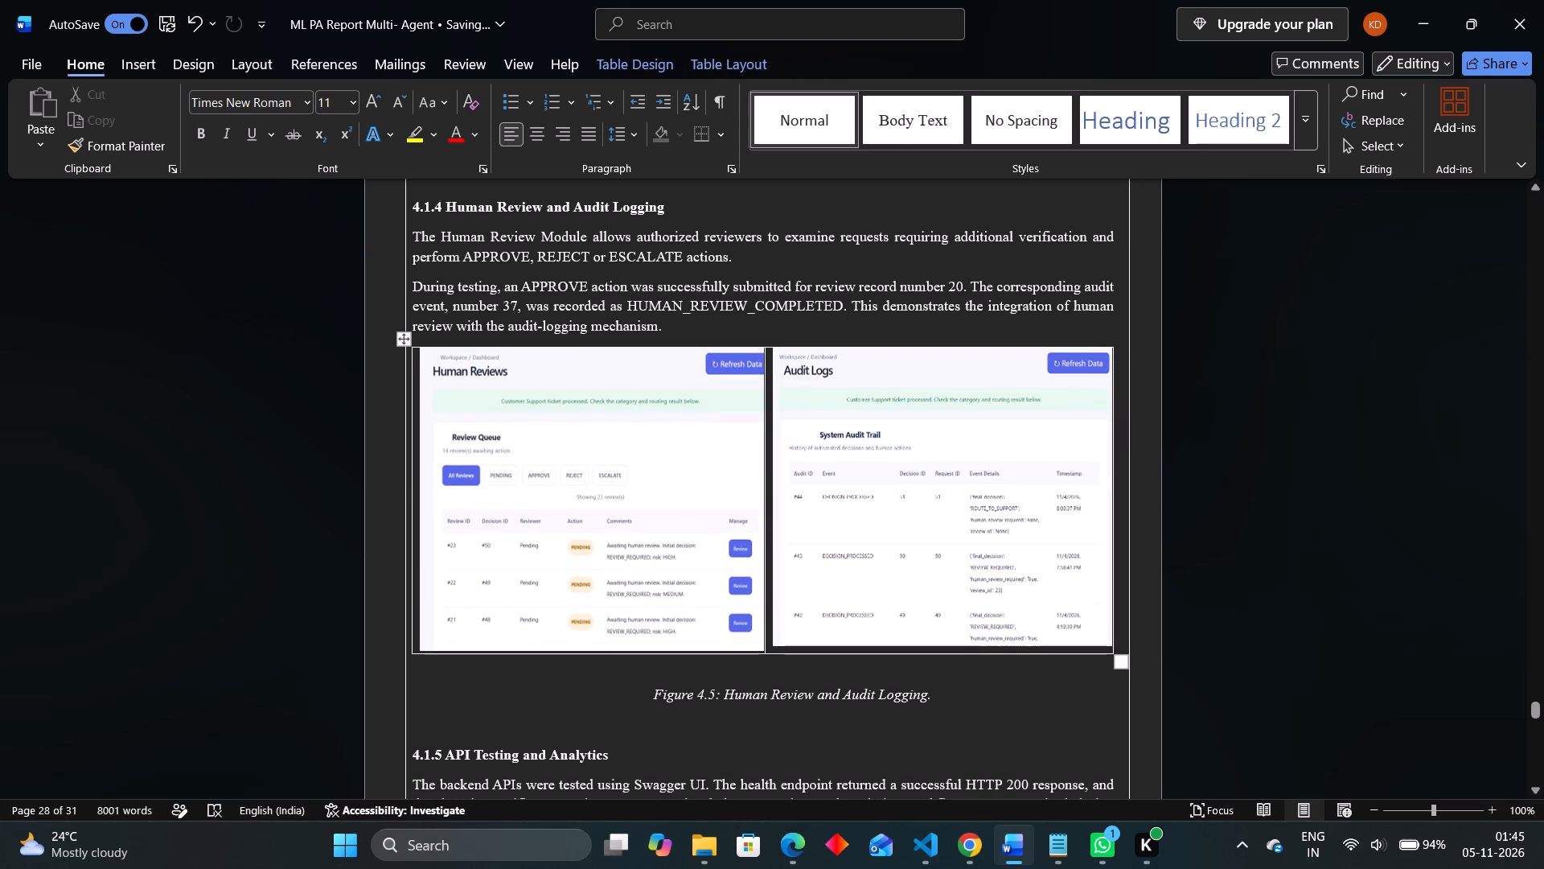
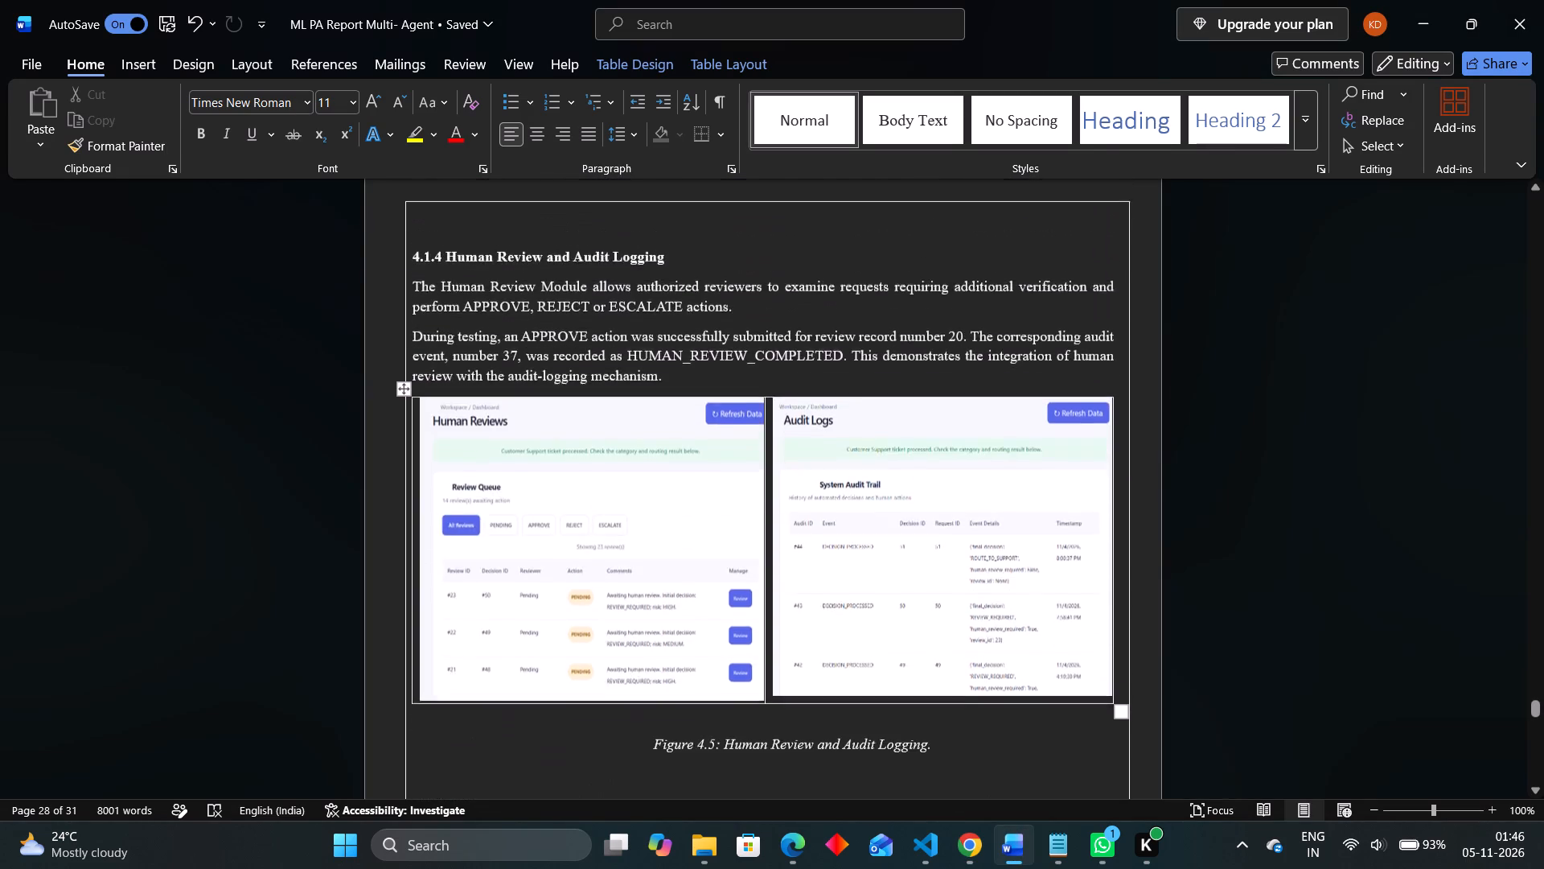
{"action": "scroll", "coordinate": [890, 338], "scroll_direction": "down", "scroll_amount": 1}
{"action": "scroll", "coordinate": [890, 338], "scroll_direction": "up", "scroll_amount": 3}
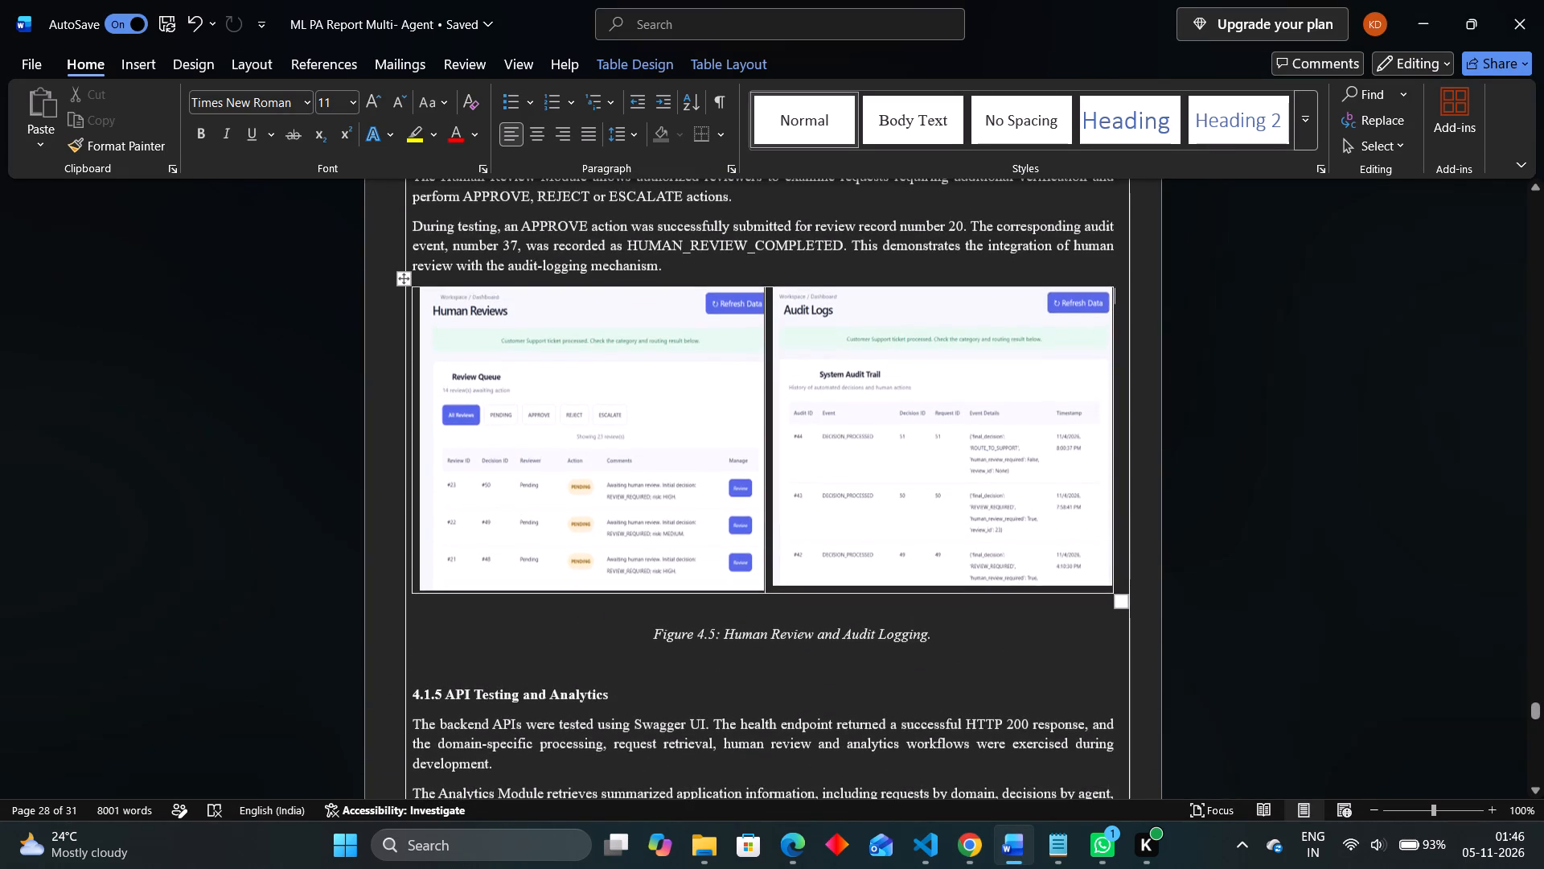
{"action": "key", "text": "ctrl+z"}
{"action": "key", "text": "ctrl+z"}
{"action": "key", "text": "ctrl+z"}
{"action": "key", "text": "ctrl+z"}
{"action": "key", "text": "ctrl+z"}
{"action": "key", "text": "ctrl+z"}
{"action": "key", "text": "ctrl+z"}
{"action": "key", "text": "ctrl+z"}
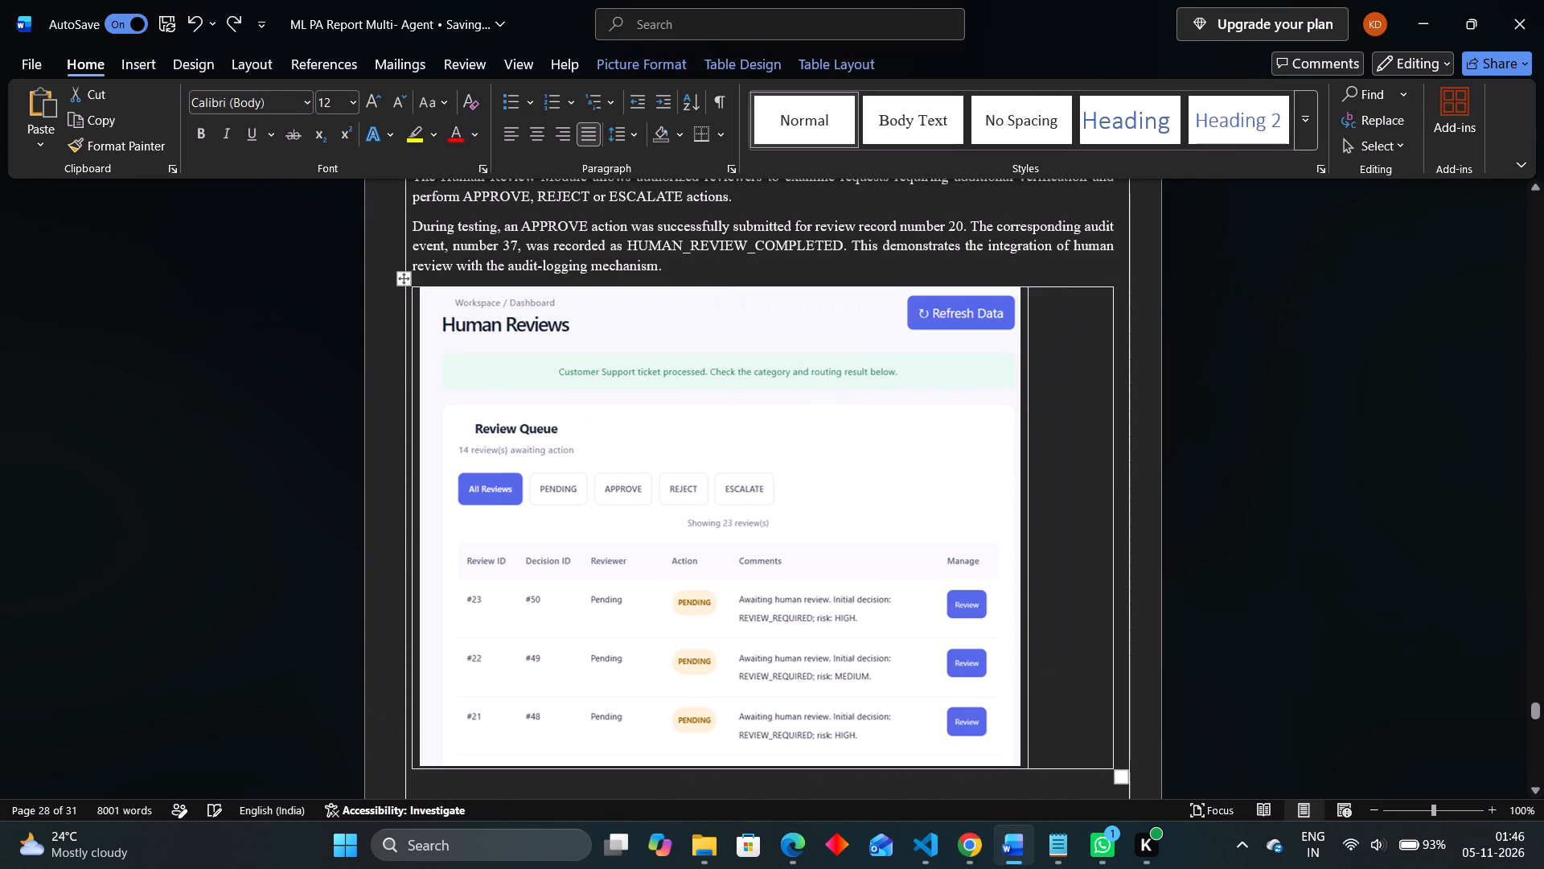
{"action": "key", "text": "ctrl+z"}
{"action": "key", "text": "ctrl+z"}
{"action": "key", "text": "ctrl+z"}
{"action": "key", "text": "ctrl+z"}
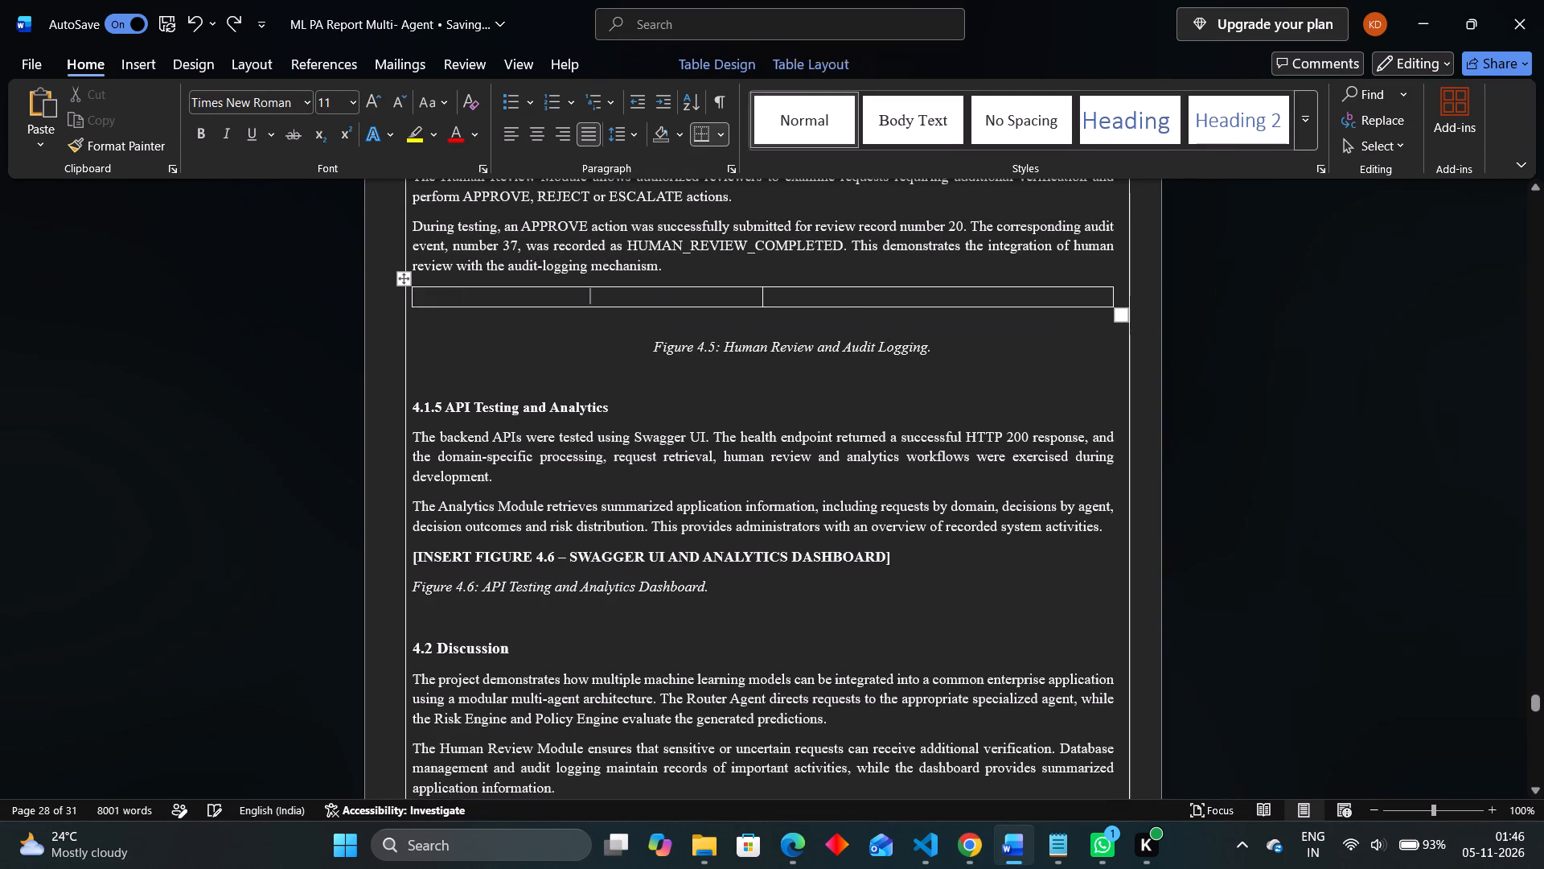
{"action": "key", "text": "ctrl+z"}
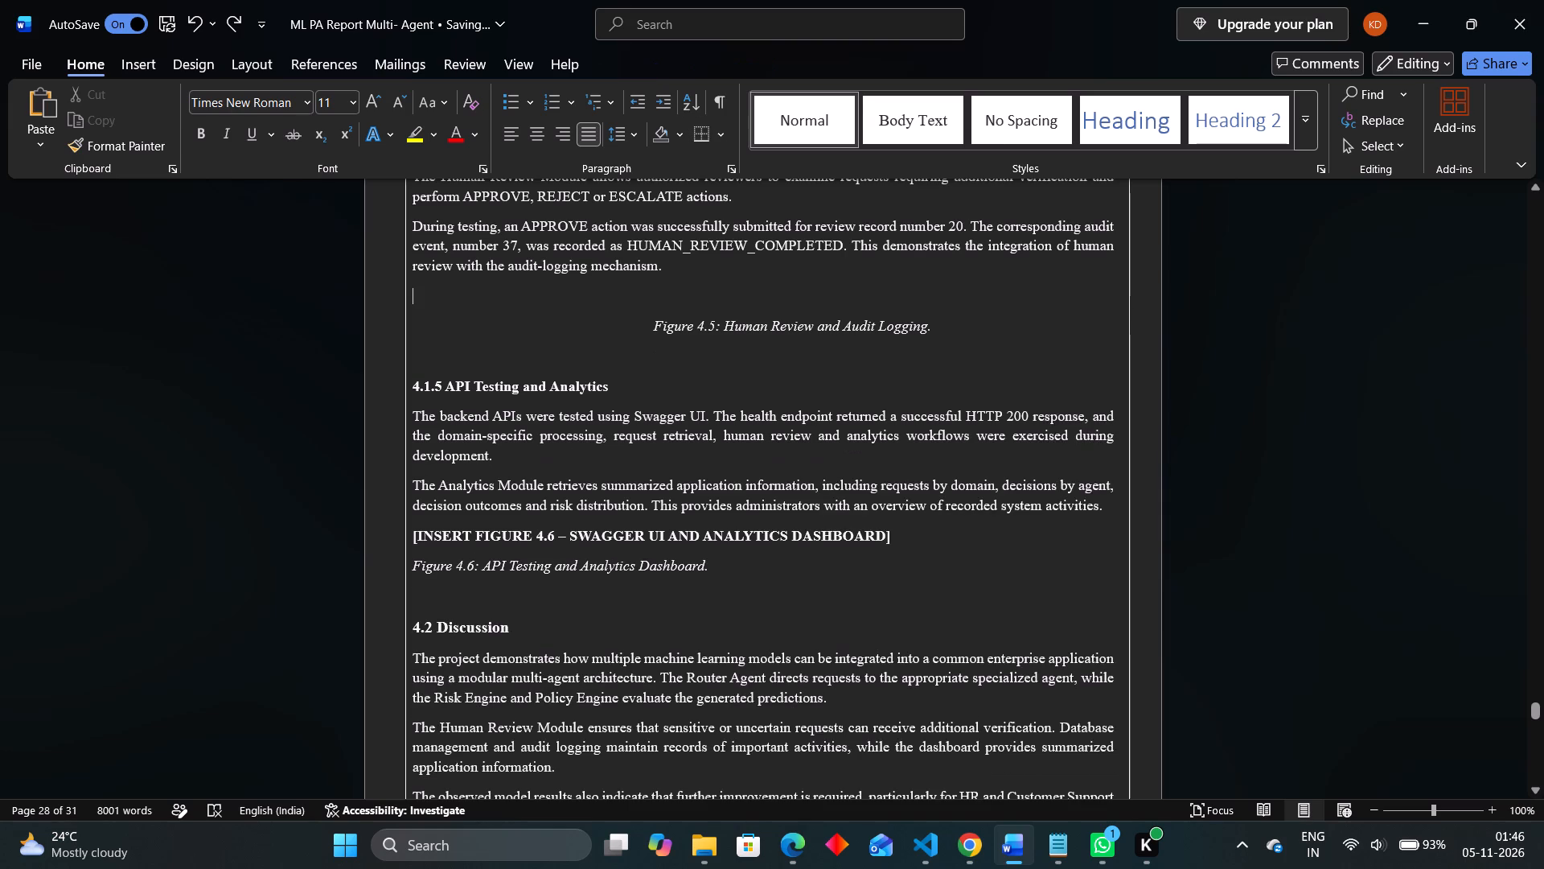
Paste the Audit Logs screenshot on the empty line above the Figure 4.5 caption.
{"action": "key", "text": "ctrl+v"}
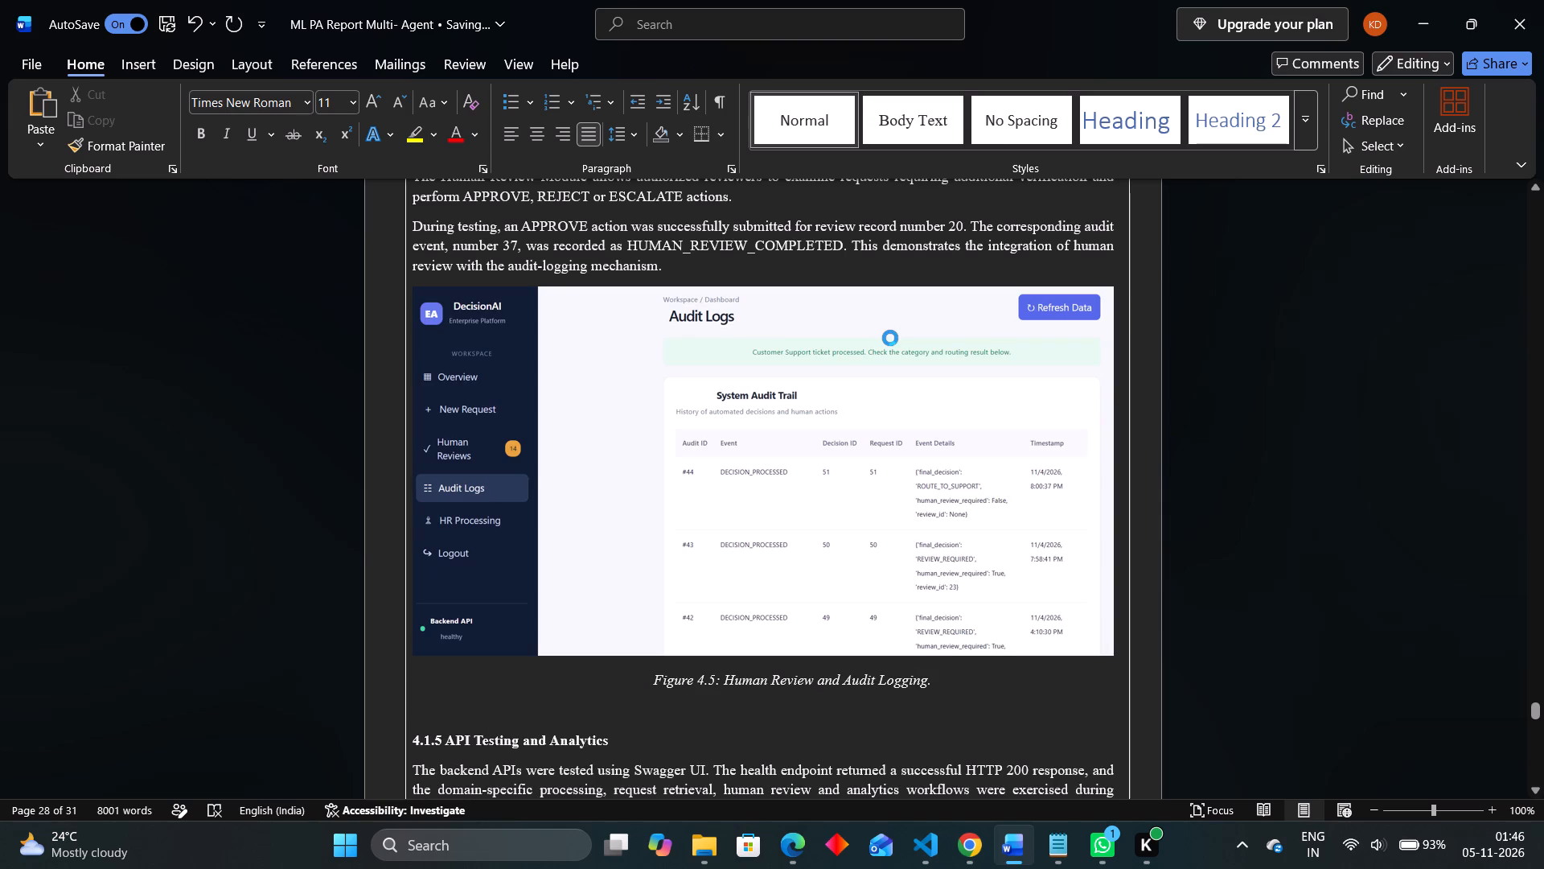
{"action": "key", "text": "Right"}
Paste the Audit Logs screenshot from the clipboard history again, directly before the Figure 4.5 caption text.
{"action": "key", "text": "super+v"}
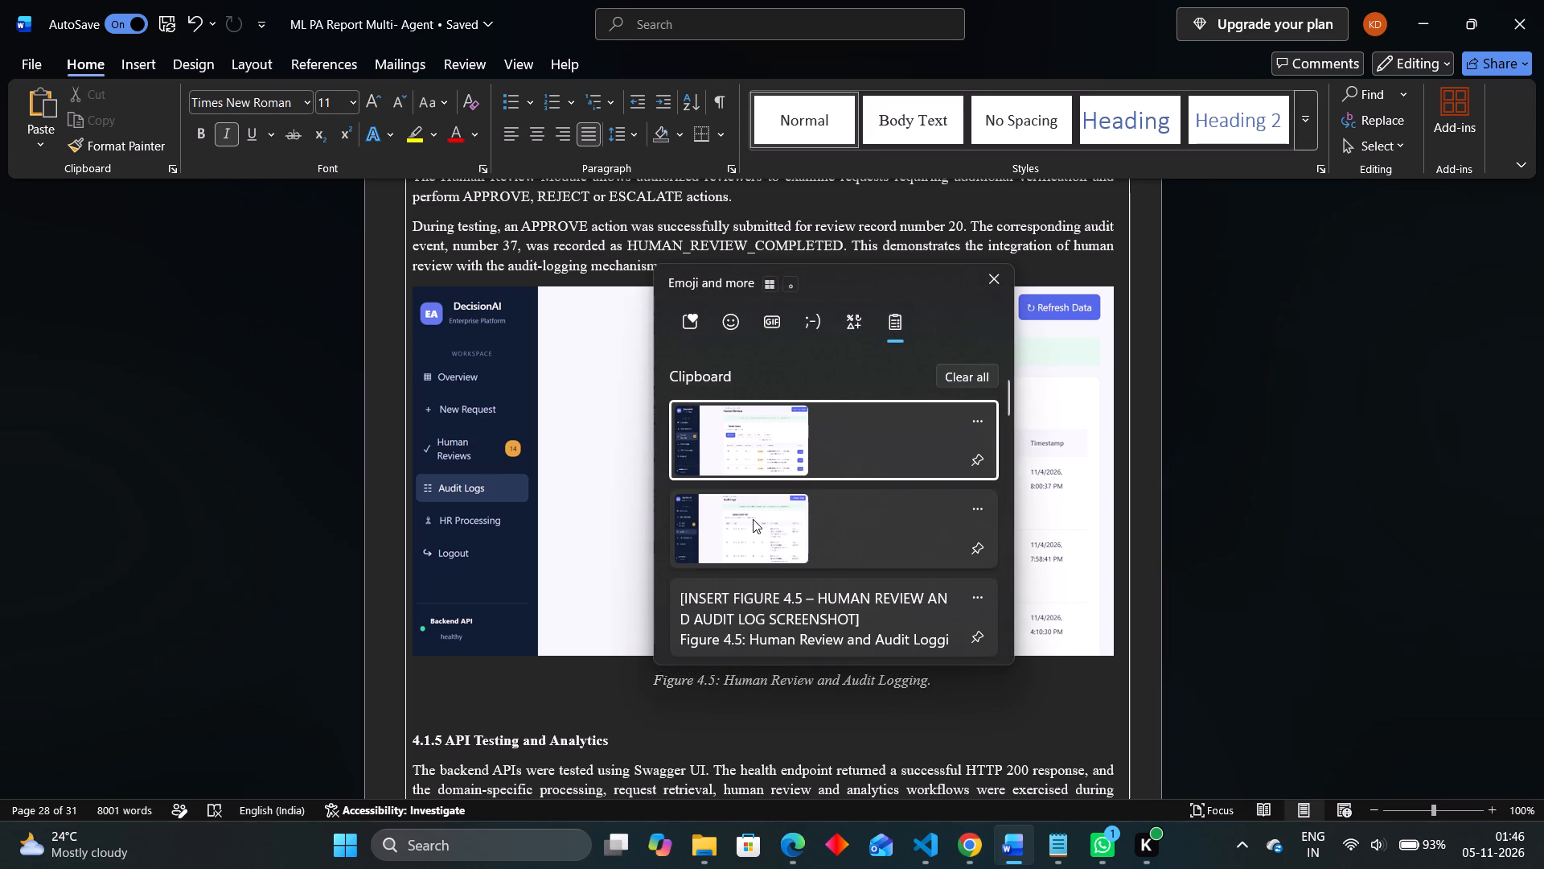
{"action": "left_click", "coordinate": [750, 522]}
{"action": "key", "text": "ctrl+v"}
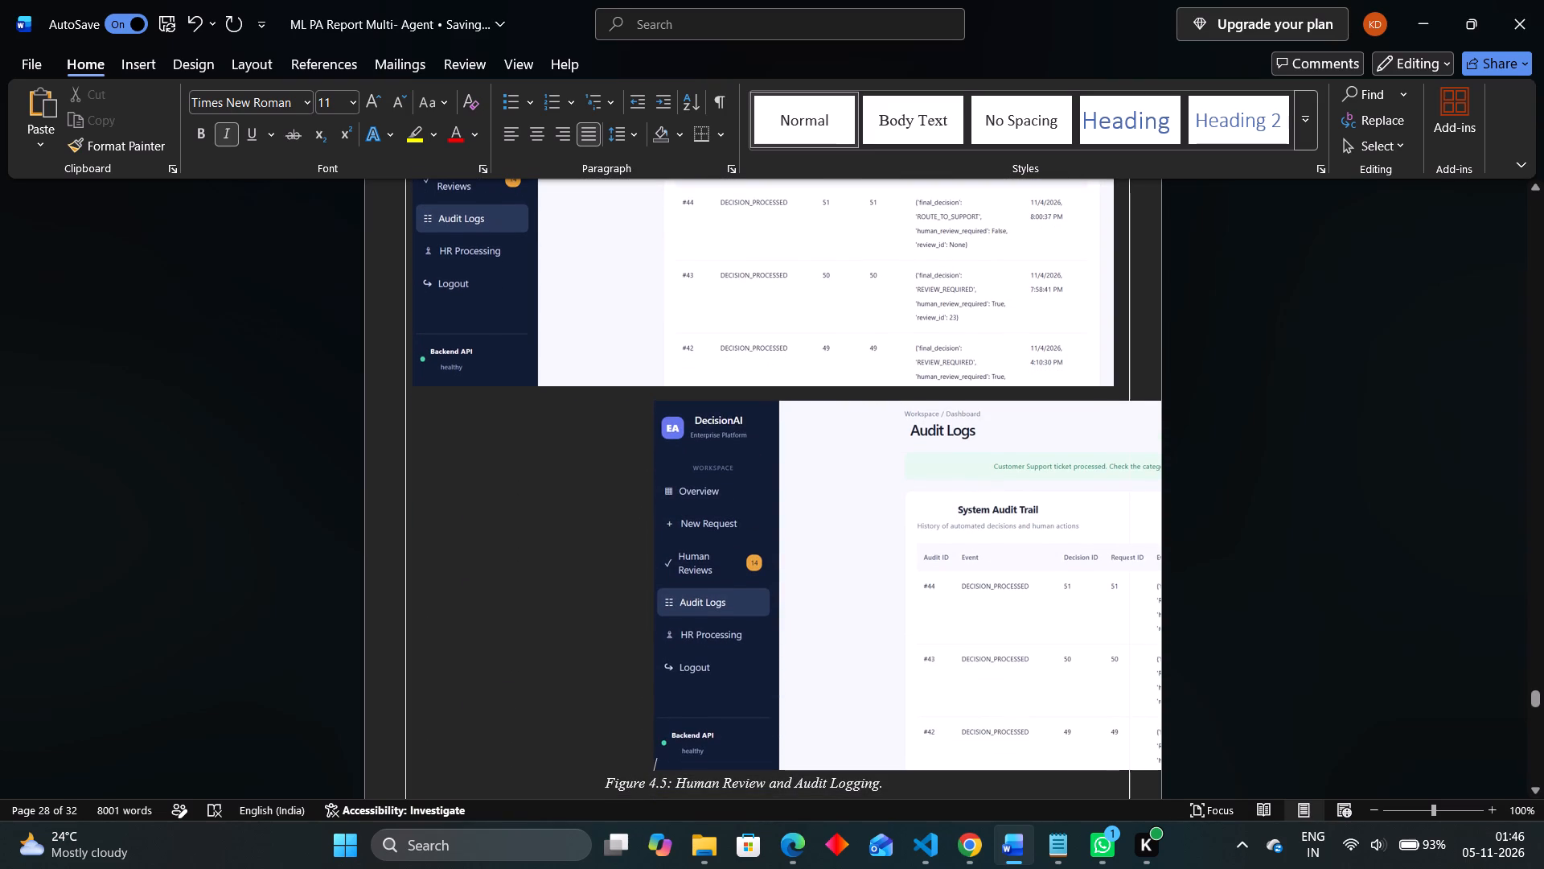
Remove the indentation in front of the second pasted screenshot so it starts at the text margin.
{"action": "left_click", "coordinate": [647, 436]}
{"action": "key", "text": "BackSpace"}
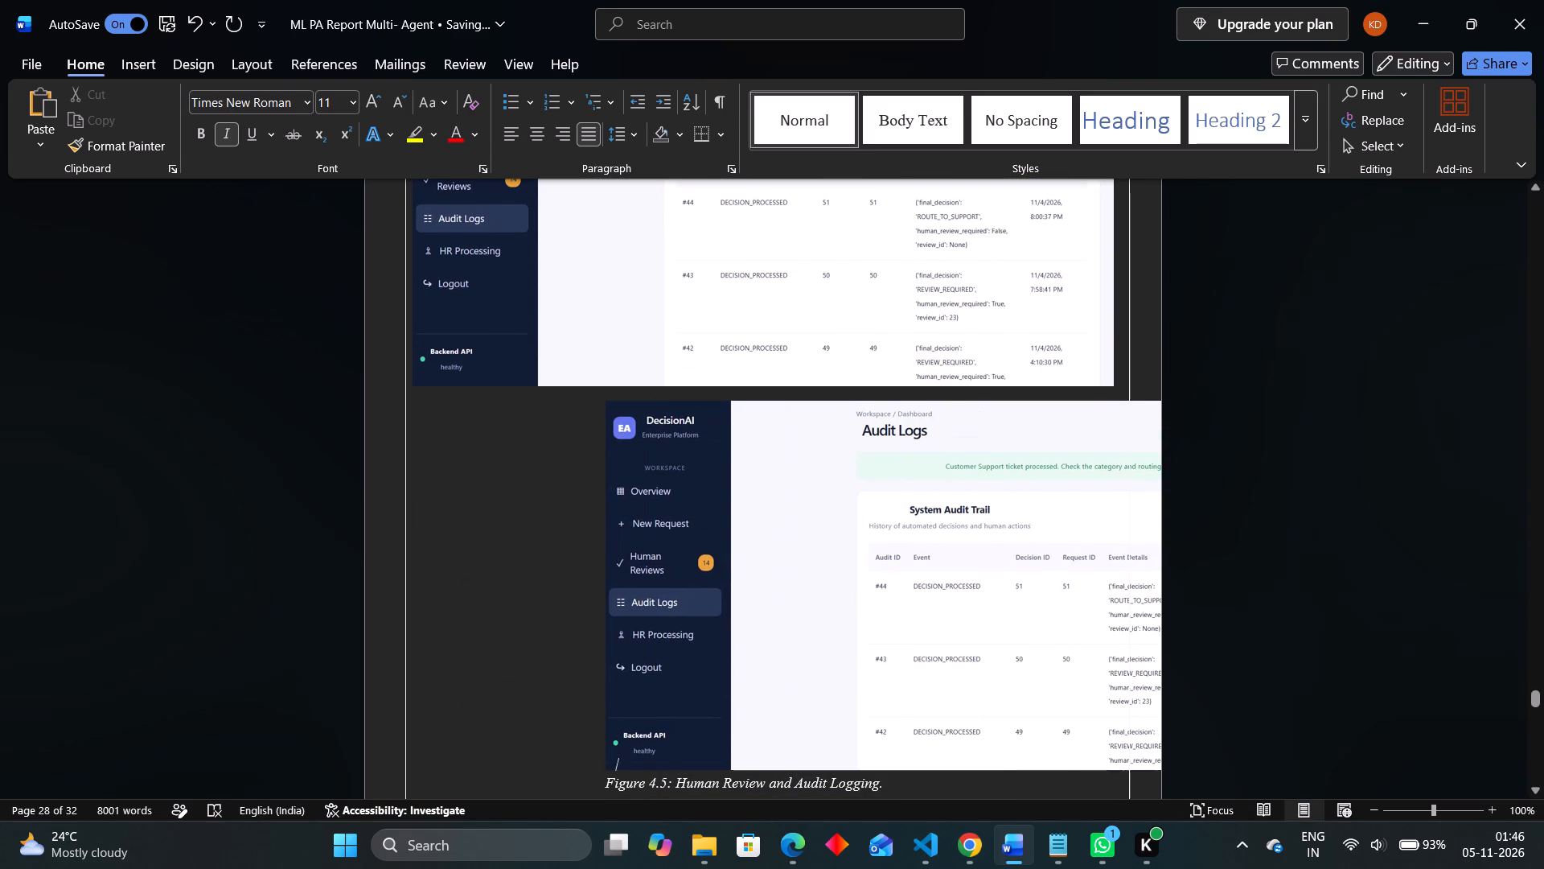
{"action": "key", "text": "BackSpace"}
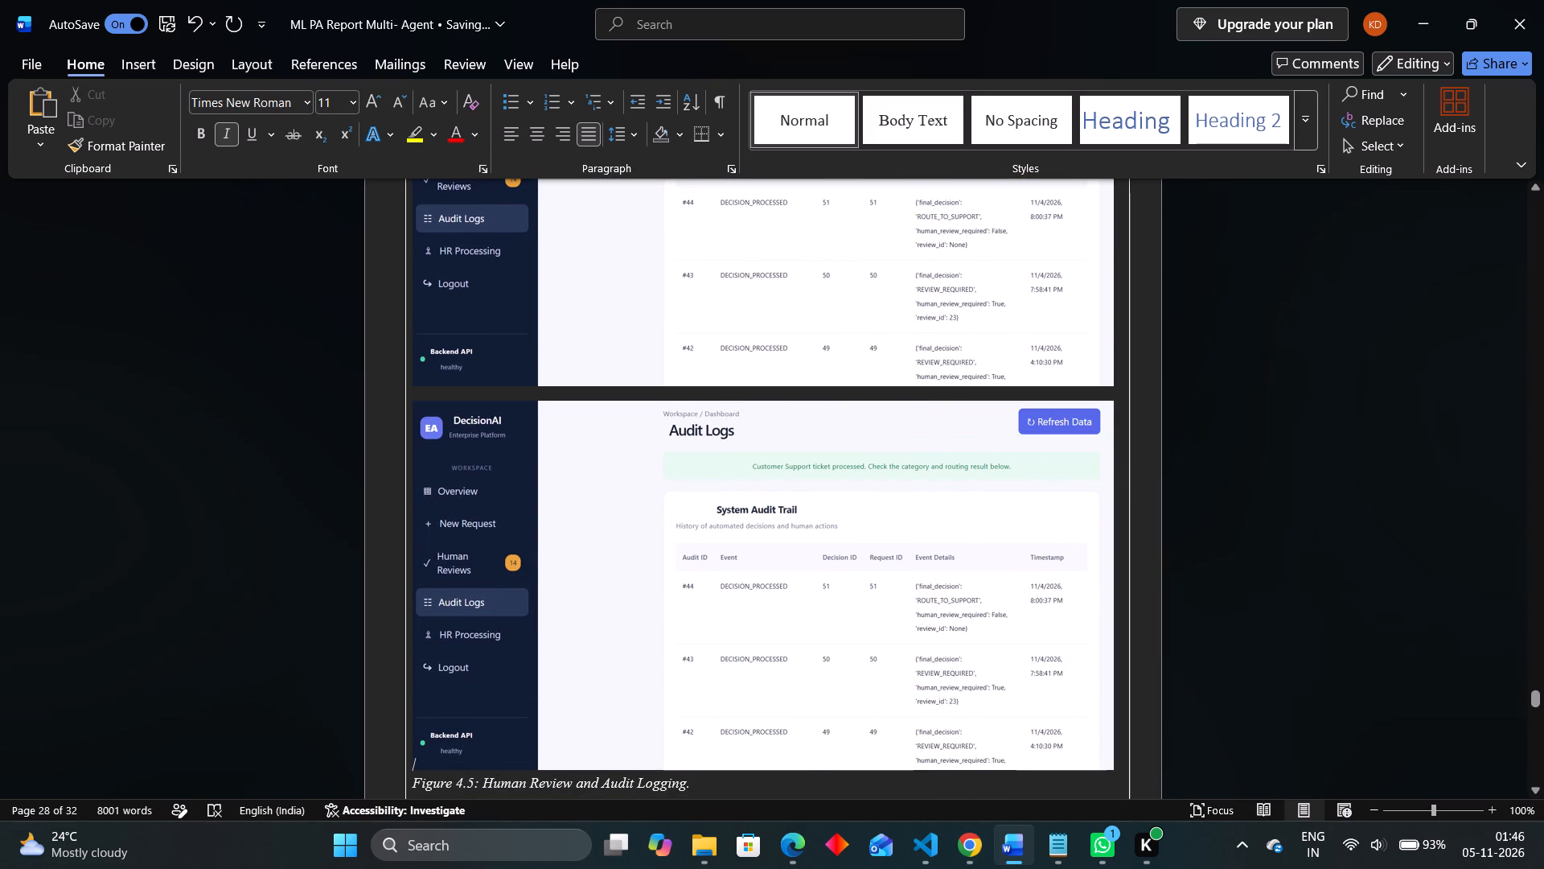
{"action": "scroll", "coordinate": [647, 436], "scroll_direction": "right", "scroll_amount": 1}
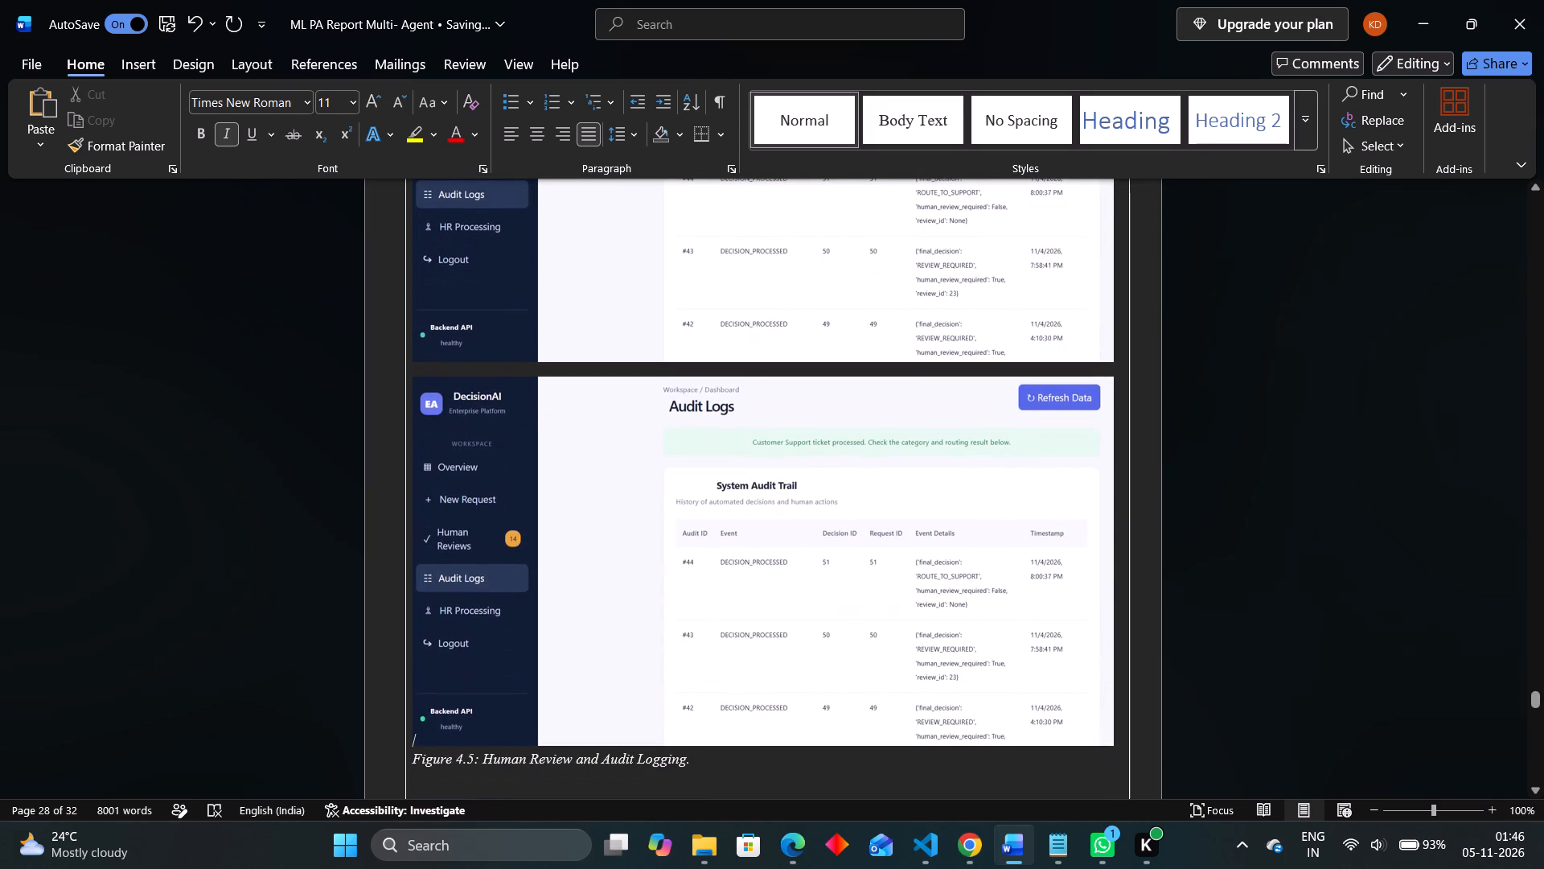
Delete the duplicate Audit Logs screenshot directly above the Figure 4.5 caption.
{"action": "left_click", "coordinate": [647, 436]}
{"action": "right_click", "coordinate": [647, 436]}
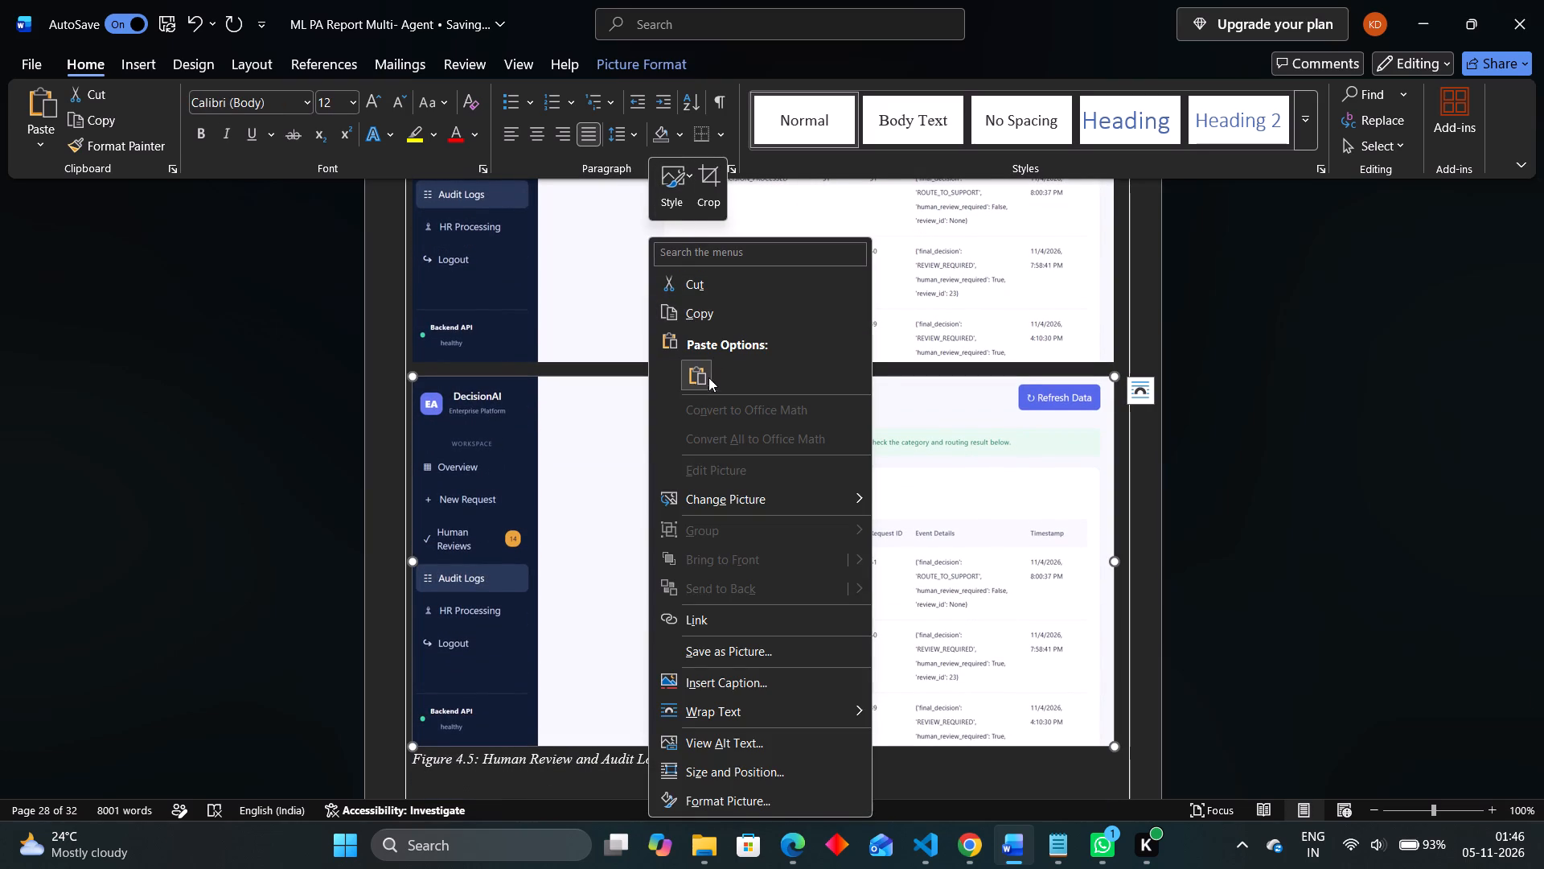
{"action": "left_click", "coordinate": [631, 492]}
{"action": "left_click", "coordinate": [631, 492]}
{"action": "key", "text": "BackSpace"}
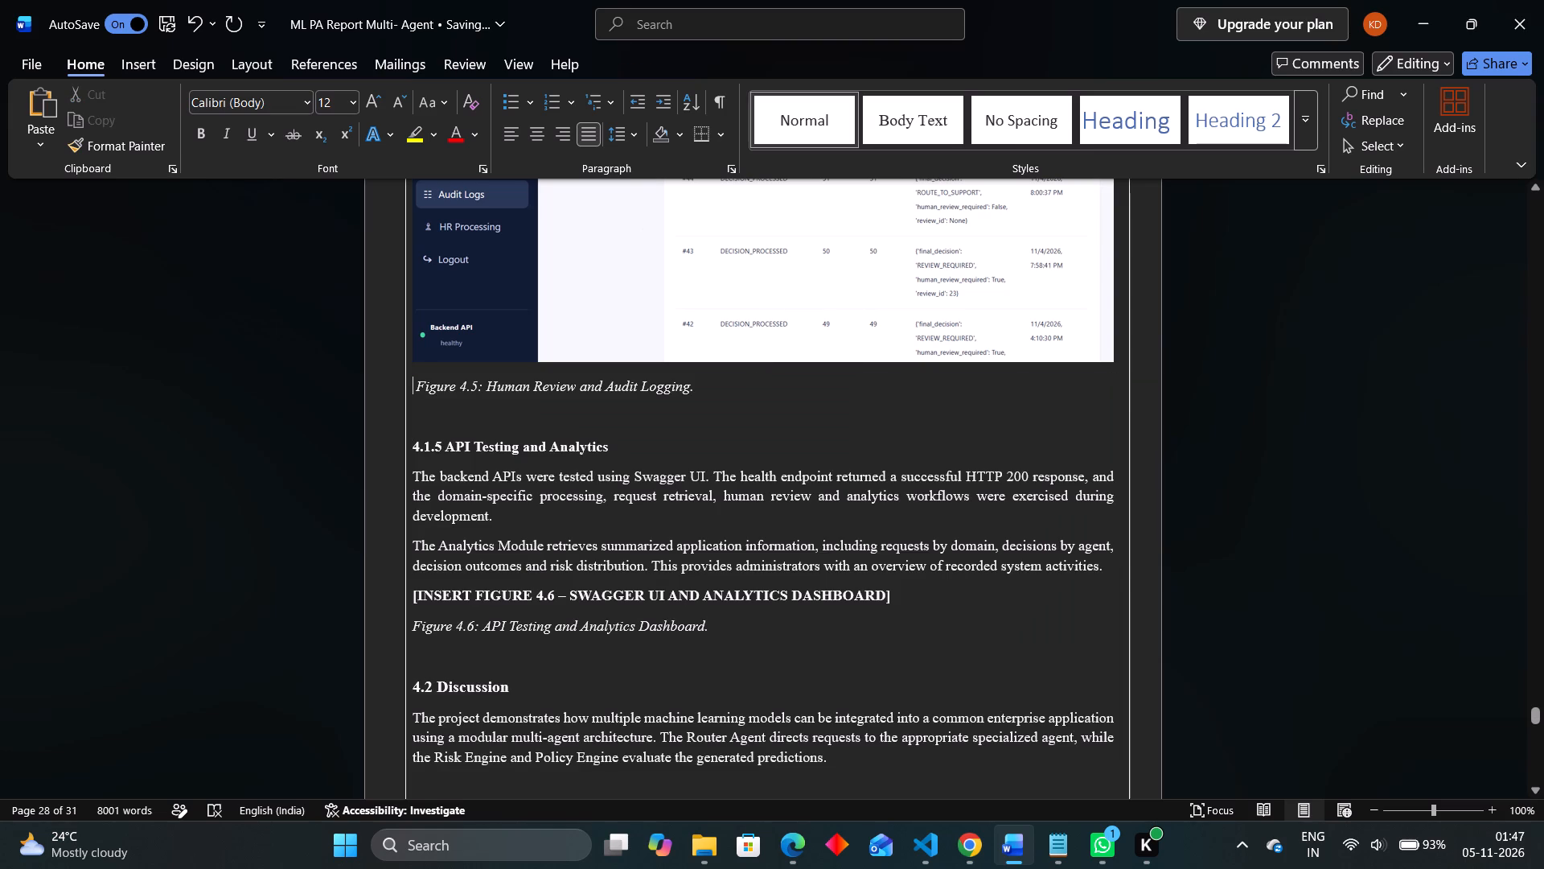
Insert the Human Reviews screenshot from the clipboard history below the Audit Logs screenshot, before the Figure 4.5 caption.
{"action": "key", "text": "super+v"}
{"action": "left_click", "coordinate": [501, 566]}
{"action": "key", "text": "ctrl+v"}
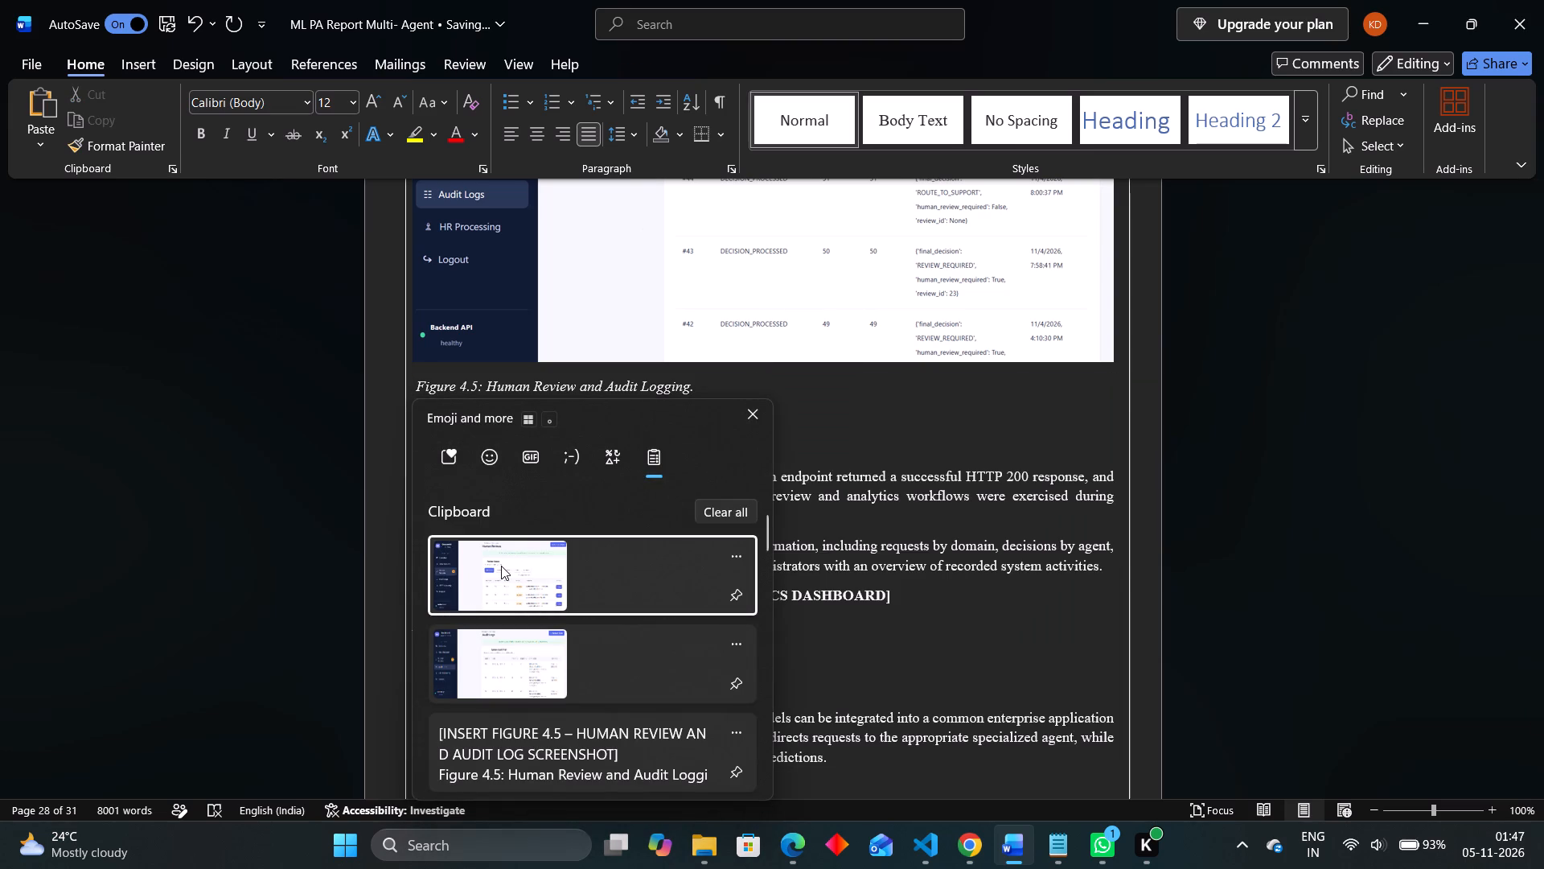
{"action": "scroll", "coordinate": [501, 566], "scroll_direction": "up", "scroll_amount": 2}
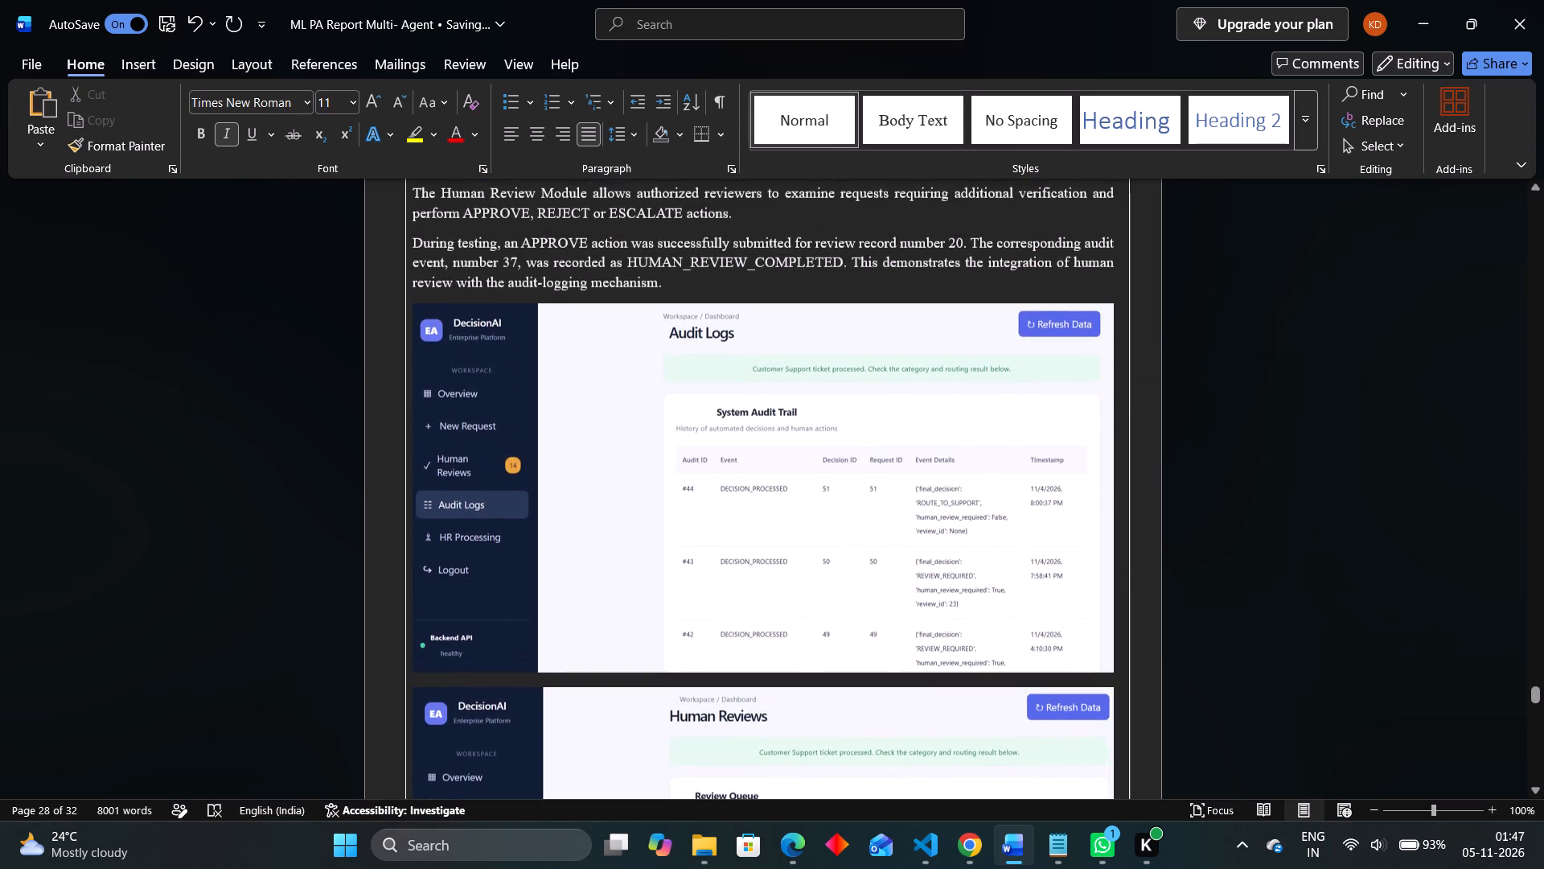
{"action": "scroll", "coordinate": [501, 566], "scroll_direction": "down", "scroll_amount": 2}
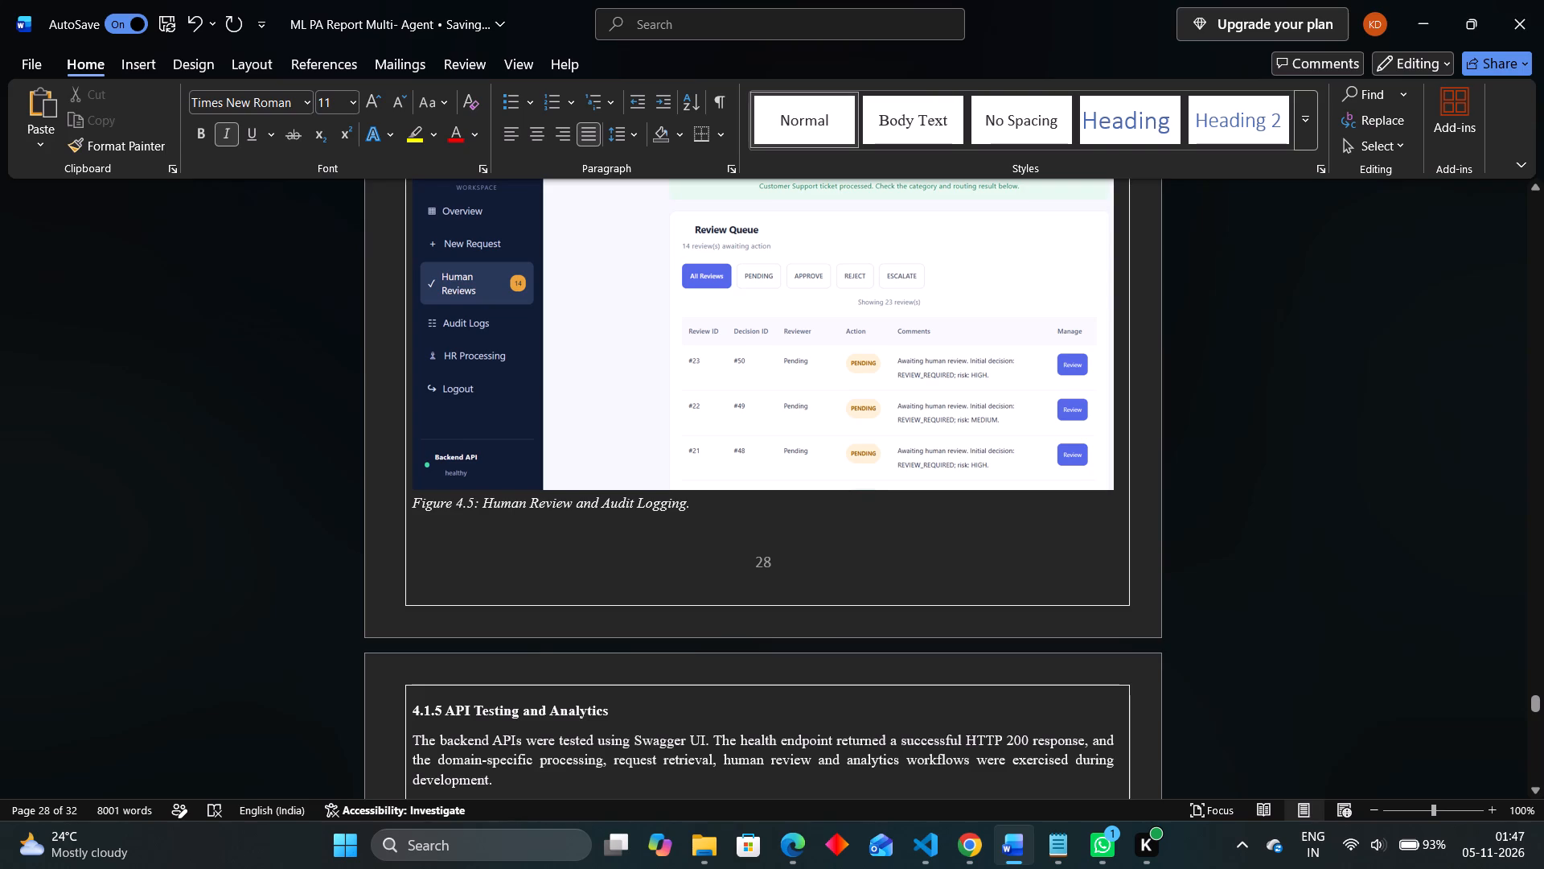
Shift the Figure 4.5 caption to about the middle of the line with tabs and spaces, retyping the F of "Figure" after the gap.
{"action": "left_click", "coordinate": [416, 500]}
{"action": "key", "text": "Tab"}
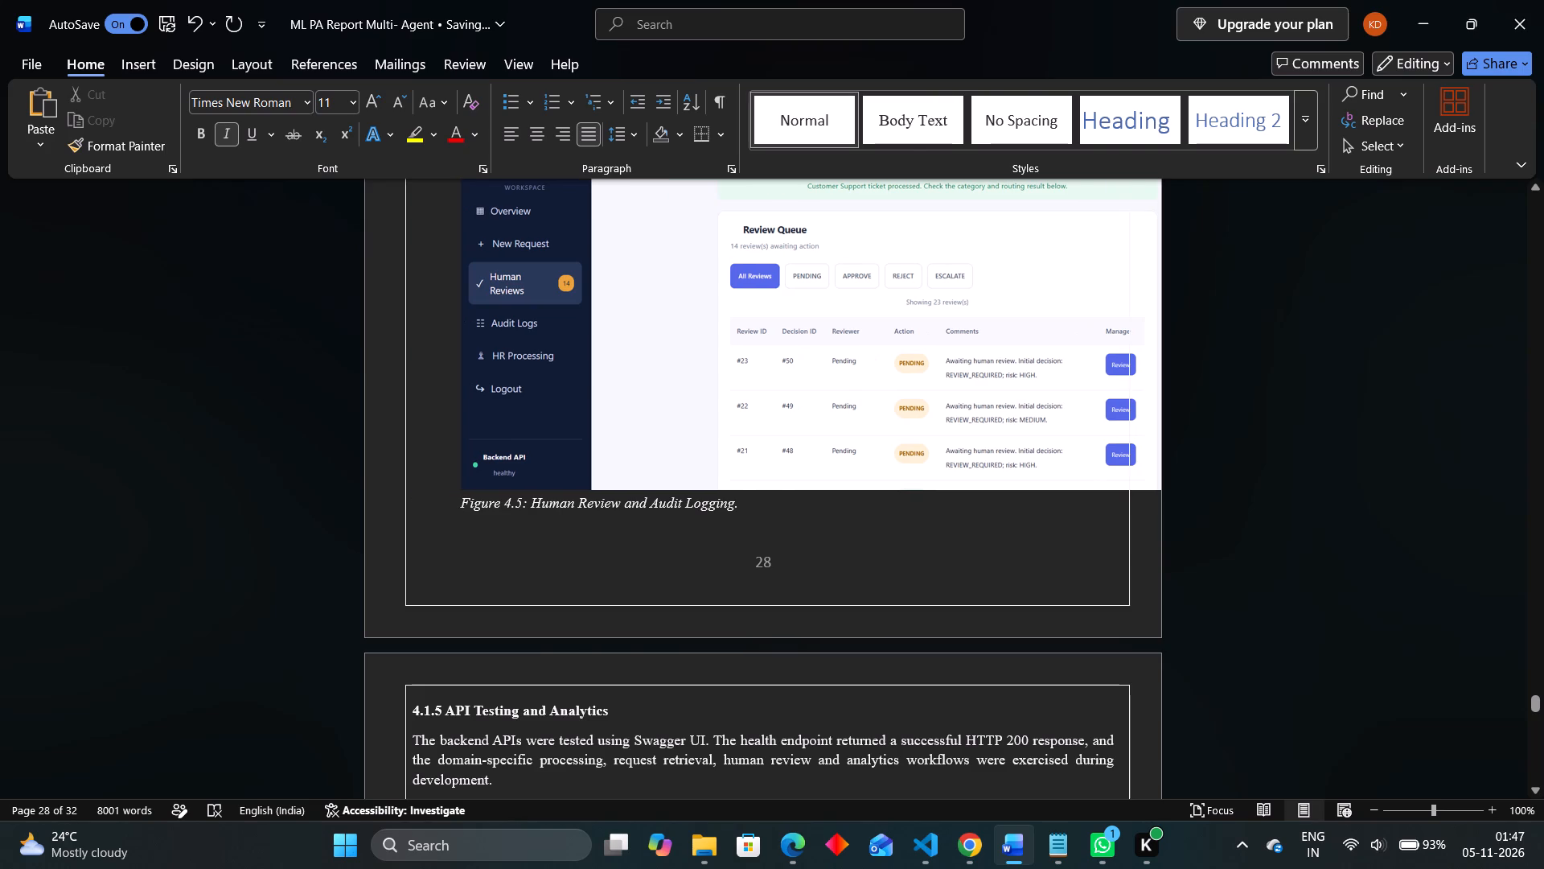
{"action": "key", "text": "ctrl+z"}
{"action": "key", "text": "space"}
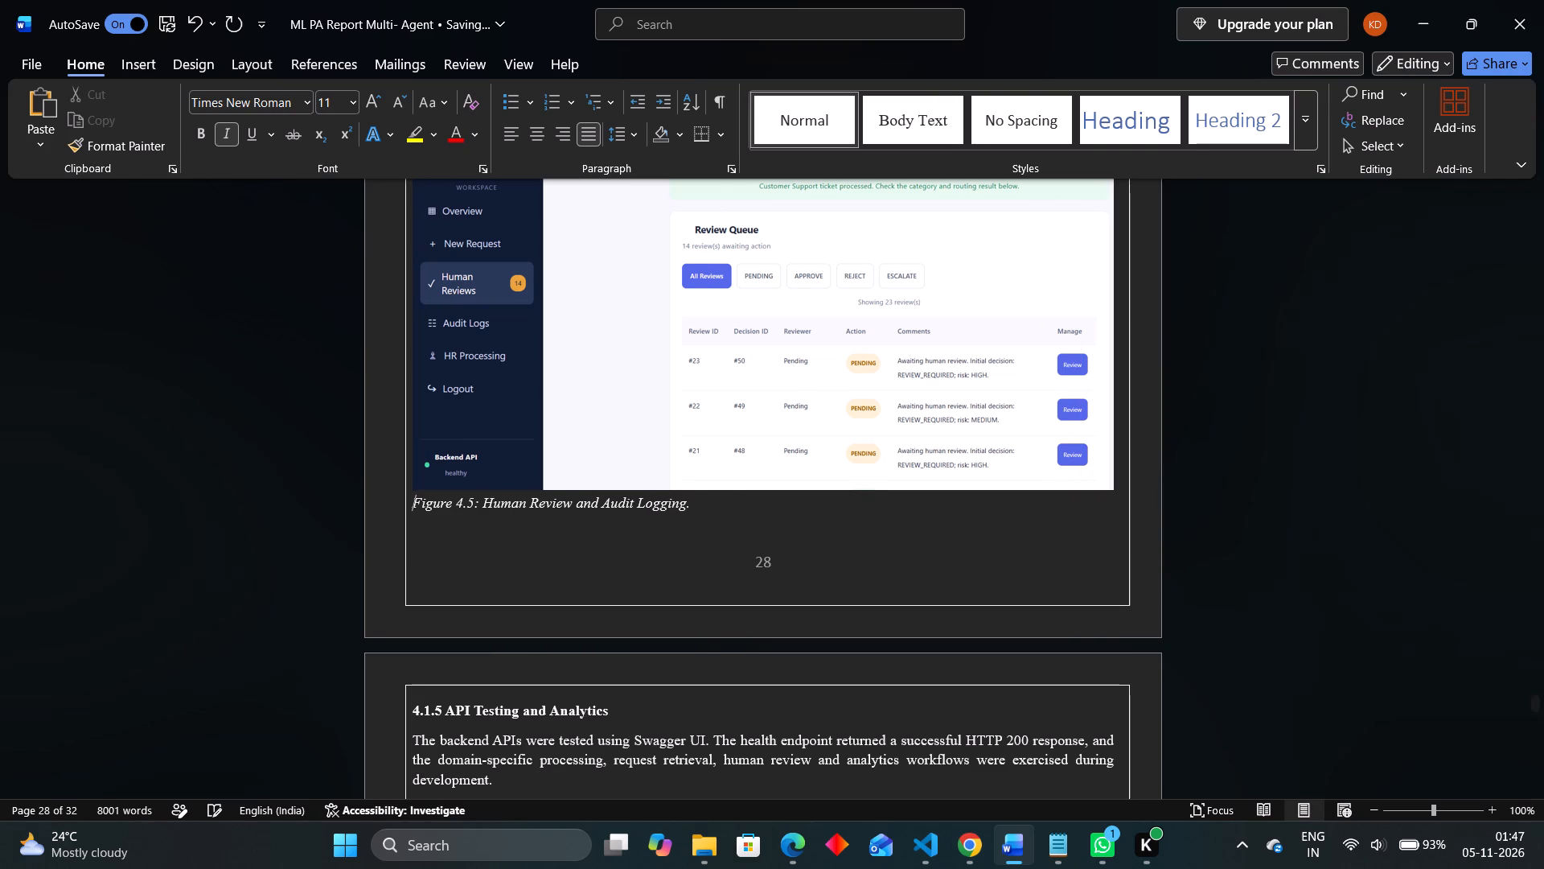
{"action": "key", "text": "Right"}
{"action": "key", "text": "space"}
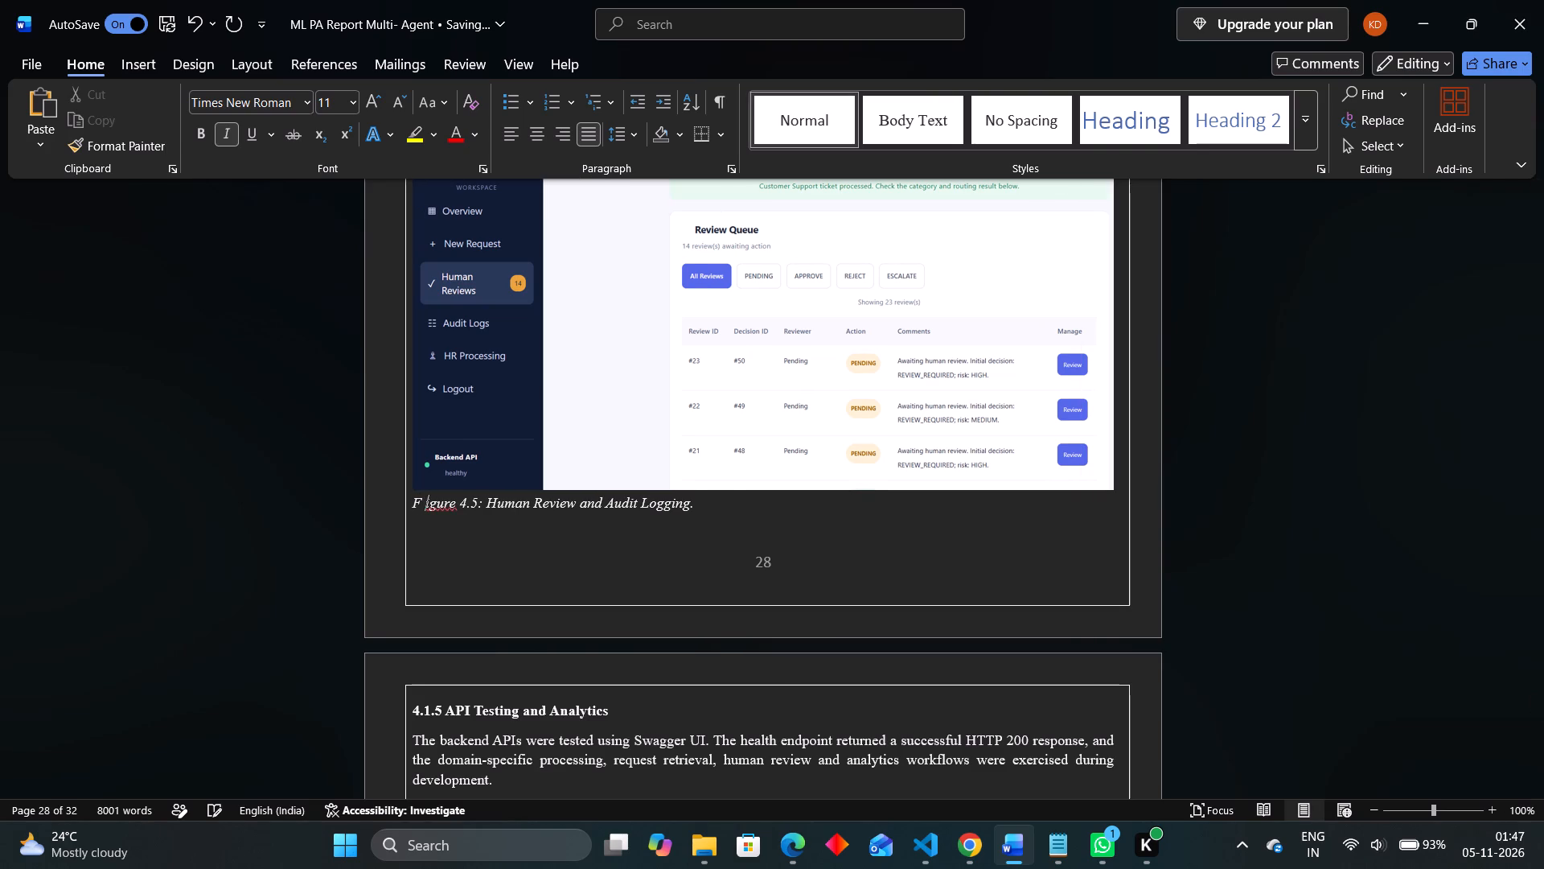
{"action": "key", "text": "Tab"}
{"action": "key", "text": "Tab"}
{"action": "key", "text": "Tab"}
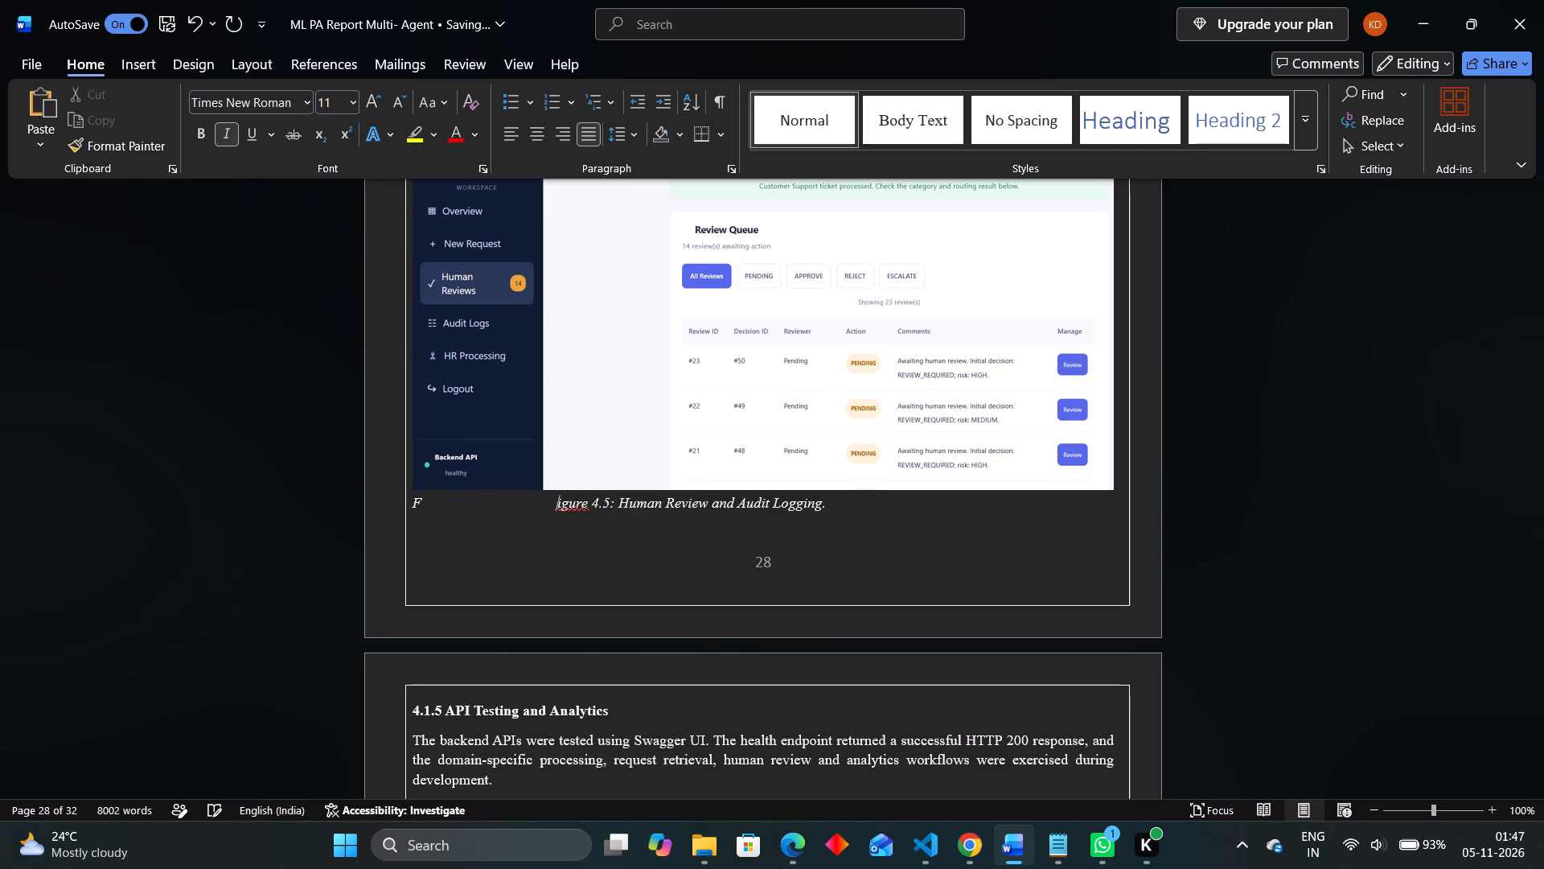
{"action": "key", "text": "Tab"}
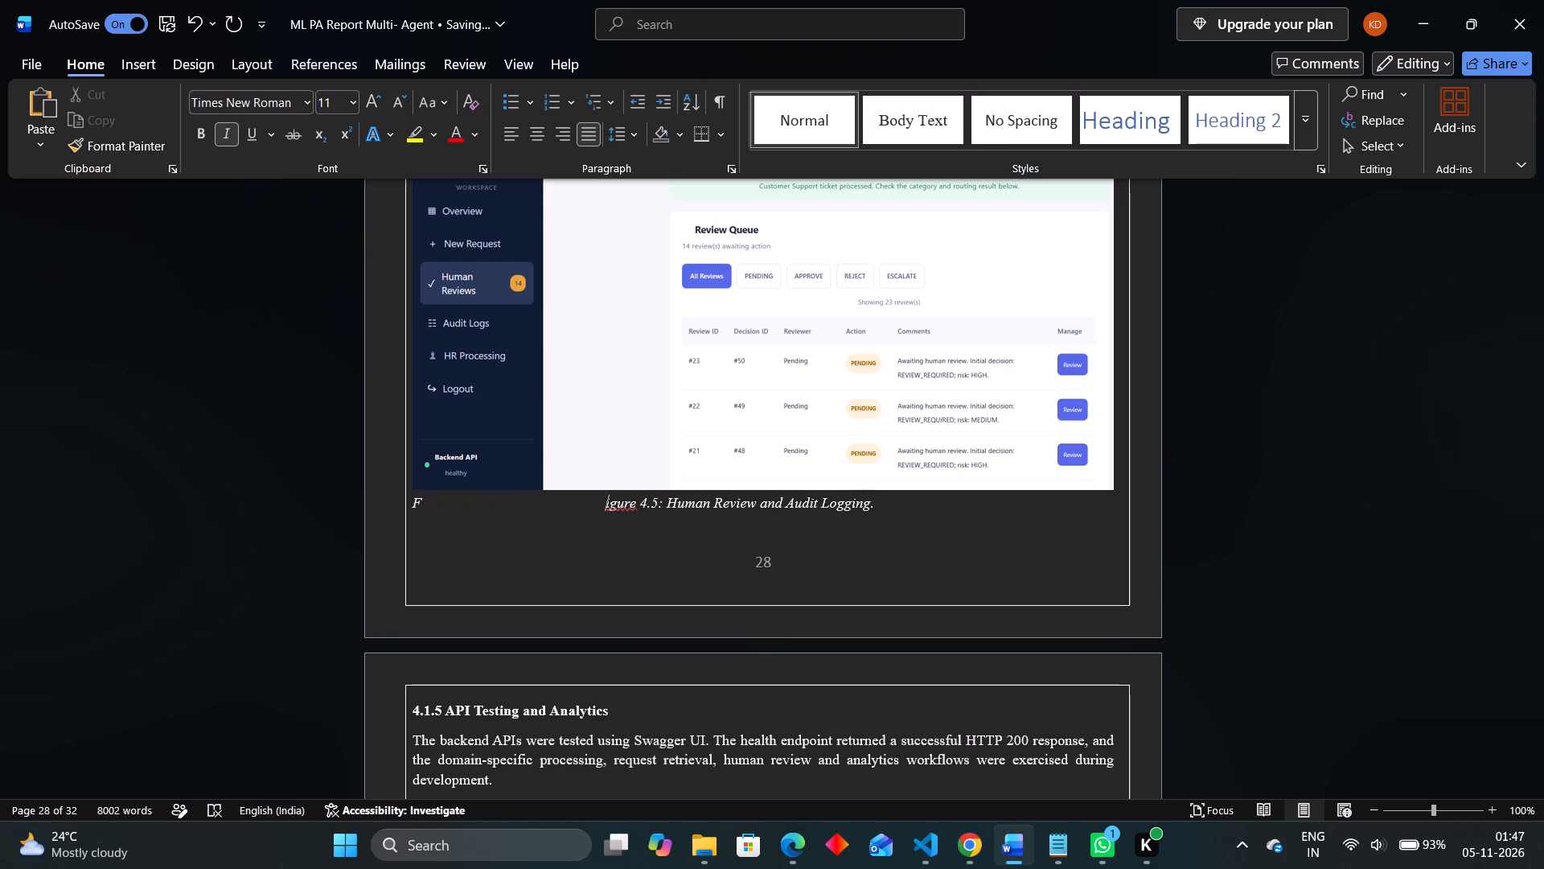
{"action": "key", "text": "shift+f"}
{"action": "key", "text": "Left"}
{"action": "key", "text": "space"}
{"action": "key", "text": "space"}
{"action": "key", "text": "space"}
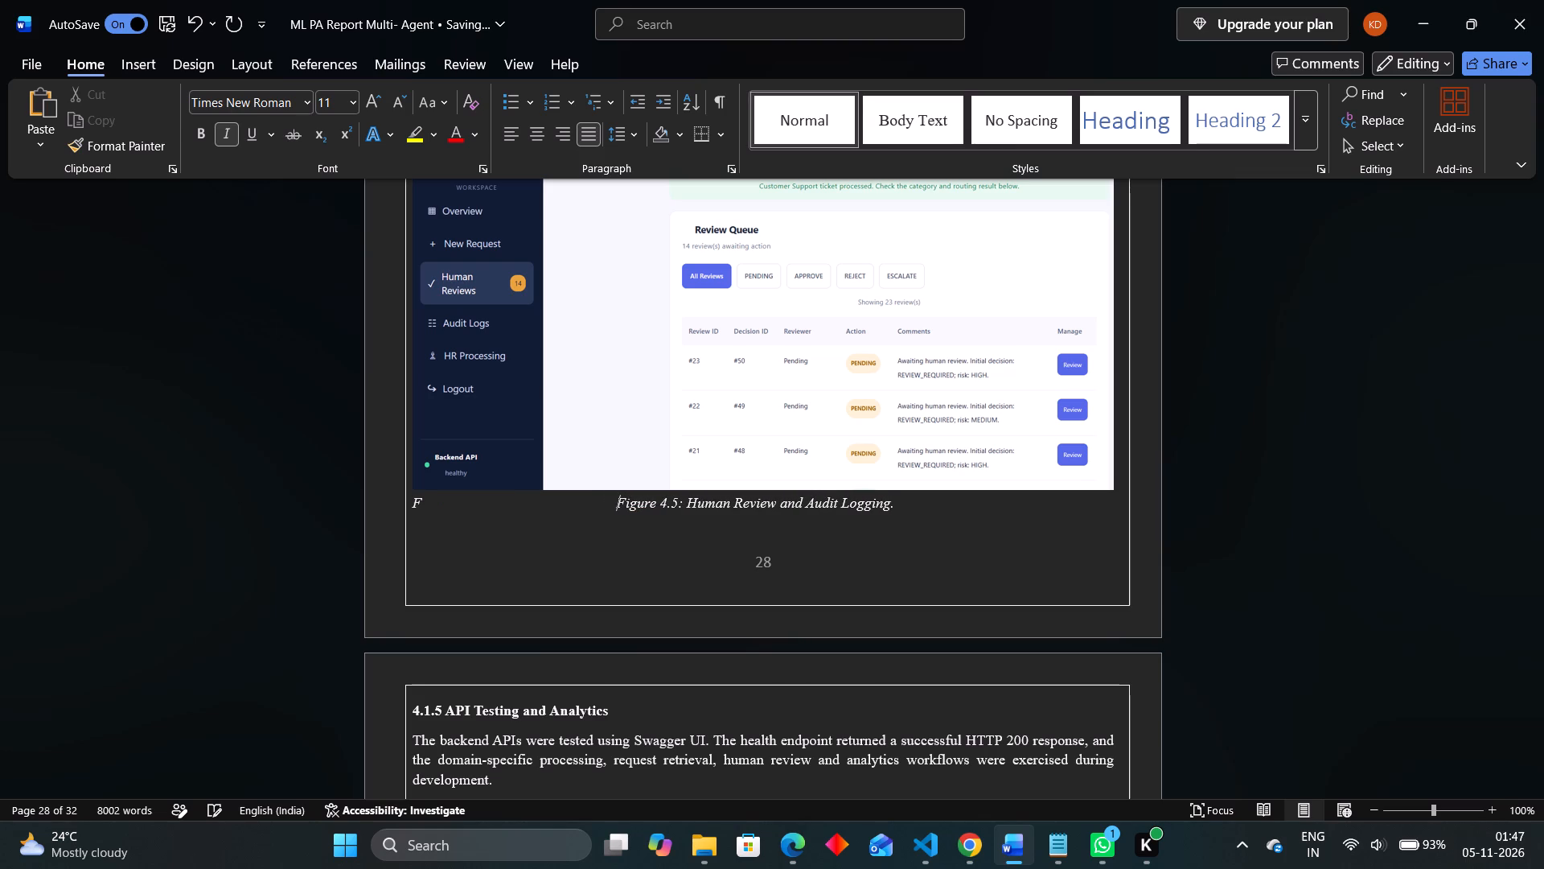
{"action": "key", "text": "space"}
Remove the stray F and extra characters at the start of the Figure 4.5 caption line, below the Human Reviews screenshot.
{"action": "key", "text": "Left"}
{"action": "key", "text": "Left"}
{"action": "key", "text": "Left"}
{"action": "key", "text": "Left"}
{"action": "key", "text": "Left"}
{"action": "key", "text": "Left"}
{"action": "key", "text": "Left"}
{"action": "key", "text": "Left"}
{"action": "key", "text": "Left"}
{"action": "key", "text": "Left"}
{"action": "key", "text": "Left"}
{"action": "key", "text": "Left"}
{"action": "key", "text": "Left"}
{"action": "key", "text": "Left"}
{"action": "key", "text": "Left"}
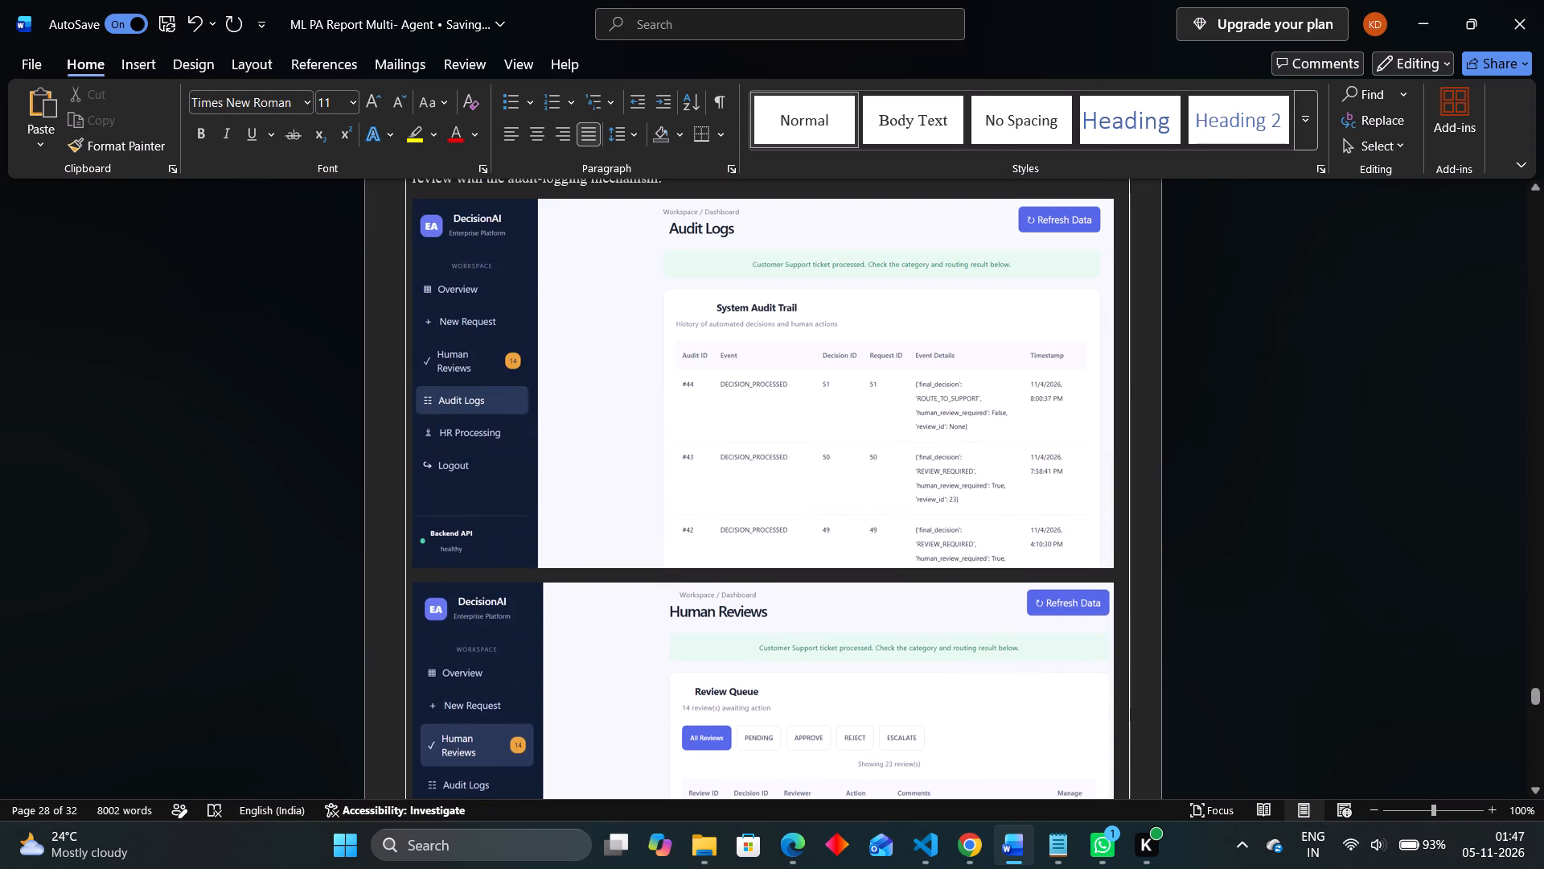
{"action": "key", "text": "Right"}
{"action": "key", "text": "Right"}
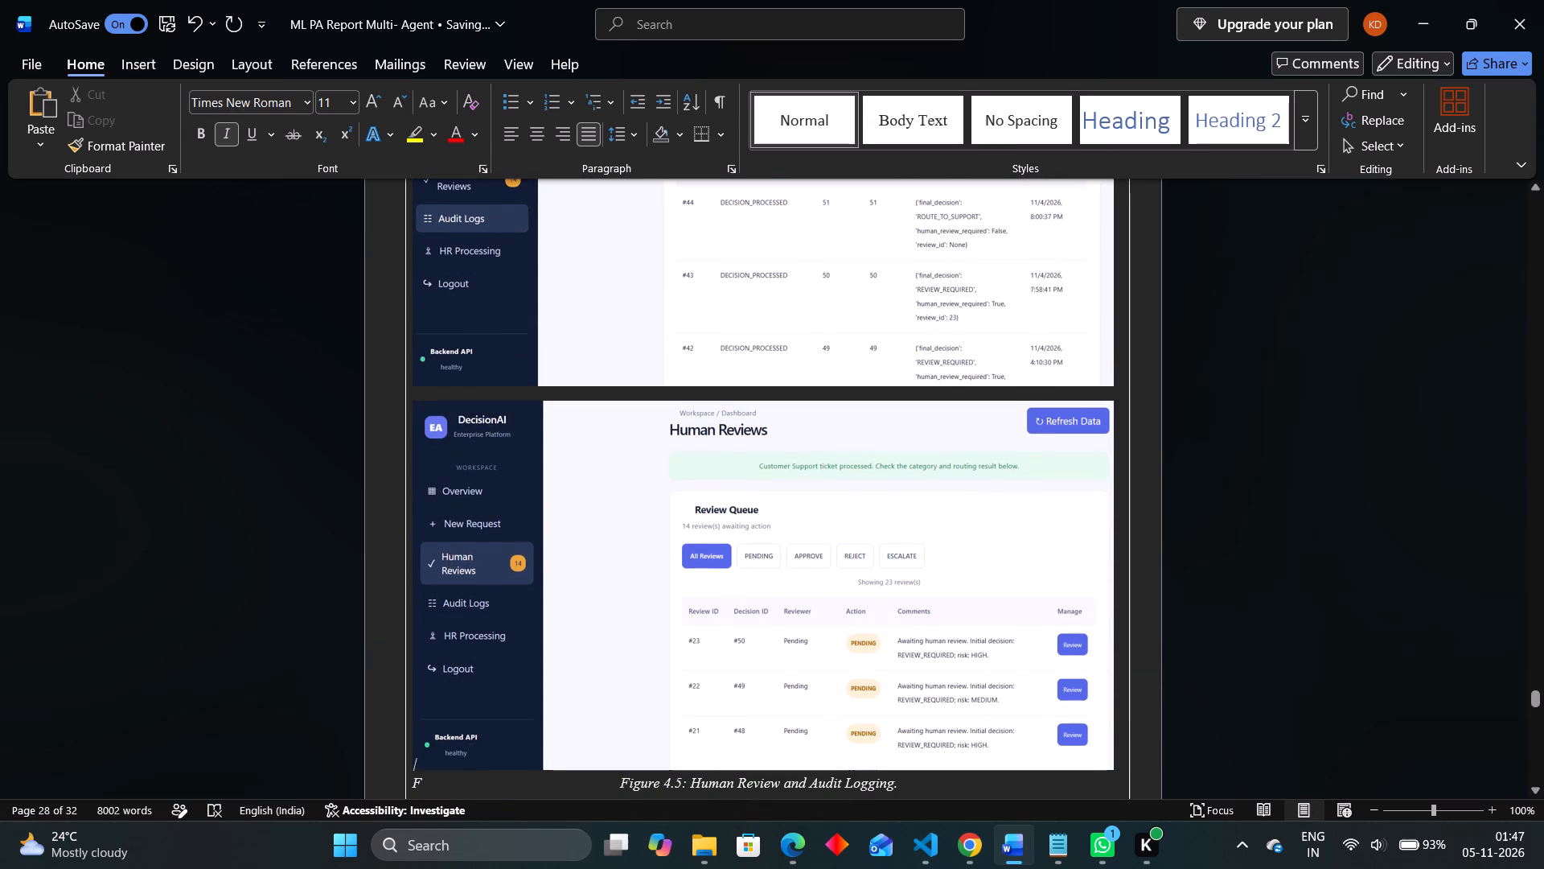
{"action": "key", "text": "Right"}
{"action": "key", "text": "BackSpace"}
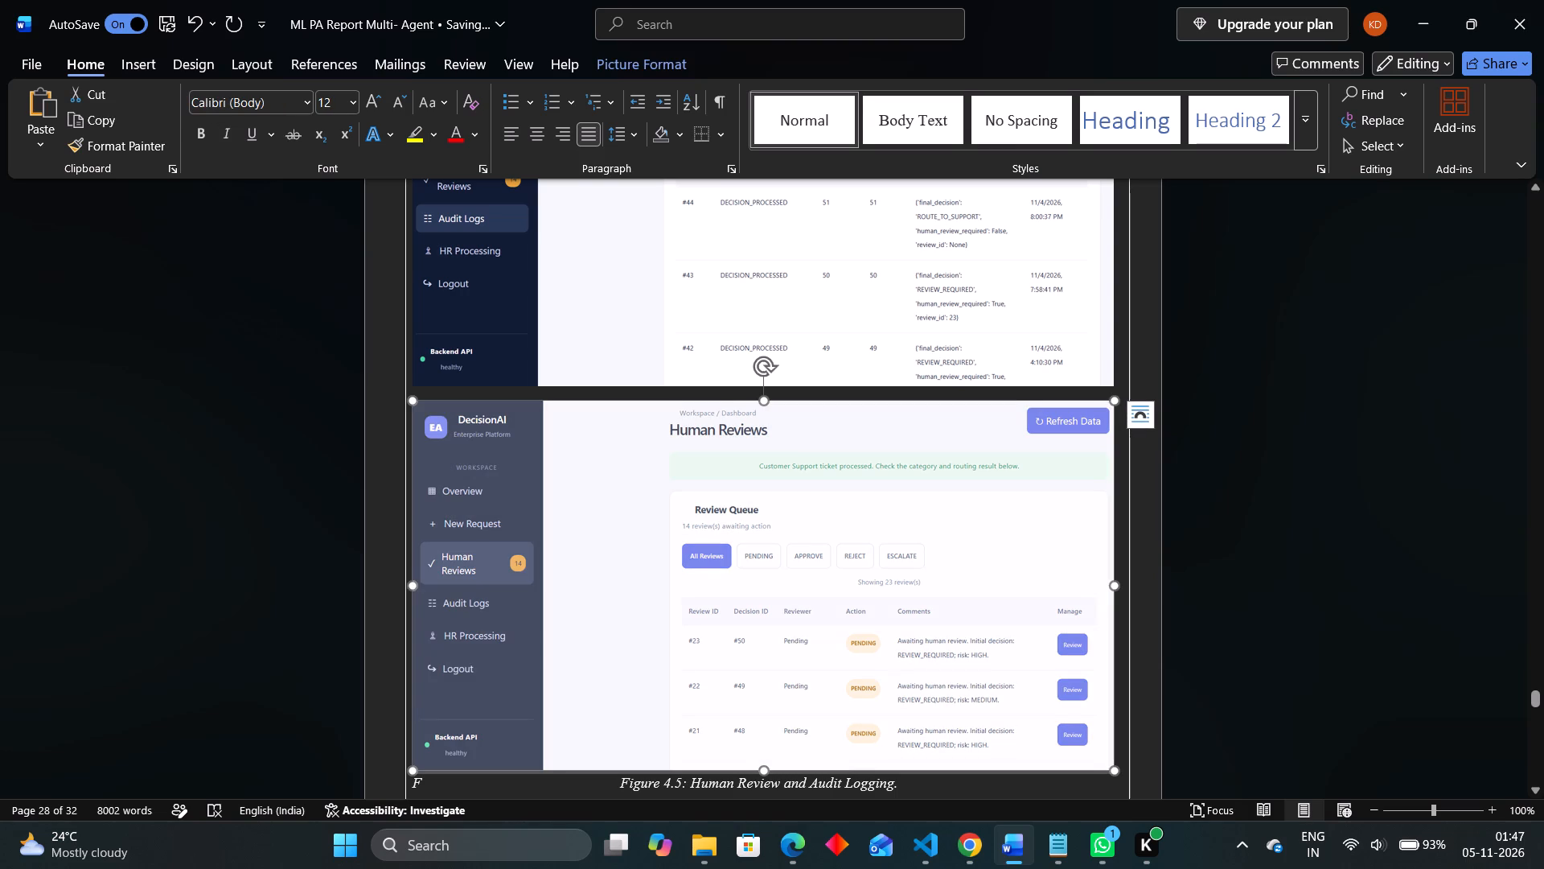
{"action": "key", "text": "Right"}
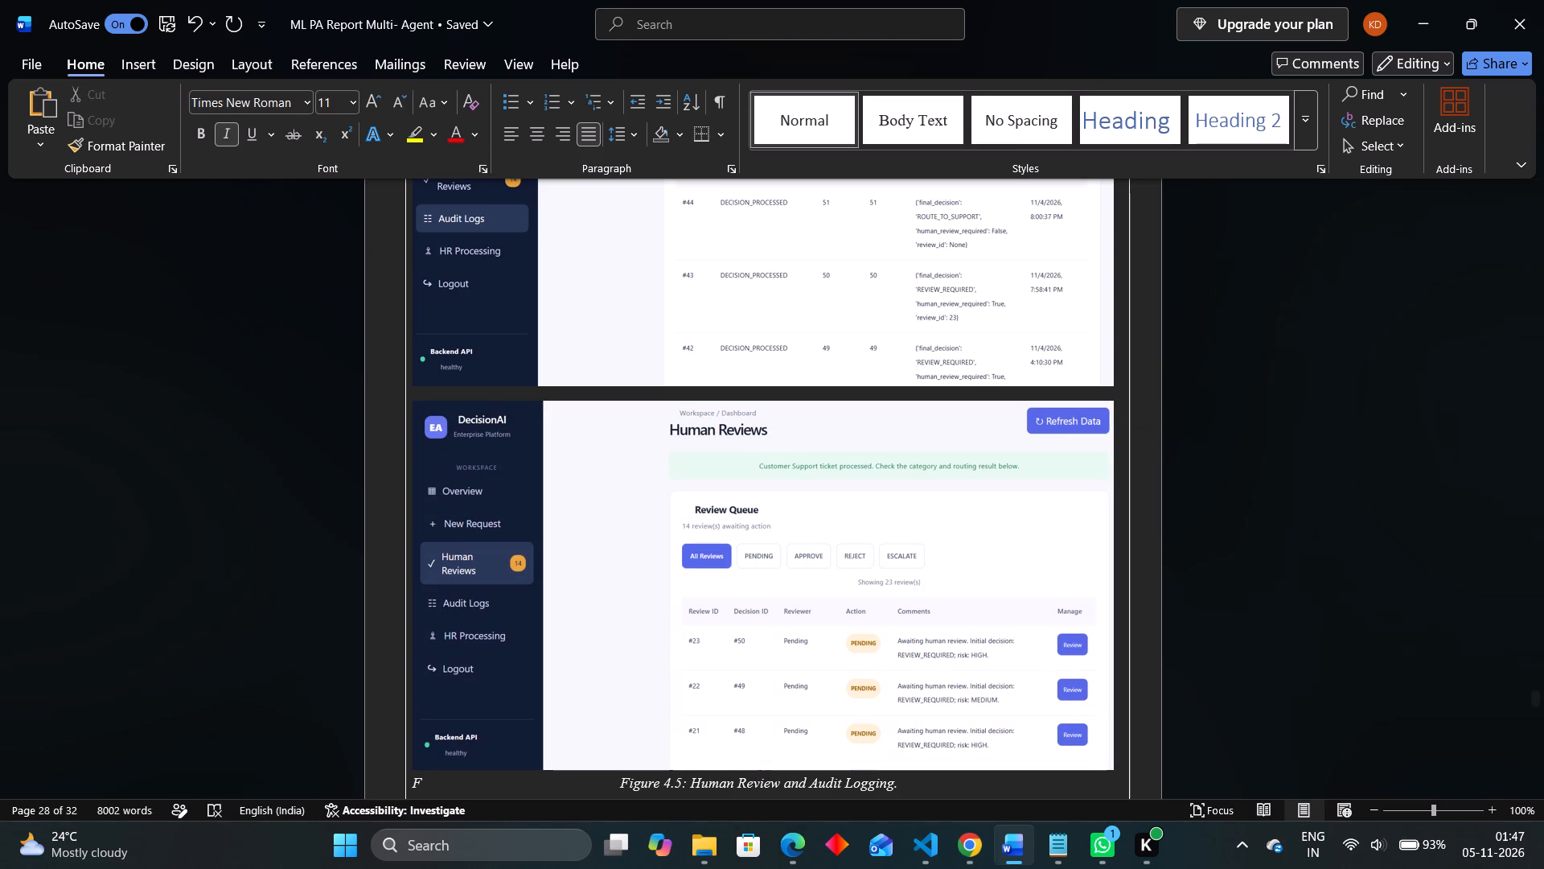
{"action": "key", "text": "0"}
{"action": "key", "text": "Right"}
{"action": "key", "text": "Right"}
{"action": "key", "text": "Right"}
{"action": "key", "text": "BackSpace"}
{"action": "key", "text": "BackSpace"}
{"action": "key", "text": "BackSpace"}
{"action": "key", "text": "BackSpace"}
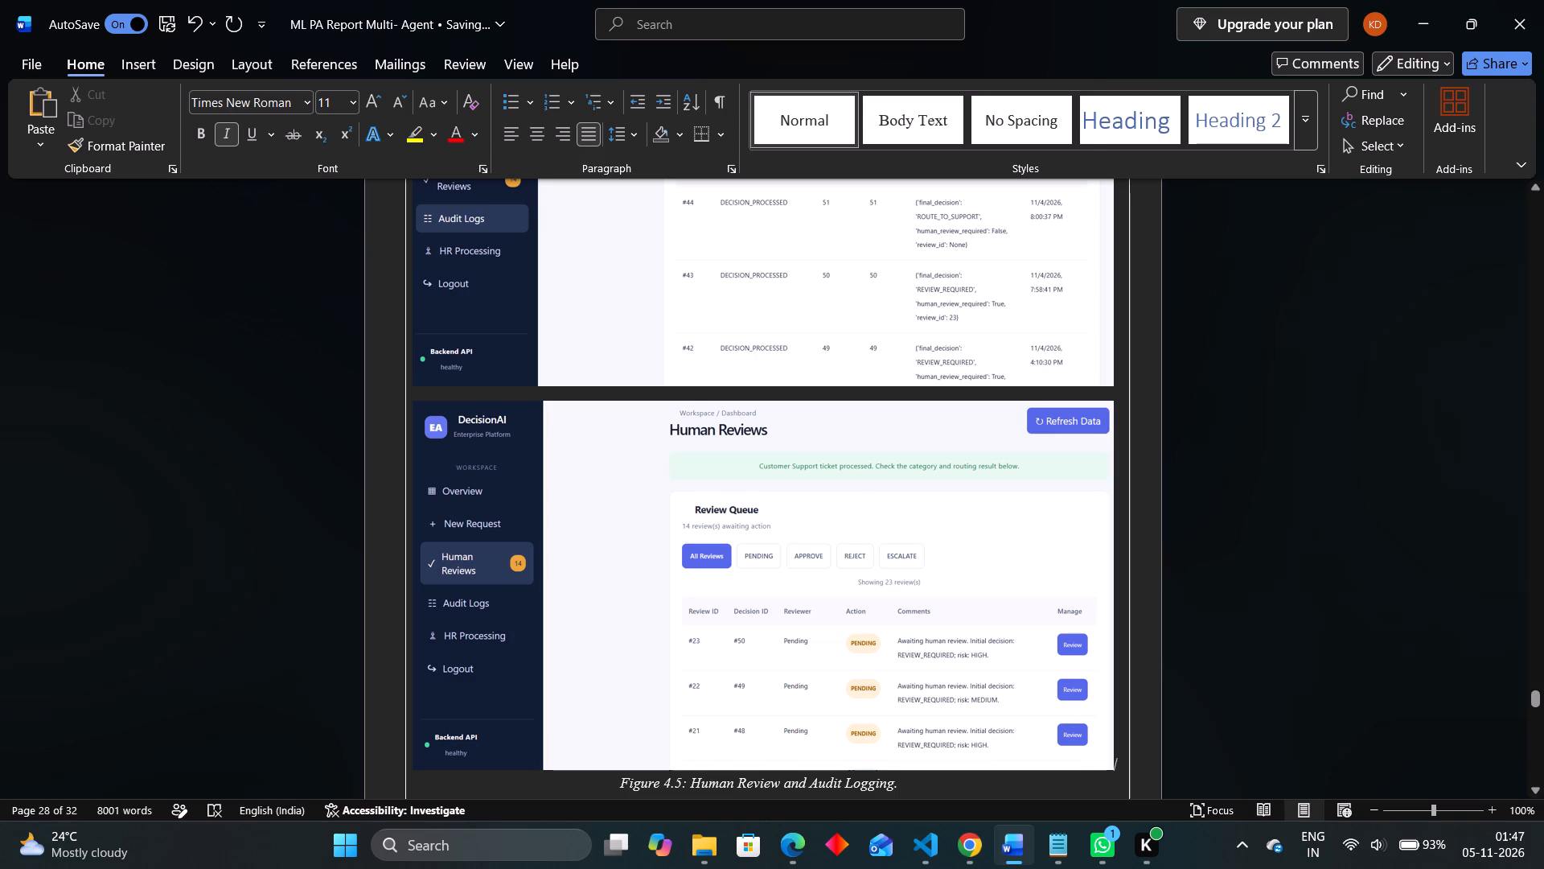
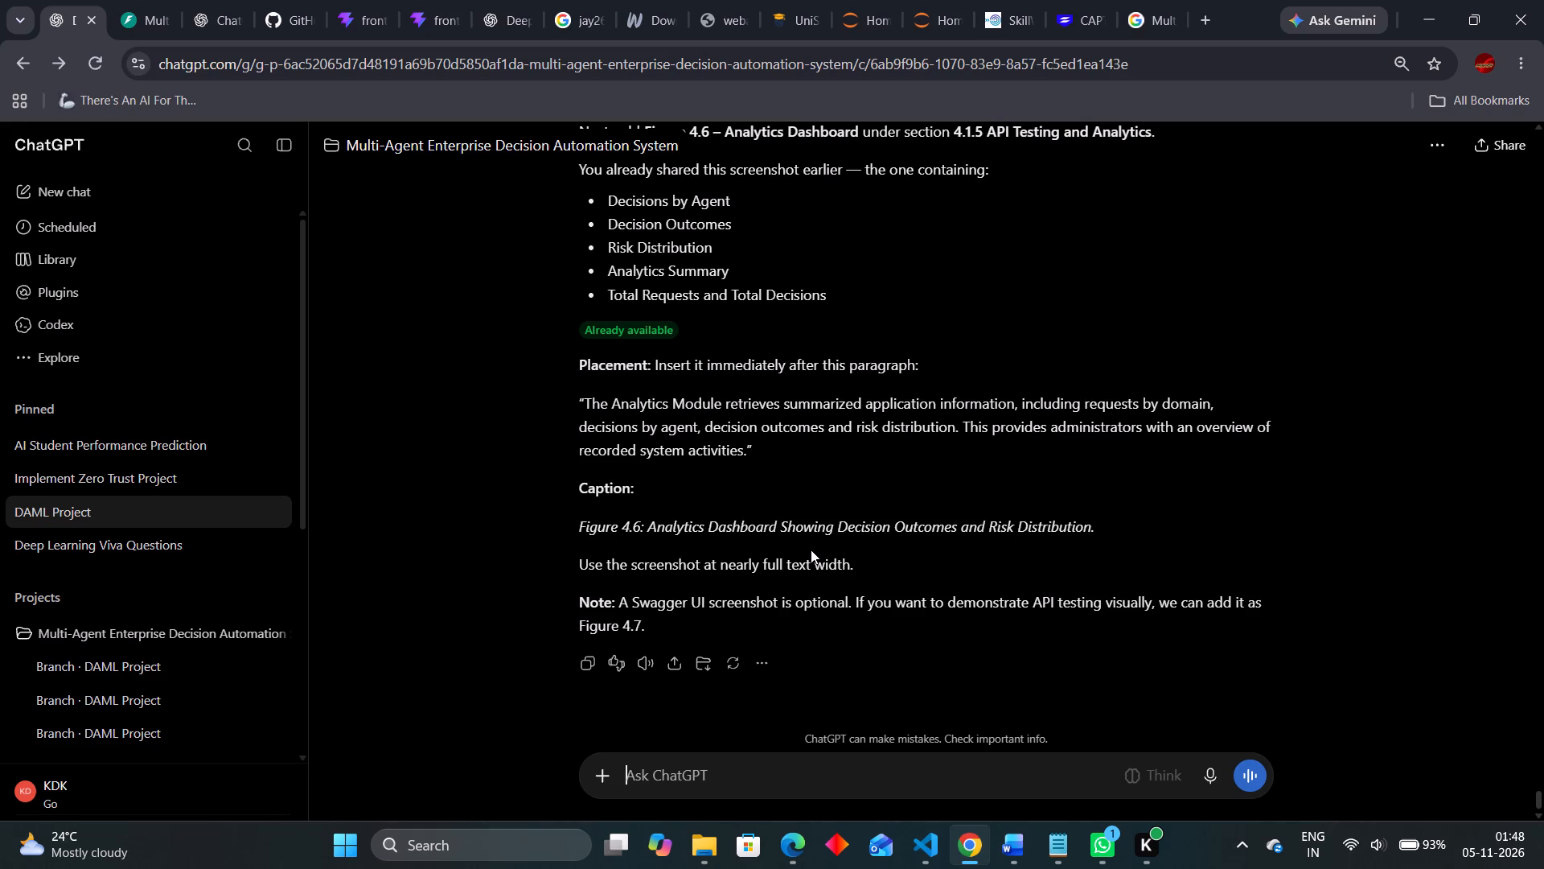
{"action": "left_click", "coordinate": [1008, 831]}
{"action": "scroll", "coordinate": [850, 519], "scroll_direction": "up", "scroll_amount": 2}
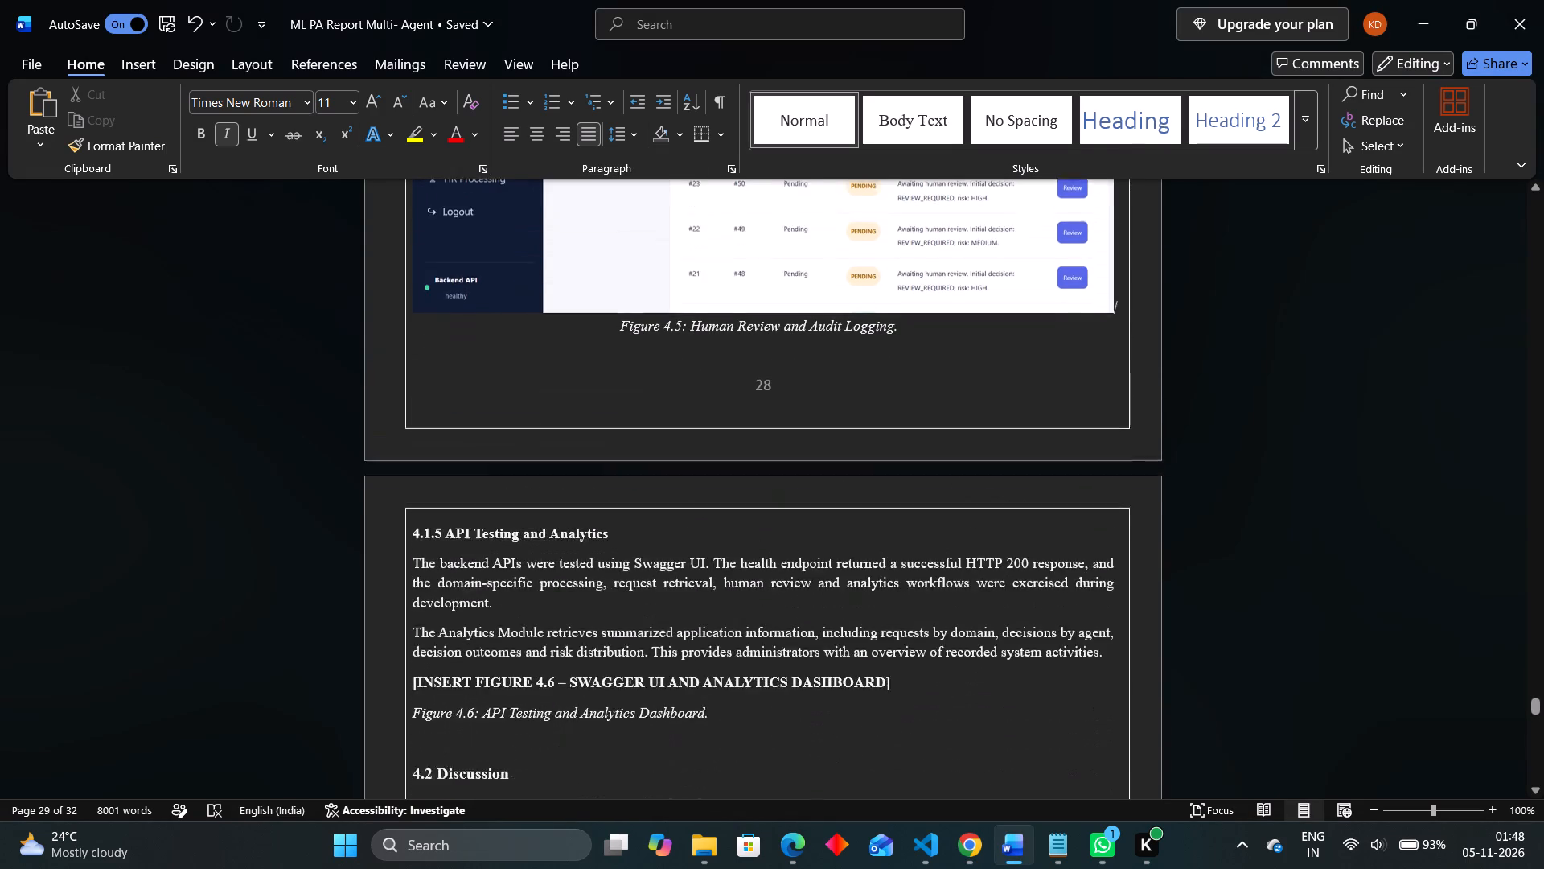
{"action": "scroll", "coordinate": [850, 519], "scroll_direction": "up", "scroll_amount": 10}
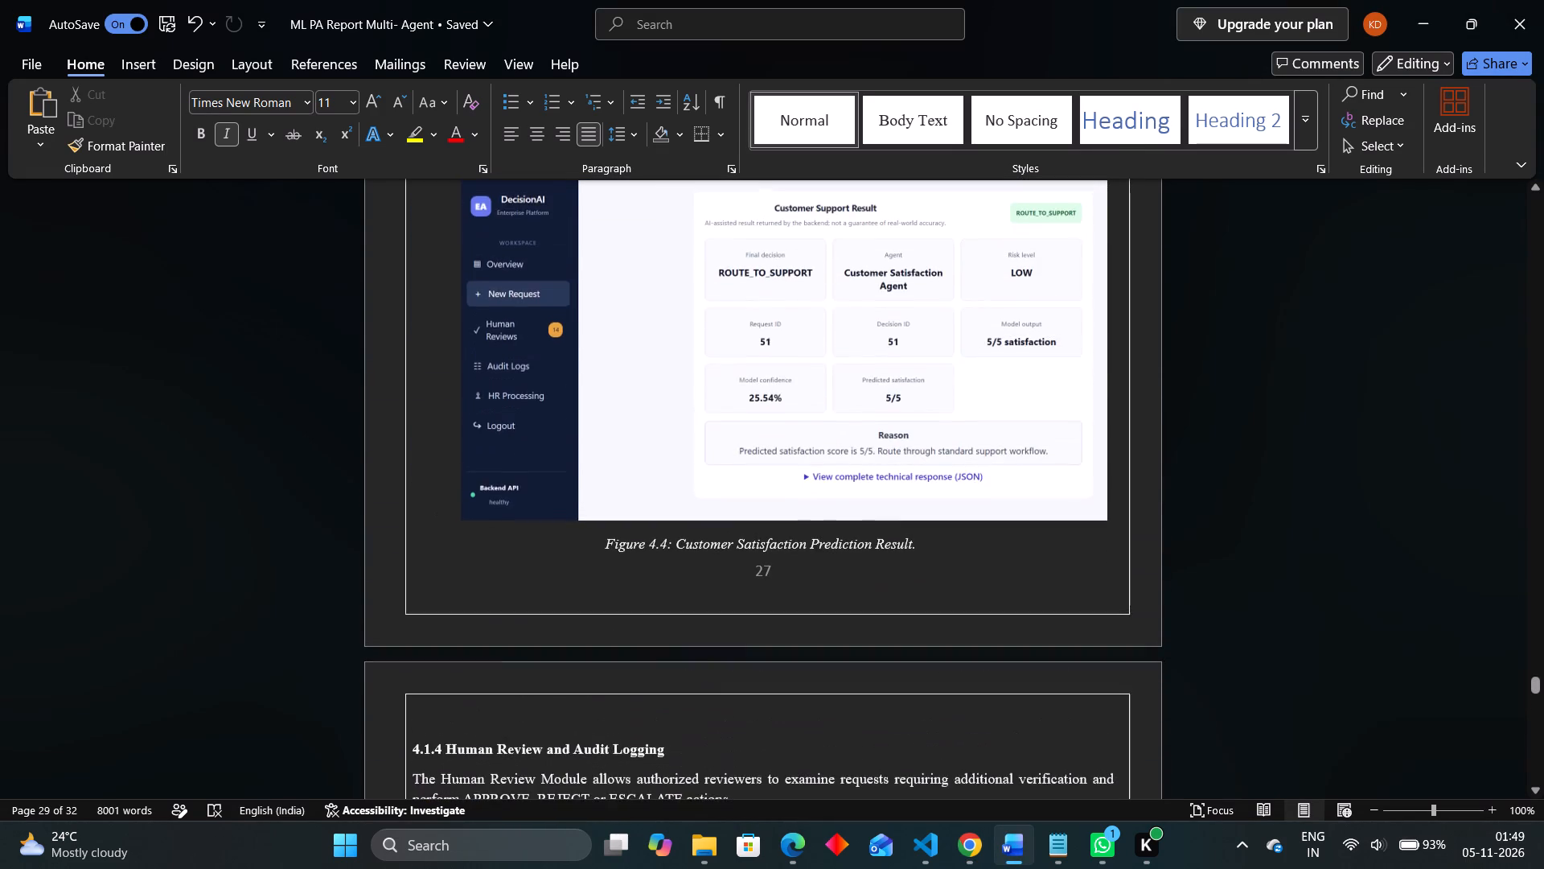
{"action": "scroll", "coordinate": [850, 519], "scroll_direction": "up", "scroll_amount": 8}
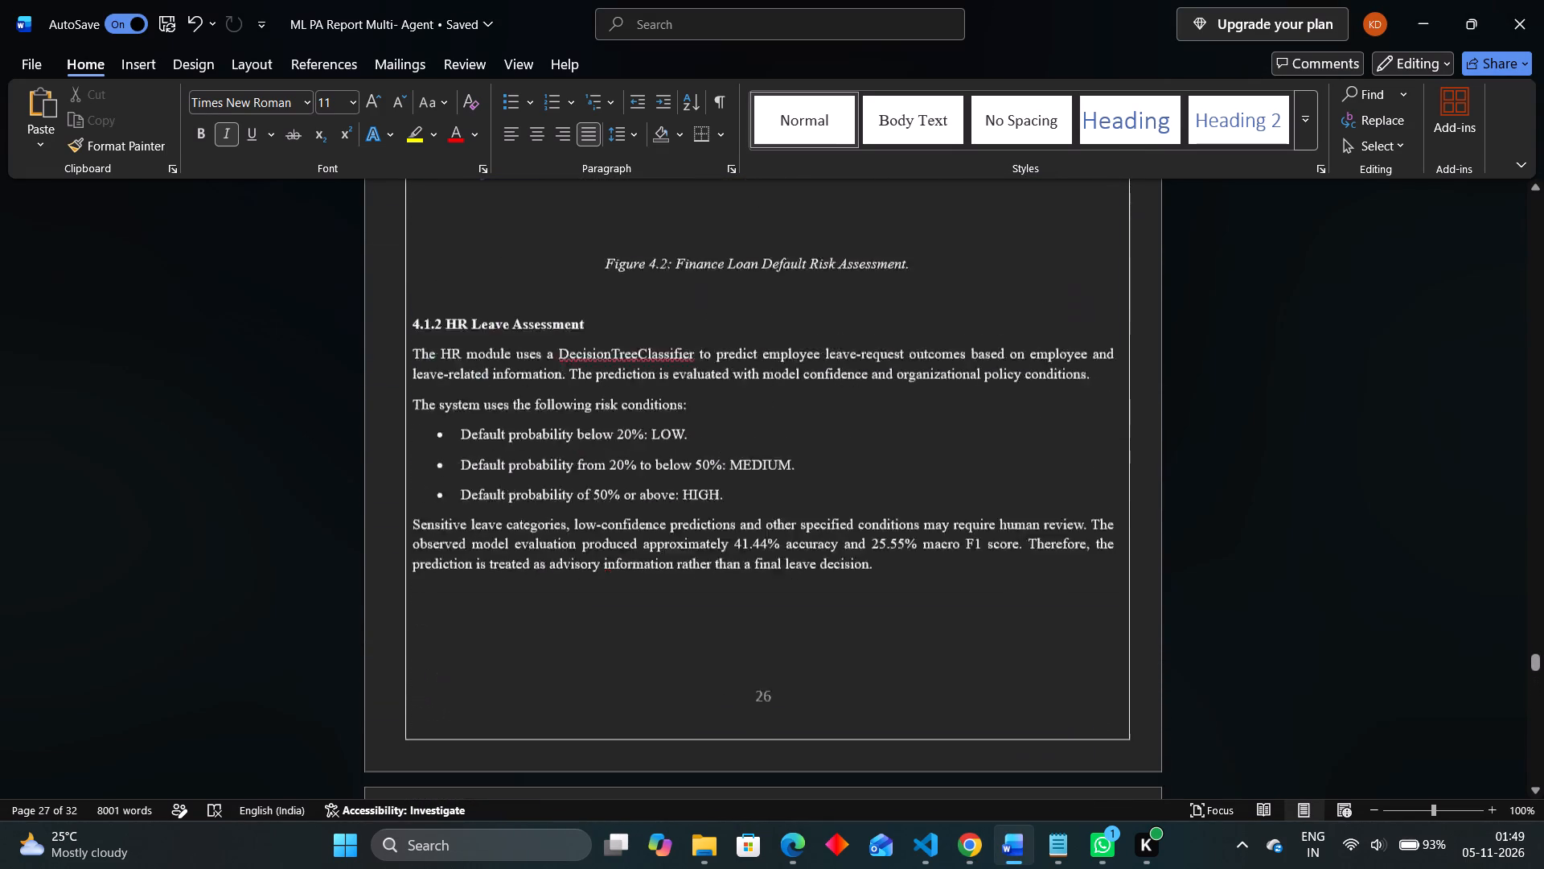
{"action": "scroll", "coordinate": [850, 519], "scroll_direction": "up", "scroll_amount": 4}
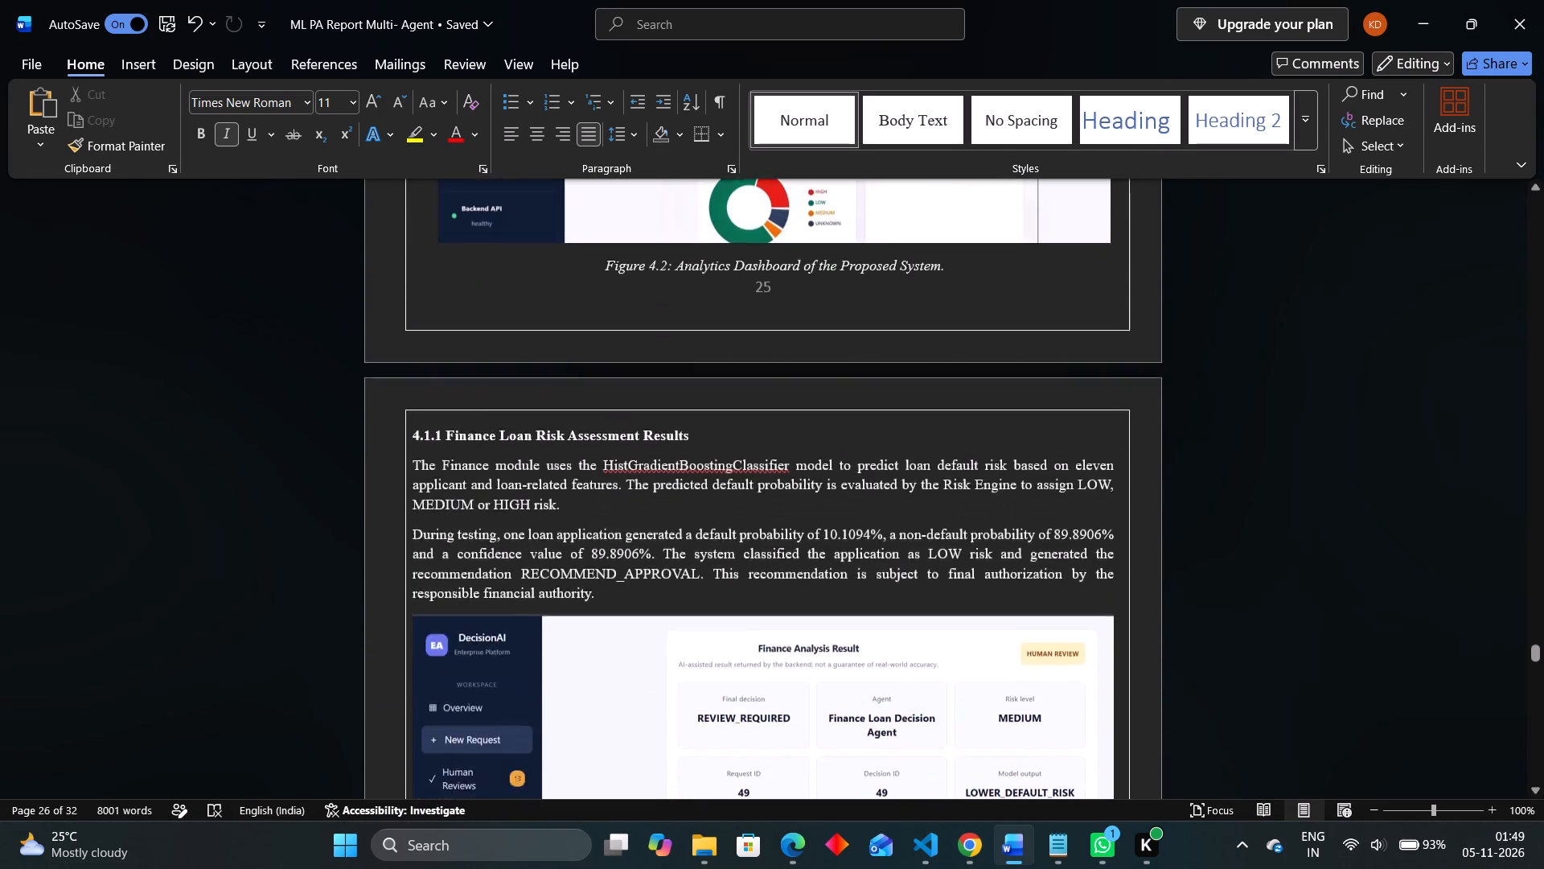
{"action": "scroll", "coordinate": [850, 519], "scroll_direction": "up", "scroll_amount": 3}
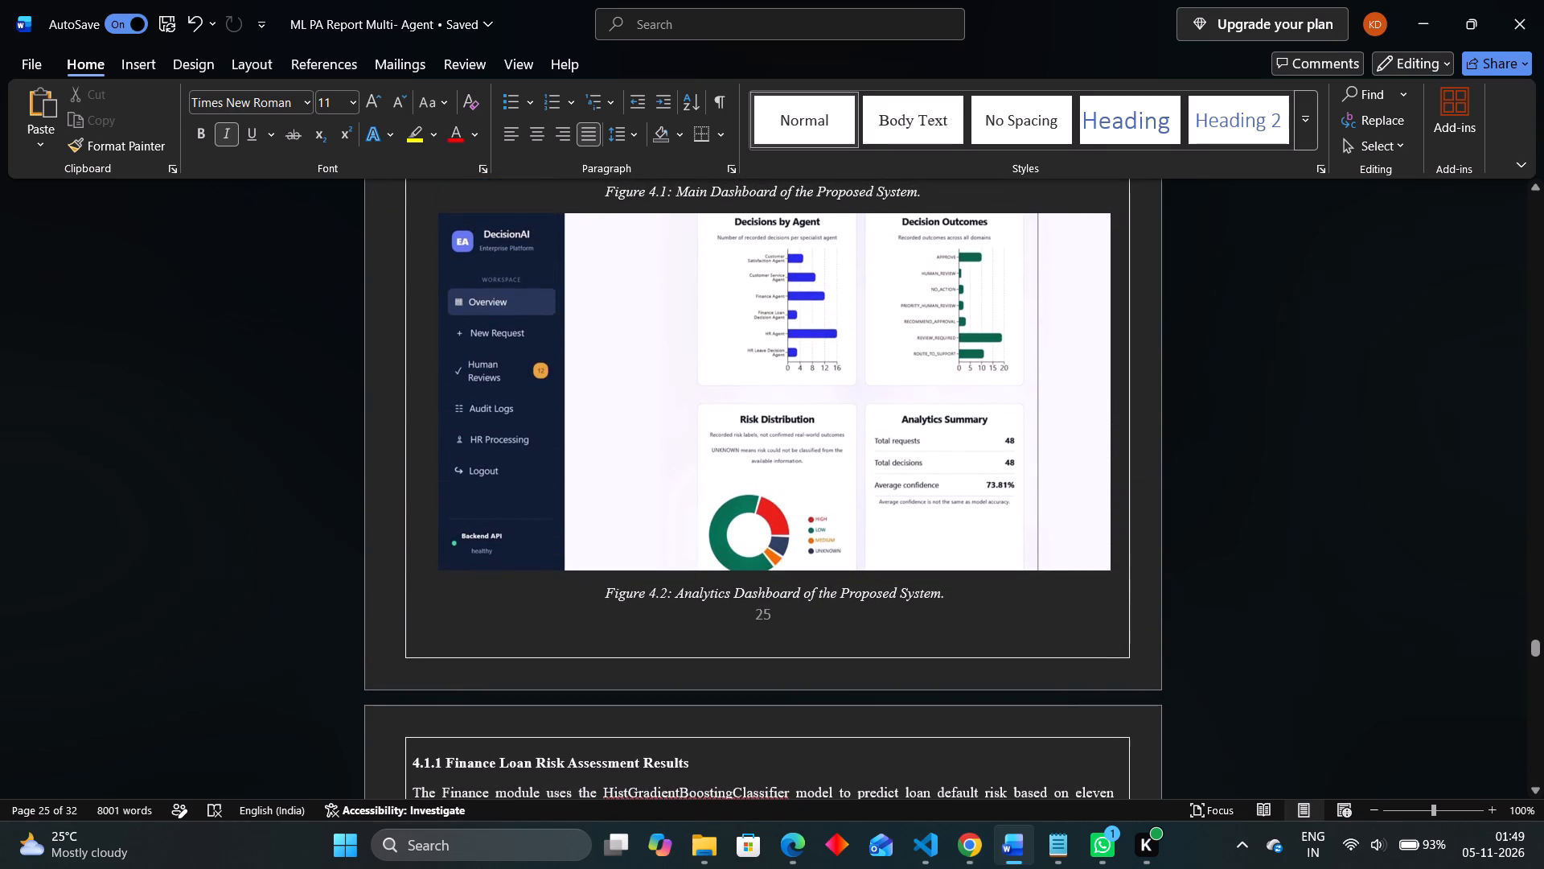
{"action": "left_click", "coordinate": [885, 486]}
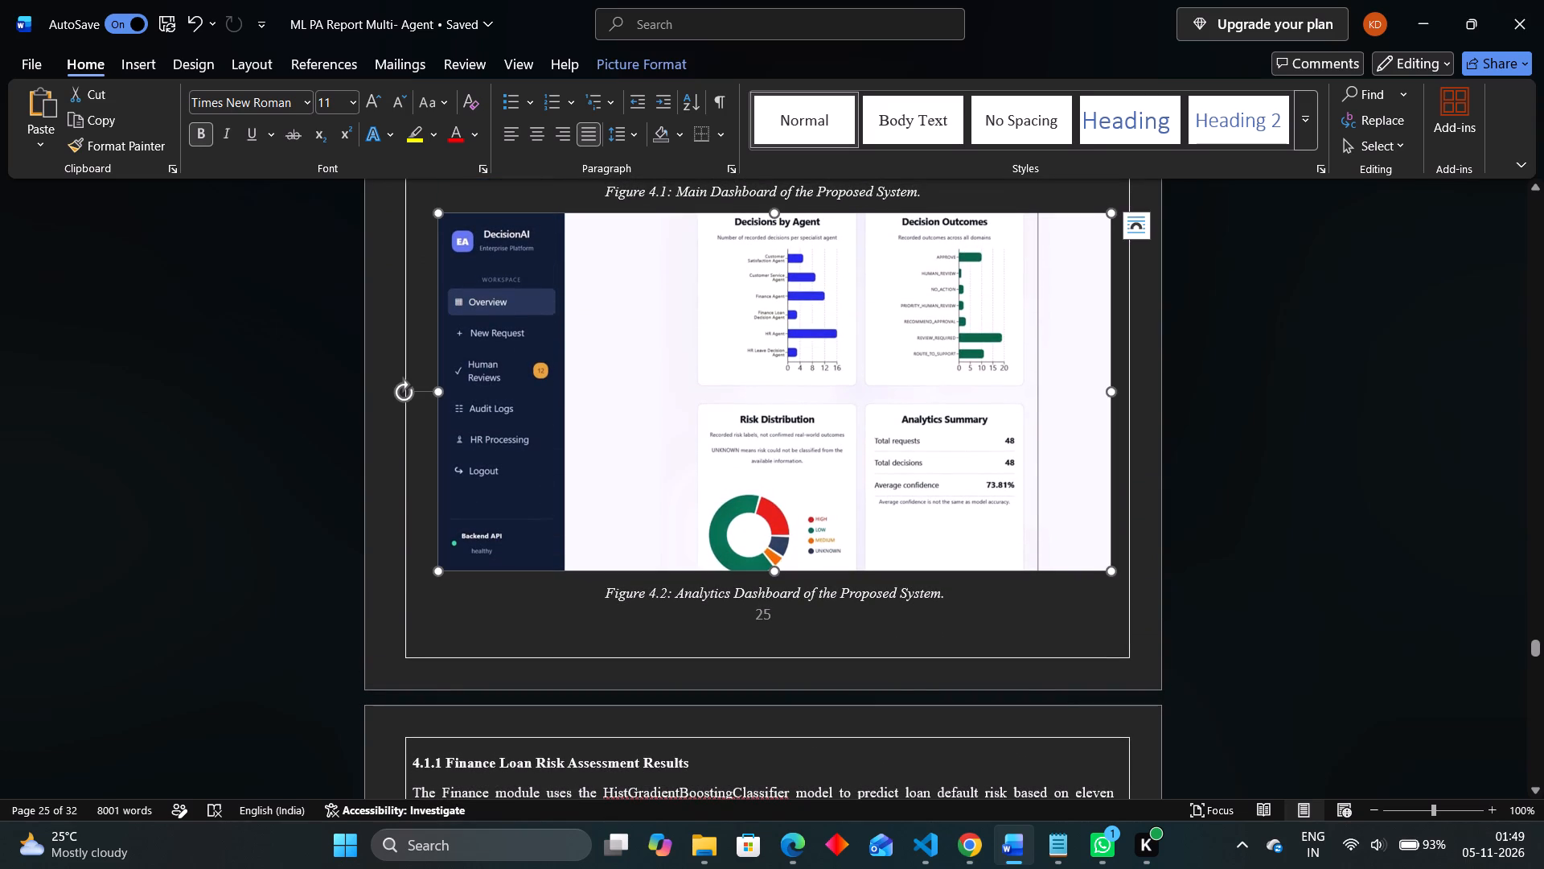
{"action": "key", "text": "ctrl+x"}
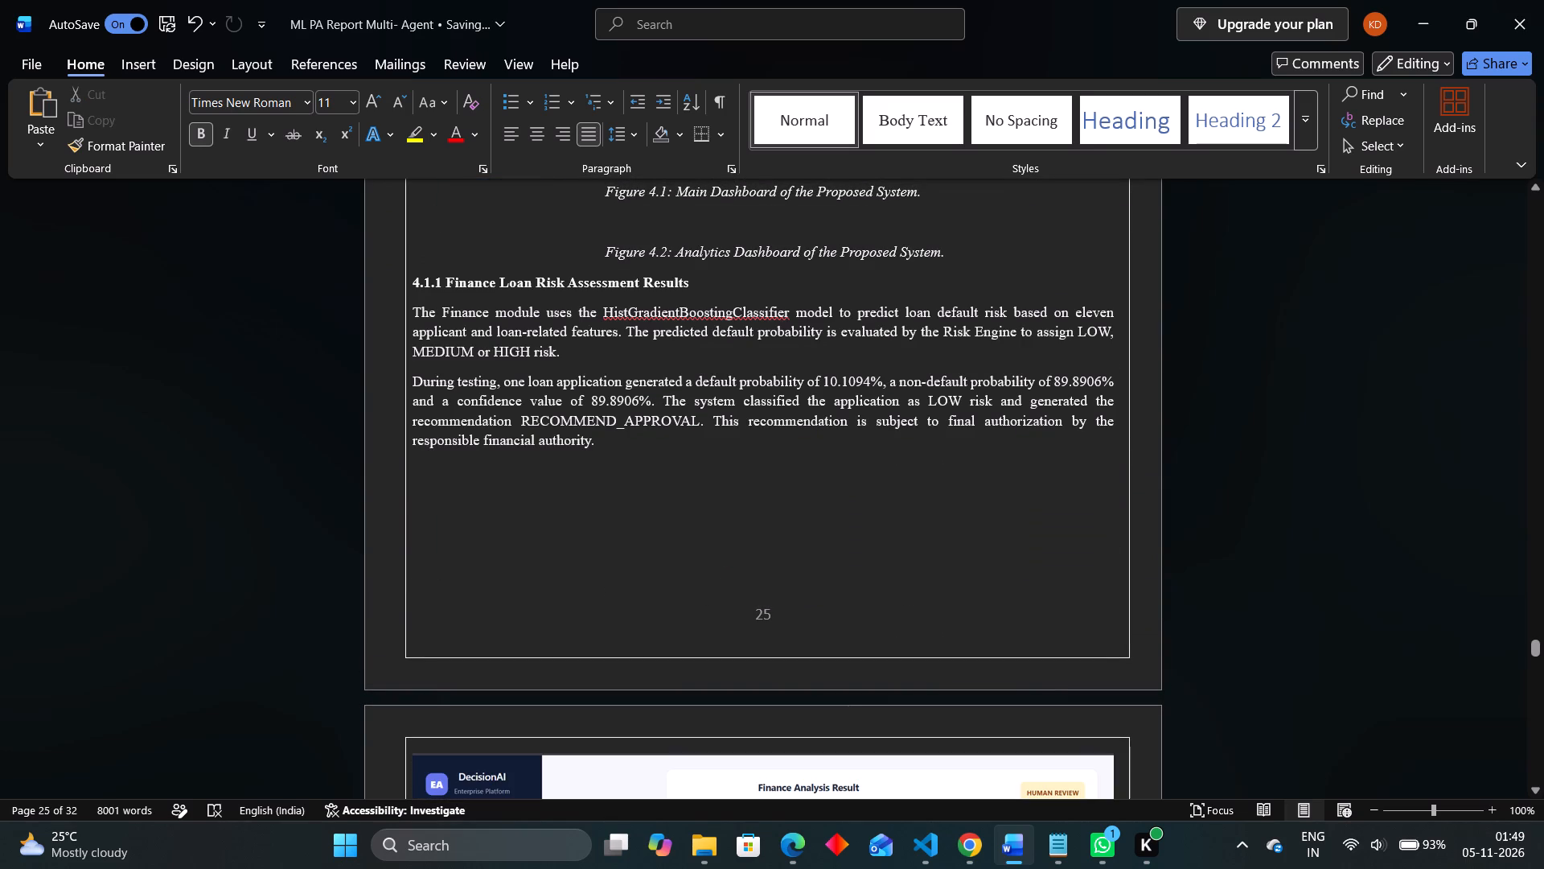
Delete the leftover Figure 4.2 Analytics Dashboard caption and the blank lines before section 4.1.1.
{"action": "left_click_drag", "start_coordinate": [955, 251], "coordinate": [938, 220]}
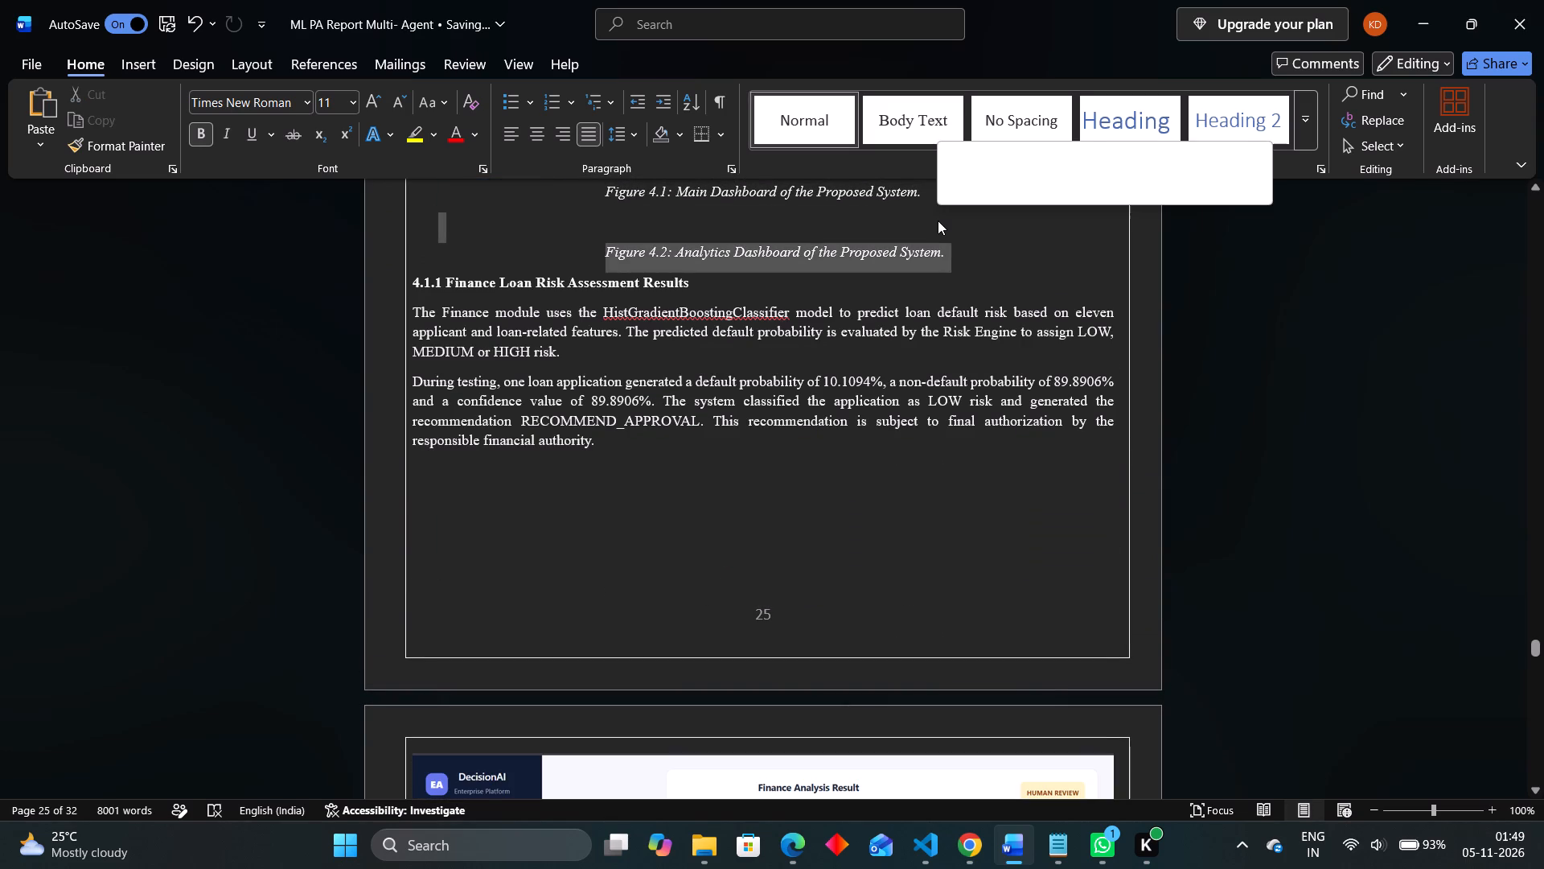
{"action": "key", "text": "BackSpace"}
{"action": "key", "text": "BackSpace"}
{"action": "key", "text": "BackSpace"}
{"action": "key", "text": "BackSpace"}
{"action": "key", "text": "BackSpace"}
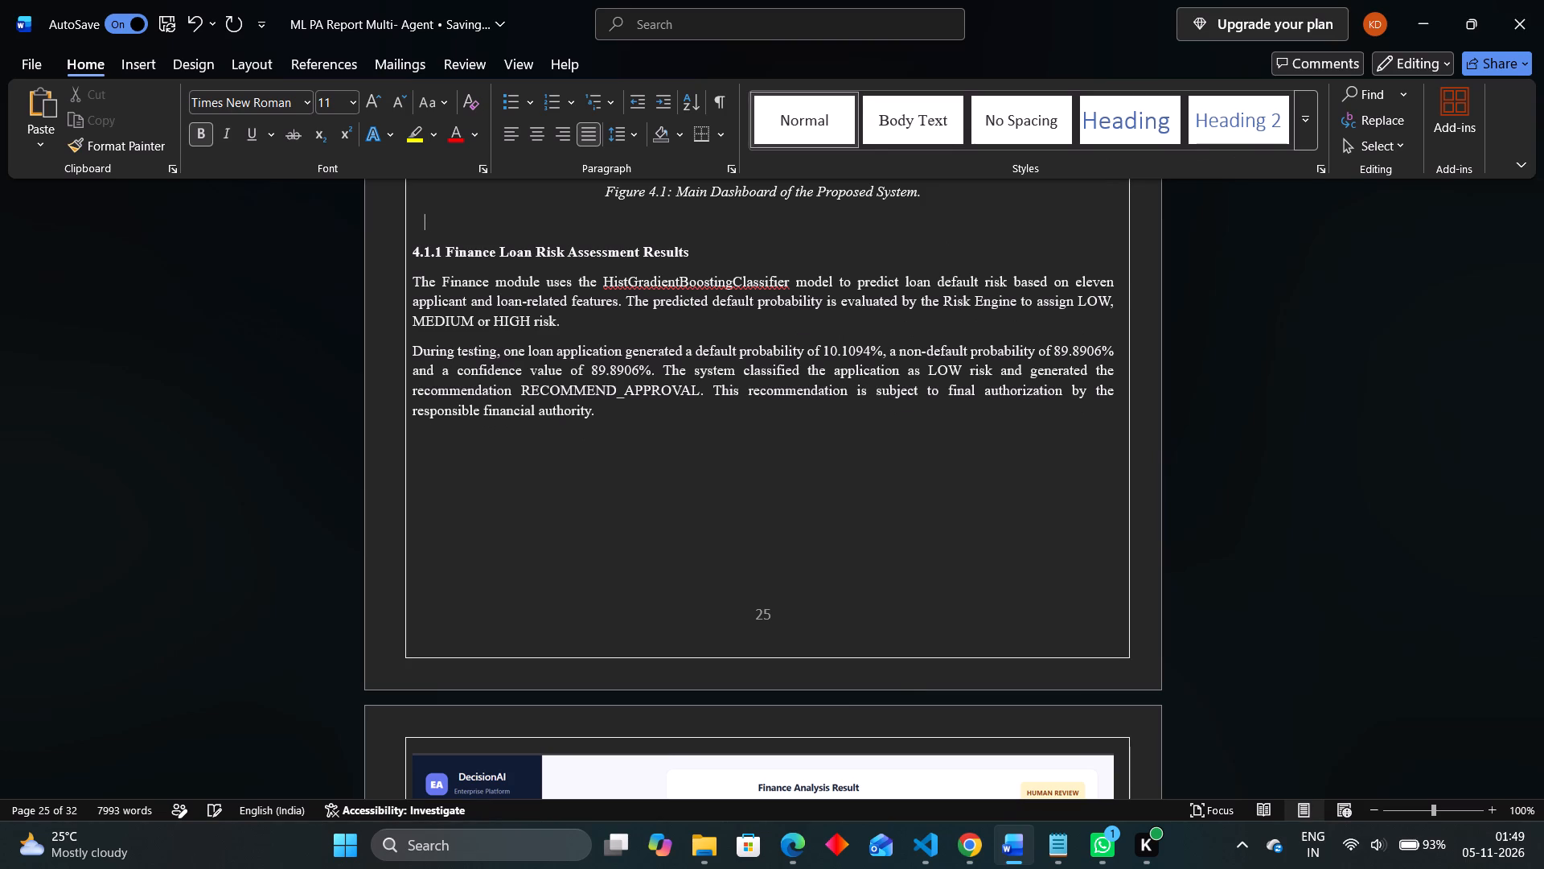
{"action": "key", "text": "BackSpace"}
{"action": "key", "text": "BackSpace"}
{"action": "key", "text": "BackSpace"}
{"action": "key", "text": "BackSpace"}
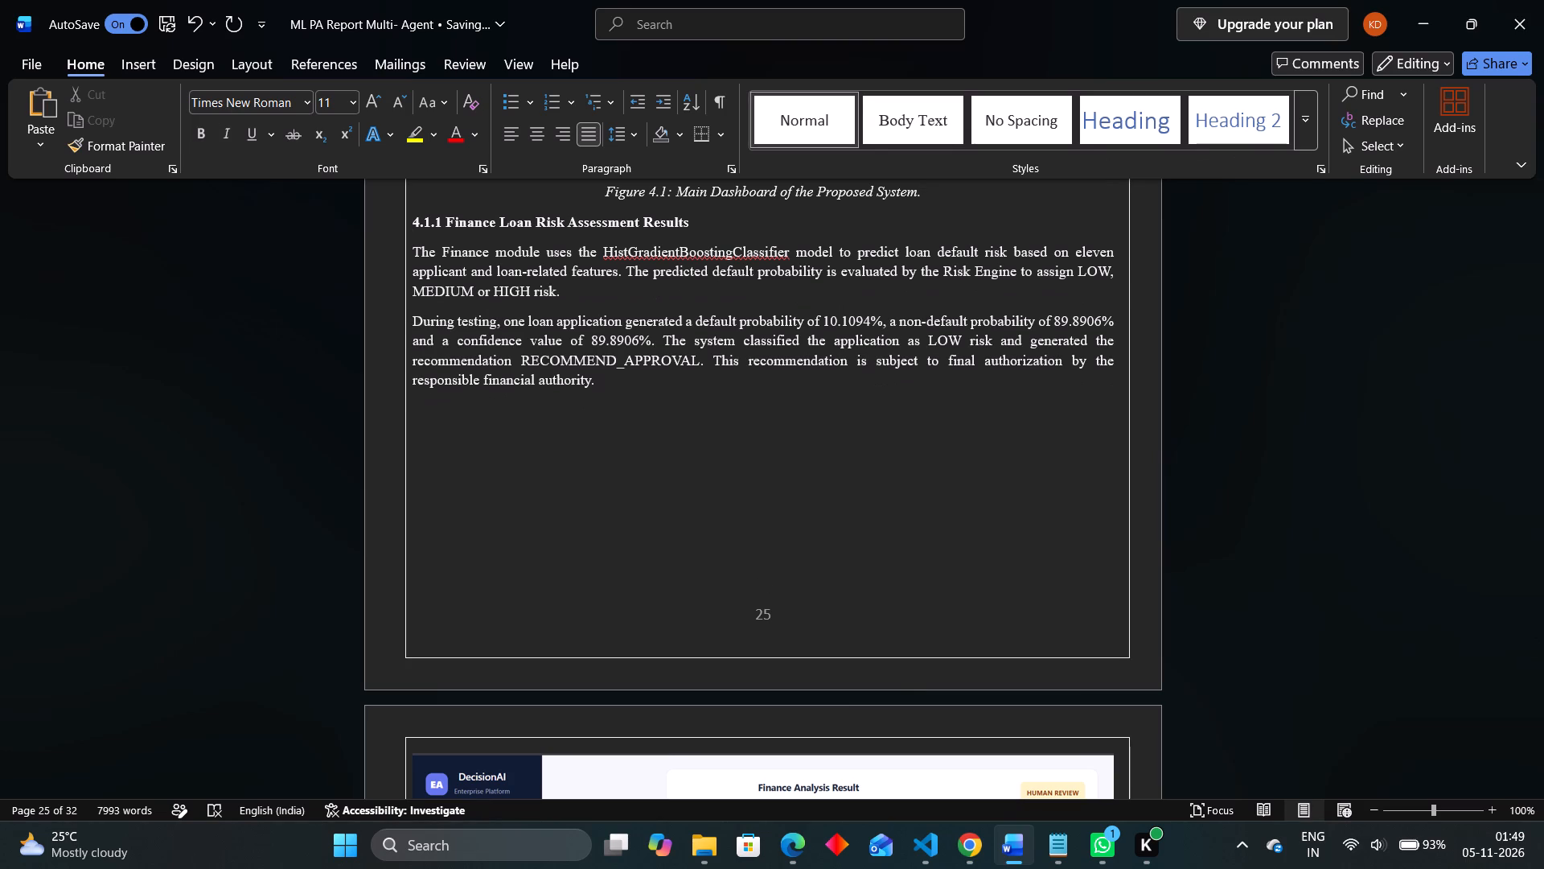
Replace the "[INSERT FIGURE 4.6 – SWAGGER UI AND ANALYTICS DASHBOARD]" placeholder in section 4.1.5 with the cut analytics dashboard screenshot.
{"action": "scroll", "coordinate": [1087, 326], "scroll_direction": "down", "scroll_amount": 3}
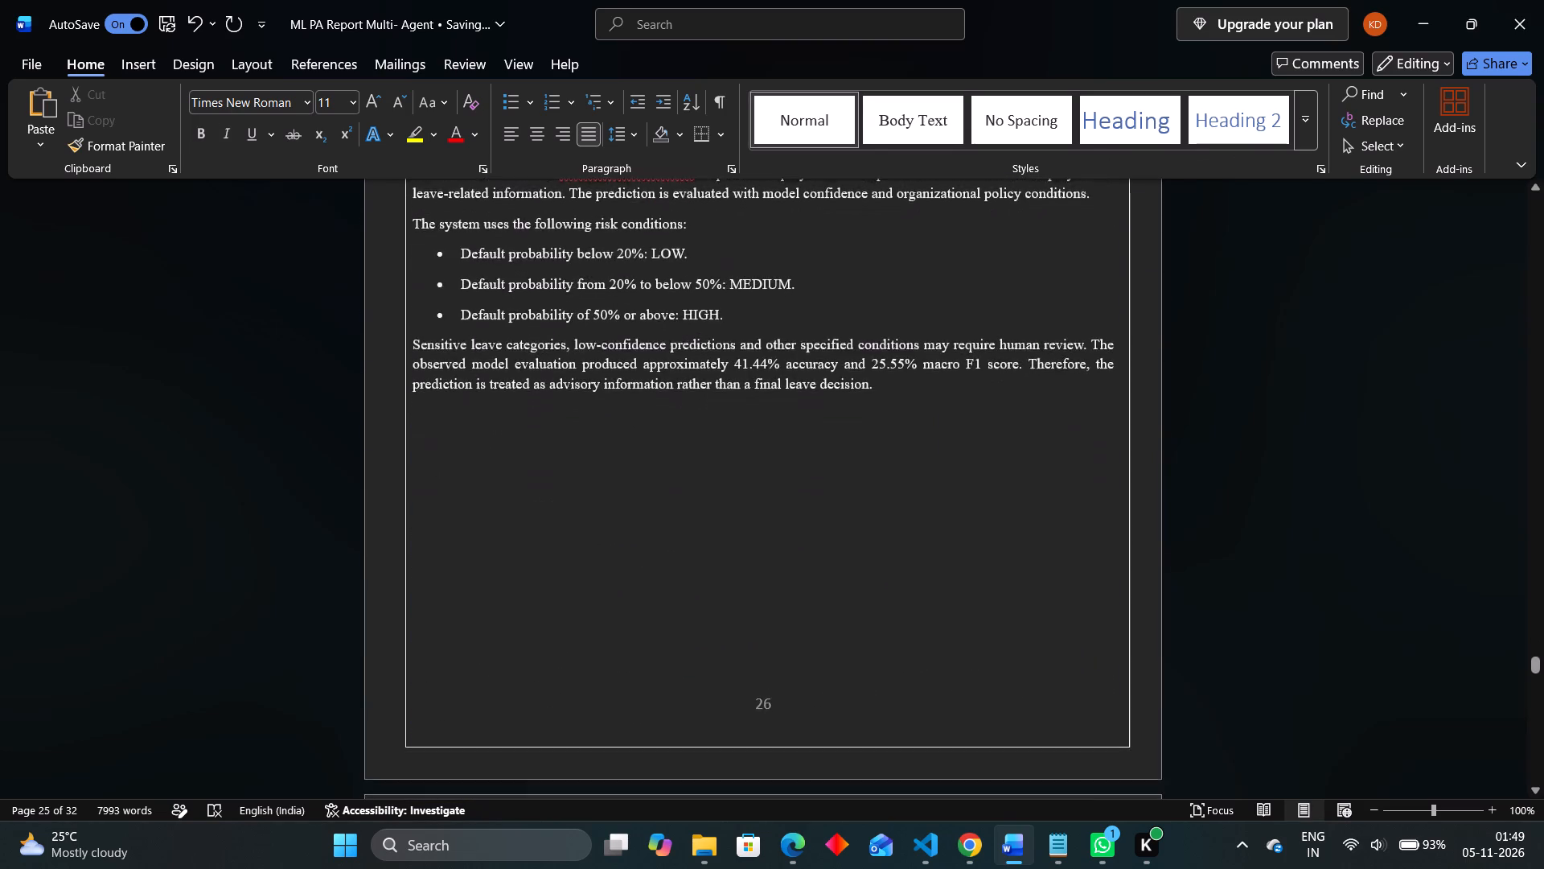
{"action": "scroll", "coordinate": [1087, 326], "scroll_direction": "down", "scroll_amount": 4}
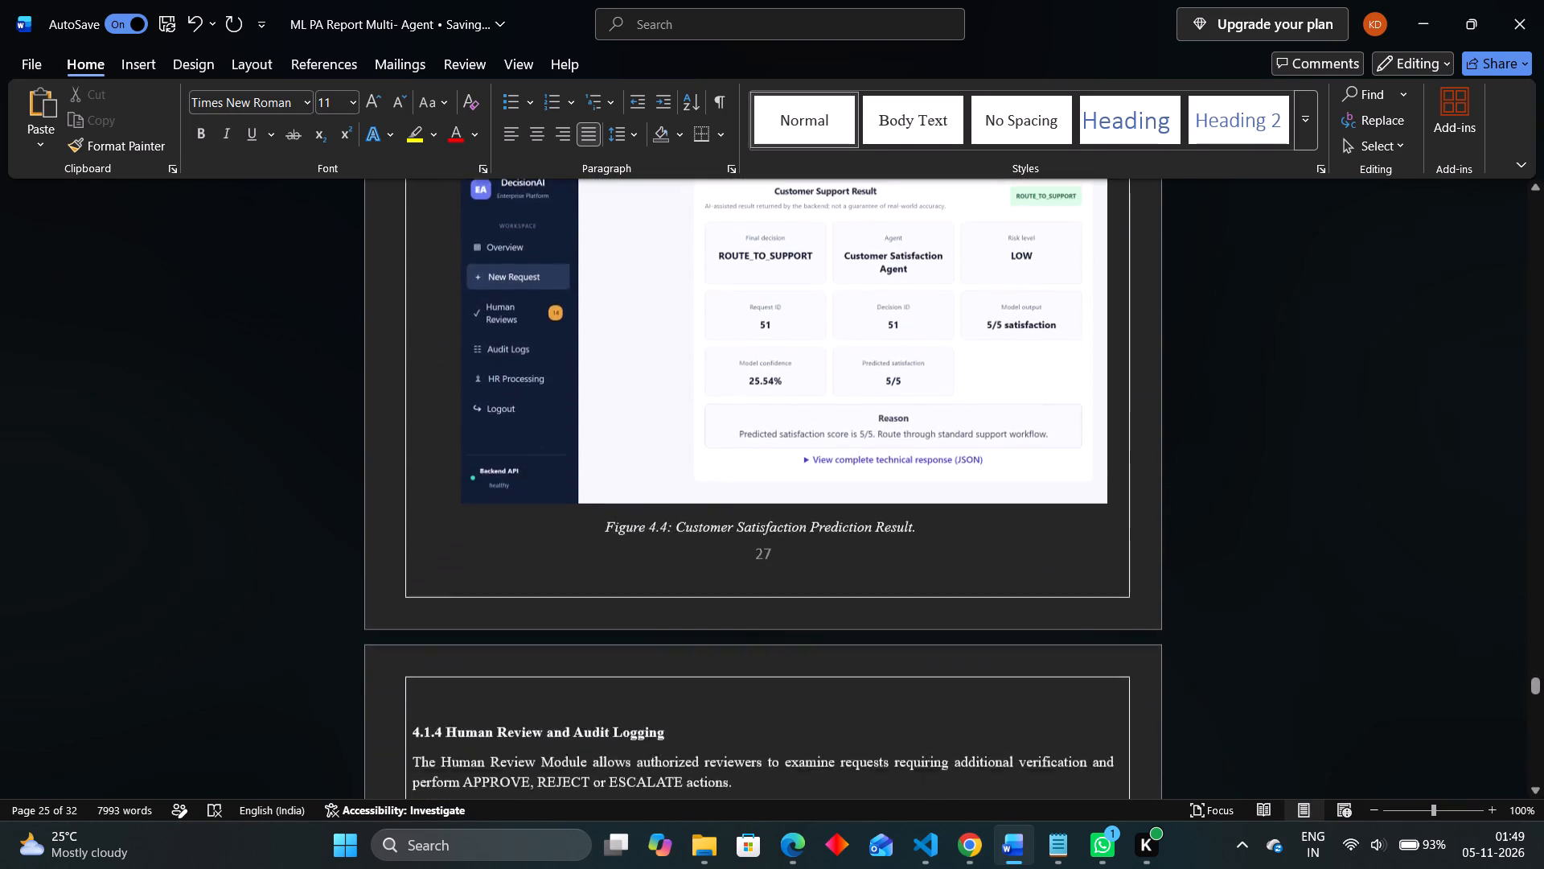
{"action": "scroll", "coordinate": [1087, 326], "scroll_direction": "down", "scroll_amount": 4}
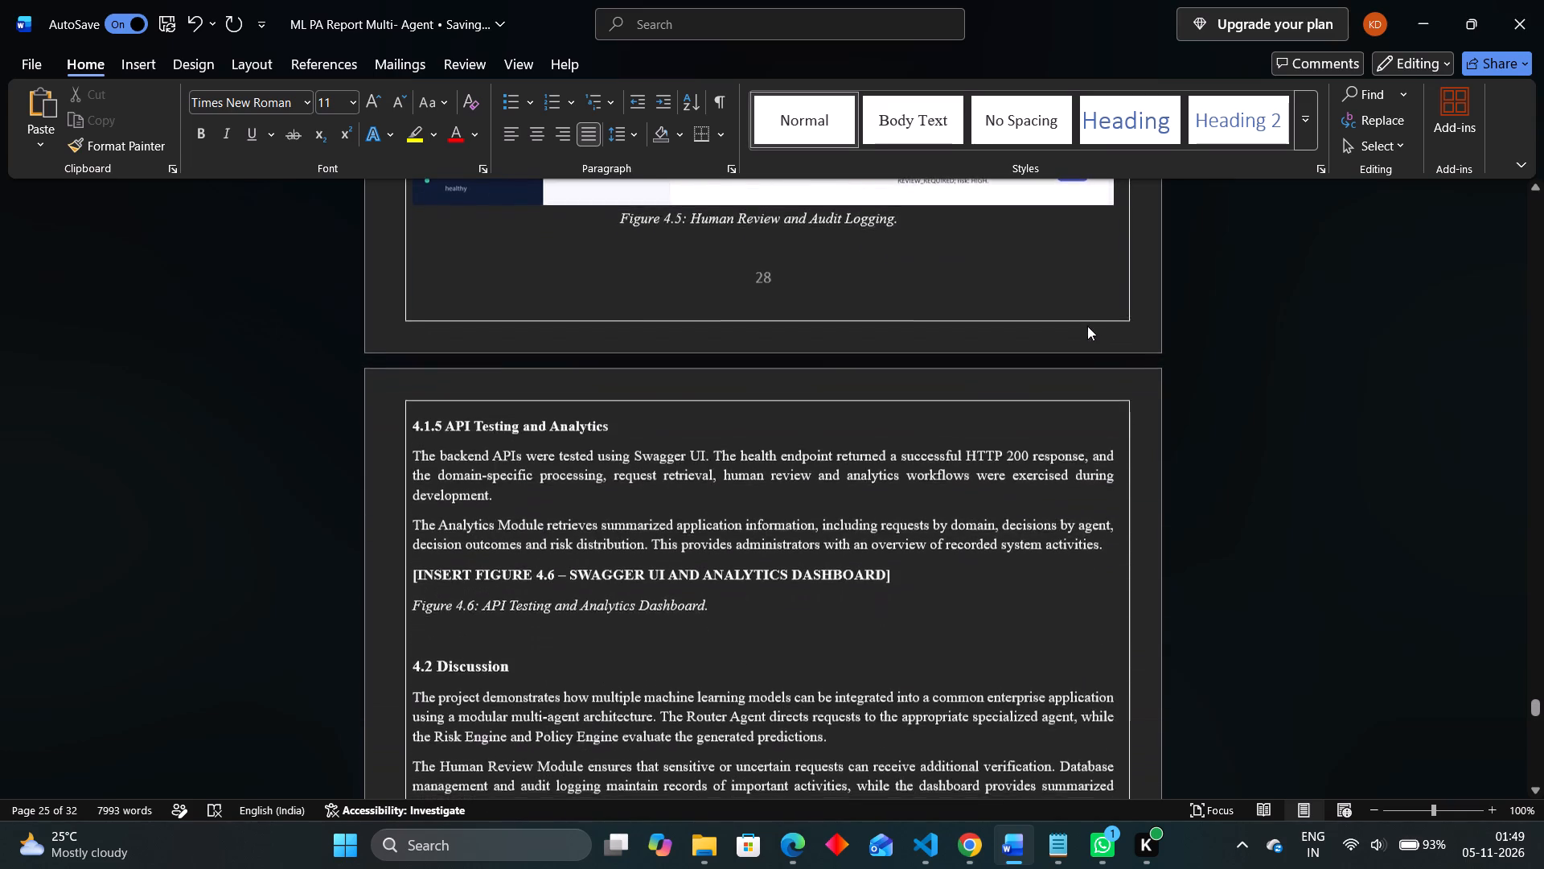
{"action": "scroll", "coordinate": [1087, 326], "scroll_direction": "down", "scroll_amount": 1}
{"action": "left_click_drag", "start_coordinate": [921, 369], "coordinate": [625, 393]}
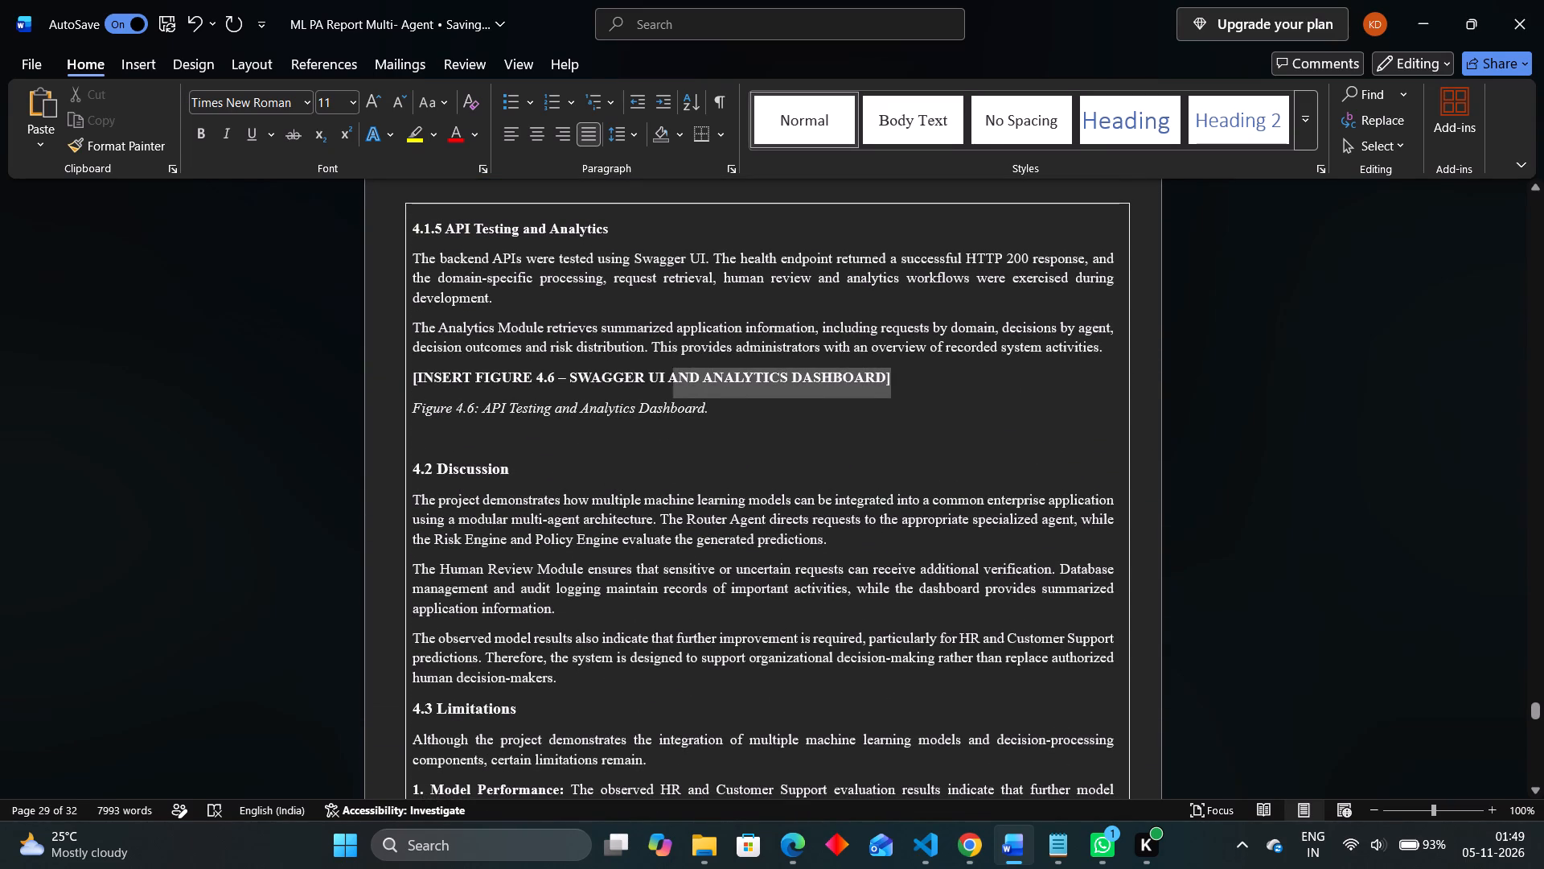
{"action": "left_click_drag", "start_coordinate": [625, 393], "coordinate": [409, 373]}
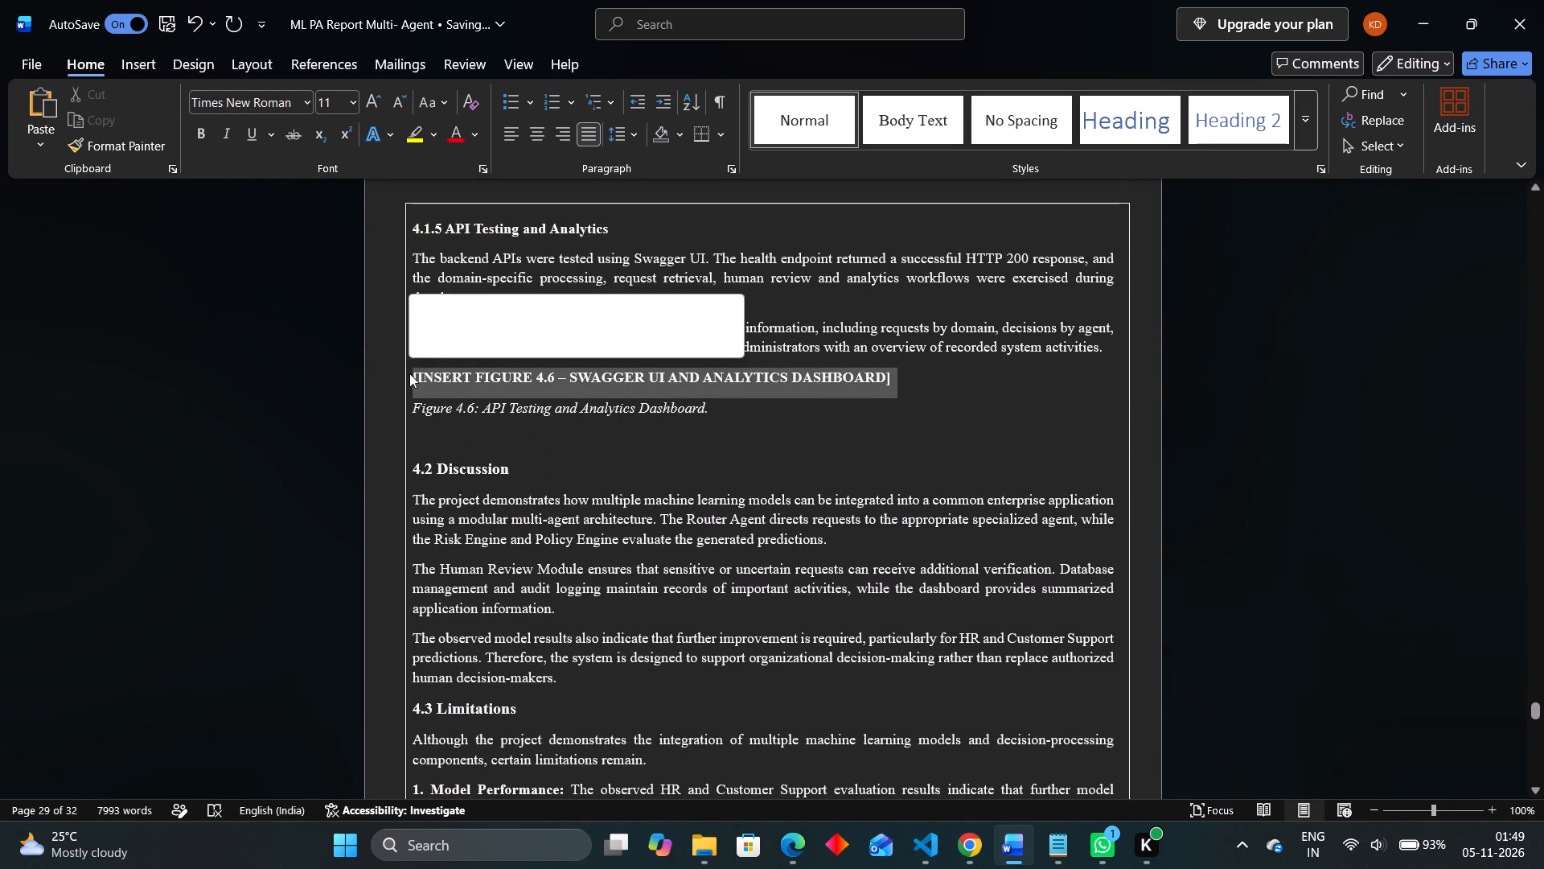
{"action": "key", "text": "ctrl+v"}
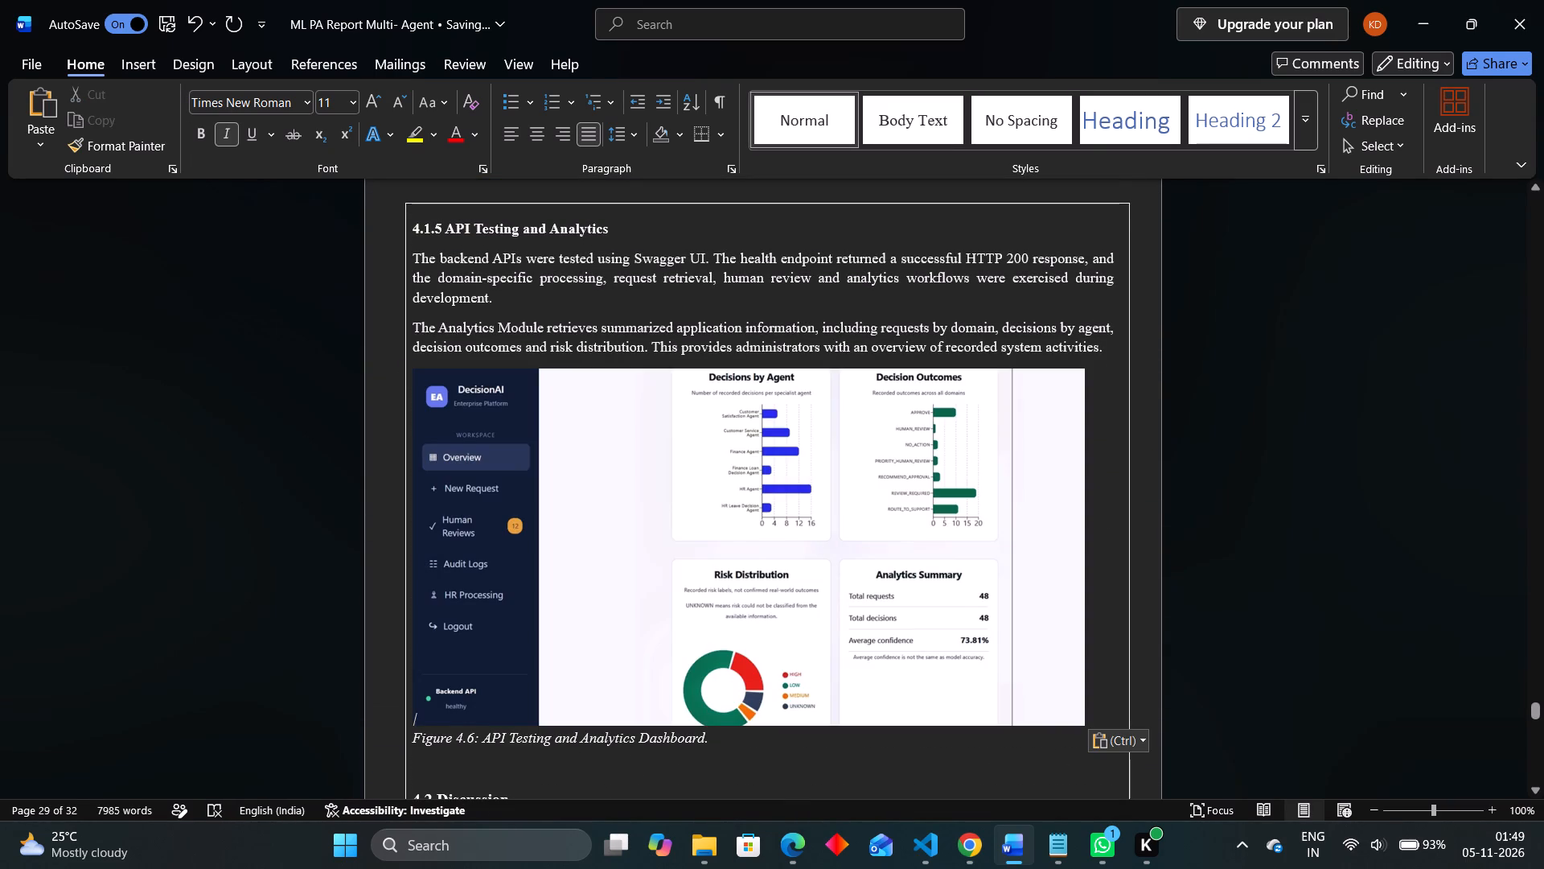
Enlarge the pasted analytics dashboard screenshot proportionally to nearly the full text width.
{"action": "scroll", "coordinate": [760, 533], "scroll_direction": "down", "scroll_amount": 1}
{"action": "left_click", "coordinate": [760, 533]}
{"action": "left_click", "coordinate": [857, 492]}
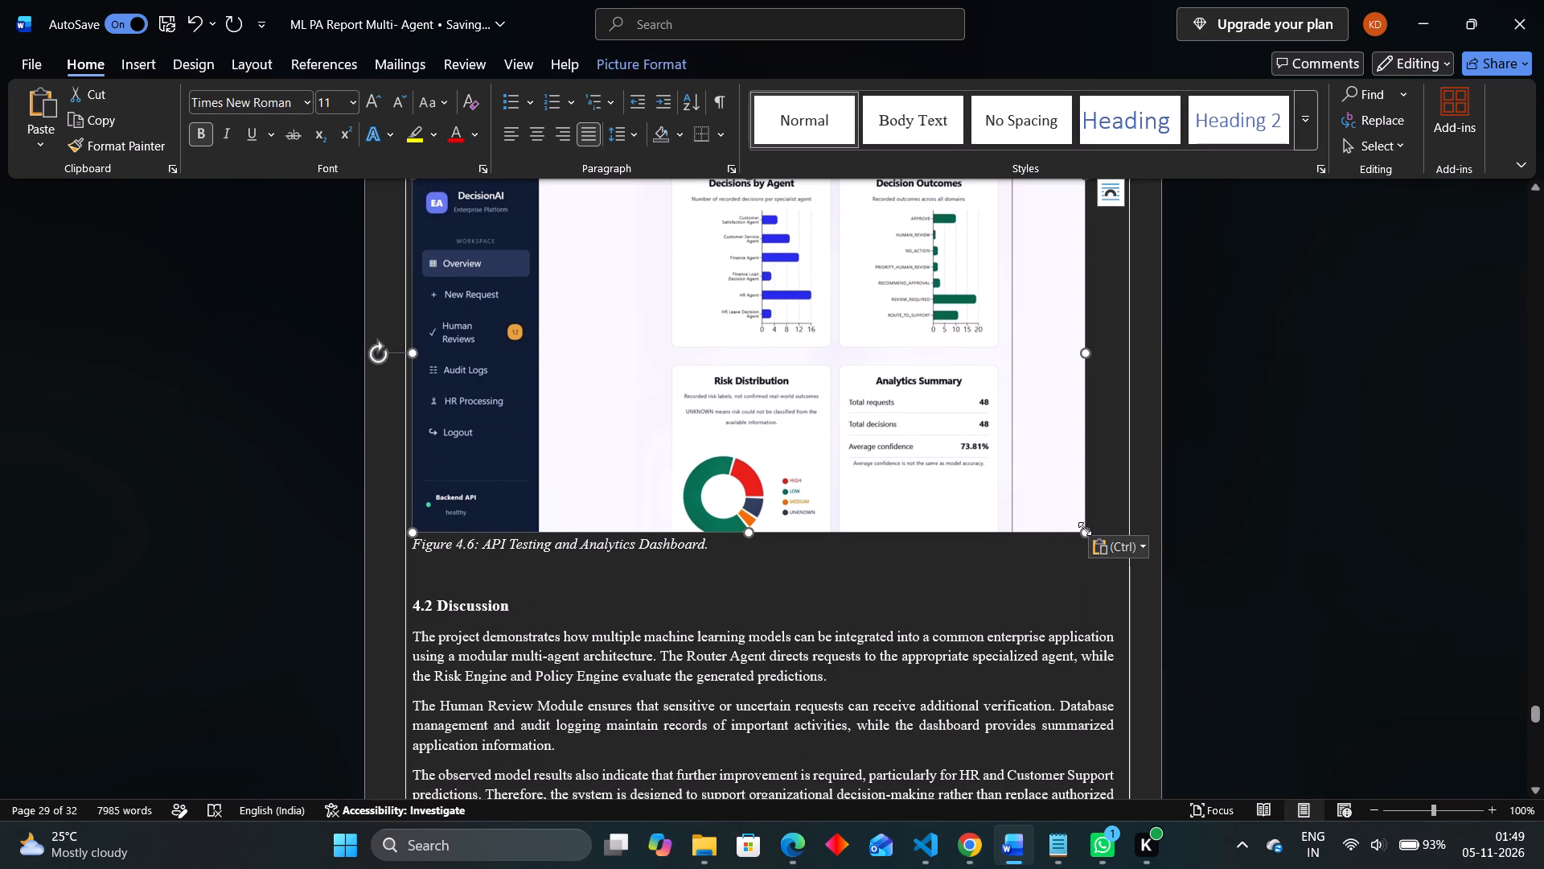
{"action": "left_click_drag", "start_coordinate": [1085, 529], "coordinate": [1112, 537]}
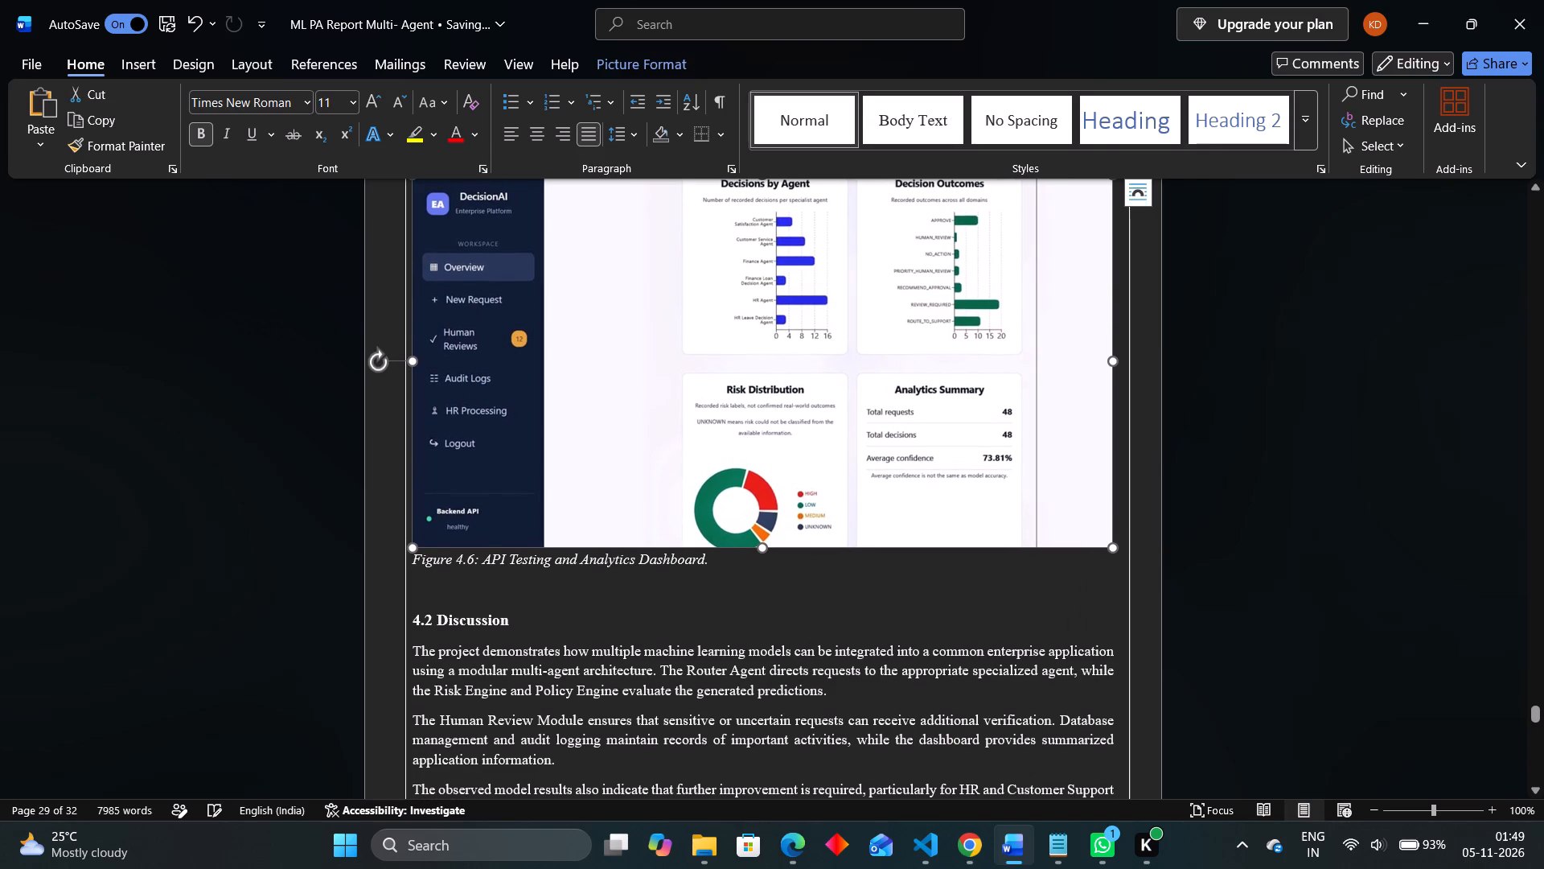
{"action": "left_click", "coordinate": [1238, 530]}
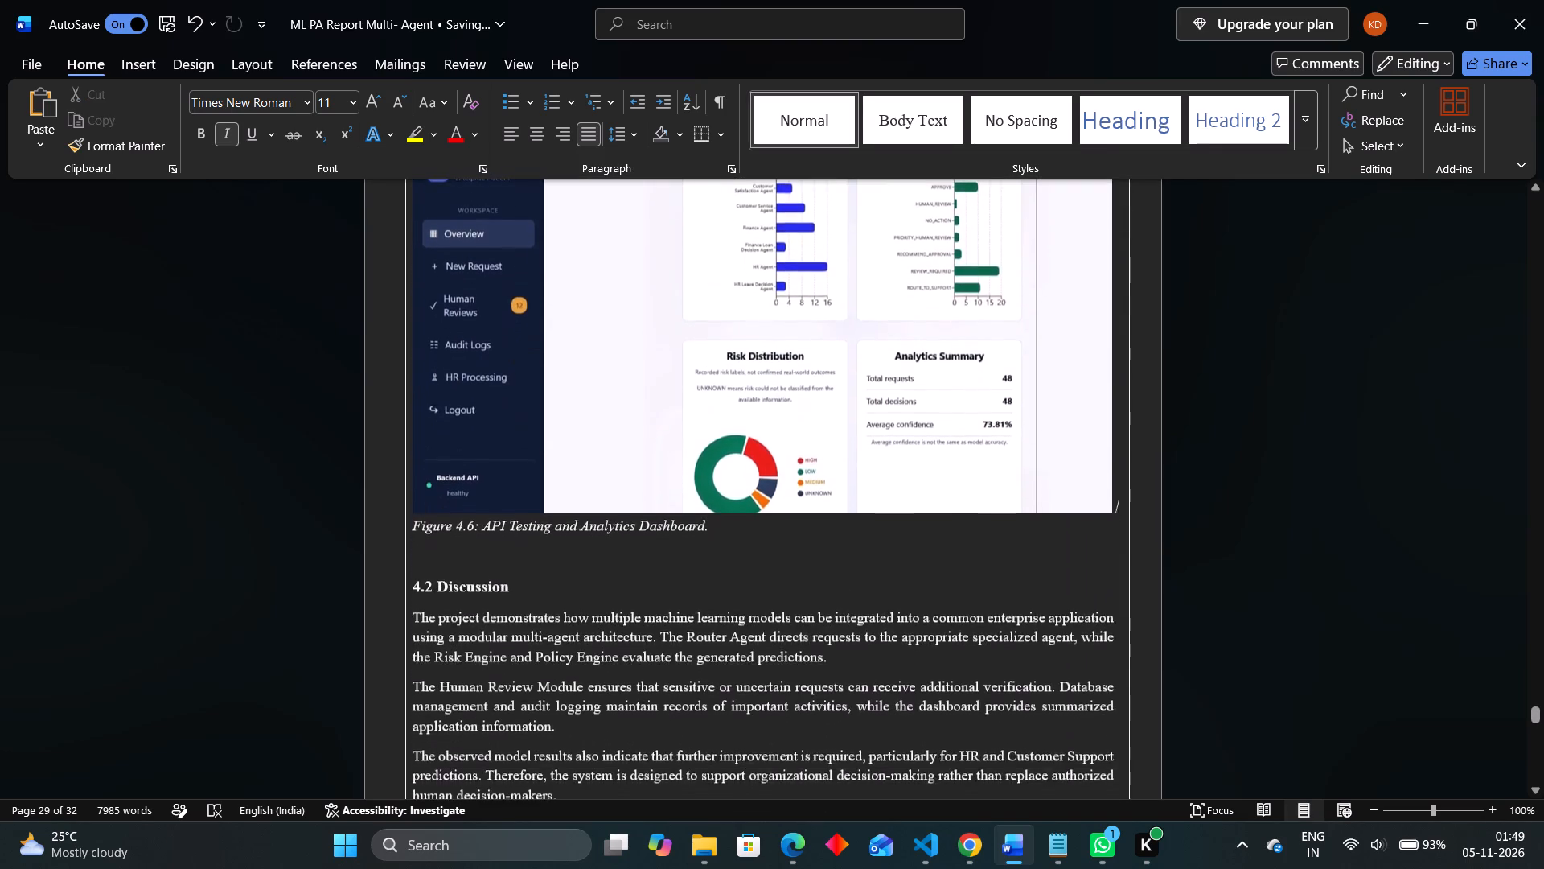
Shift the Figure 4.6 caption to about the middle of the line with tabs and spaces, retyping the F of "Figure" after the gap.
{"action": "scroll", "coordinate": [1238, 530], "scroll_direction": "down", "scroll_amount": 1}
{"action": "scroll", "coordinate": [1238, 530], "scroll_direction": "up", "scroll_amount": 1}
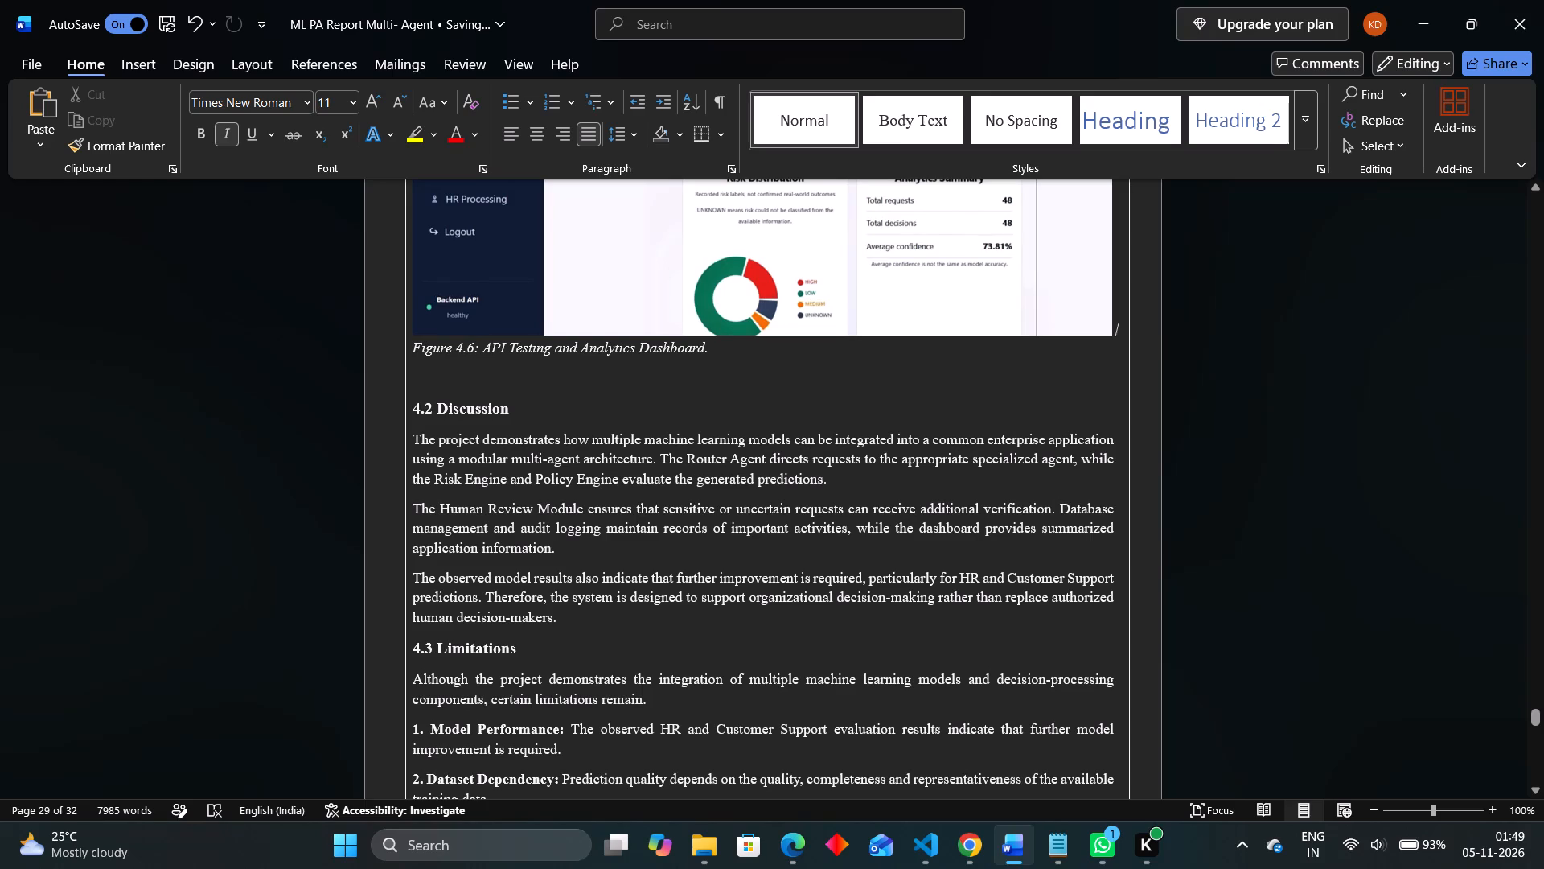
{"action": "left_click", "coordinate": [412, 347]}
{"action": "key", "text": "space"}
{"action": "key", "text": "space"}
{"action": "key", "text": "space"}
{"action": "key", "text": "Right"}
{"action": "key", "text": "Tab"}
{"action": "key", "text": "Tab"}
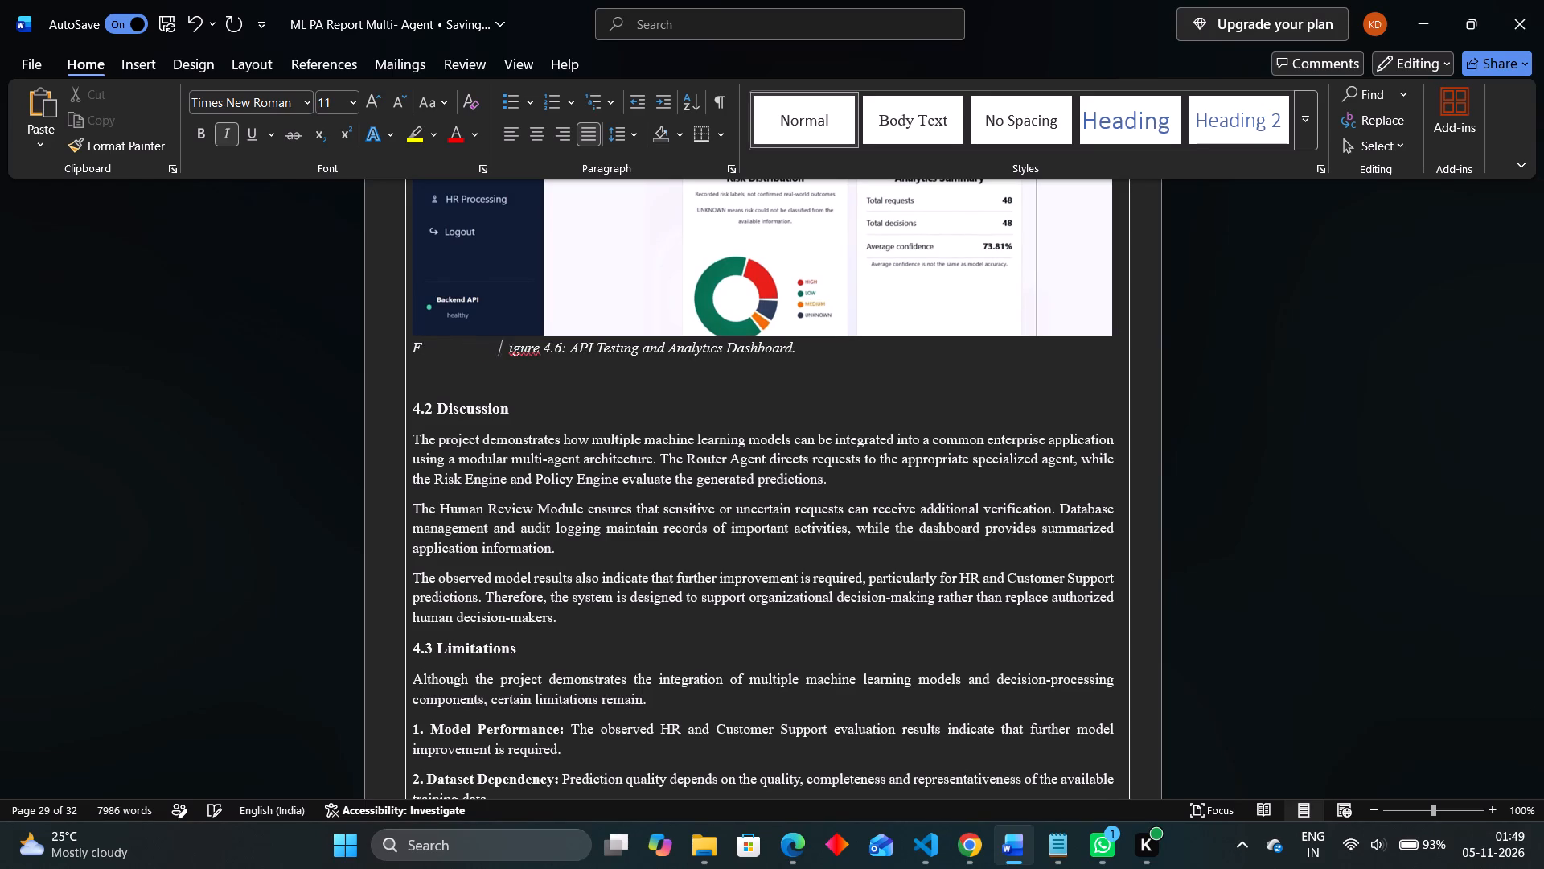
{"action": "key", "text": "Tab"}
{"action": "key", "text": "Tab"}
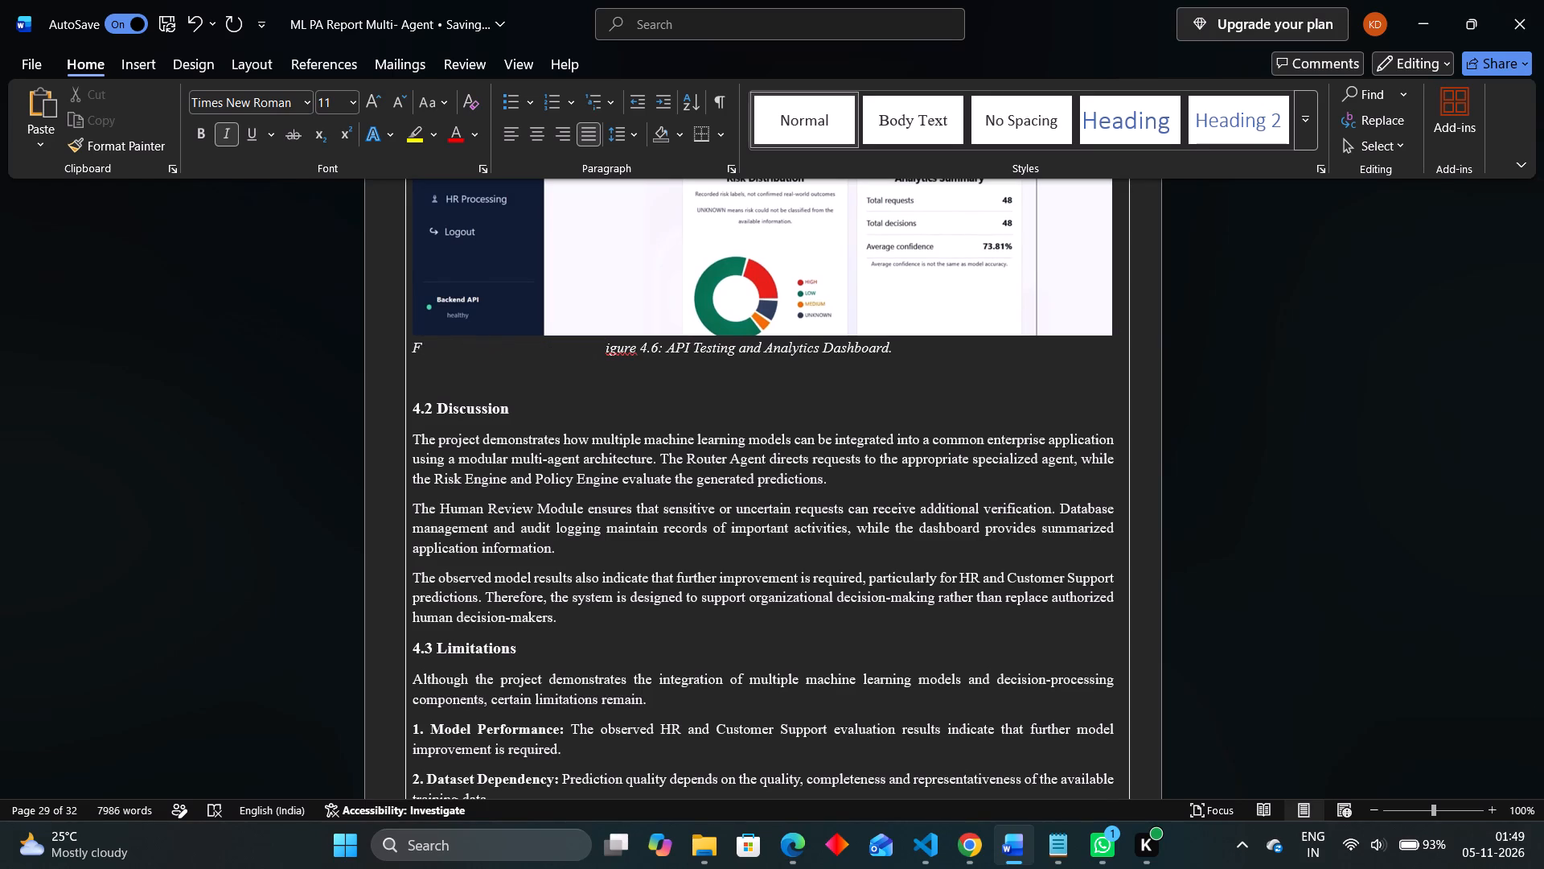
{"action": "key", "text": "shift+f"}
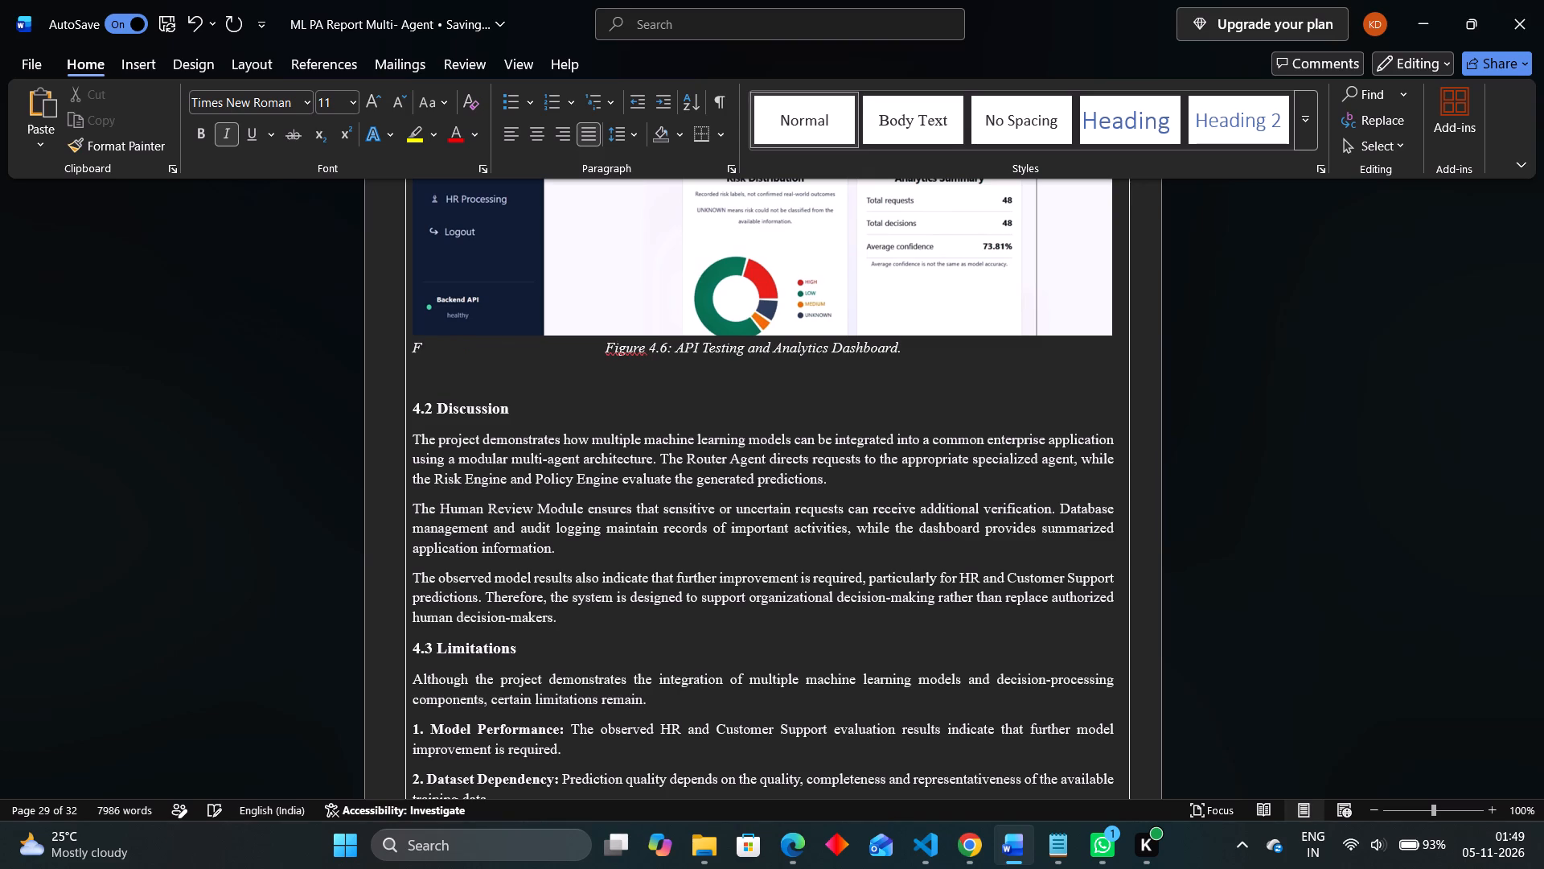
{"action": "key", "text": "Left"}
{"action": "key", "text": "space"}
{"action": "key", "text": "space"}
{"action": "key", "text": "space"}
{"action": "key", "text": "space"}
{"action": "key", "text": "space"}
Remove the stray F at the start of the Figure 4.6 caption line, below the analytics dashboard screenshot.
{"action": "key", "text": "Left"}
{"action": "key", "text": "Left"}
{"action": "key", "text": "Left"}
{"action": "key", "text": "Left"}
{"action": "key", "text": "Left"}
{"action": "key", "text": "Left"}
{"action": "key", "text": "Left"}
{"action": "key", "text": "Left"}
{"action": "key", "text": "Left"}
{"action": "key", "text": "Left"}
{"action": "key", "text": "Left"}
{"action": "key", "text": "Left"}
{"action": "key", "text": "Left"}
{"action": "key", "text": "Left"}
{"action": "key", "text": "Left"}
{"action": "key", "text": "Left"}
{"action": "key", "text": "Left"}
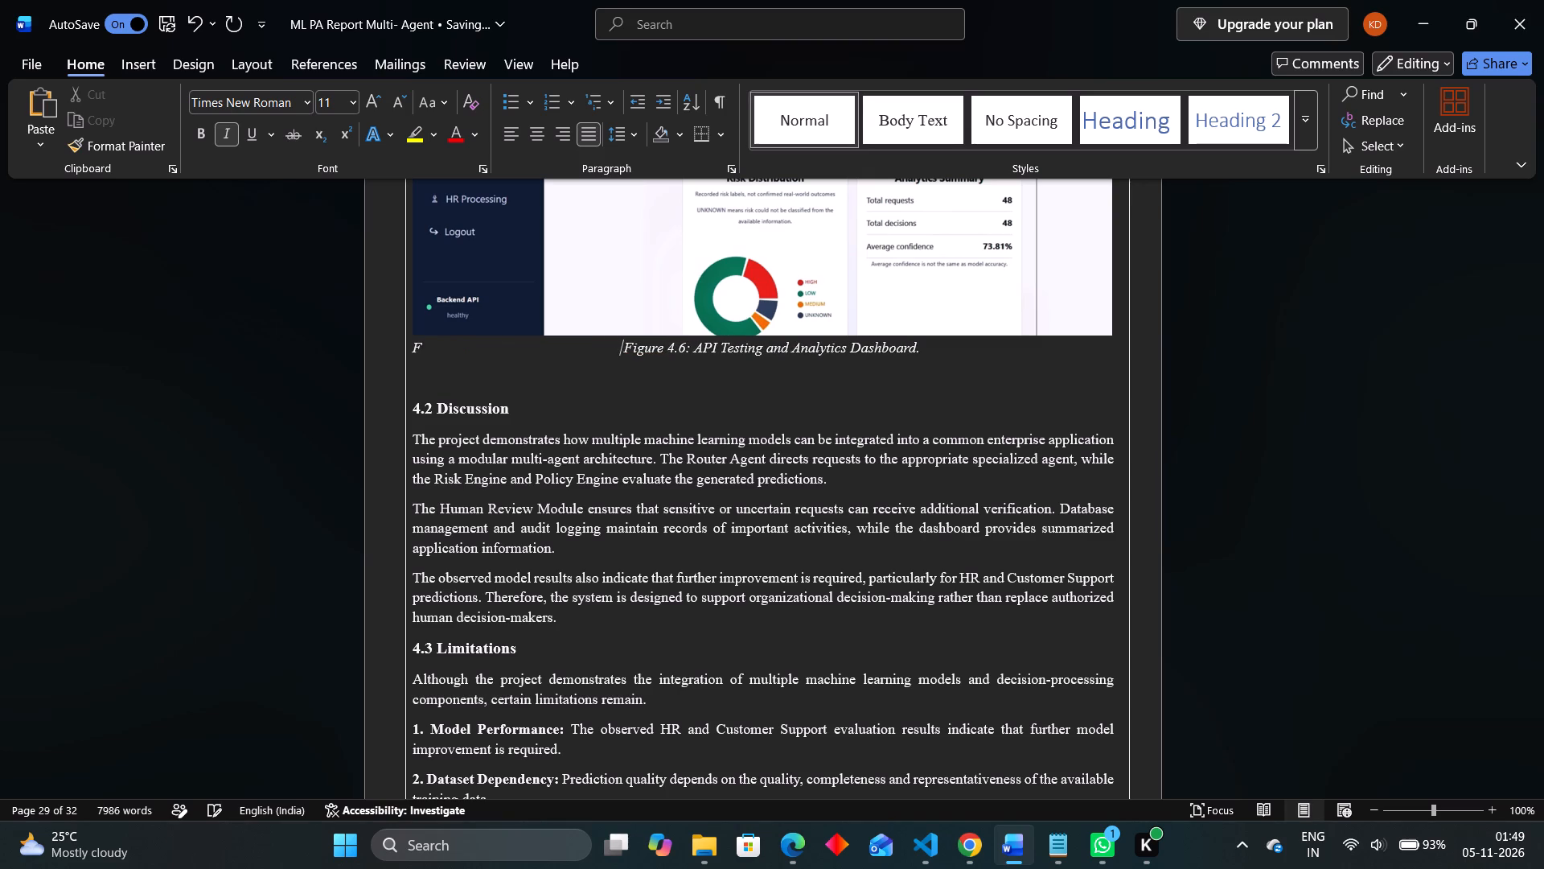
{"action": "key", "text": "Right"}
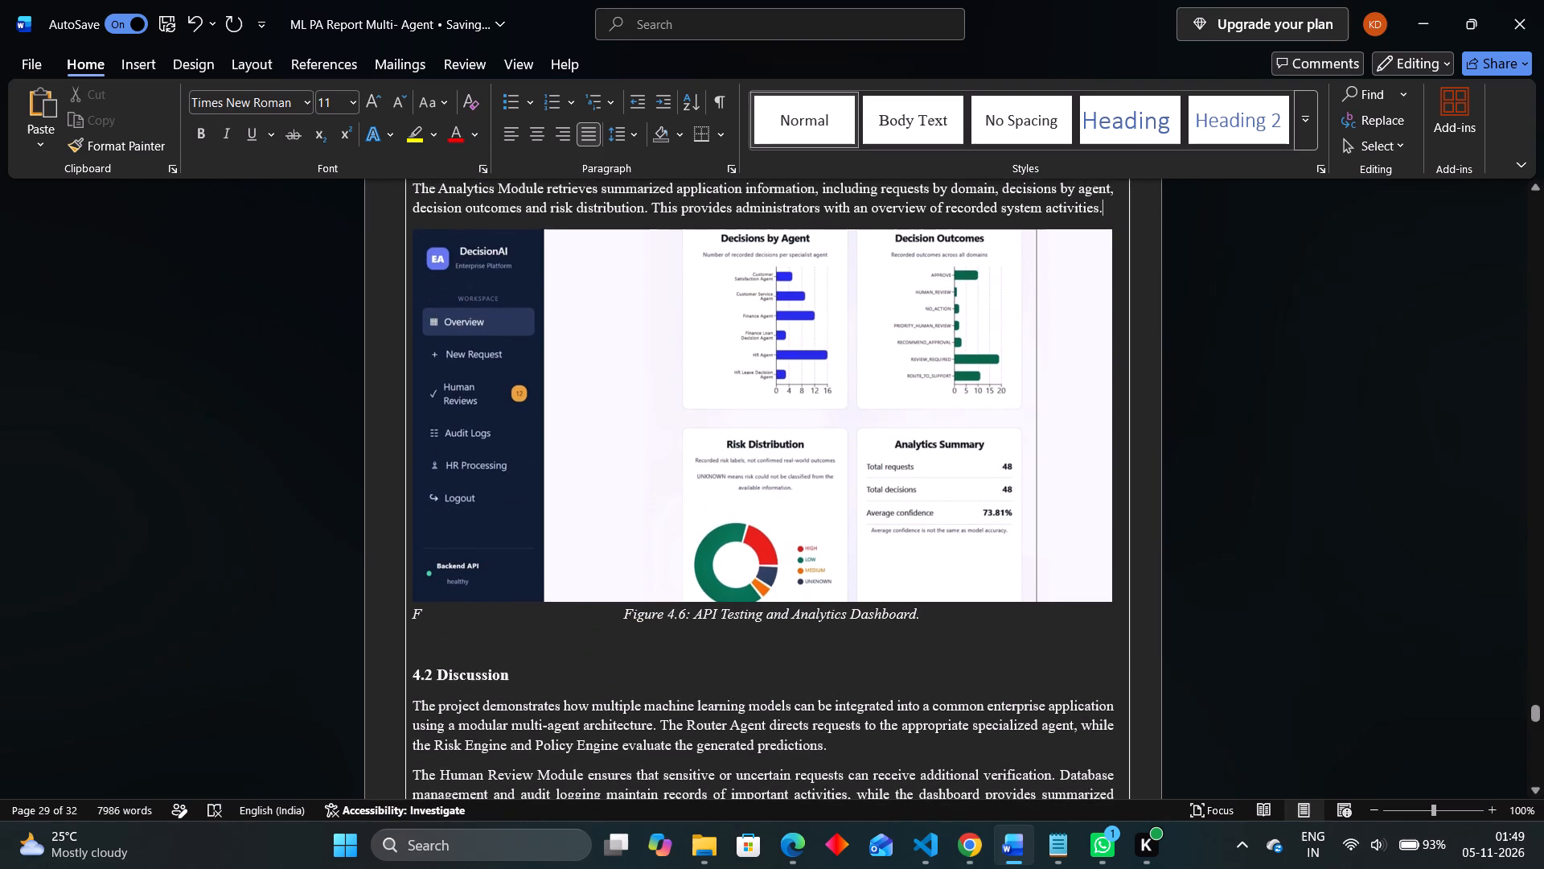
{"action": "key", "text": "Right"}
{"action": "key", "text": "Right"}
{"action": "key", "text": "Right"}
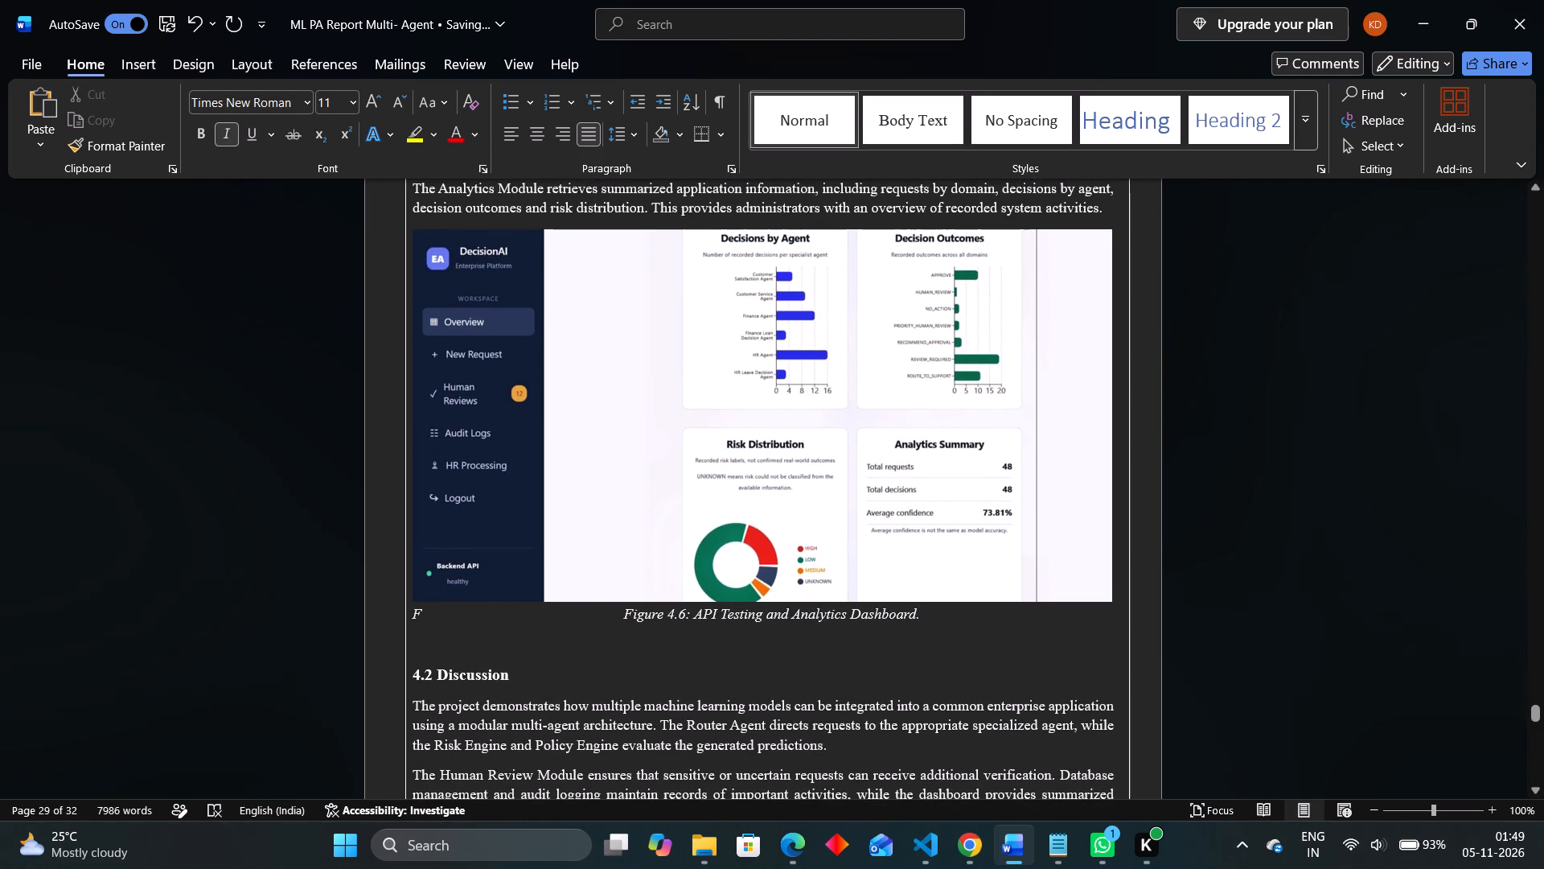
{"action": "left_click", "coordinate": [424, 616]}
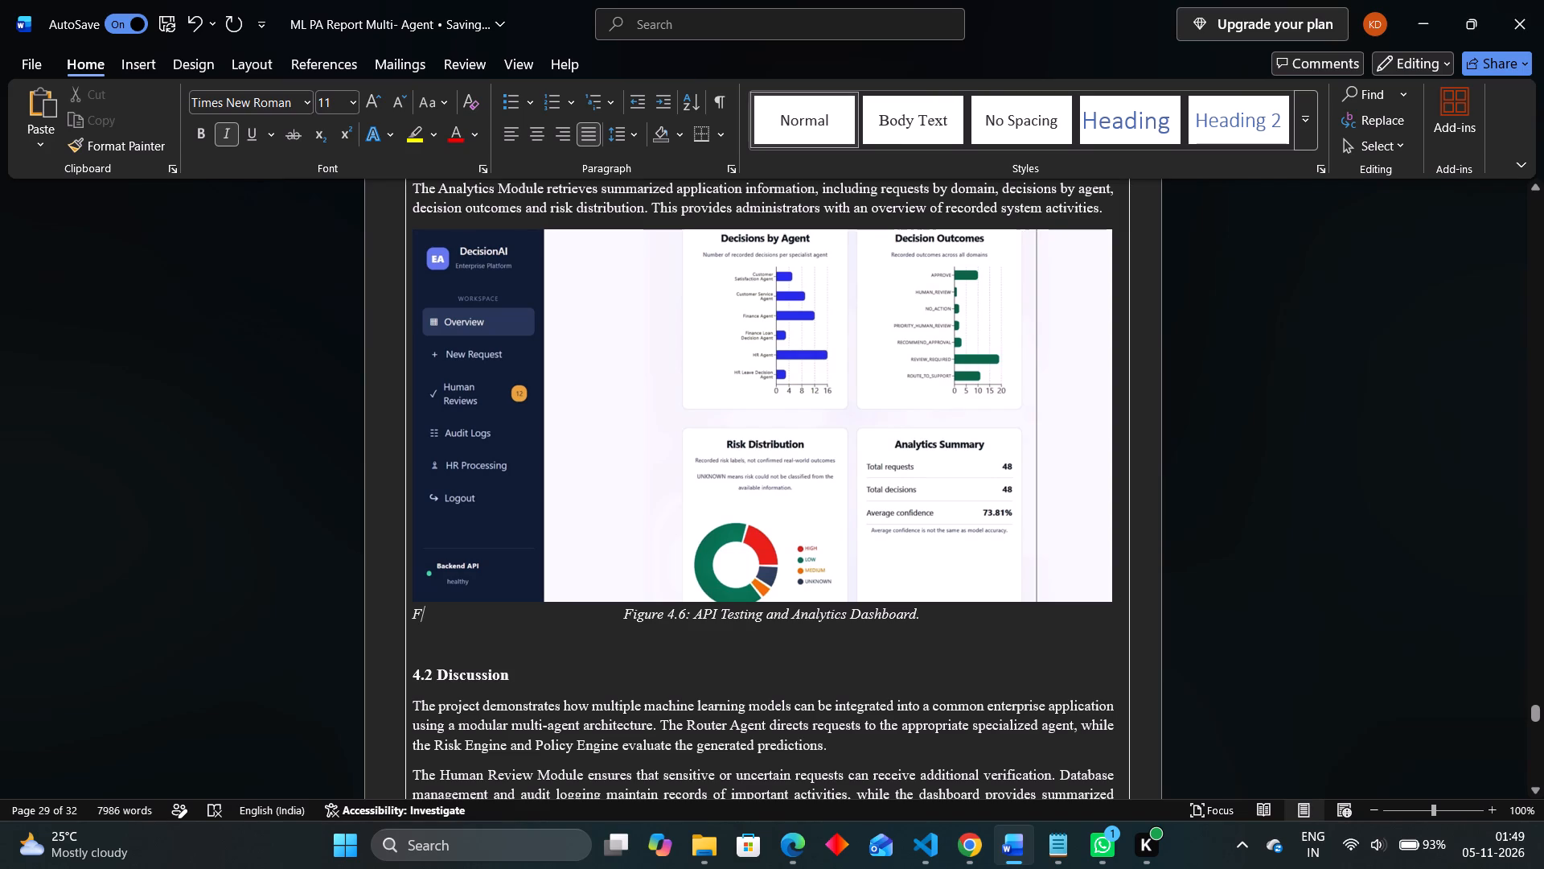
{"action": "key", "text": "BackSpace"}
Review the page layout from 4.2 Discussion to the start of Chapter 5 and back to section 4.1.2.
{"action": "scroll", "coordinate": [623, 574], "scroll_direction": "down", "scroll_amount": 3}
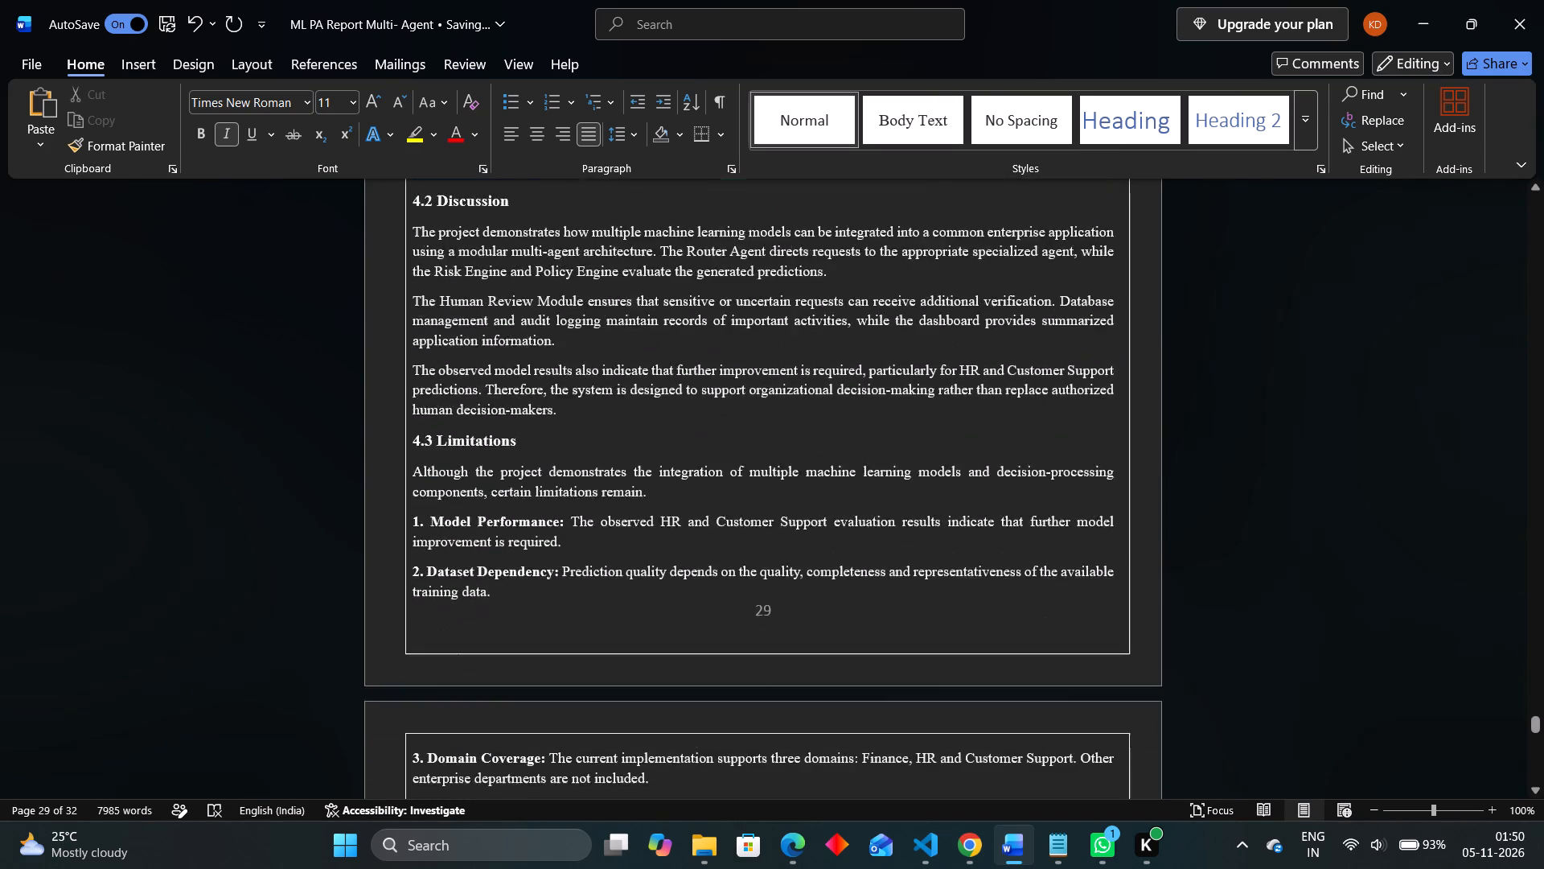
{"action": "scroll", "coordinate": [623, 574], "scroll_direction": "down", "scroll_amount": 6}
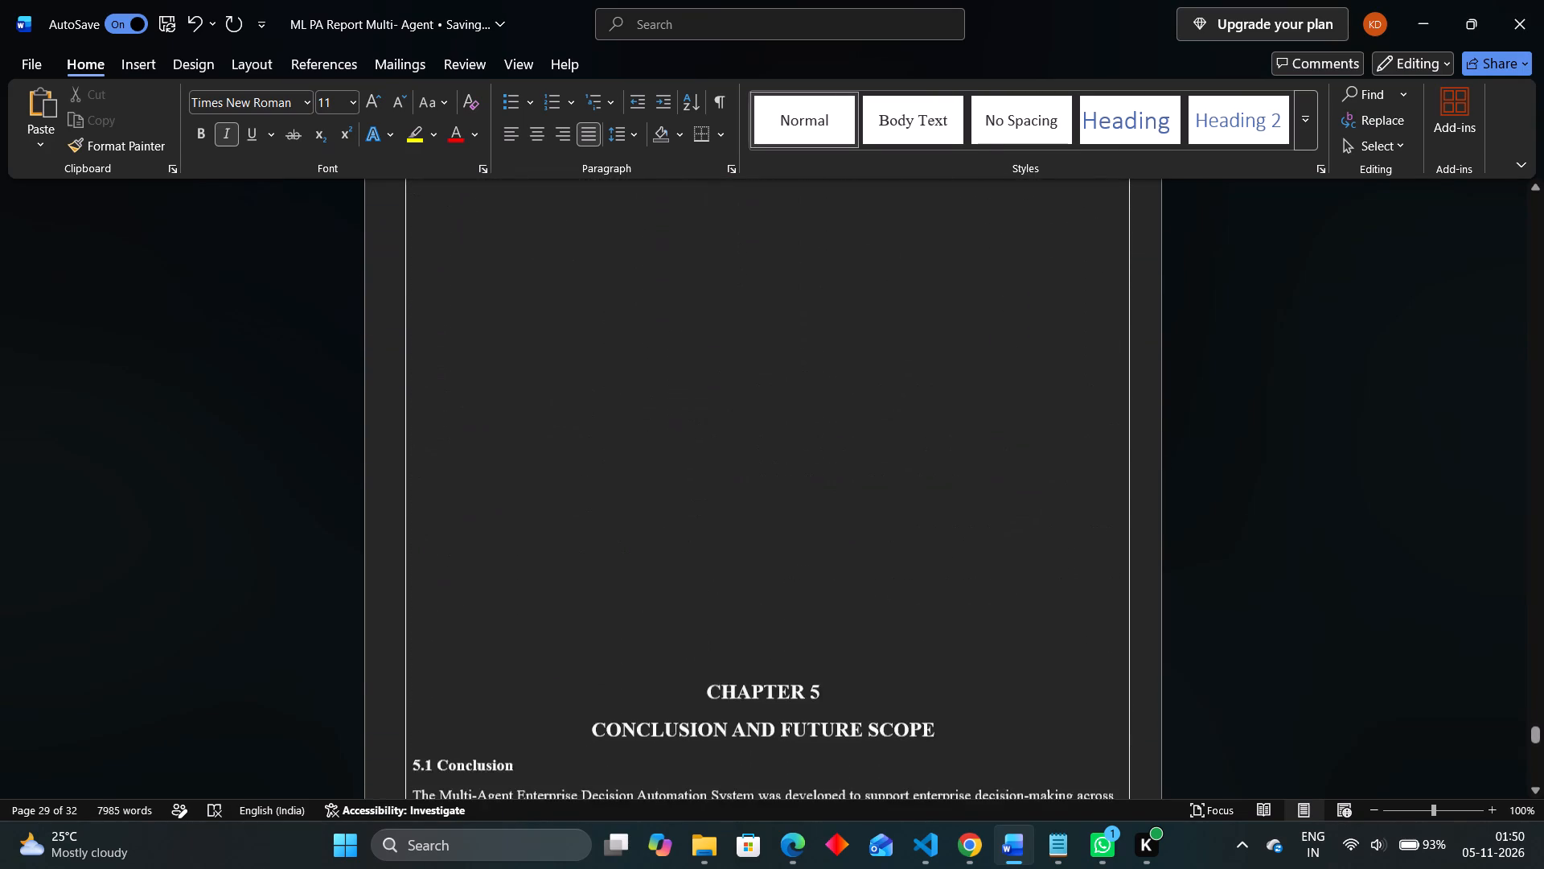
{"action": "scroll", "coordinate": [623, 574], "scroll_direction": "up", "scroll_amount": 2}
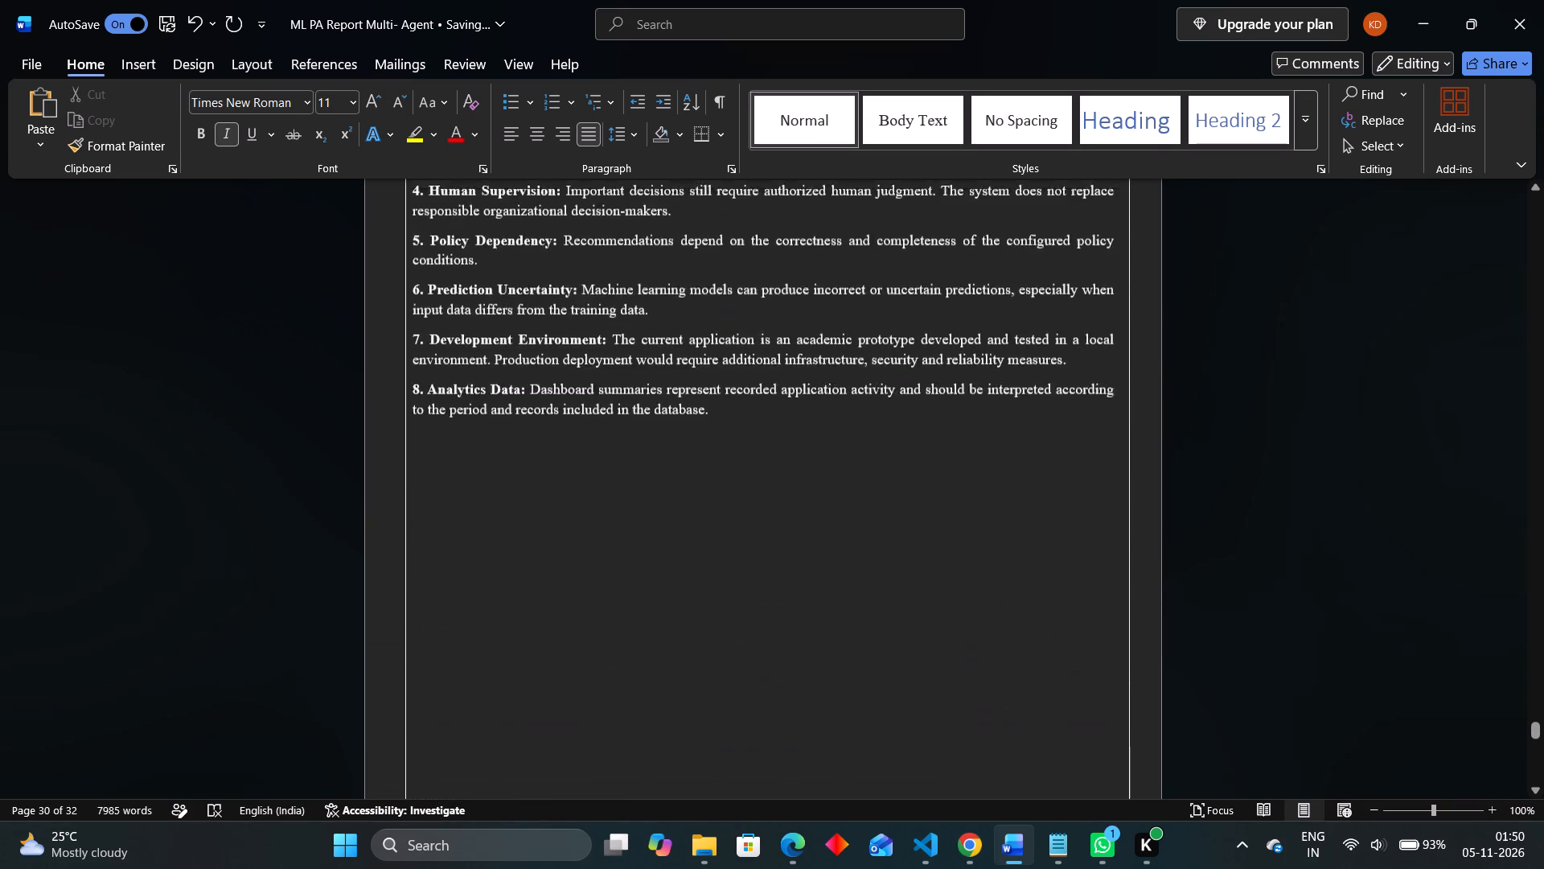
{"action": "scroll", "coordinate": [623, 574], "scroll_direction": "up", "scroll_amount": 14}
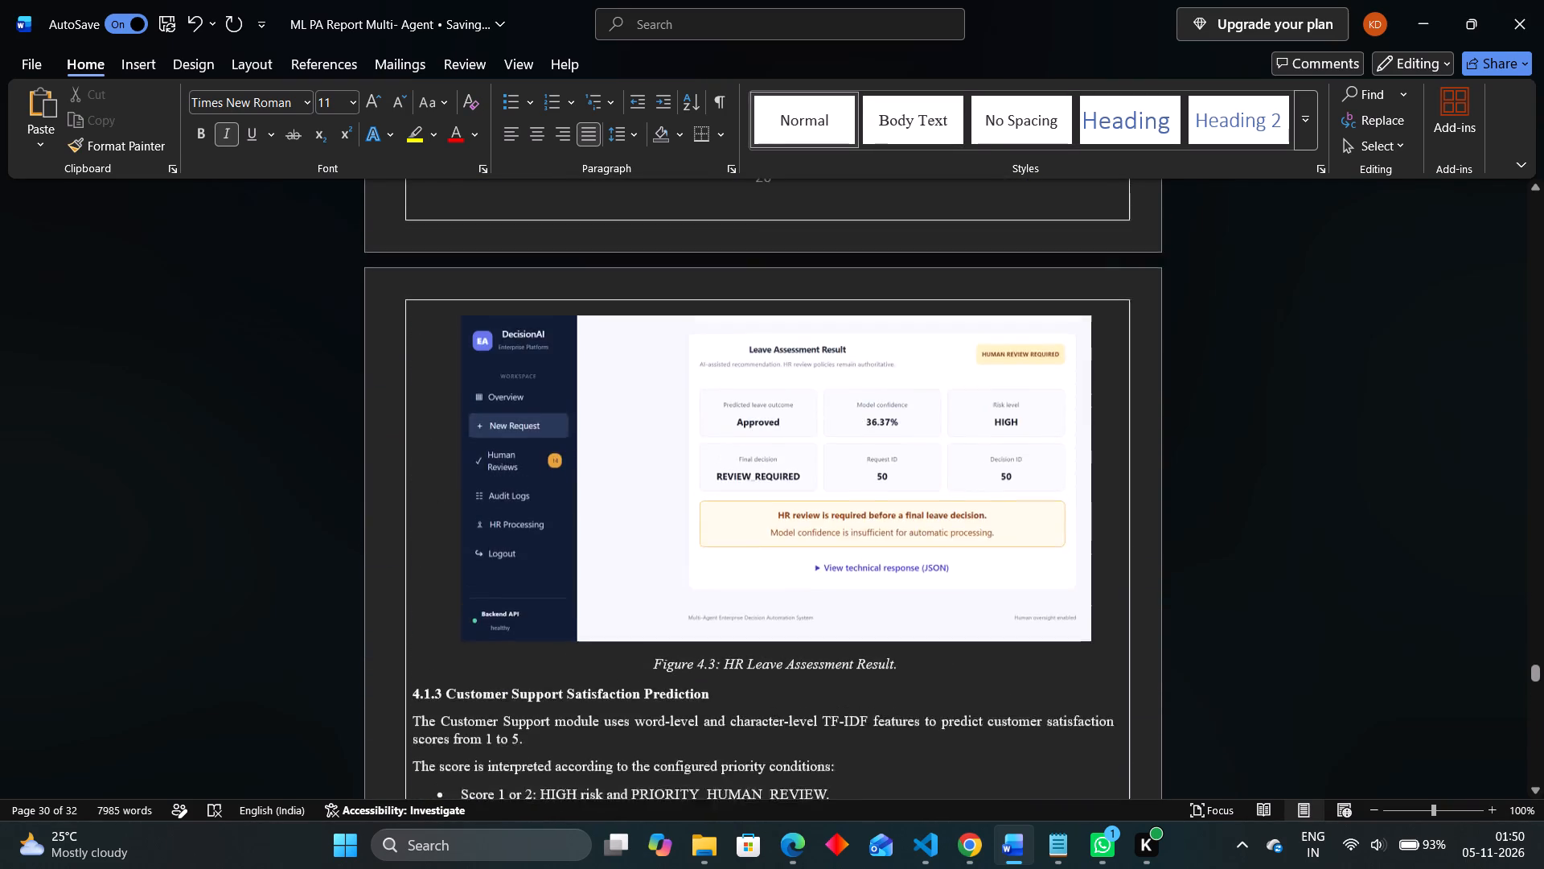
{"action": "scroll", "coordinate": [623, 574], "scroll_direction": "up", "scroll_amount": 2}
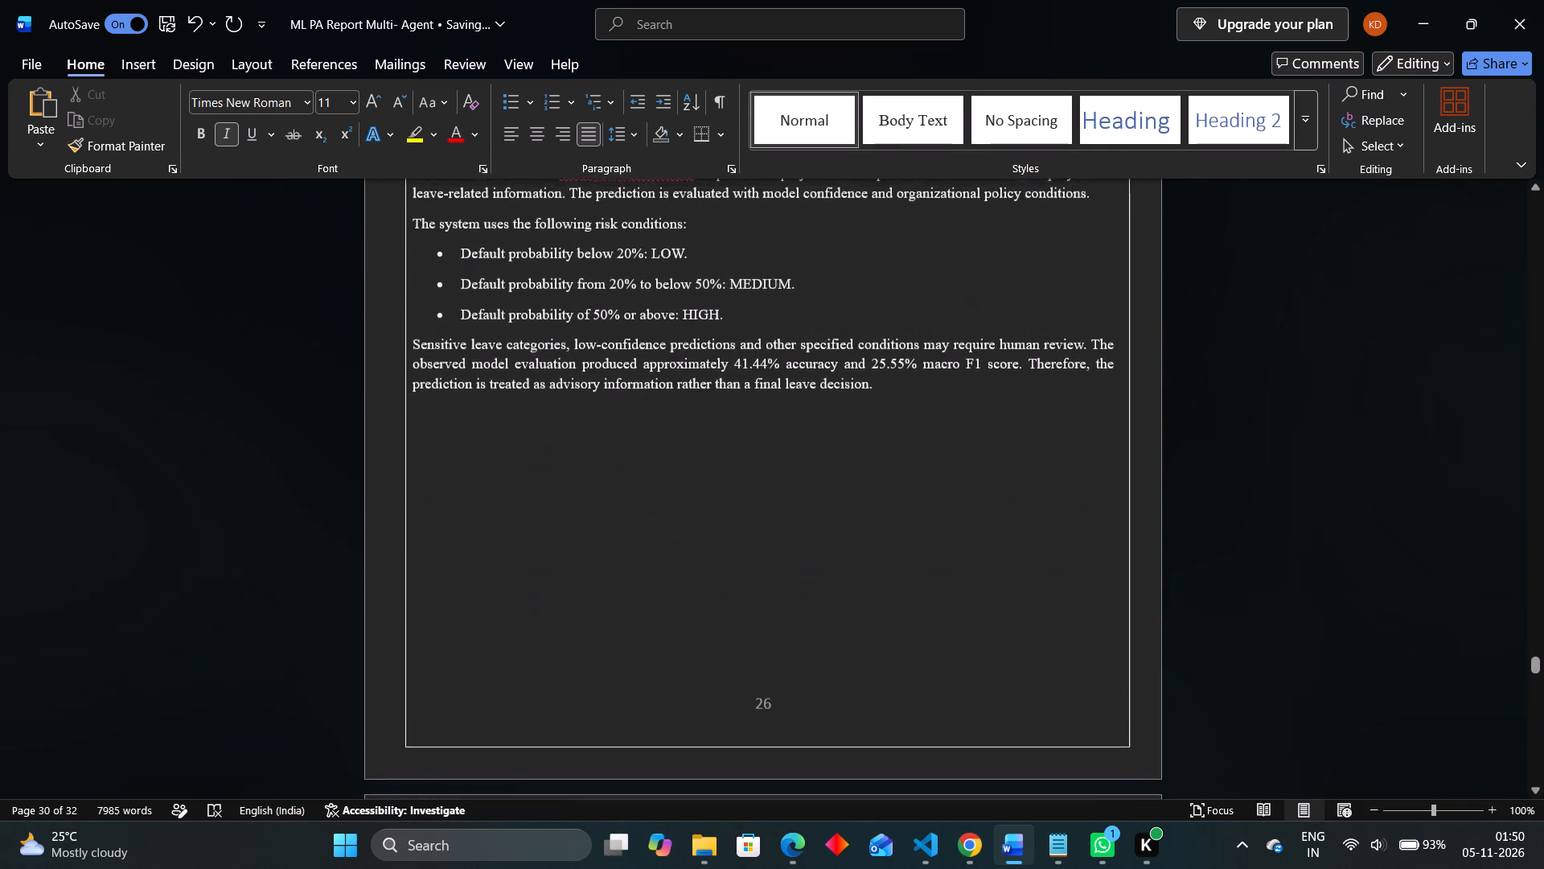
{"action": "scroll", "coordinate": [623, 574], "scroll_direction": "up", "scroll_amount": 1}
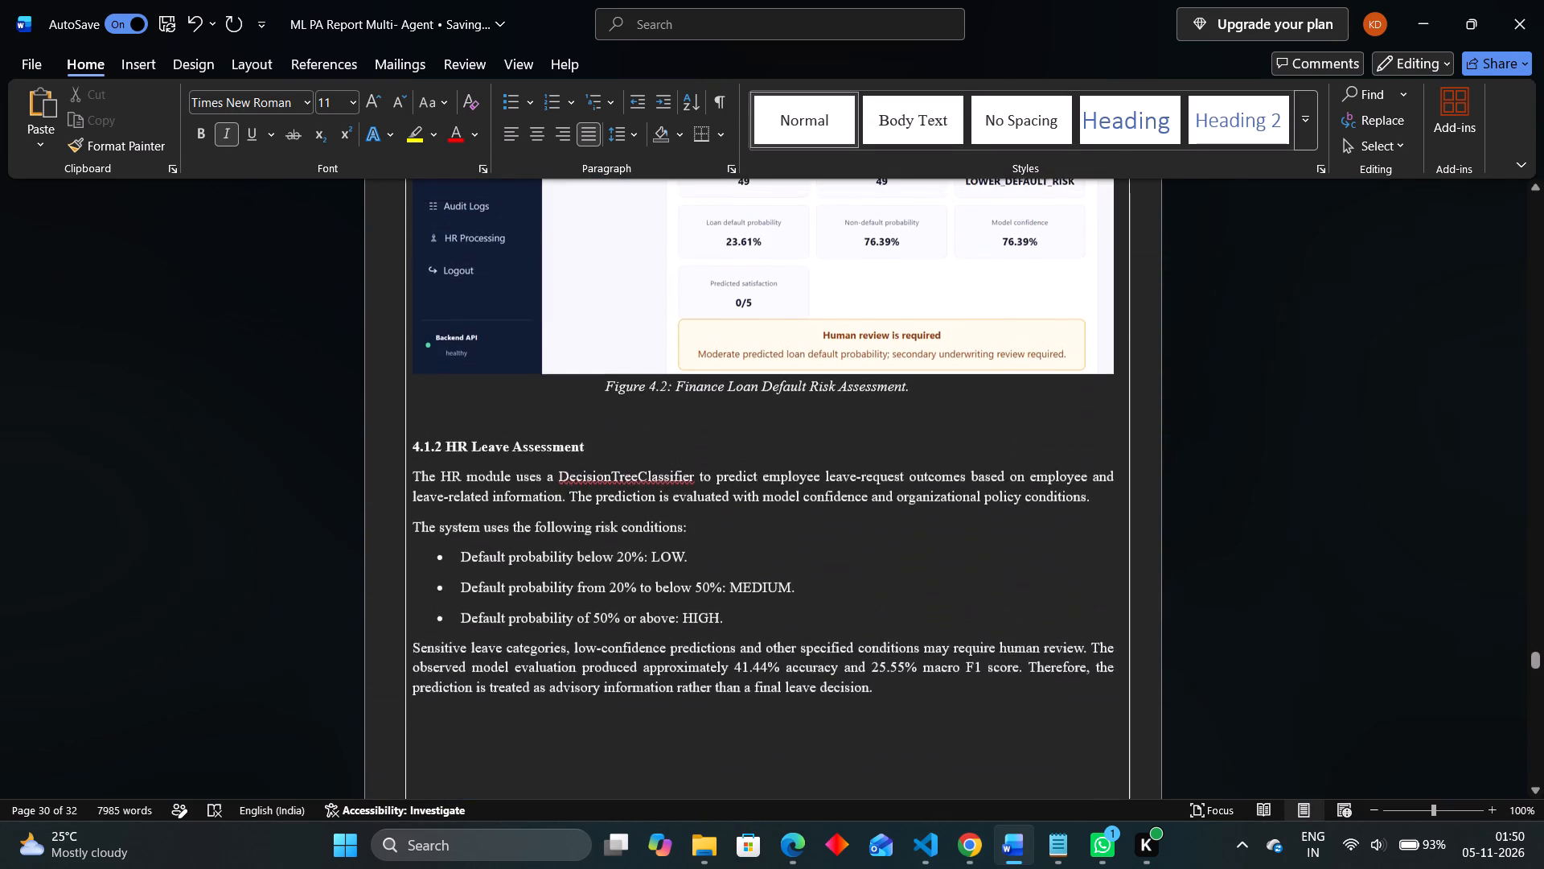
{"action": "scroll", "coordinate": [623, 574], "scroll_direction": "up", "scroll_amount": 1}
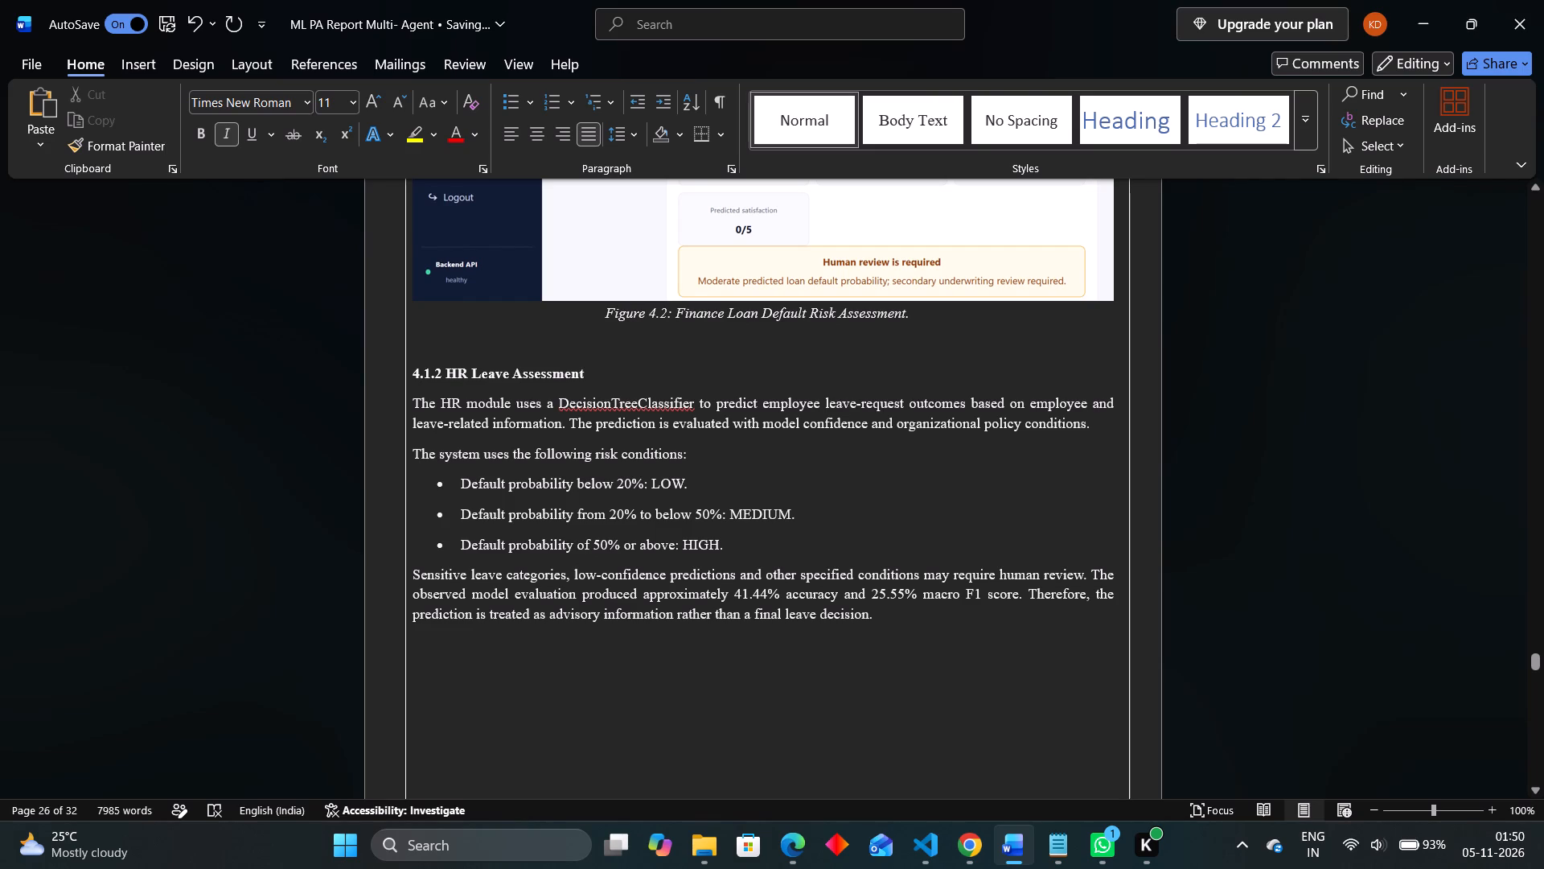
Set the line spacing of the body text and bullets in 4.1.2 HR Leave Assessment to 1.0.
{"action": "left_click_drag", "start_coordinate": [874, 619], "coordinate": [415, 399]}
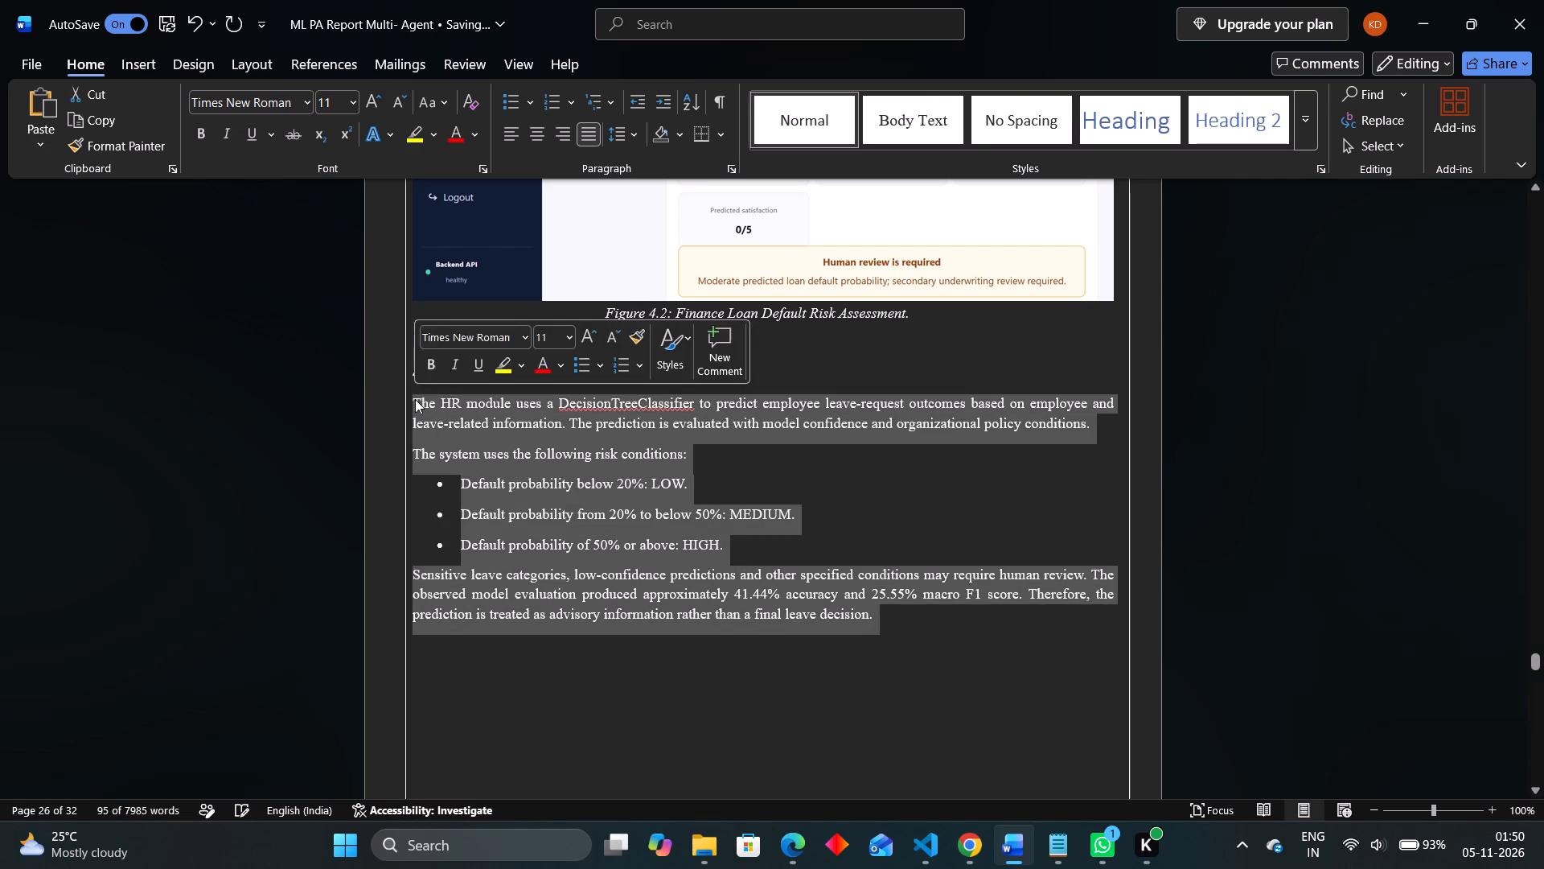
{"action": "left_click", "coordinate": [631, 132]}
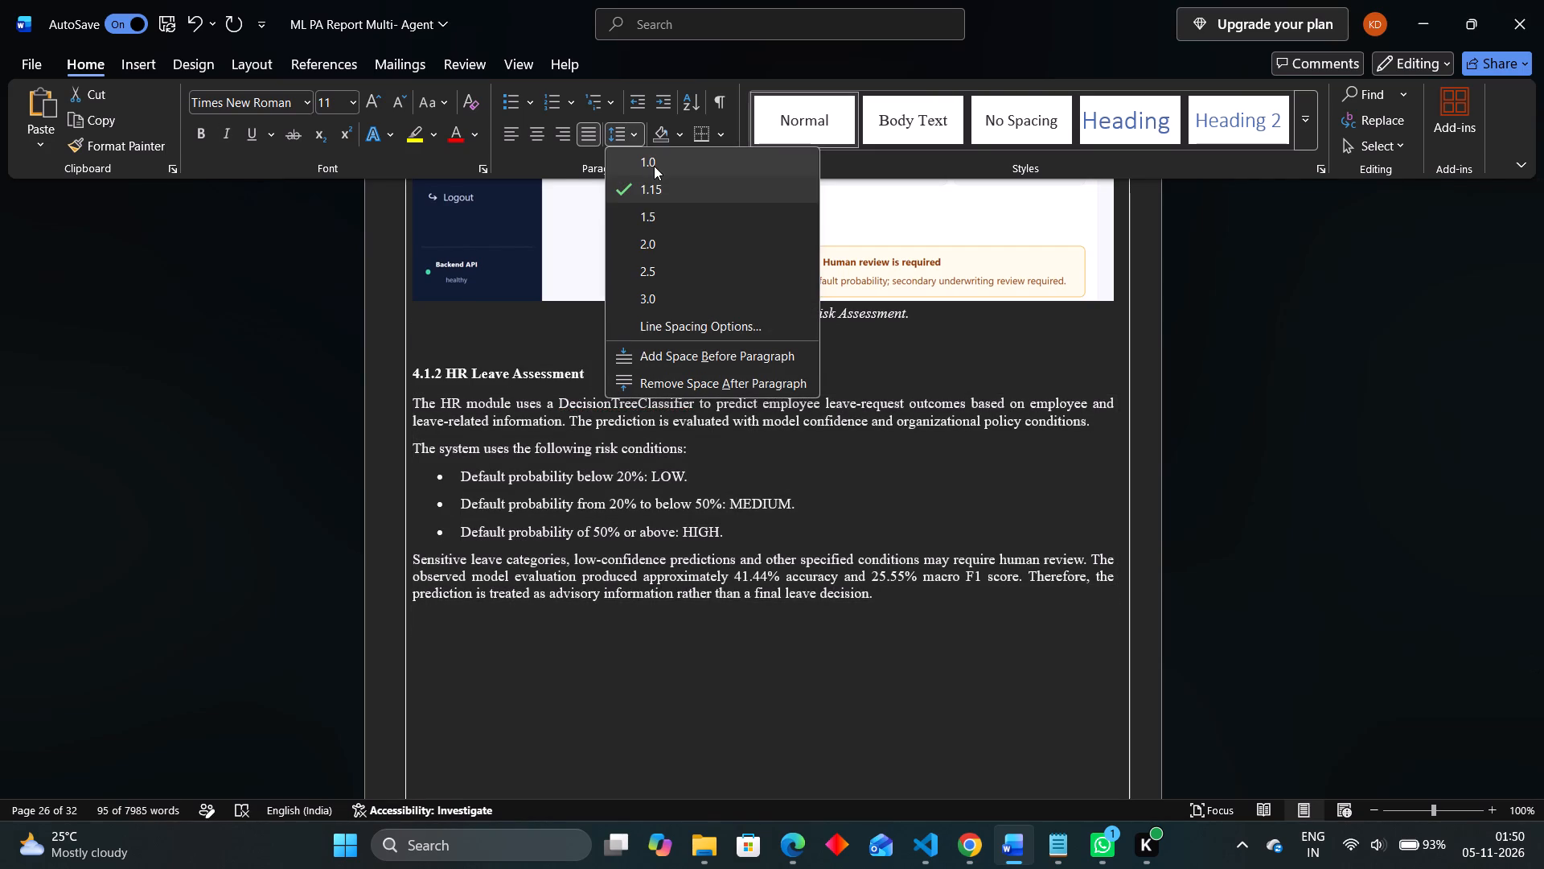
{"action": "left_click", "coordinate": [654, 166]}
Delete the blank line between the Figure 4.2 caption and the 4.1.2 HR Leave Assessment heading.
{"action": "scroll", "coordinate": [658, 393], "scroll_direction": "up", "scroll_amount": 3}
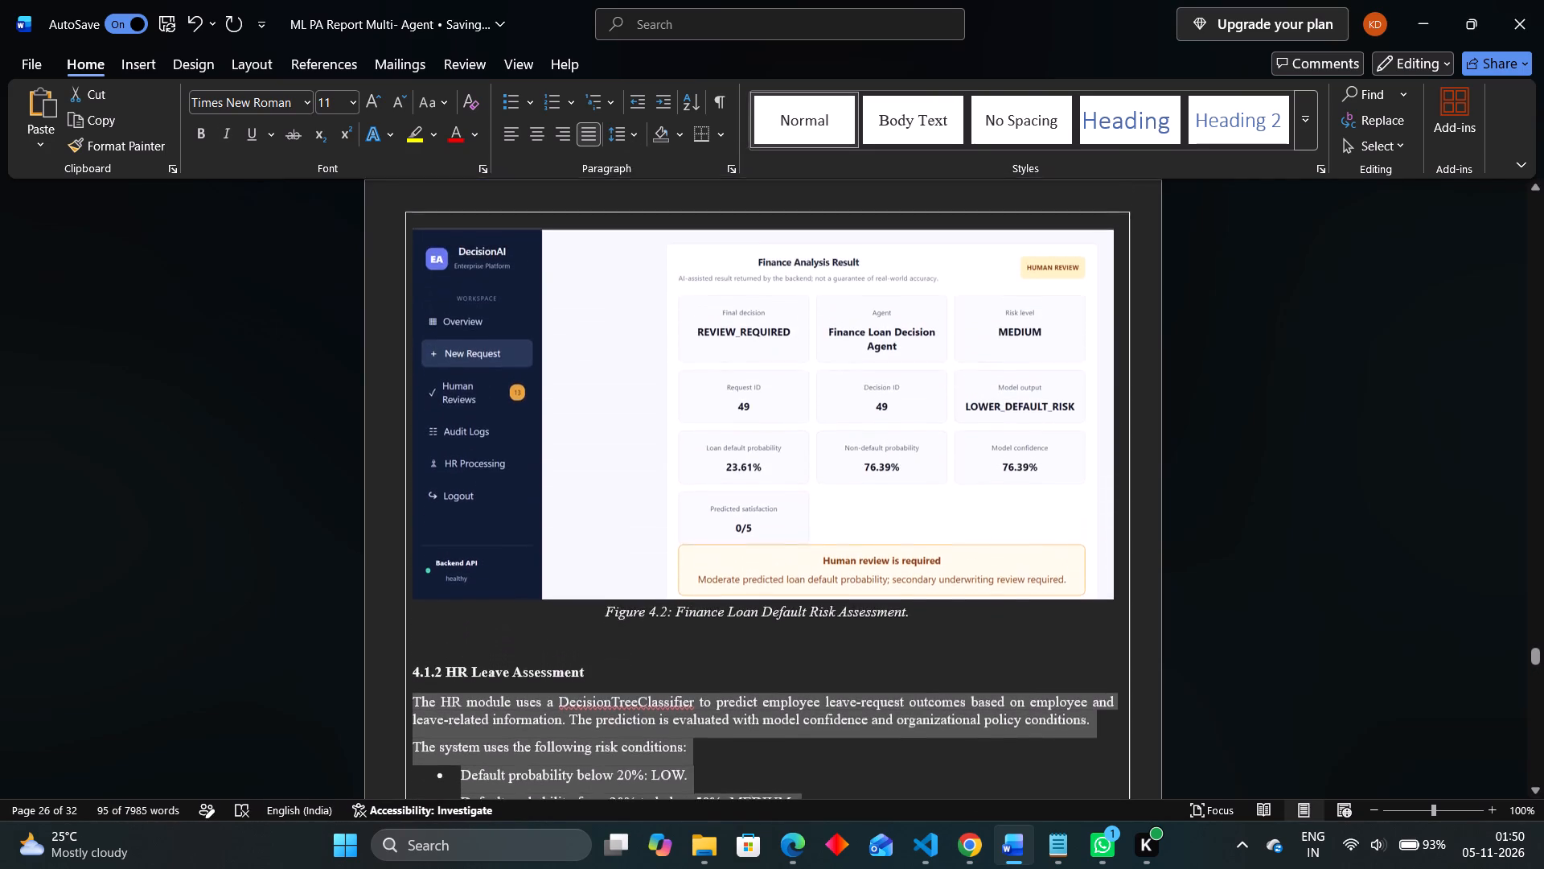
{"action": "left_click", "coordinate": [515, 554]}
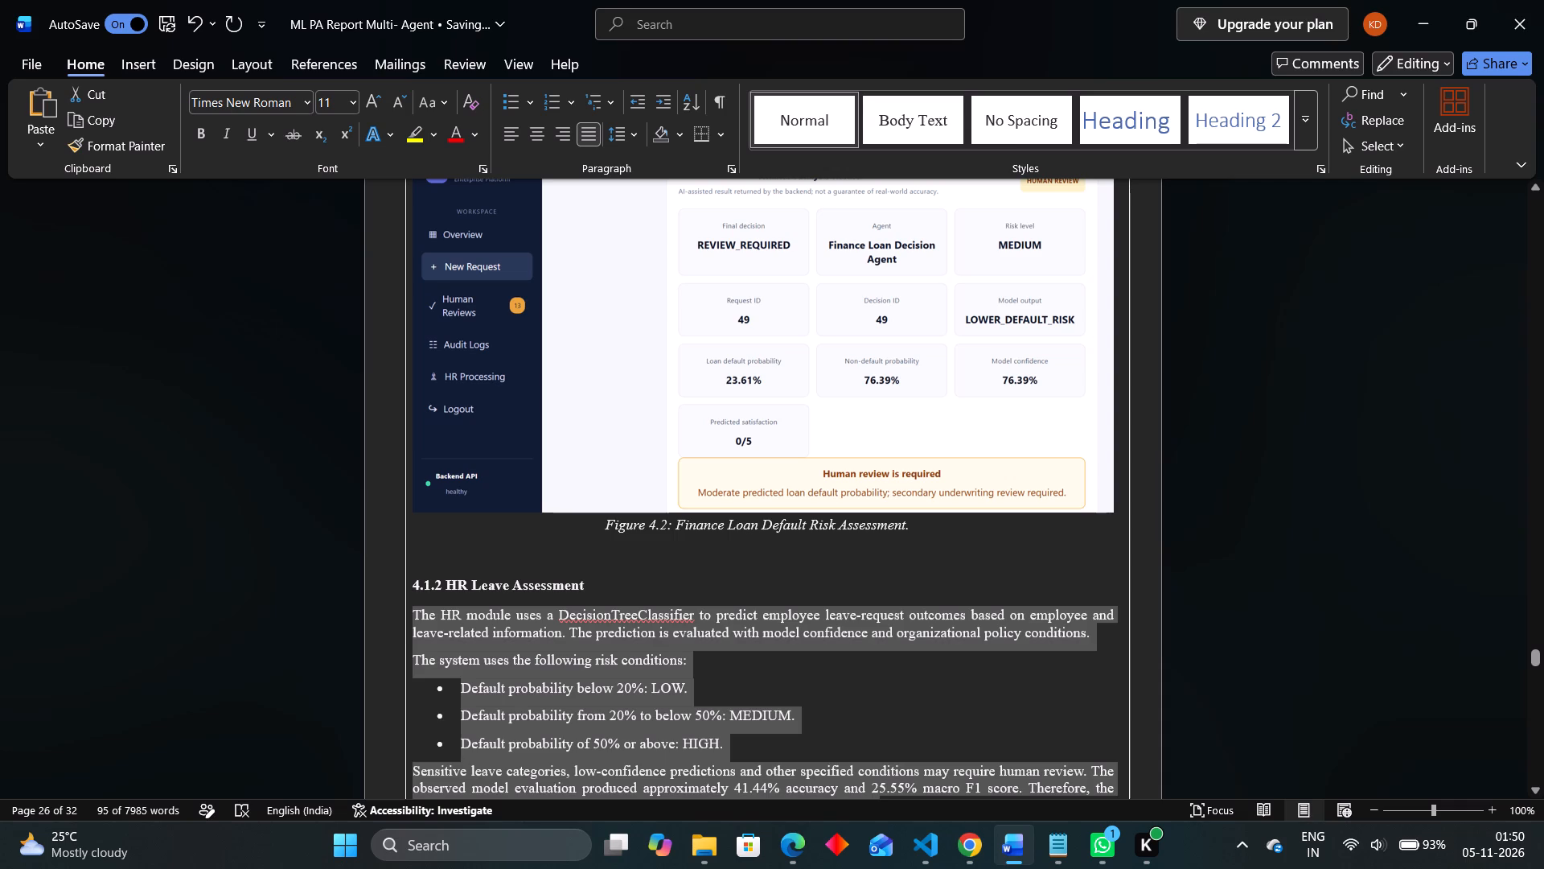
{"action": "key", "text": "BackSpace"}
Shrink the Finance Analysis Result screenshot of Figure 4.2 proportionally to slightly less than the full text width.
{"action": "scroll", "coordinate": [560, 630], "scroll_direction": "down", "scroll_amount": 1}
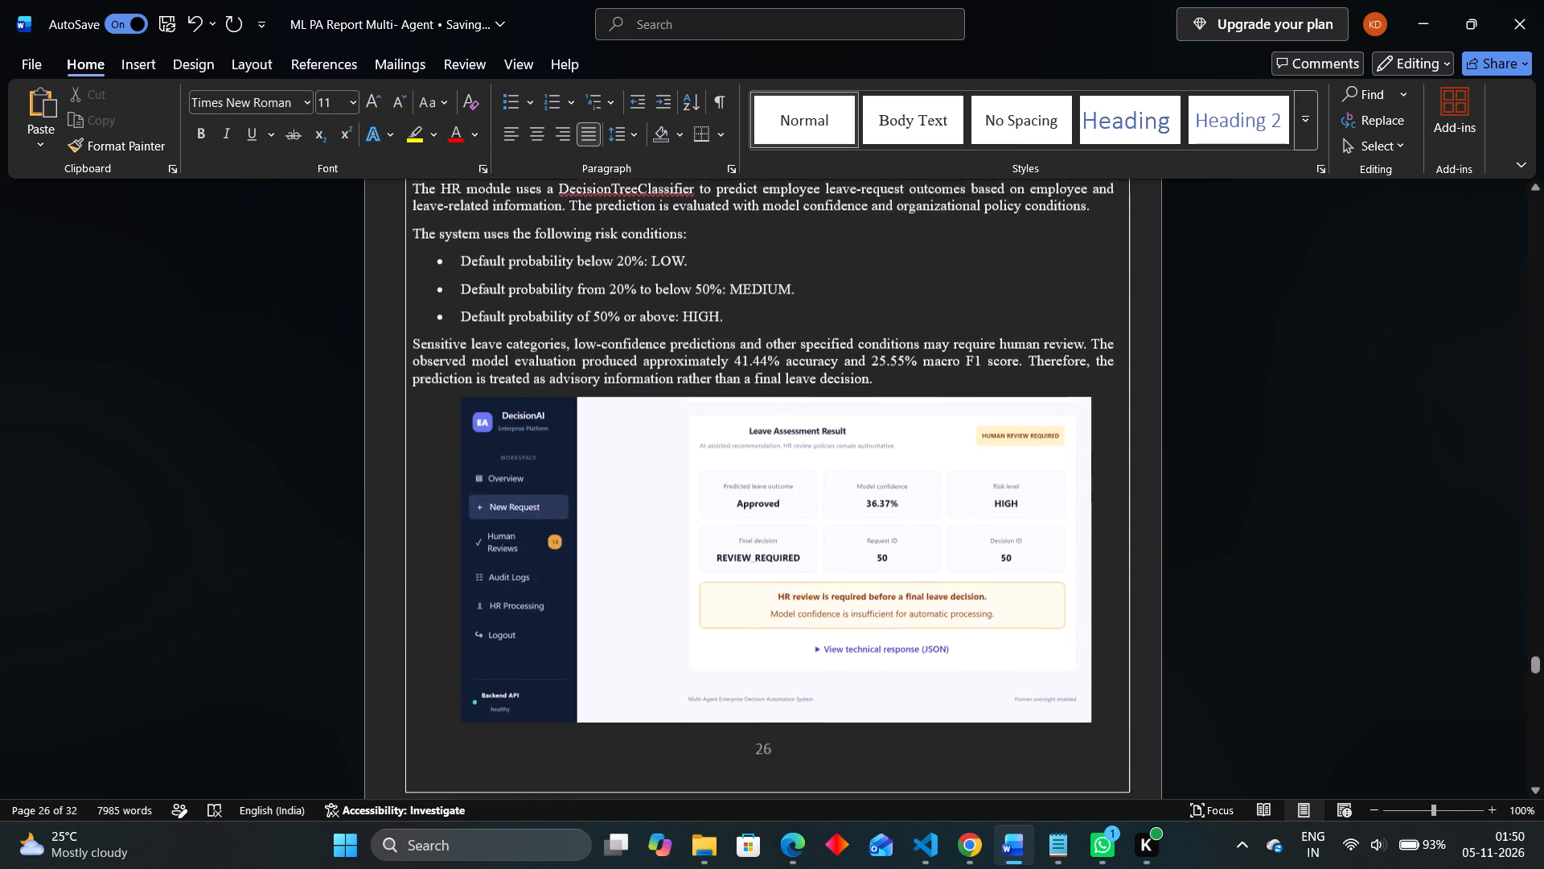
{"action": "scroll", "coordinate": [560, 630], "scroll_direction": "down", "scroll_amount": 1}
{"action": "scroll", "coordinate": [560, 630], "scroll_direction": "up", "scroll_amount": 1}
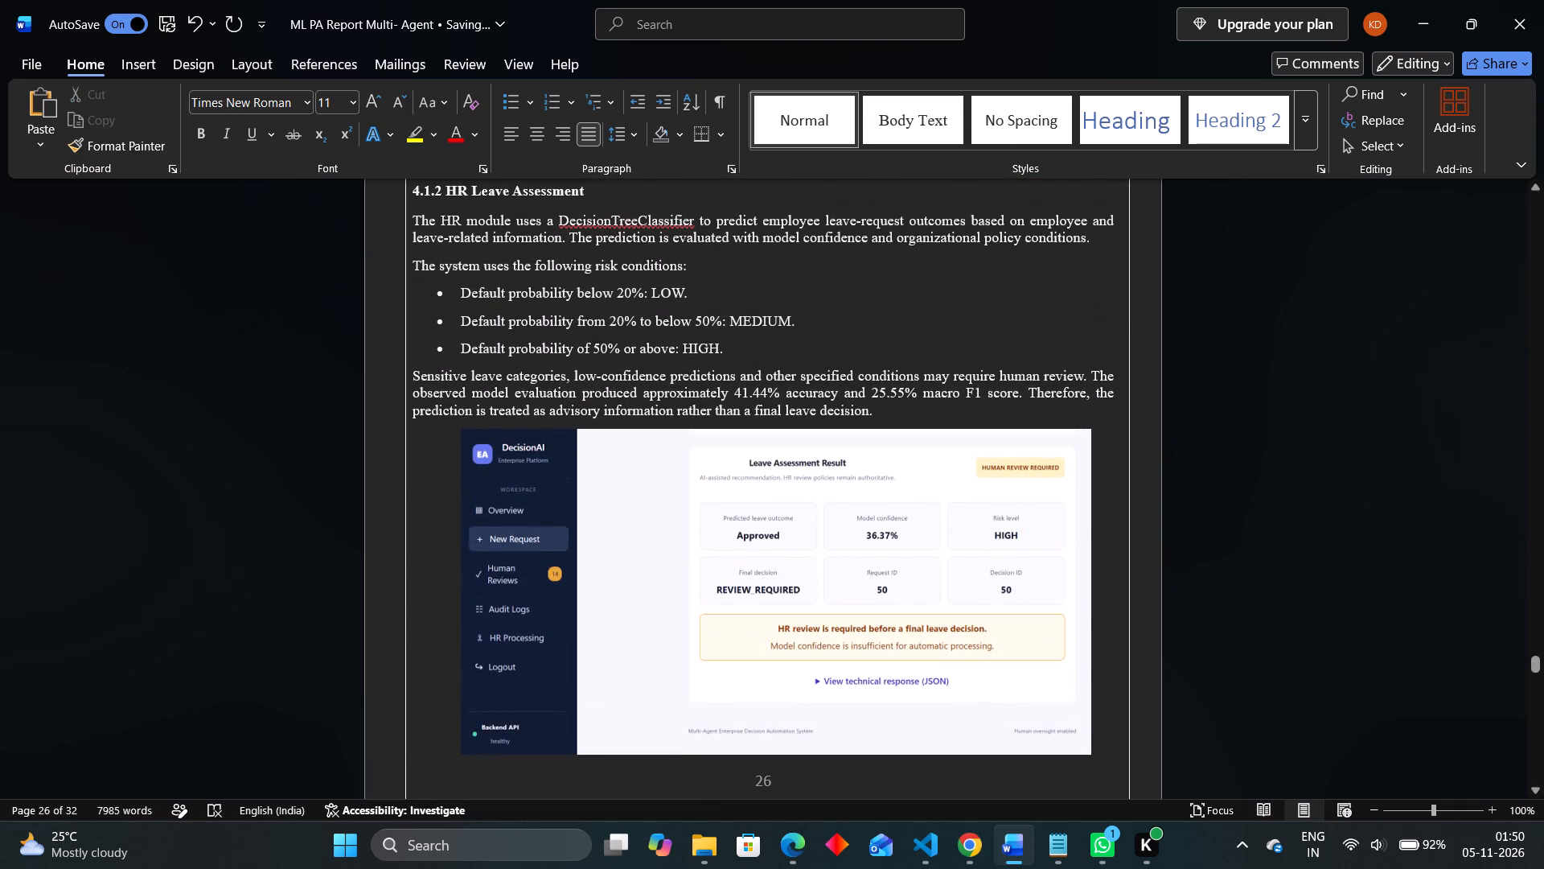
{"action": "scroll", "coordinate": [560, 630], "scroll_direction": "up", "scroll_amount": 3}
{"action": "scroll", "coordinate": [560, 630], "scroll_direction": "down", "scroll_amount": 1}
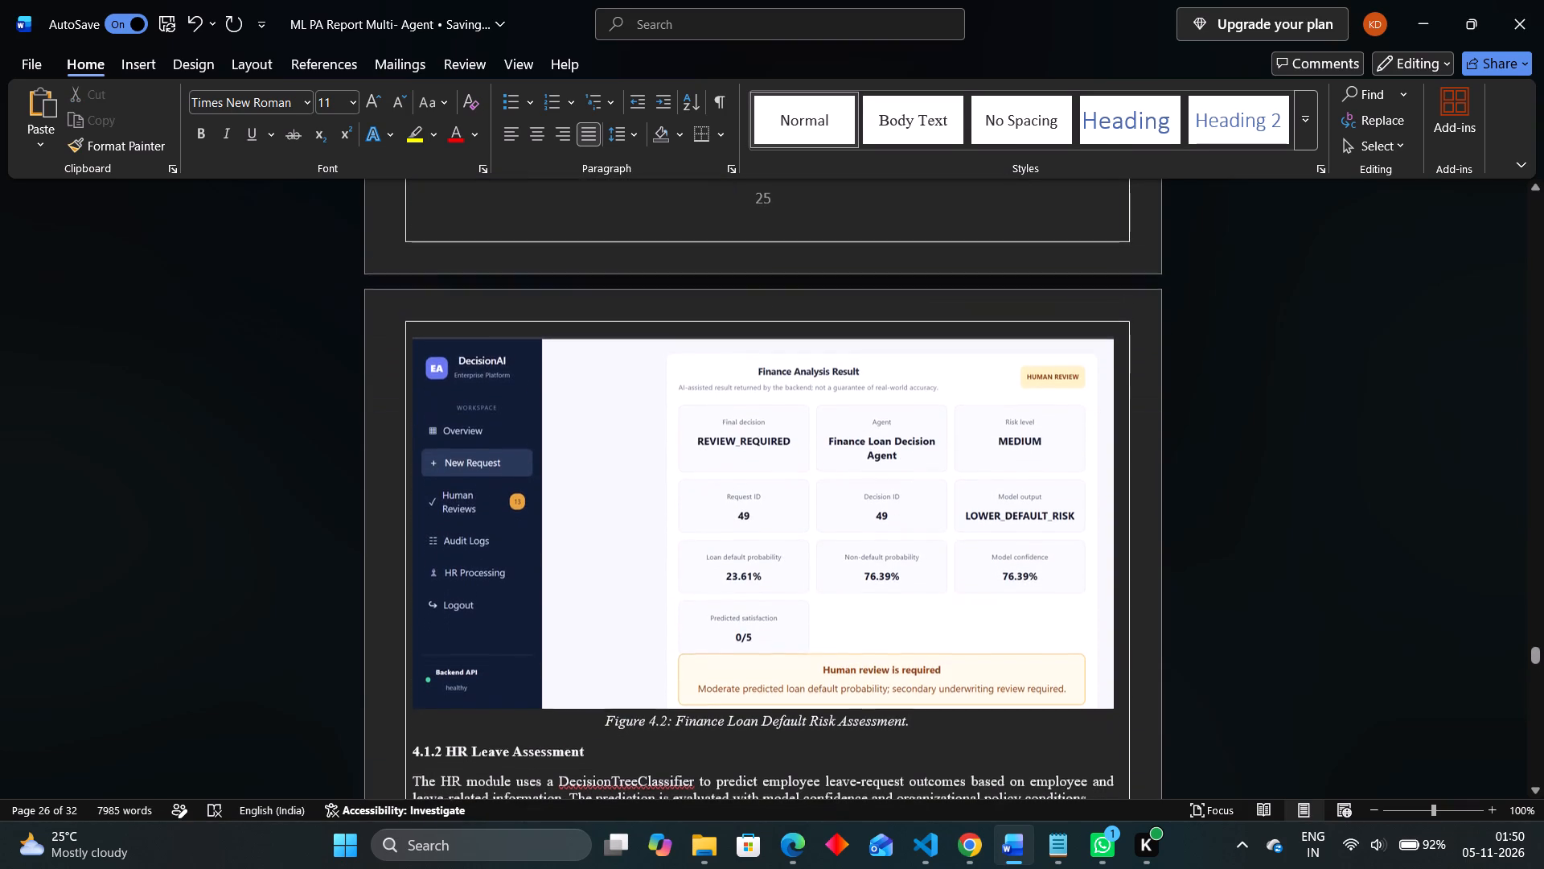
{"action": "left_click", "coordinate": [724, 631]}
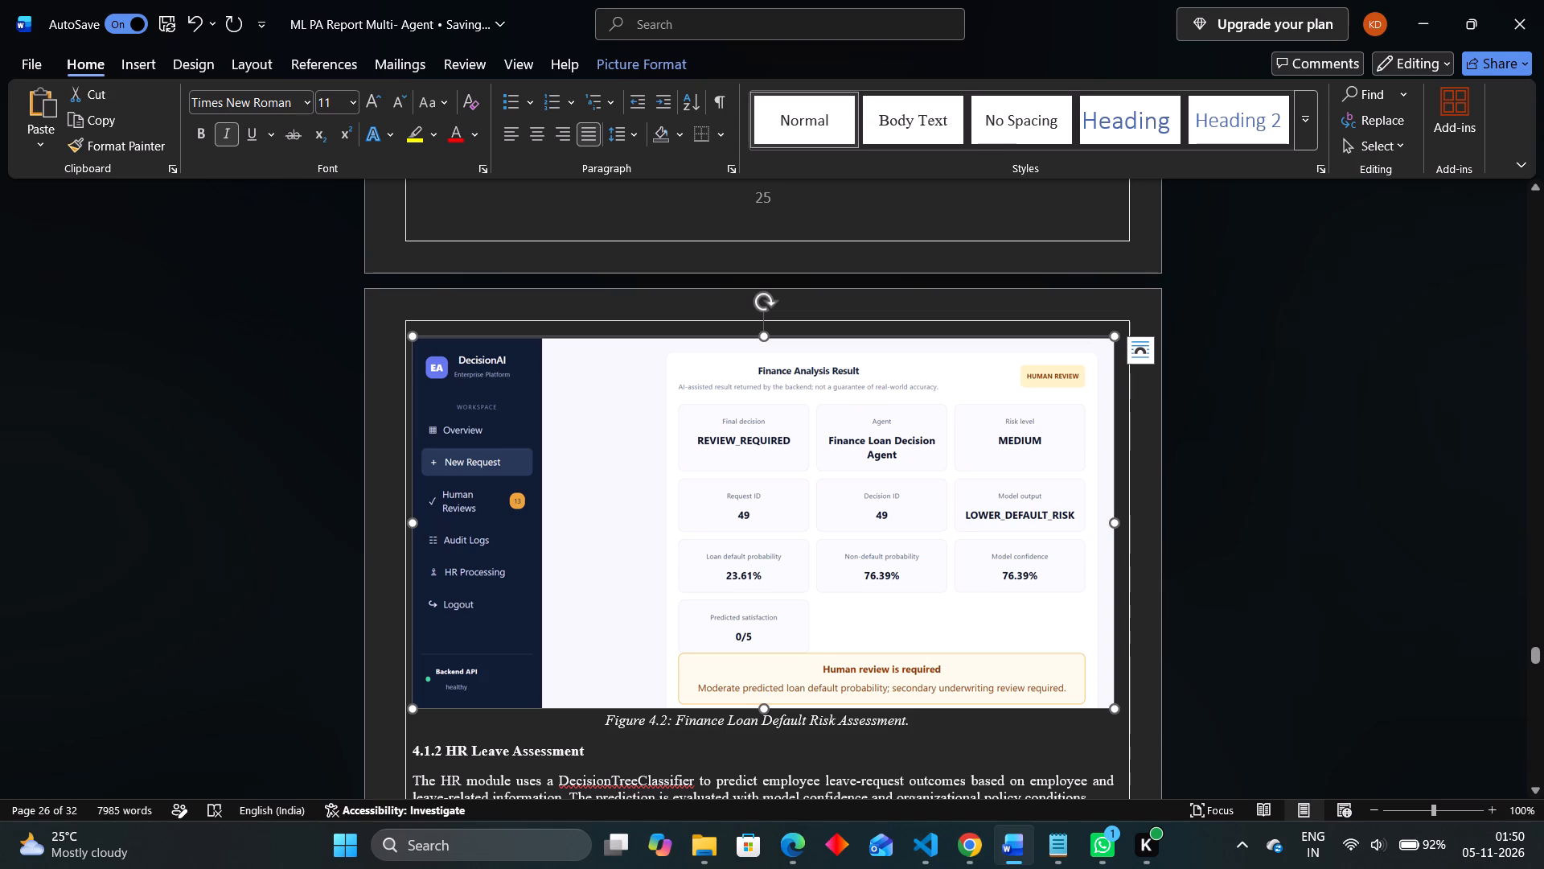
{"action": "left_click_drag", "start_coordinate": [1117, 708], "coordinate": [1109, 699]}
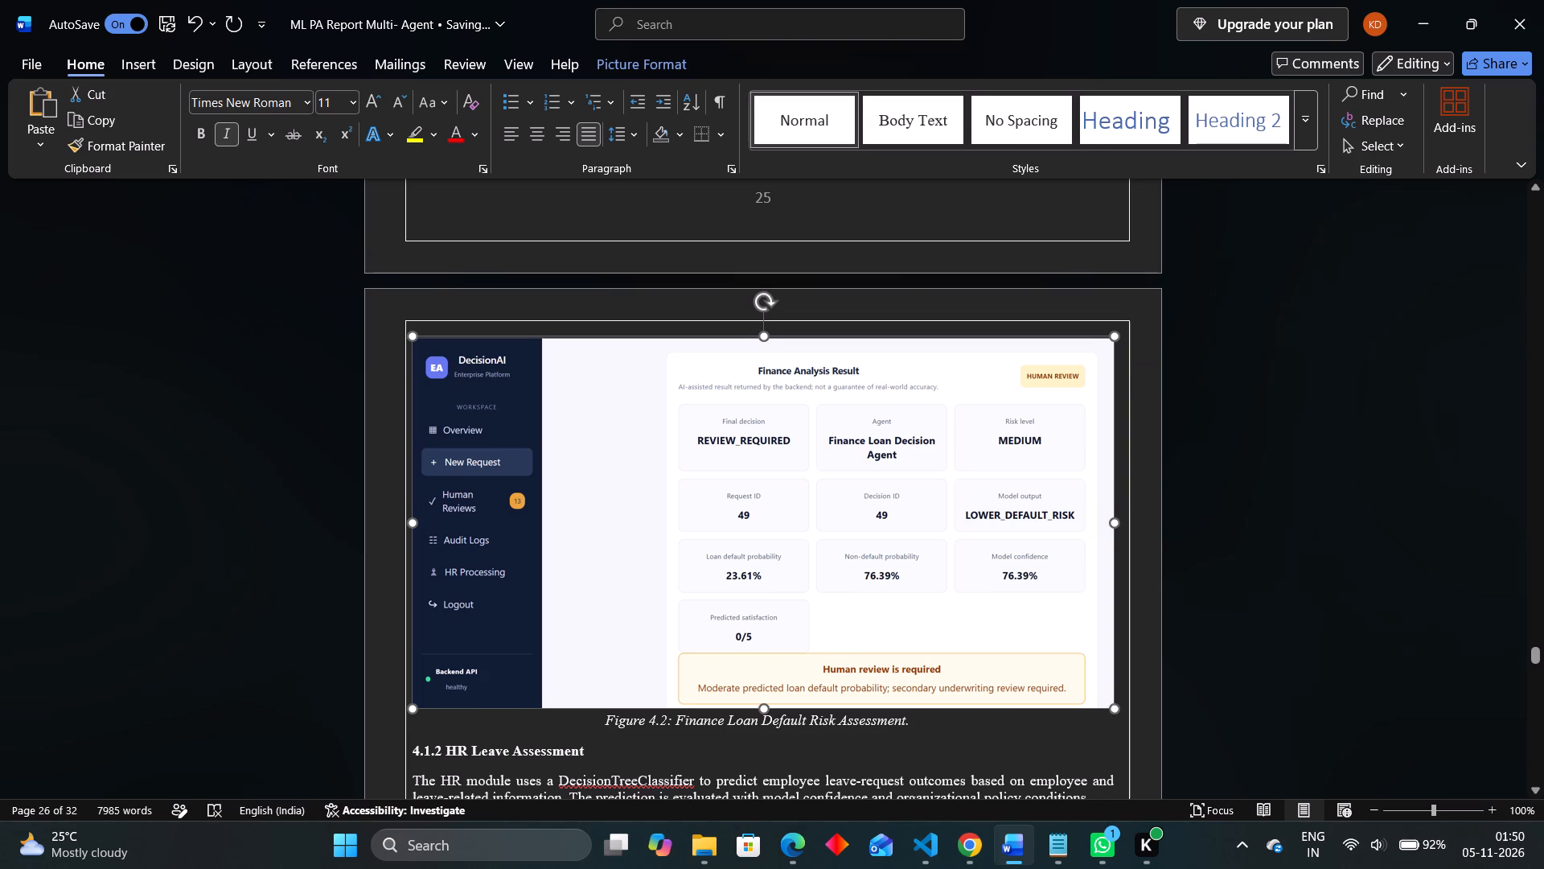
{"action": "left_click_drag", "start_coordinate": [1109, 699], "coordinate": [1074, 674]}
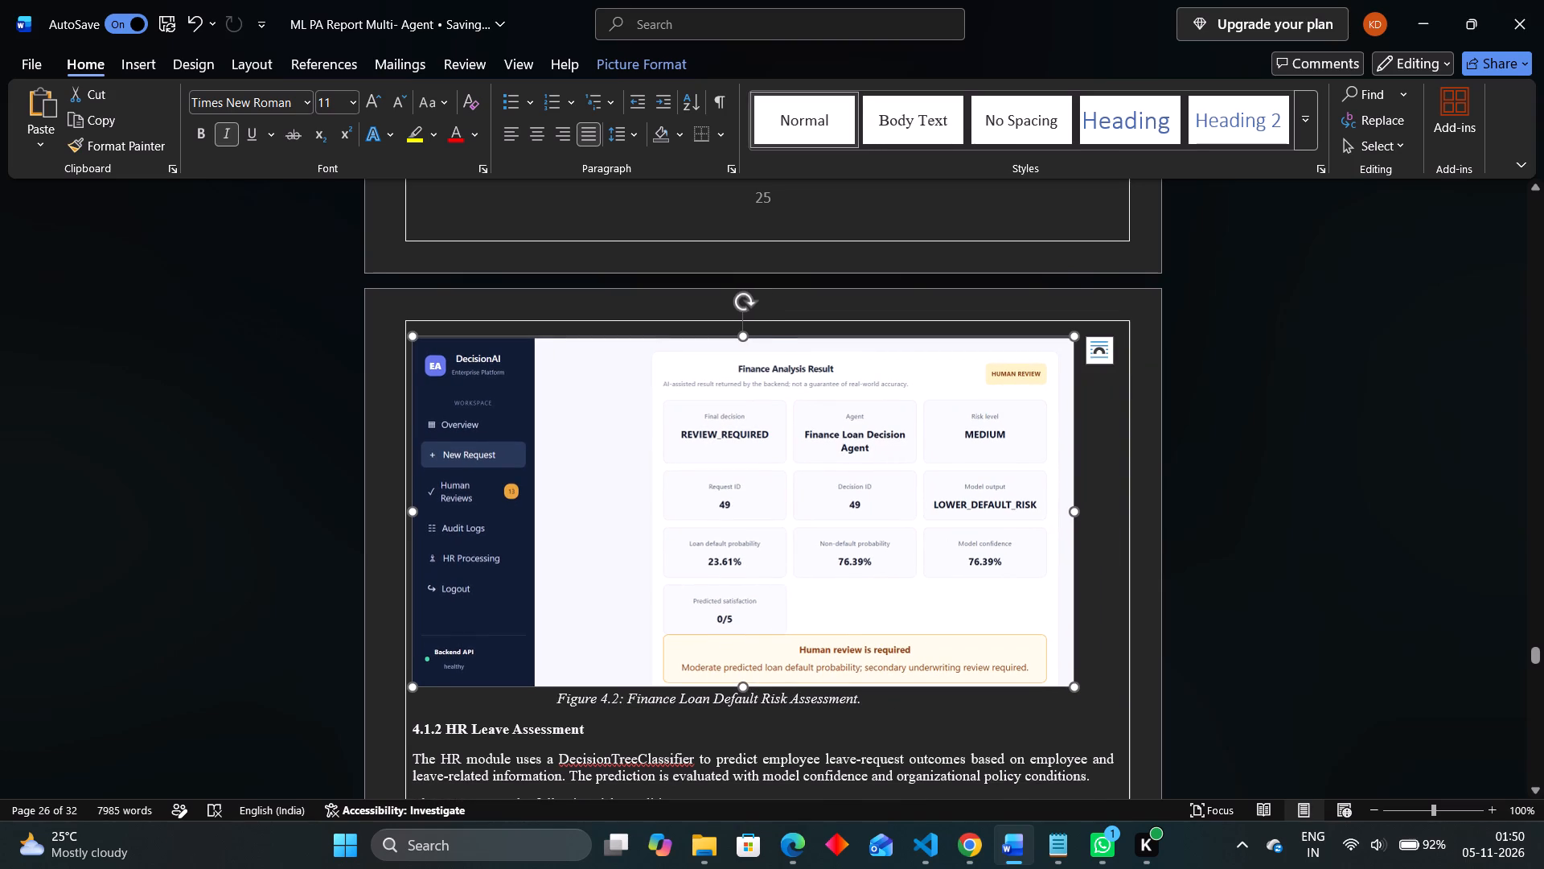
Shift the Figure 4.2 screenshot slightly toward the middle of the page by inserting five spaces before it.
{"action": "left_click", "coordinate": [979, 610]}
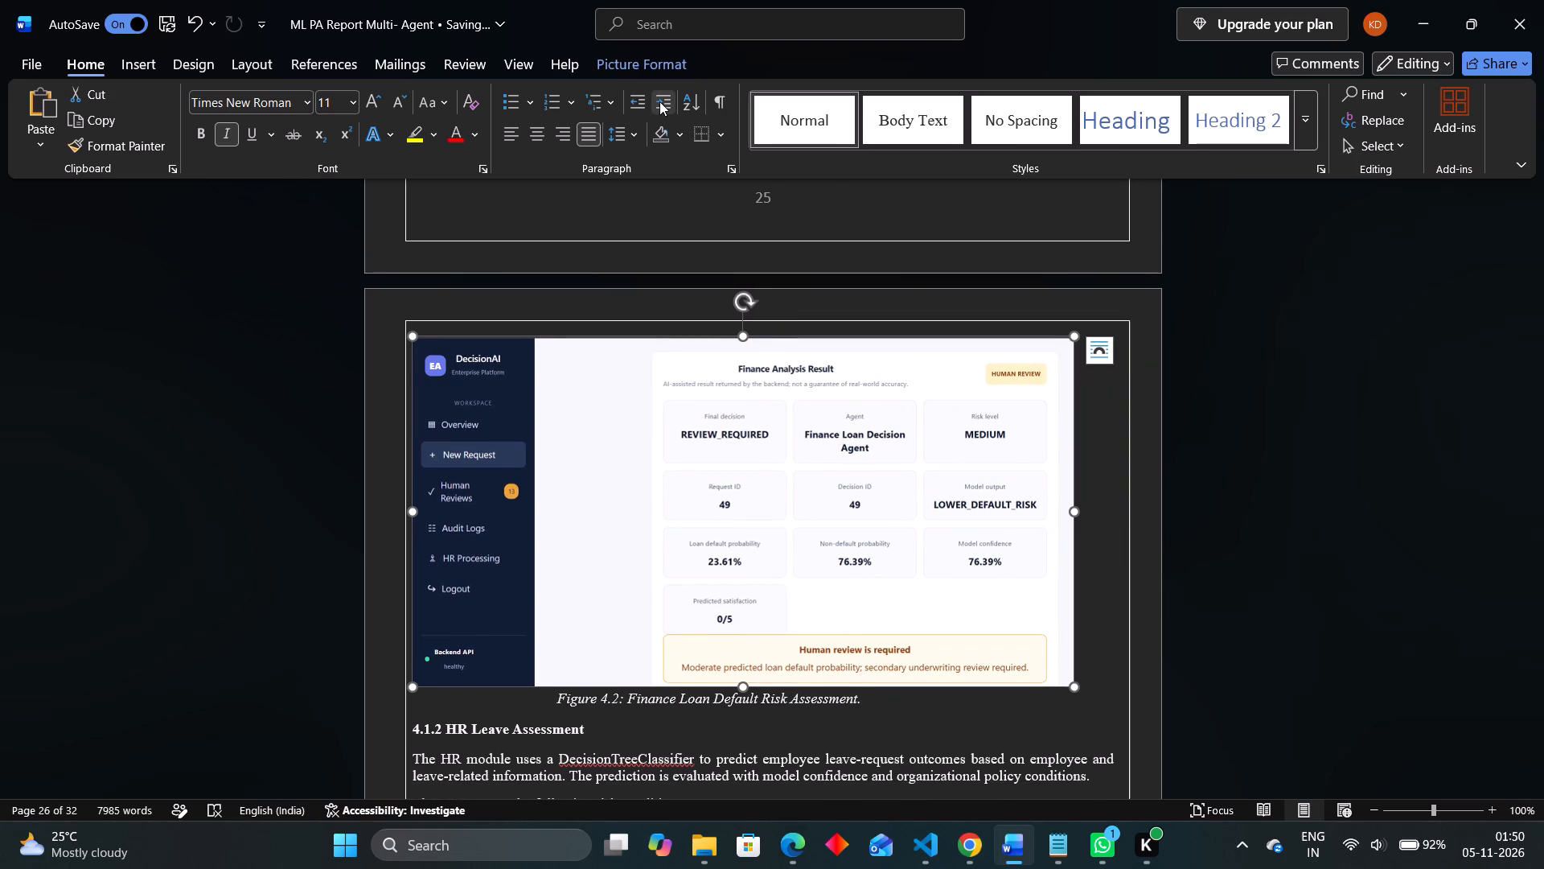
{"action": "left_click", "coordinate": [659, 101]}
{"action": "left_click", "coordinate": [634, 97]}
{"action": "scroll", "coordinate": [868, 188], "scroll_direction": "up", "scroll_amount": 1}
{"action": "left_click", "coordinate": [822, 253]}
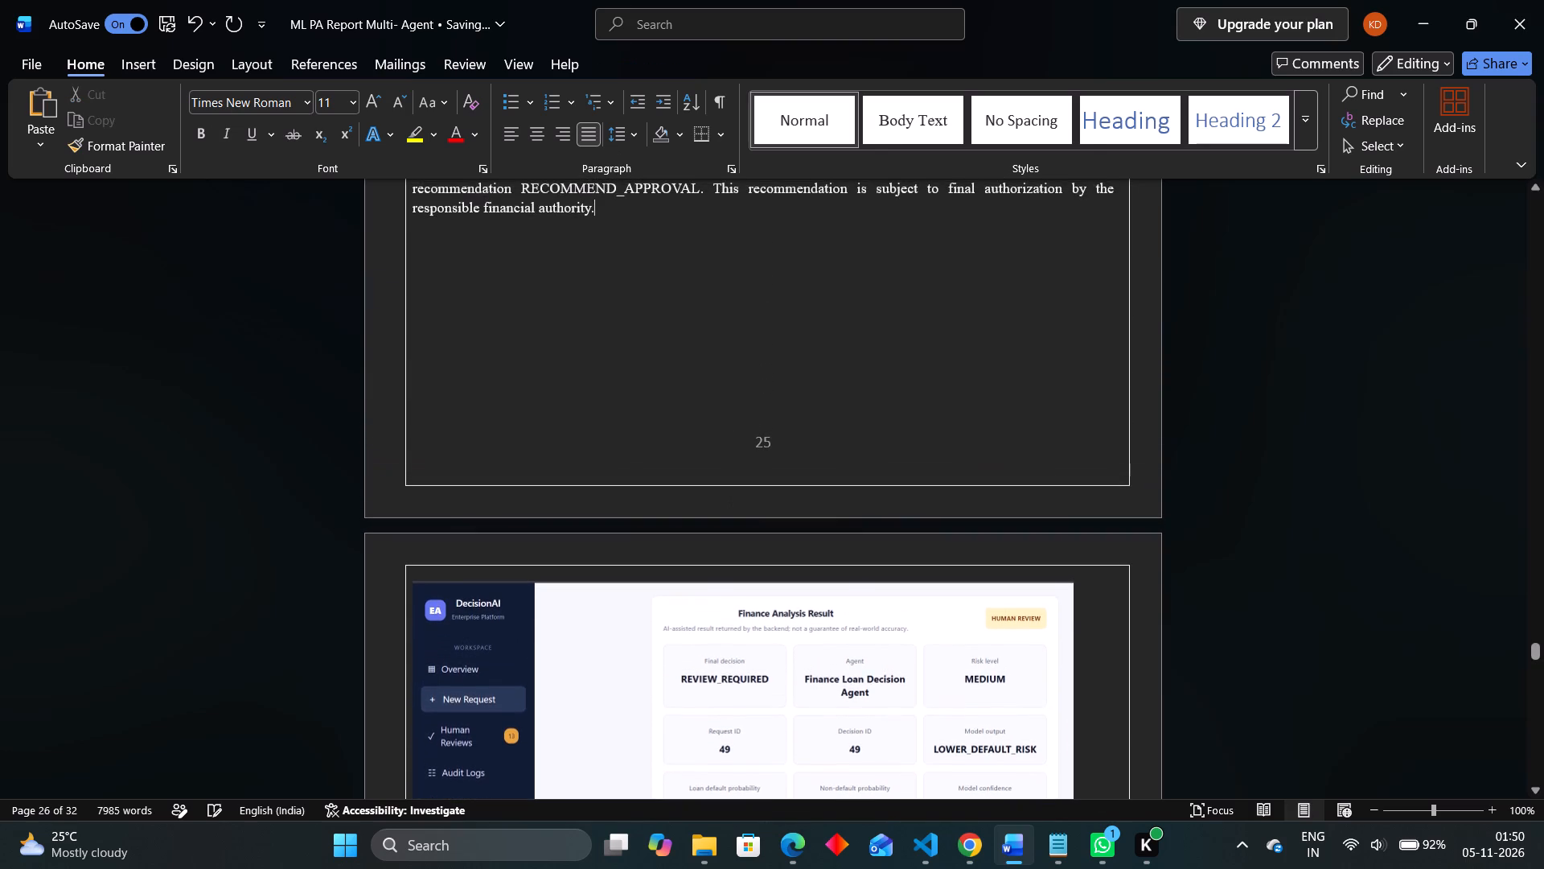
{"action": "key", "text": "Right"}
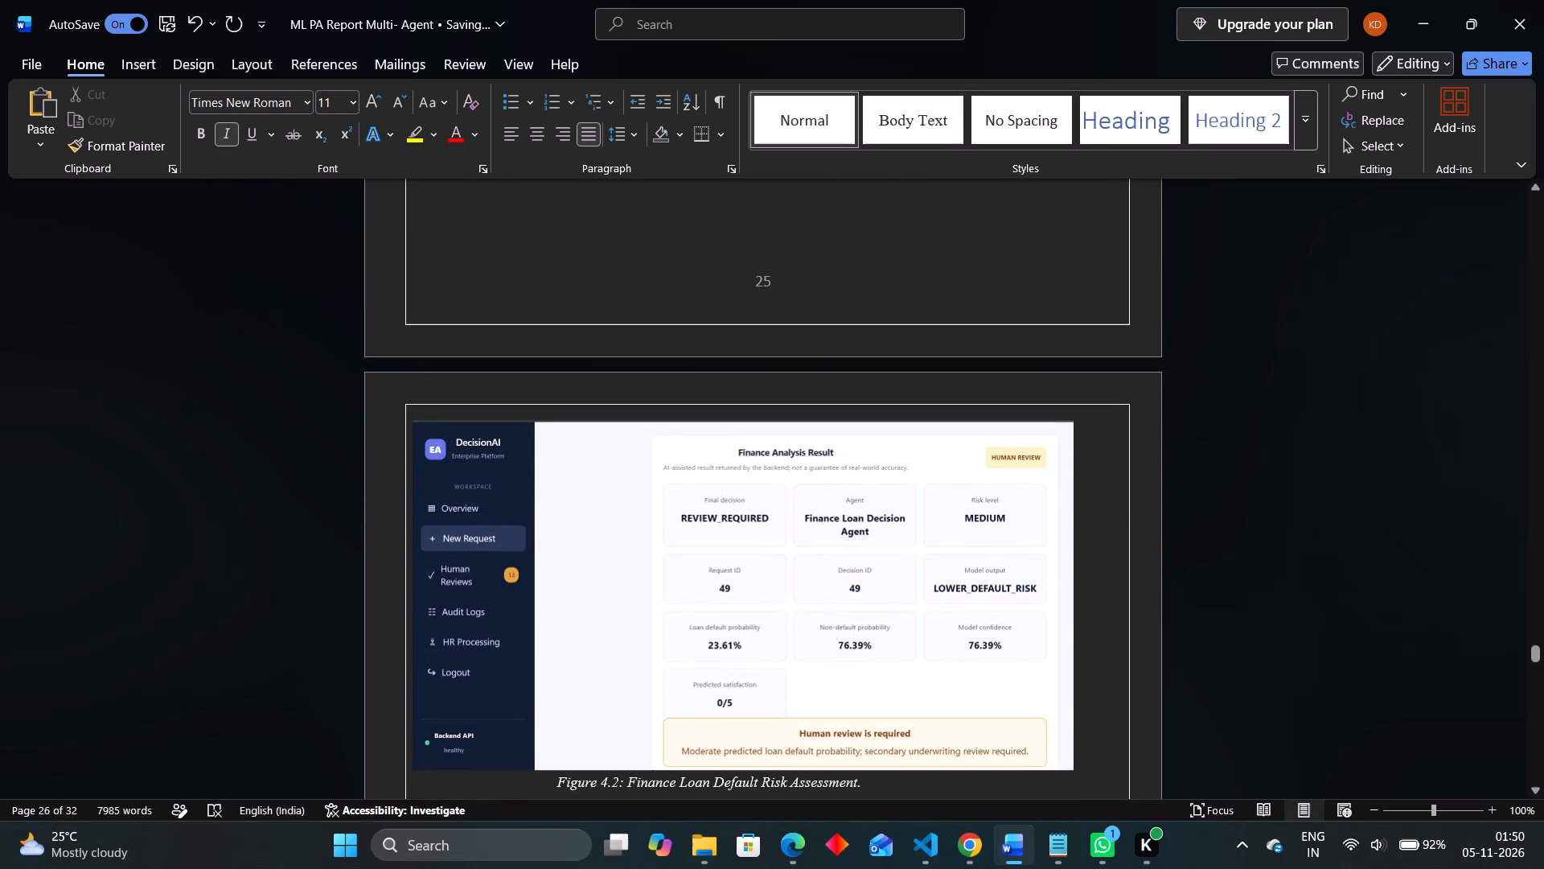
{"action": "key", "text": "space"}
{"action": "key", "text": "space"}
{"action": "key", "text": "space"}
{"action": "key", "text": "space"}
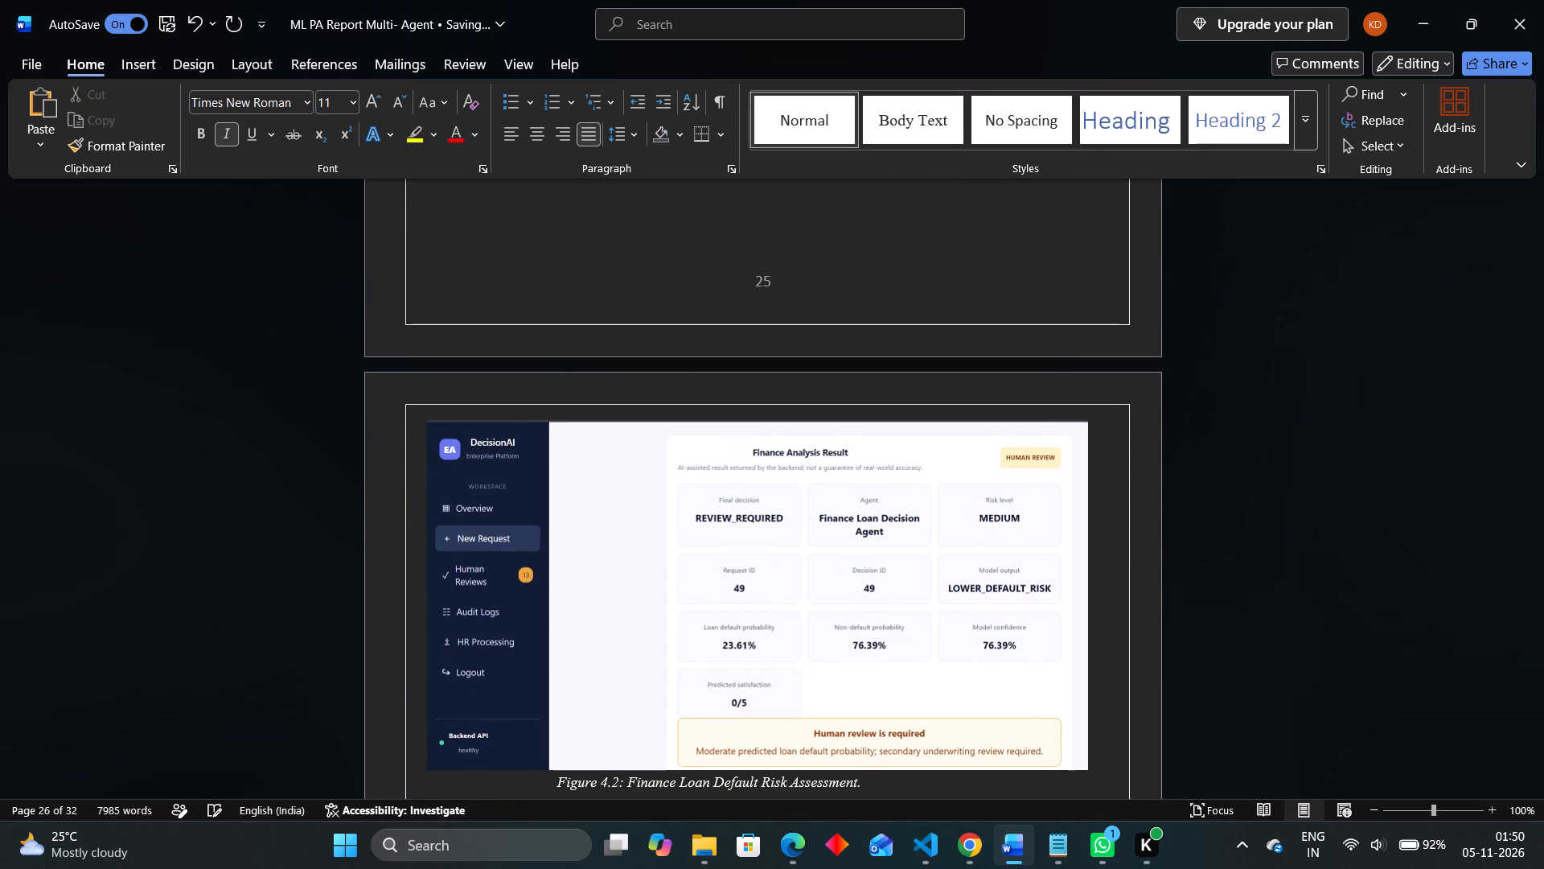
{"action": "key", "text": "space"}
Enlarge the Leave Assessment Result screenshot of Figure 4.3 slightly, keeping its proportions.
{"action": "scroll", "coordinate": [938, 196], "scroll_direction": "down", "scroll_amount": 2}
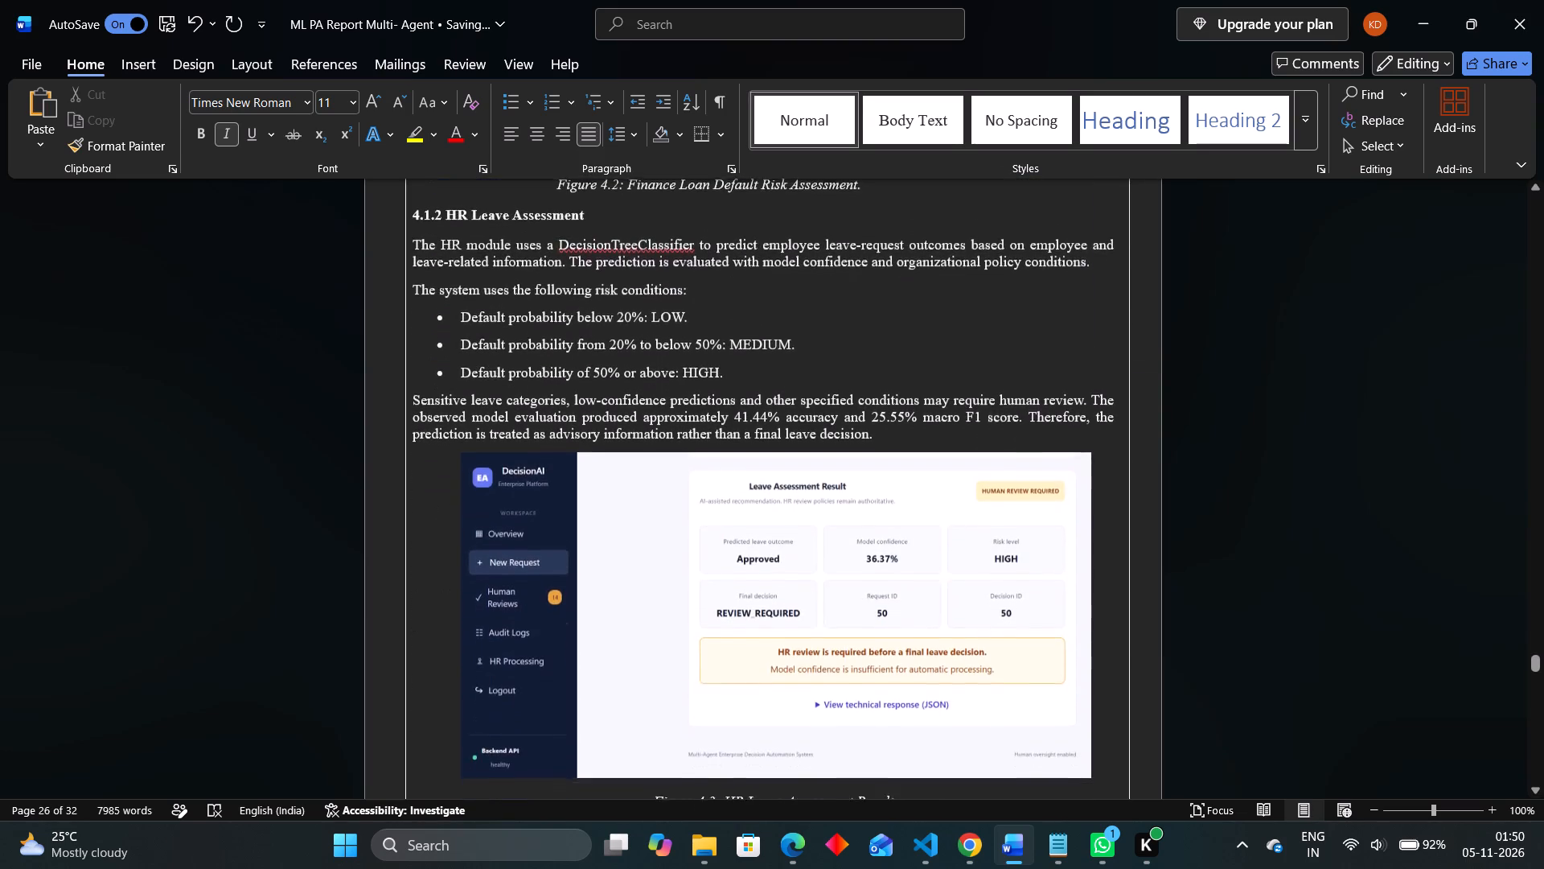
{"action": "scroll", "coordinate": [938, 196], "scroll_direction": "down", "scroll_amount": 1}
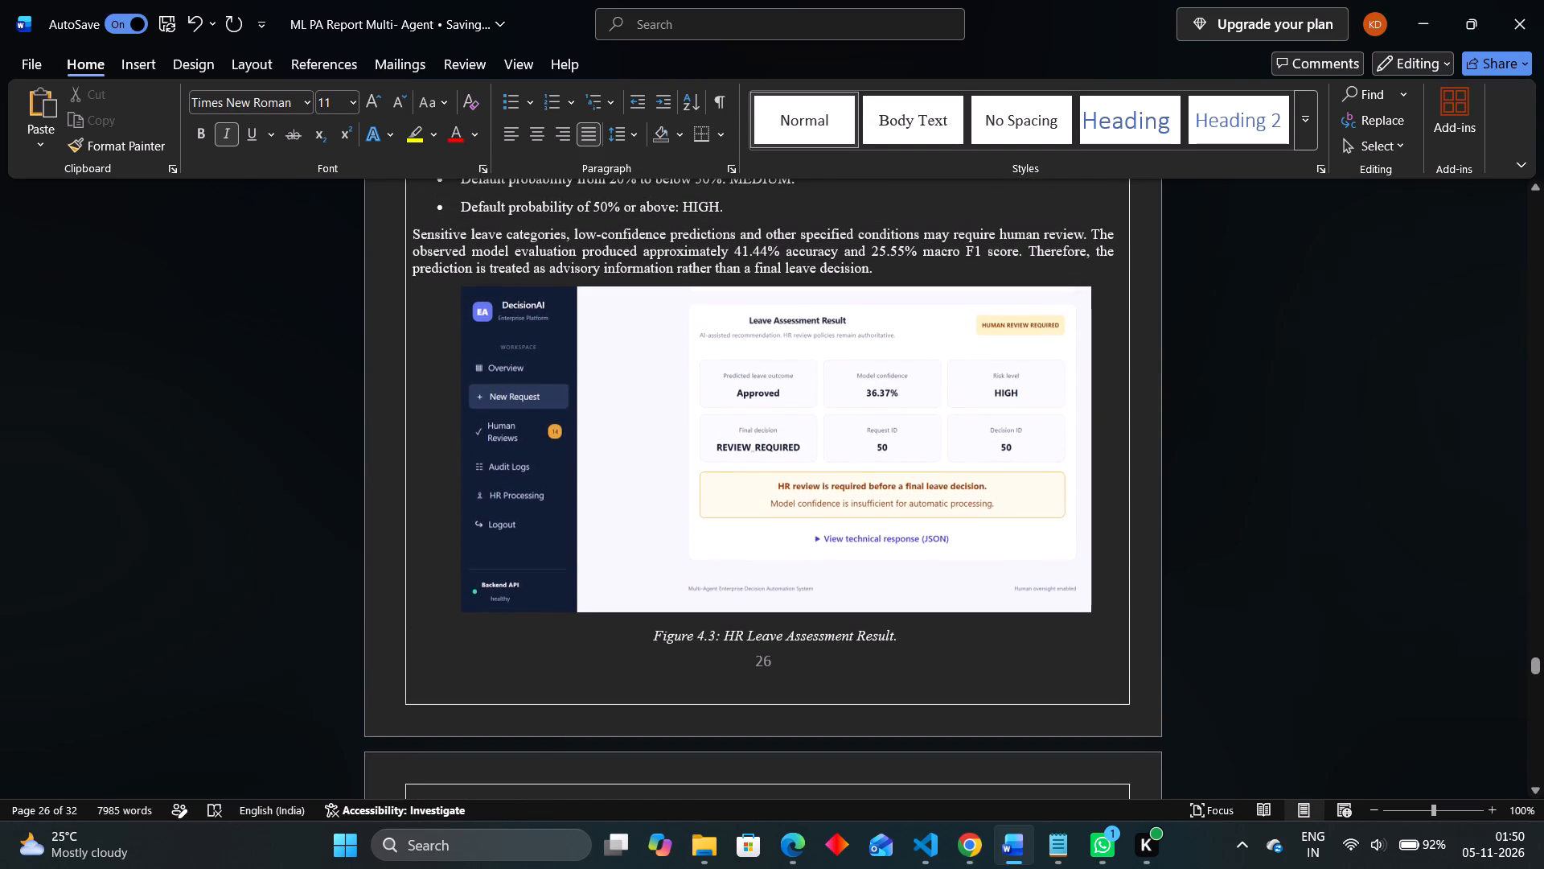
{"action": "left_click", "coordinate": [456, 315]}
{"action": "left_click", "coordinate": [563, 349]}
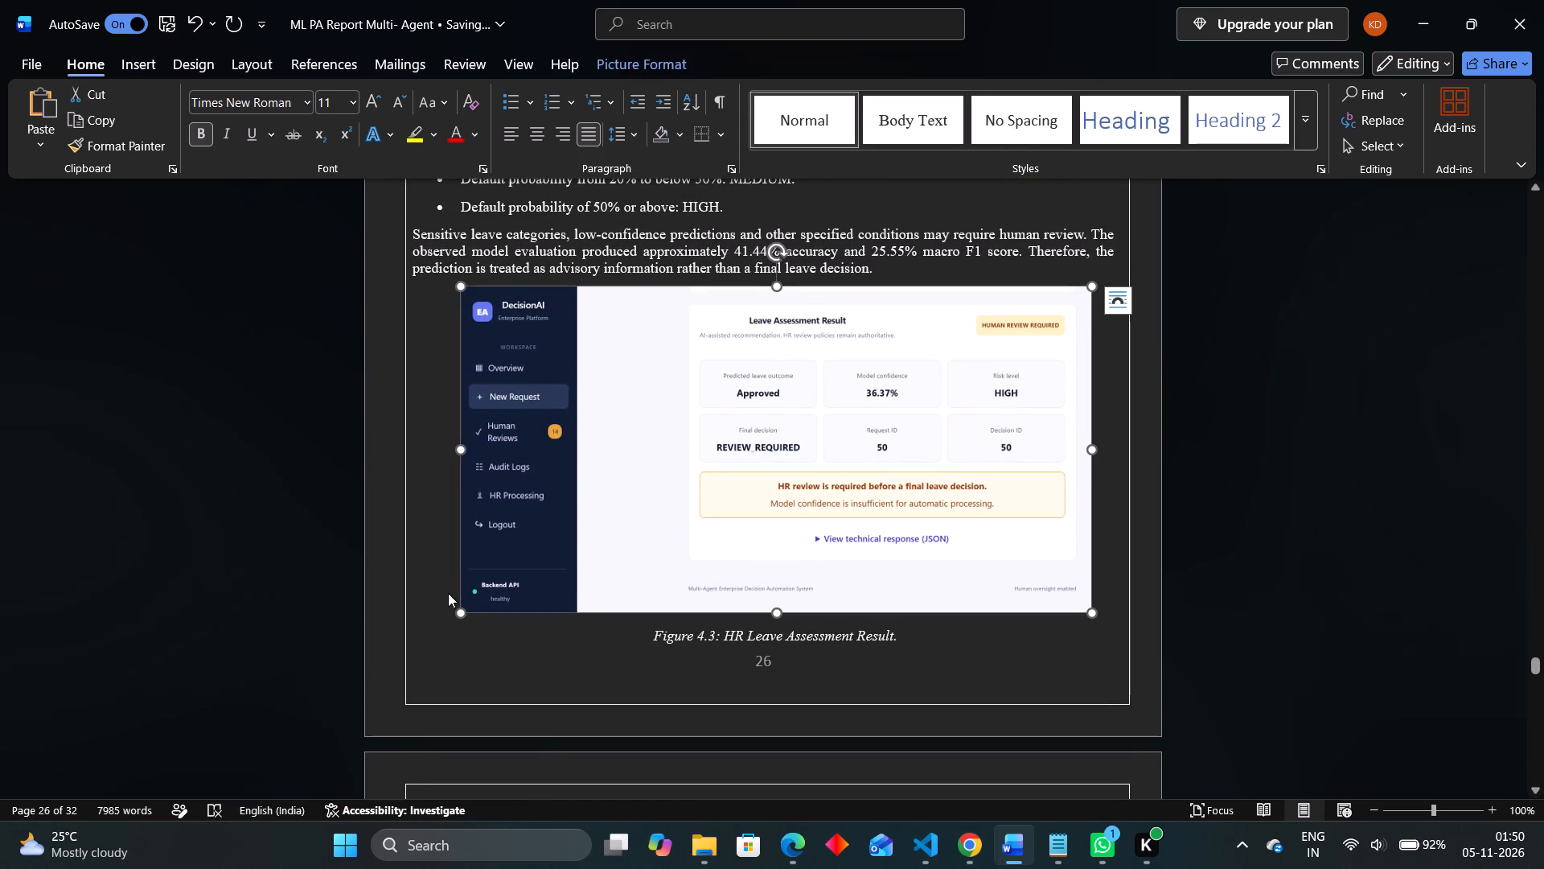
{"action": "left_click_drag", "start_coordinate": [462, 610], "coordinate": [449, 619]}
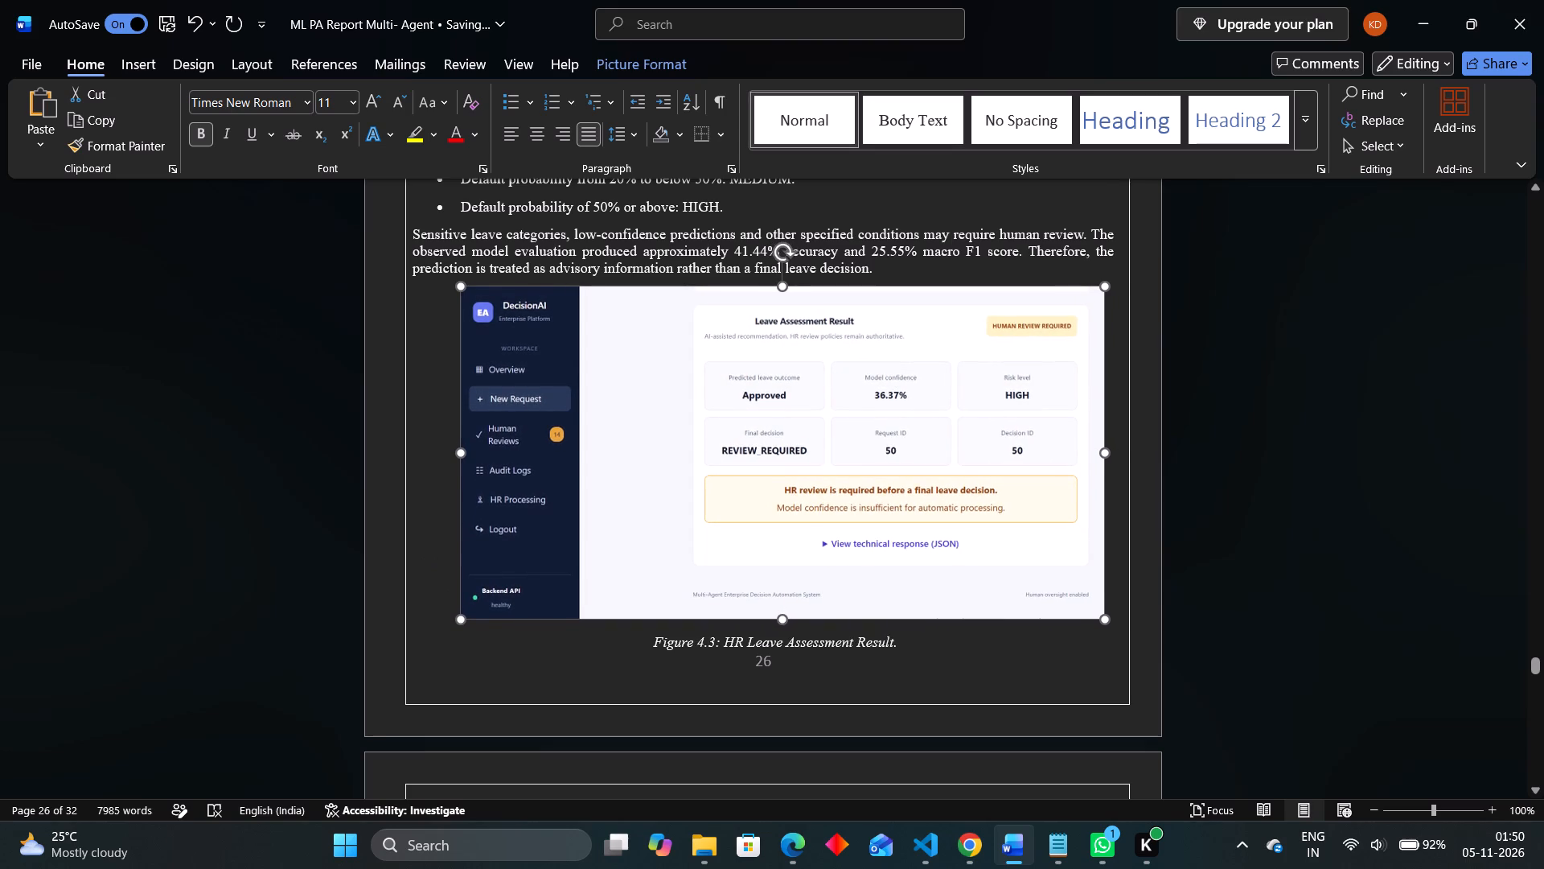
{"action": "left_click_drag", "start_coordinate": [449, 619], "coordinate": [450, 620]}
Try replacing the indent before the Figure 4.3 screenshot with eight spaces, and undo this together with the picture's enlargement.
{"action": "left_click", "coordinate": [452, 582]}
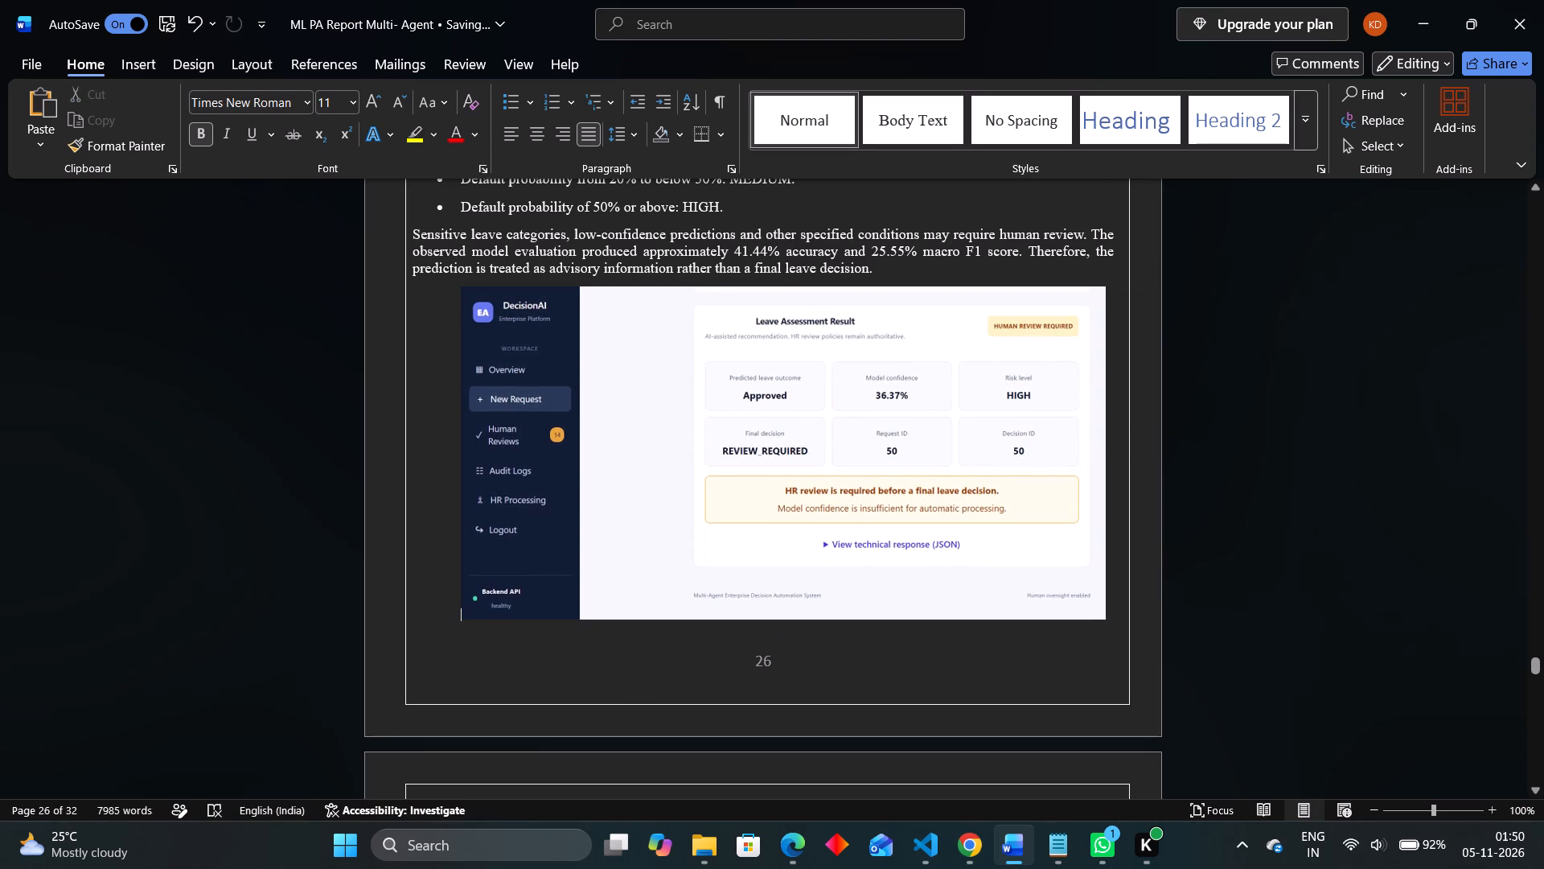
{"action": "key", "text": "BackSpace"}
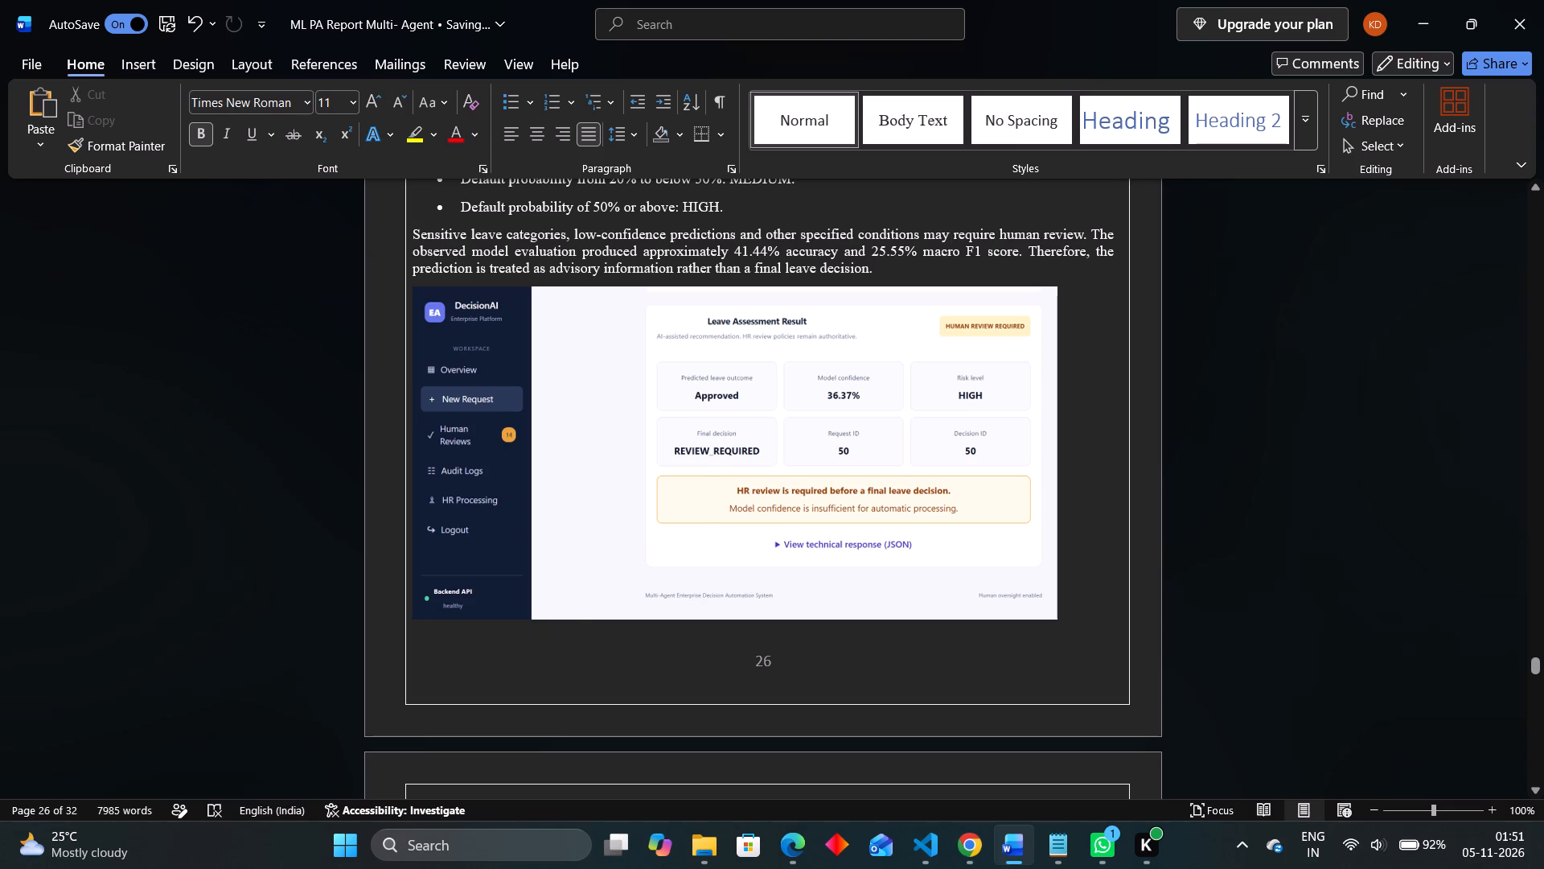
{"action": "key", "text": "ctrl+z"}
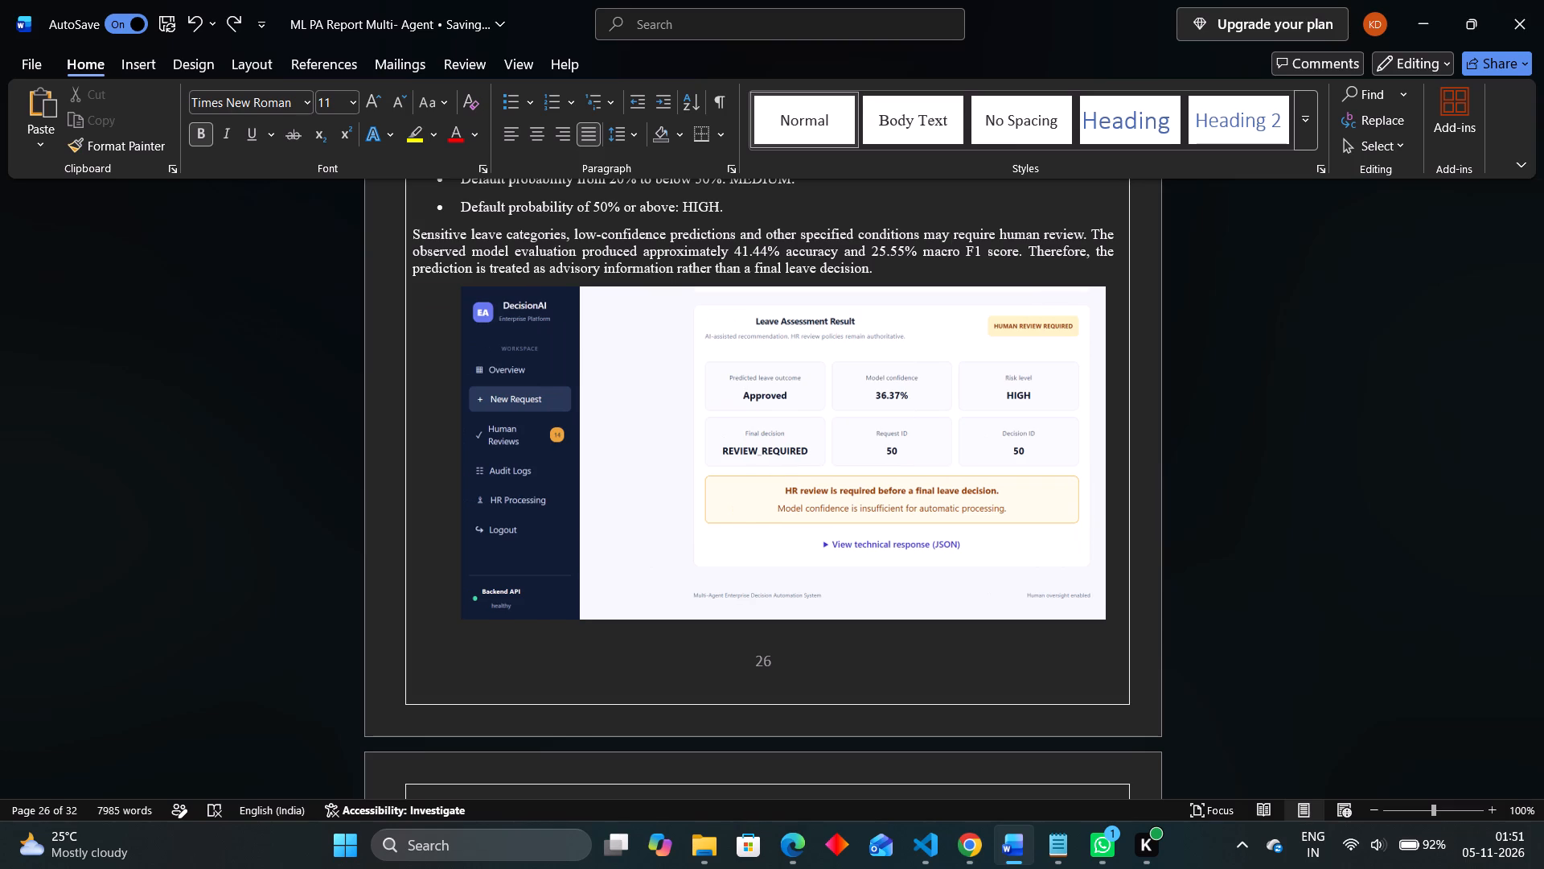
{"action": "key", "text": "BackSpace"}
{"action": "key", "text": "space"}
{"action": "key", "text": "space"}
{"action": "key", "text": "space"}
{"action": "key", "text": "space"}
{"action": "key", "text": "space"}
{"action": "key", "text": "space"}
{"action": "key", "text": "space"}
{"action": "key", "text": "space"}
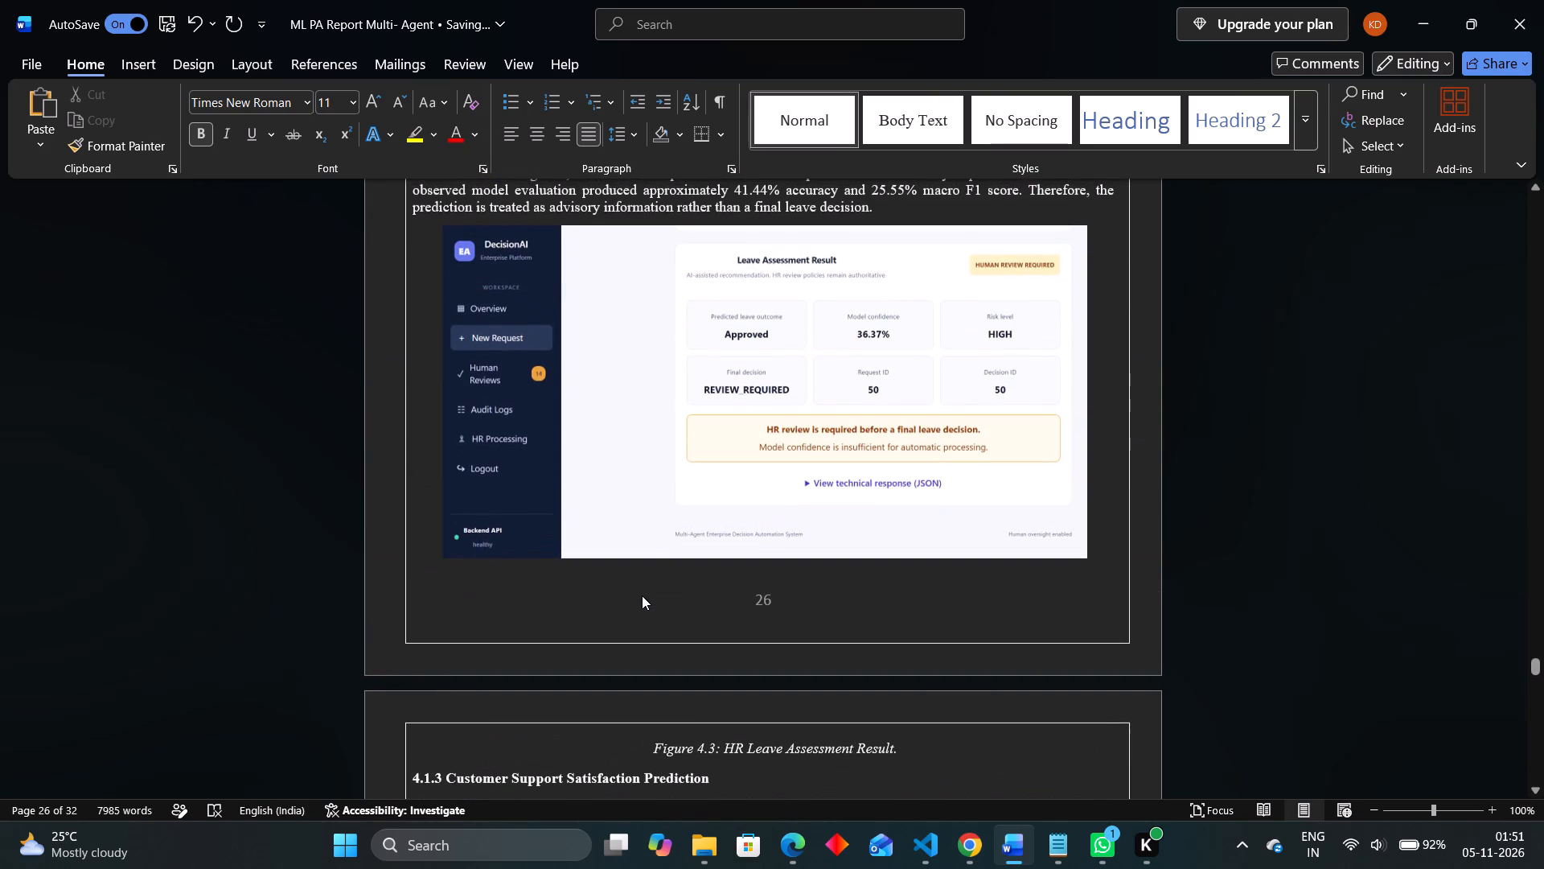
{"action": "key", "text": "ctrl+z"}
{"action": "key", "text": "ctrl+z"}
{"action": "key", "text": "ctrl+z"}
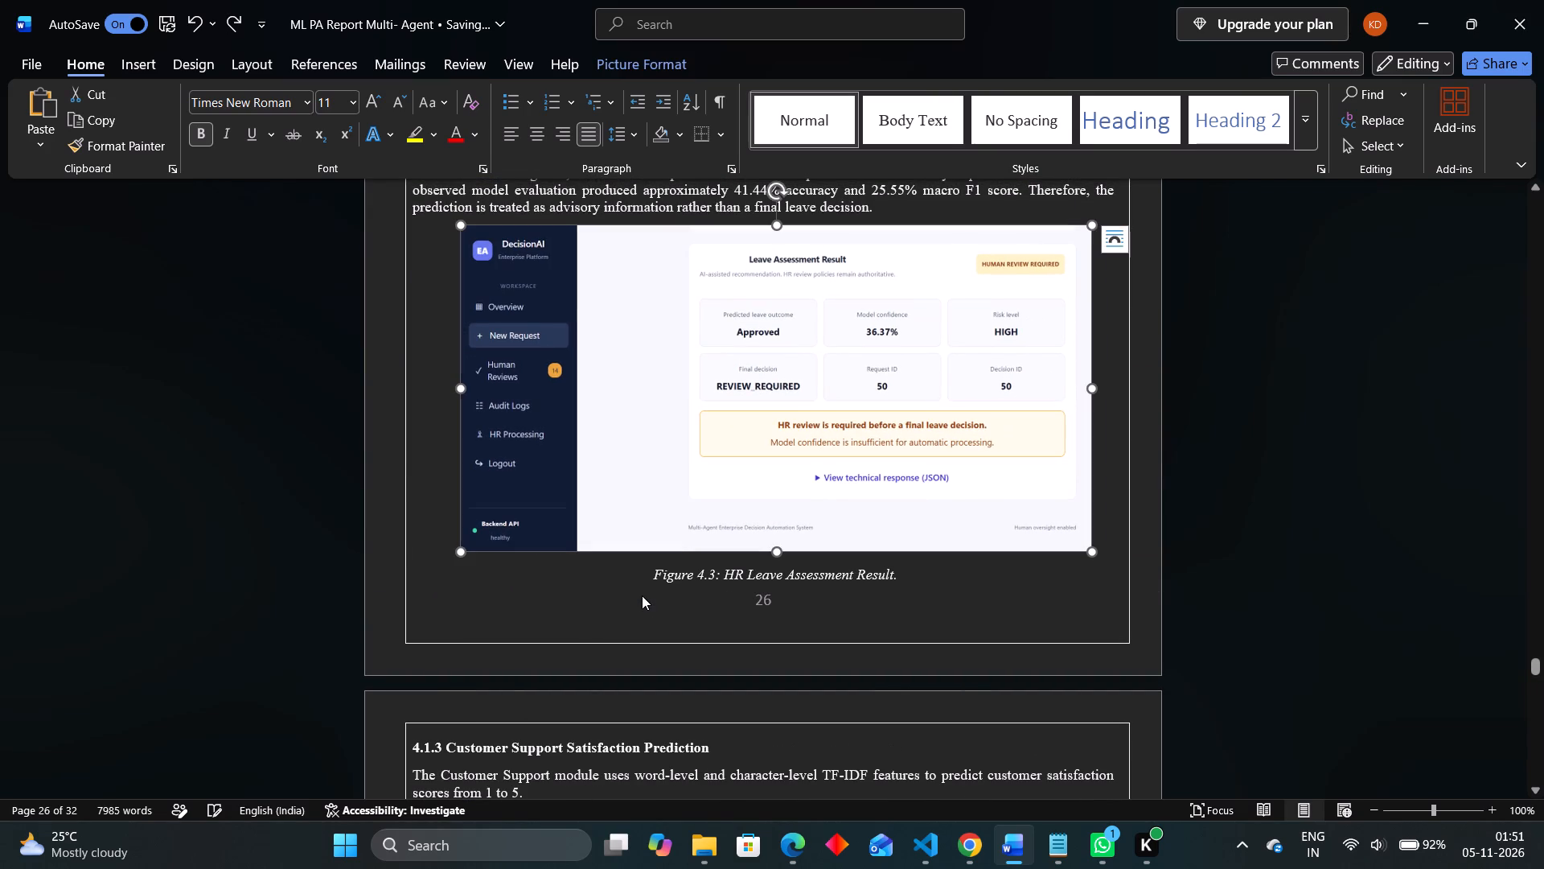
Enlarge the Leave Assessment Result screenshot of Figure 4.3 slightly, keeping its proportions and its caption on the same page.
{"action": "left_click", "coordinate": [462, 552]}
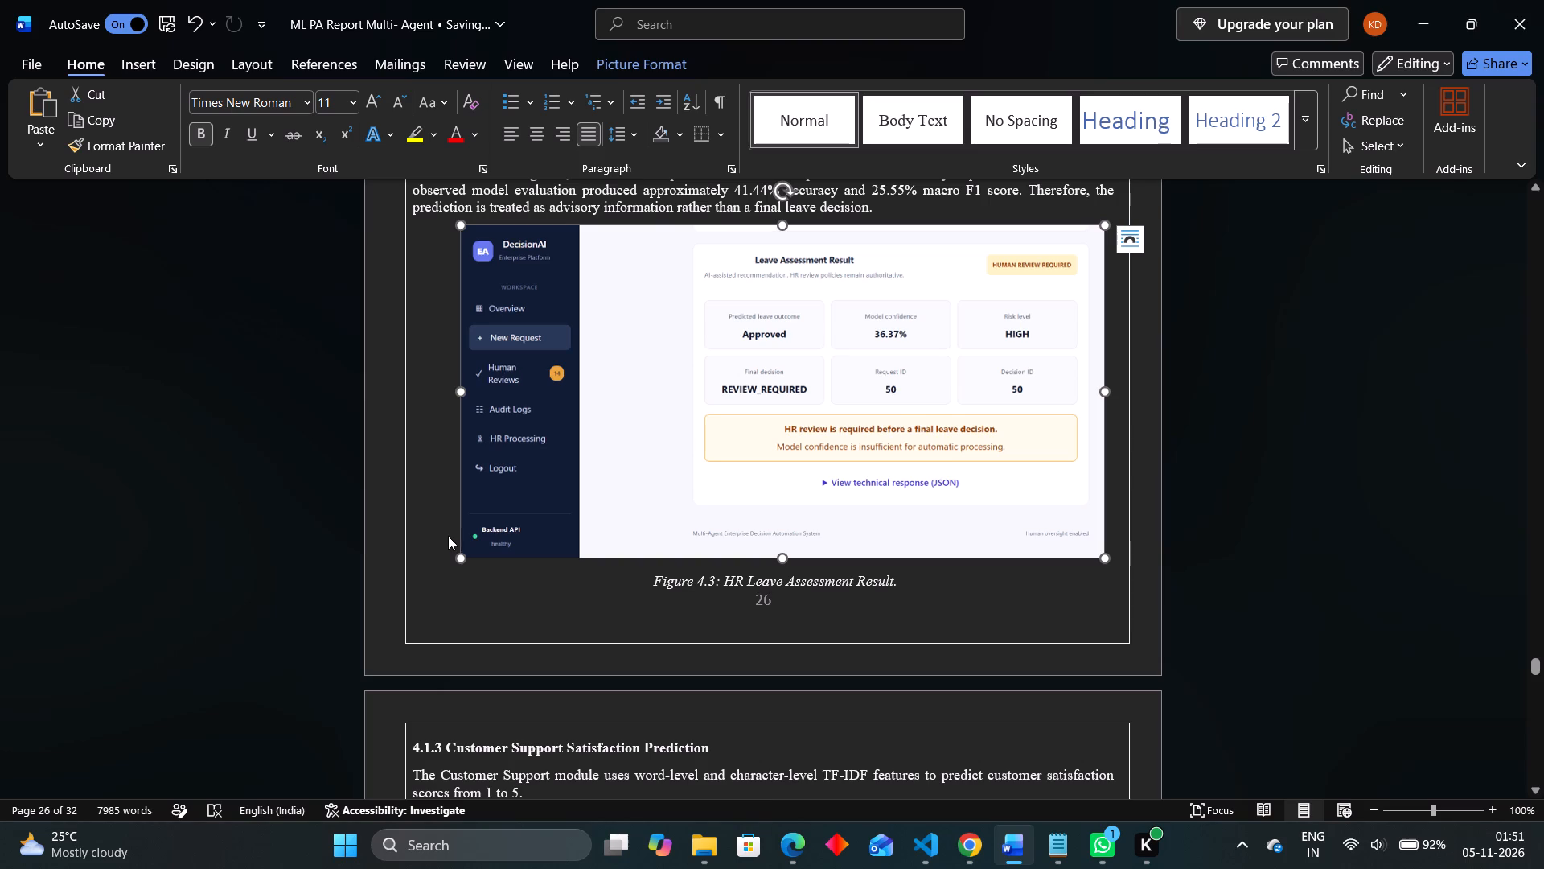
Enlarge the System Overview screenshot of Figure 4.1 slightly, keeping its proportions.
{"action": "scroll", "coordinate": [473, 518], "scroll_direction": "up", "scroll_amount": 2}
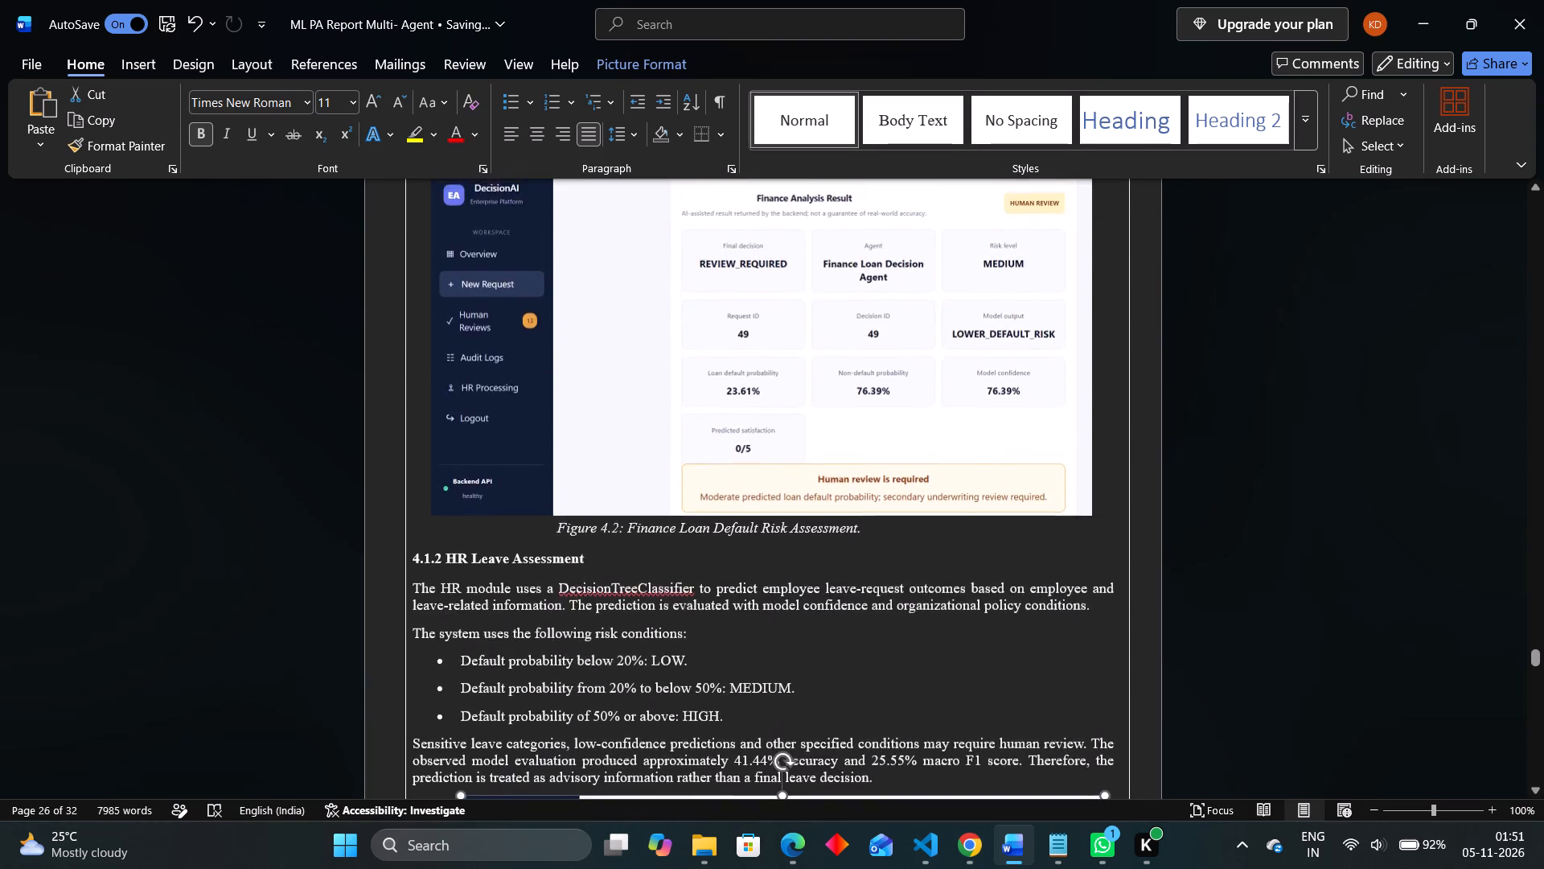
{"action": "scroll", "coordinate": [473, 518], "scroll_direction": "up", "scroll_amount": 4}
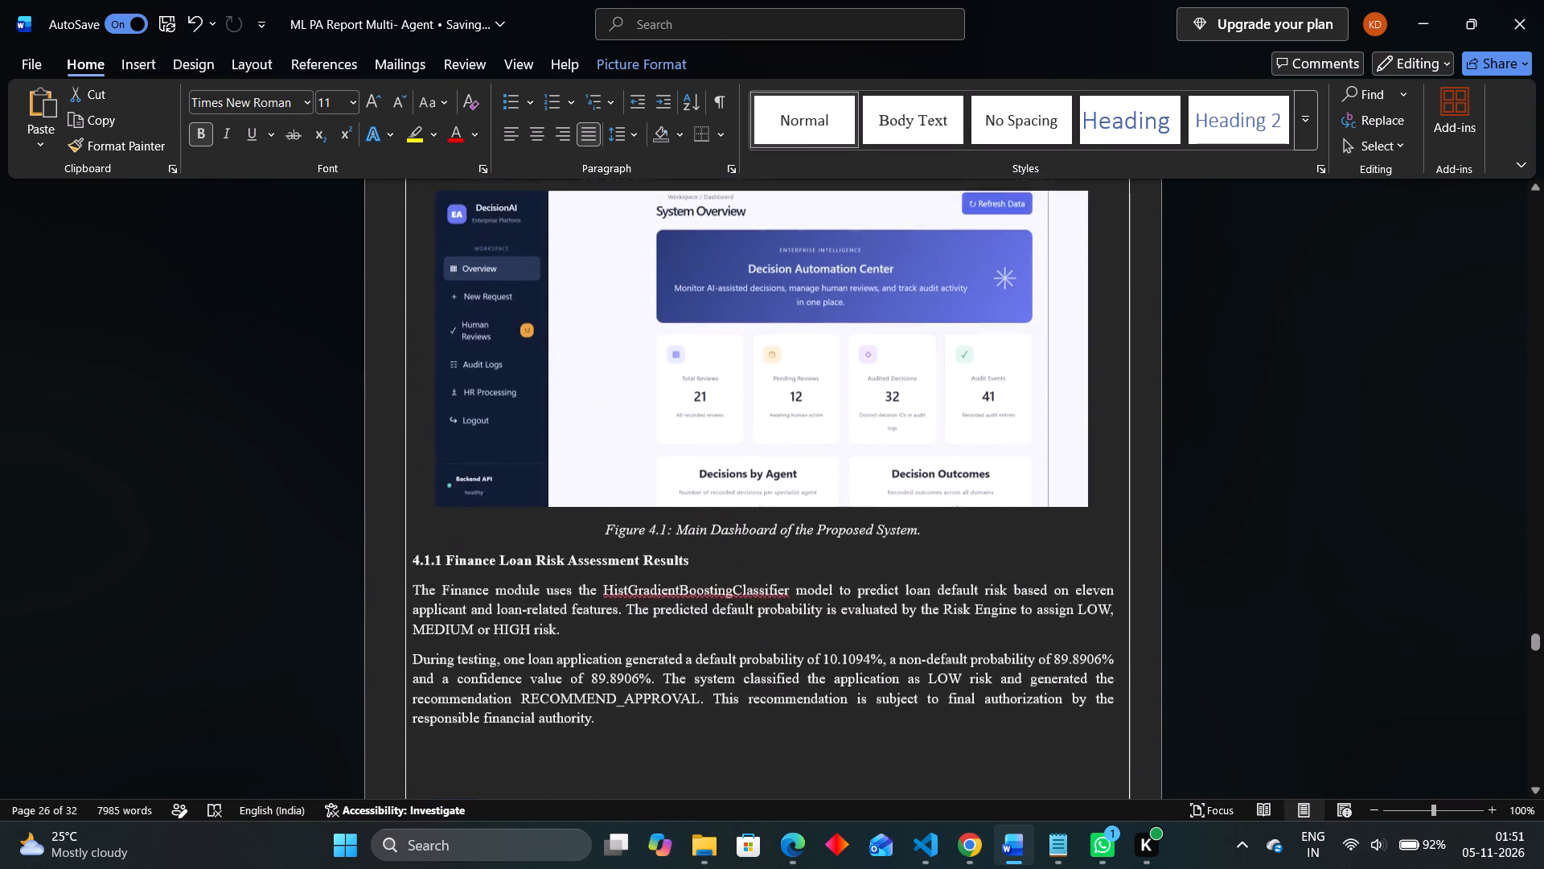
{"action": "scroll", "coordinate": [473, 518], "scroll_direction": "up", "scroll_amount": 2}
{"action": "scroll", "coordinate": [473, 518], "scroll_direction": "down", "scroll_amount": 1}
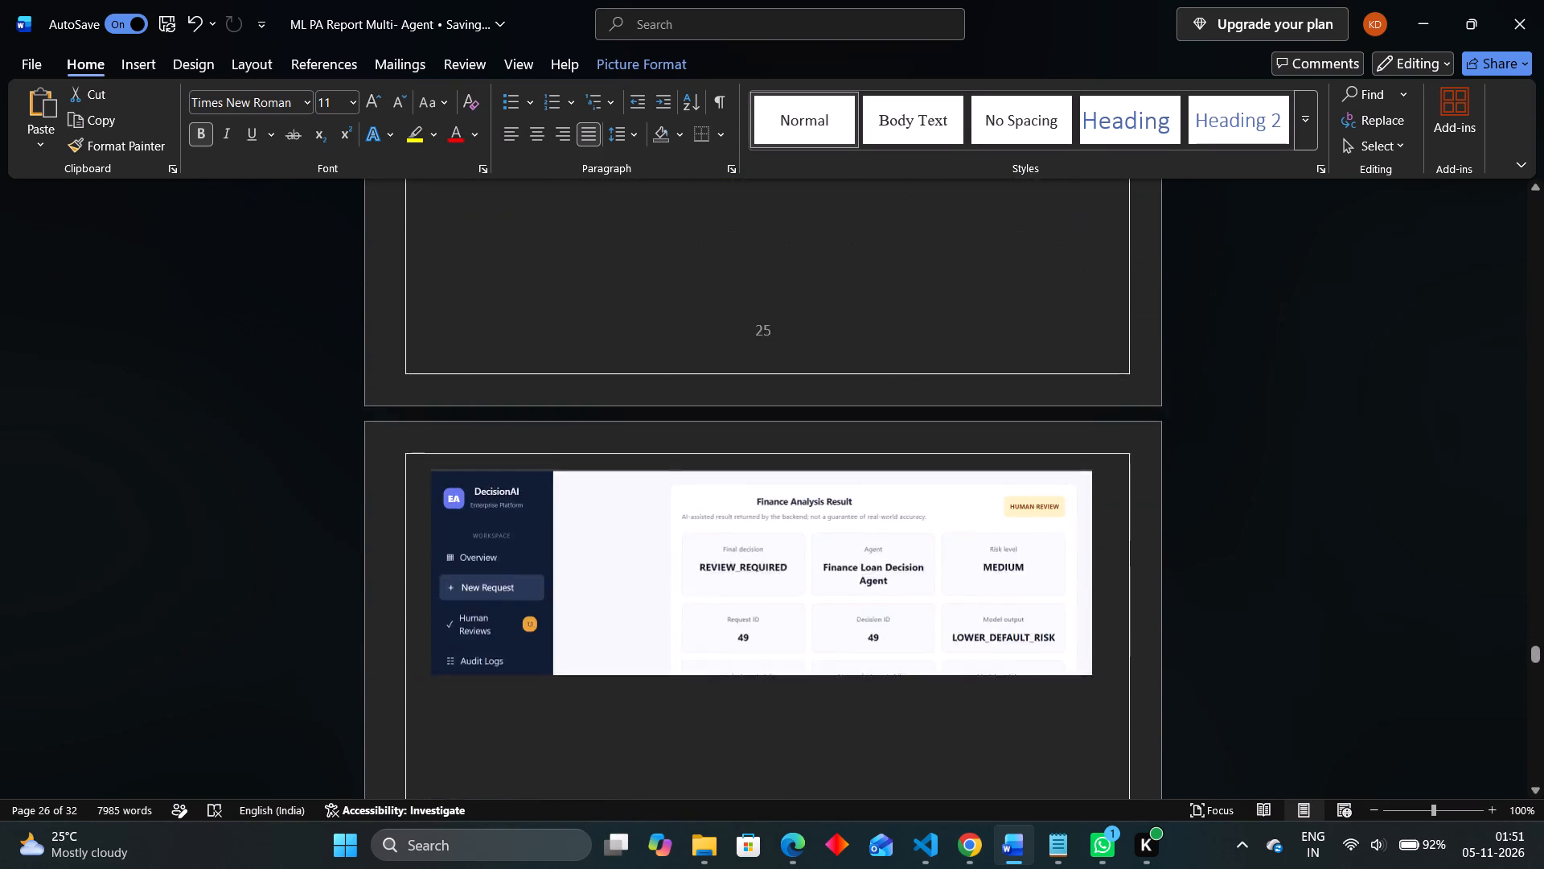
{"action": "scroll", "coordinate": [473, 518], "scroll_direction": "down", "scroll_amount": 1}
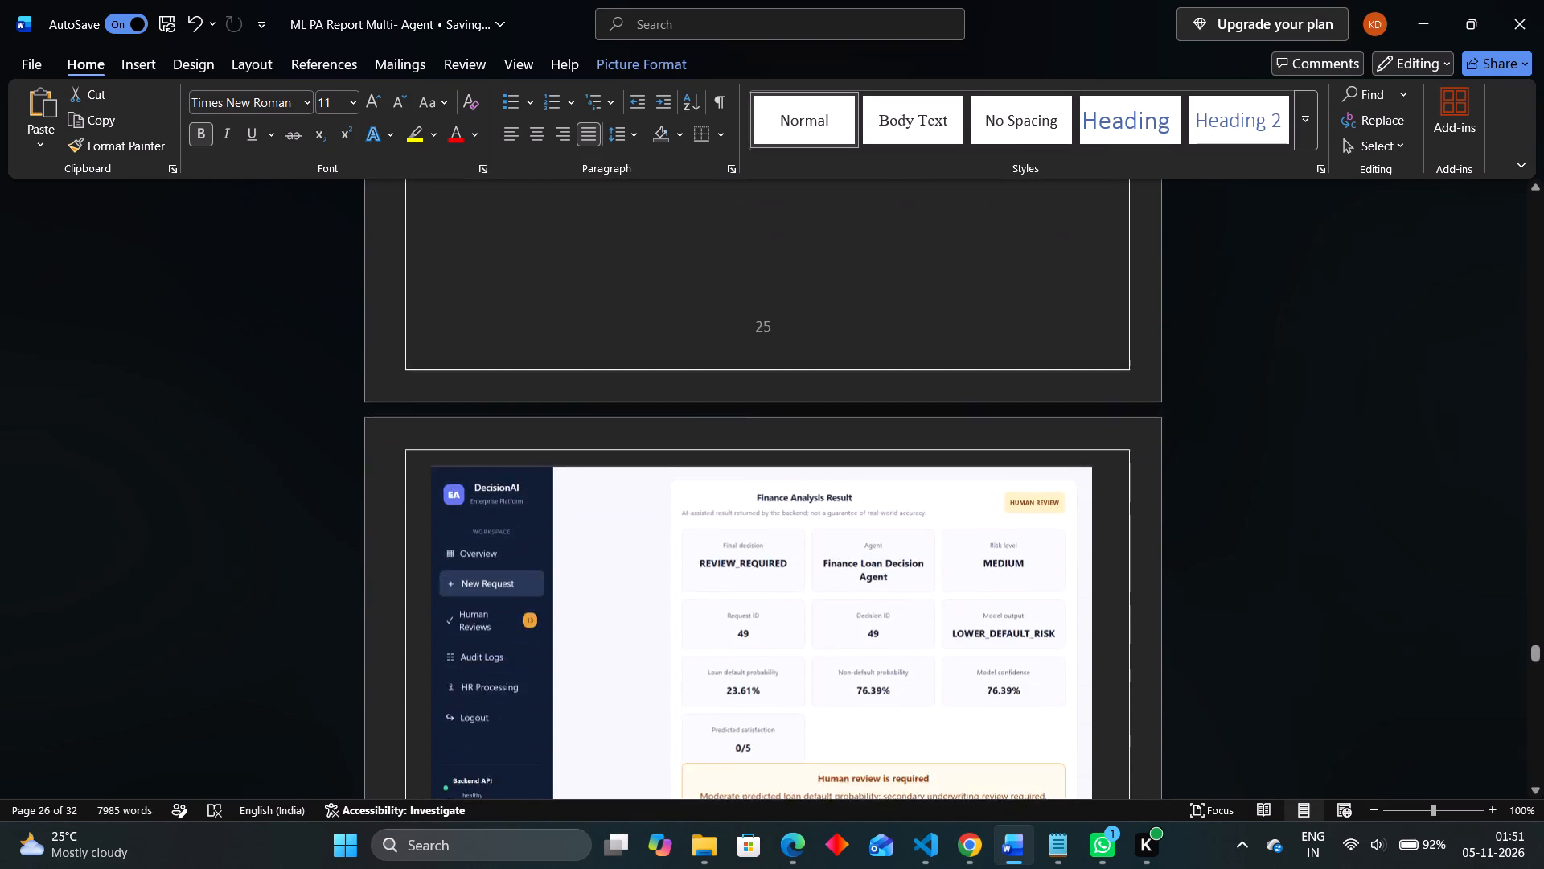
{"action": "scroll", "coordinate": [473, 518], "scroll_direction": "down", "scroll_amount": 1}
{"action": "scroll", "coordinate": [473, 518], "scroll_direction": "up", "scroll_amount": 4}
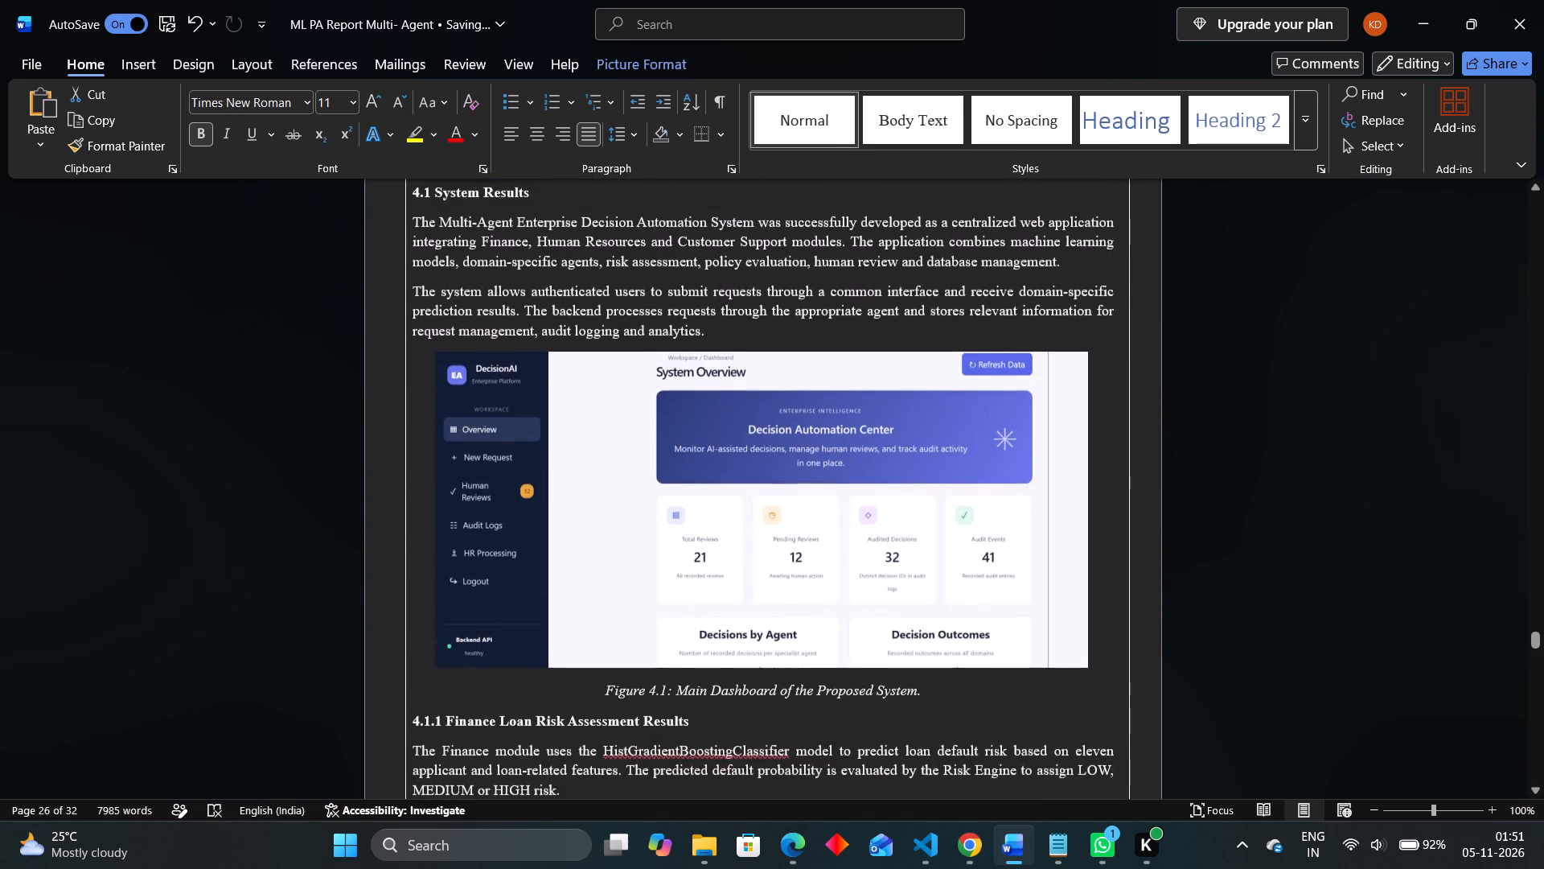
{"action": "scroll", "coordinate": [473, 518], "scroll_direction": "down", "scroll_amount": 1}
{"action": "left_click", "coordinate": [593, 496]}
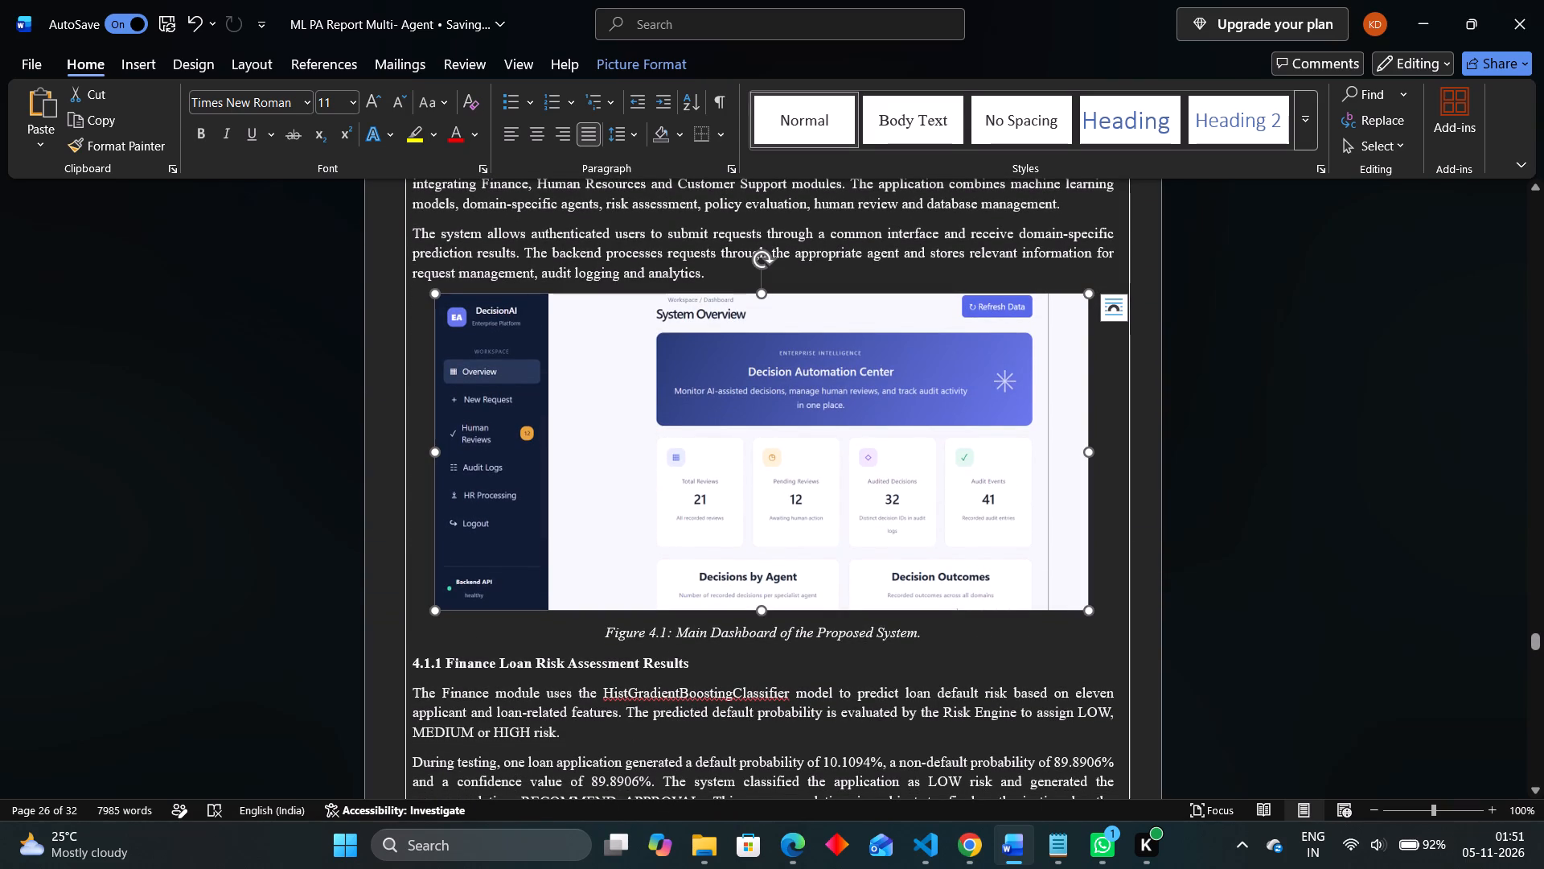
{"action": "left_click_drag", "start_coordinate": [1087, 614], "coordinate": [1100, 624]}
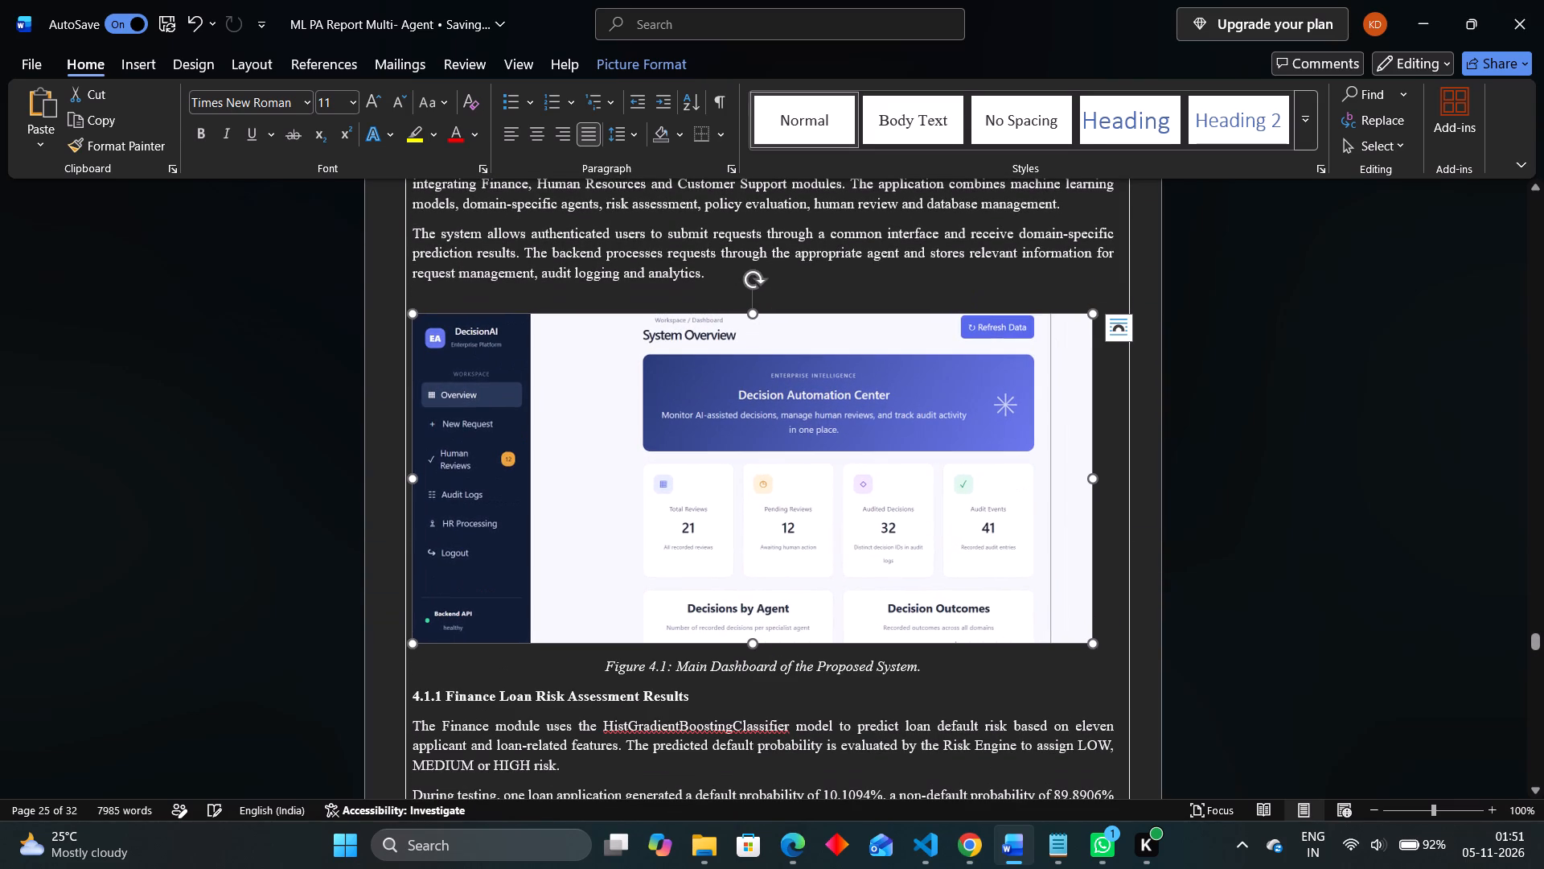
Enlarge the Customer Support Result screenshot of Figure 4.4 slightly, keeping its proportions.
{"action": "scroll", "coordinate": [1100, 624], "scroll_direction": "down", "scroll_amount": 4}
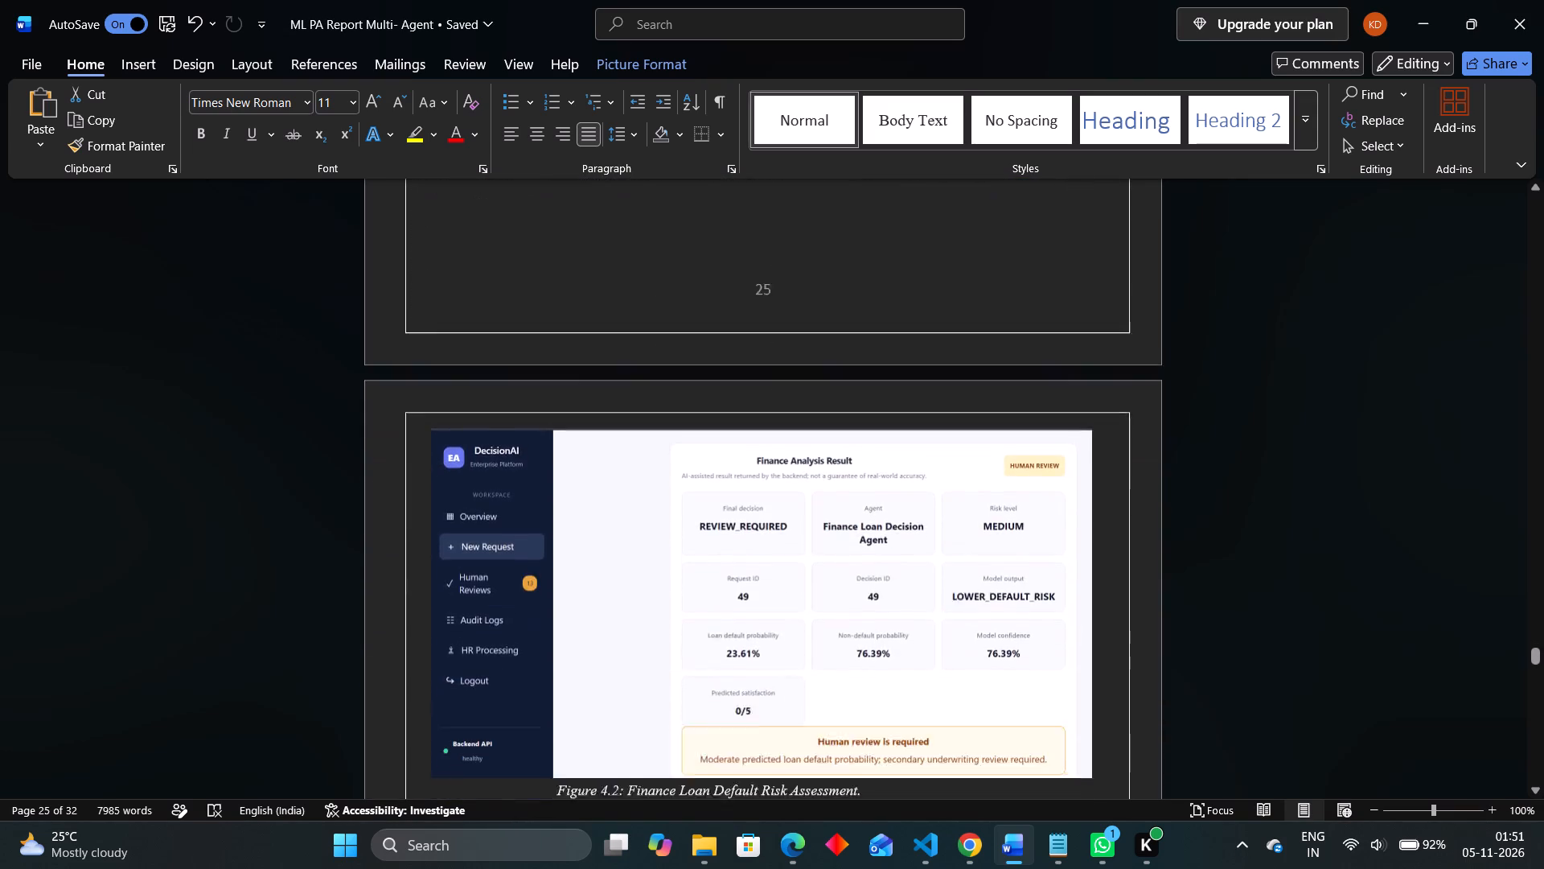
{"action": "scroll", "coordinate": [1100, 624], "scroll_direction": "down", "scroll_amount": 5}
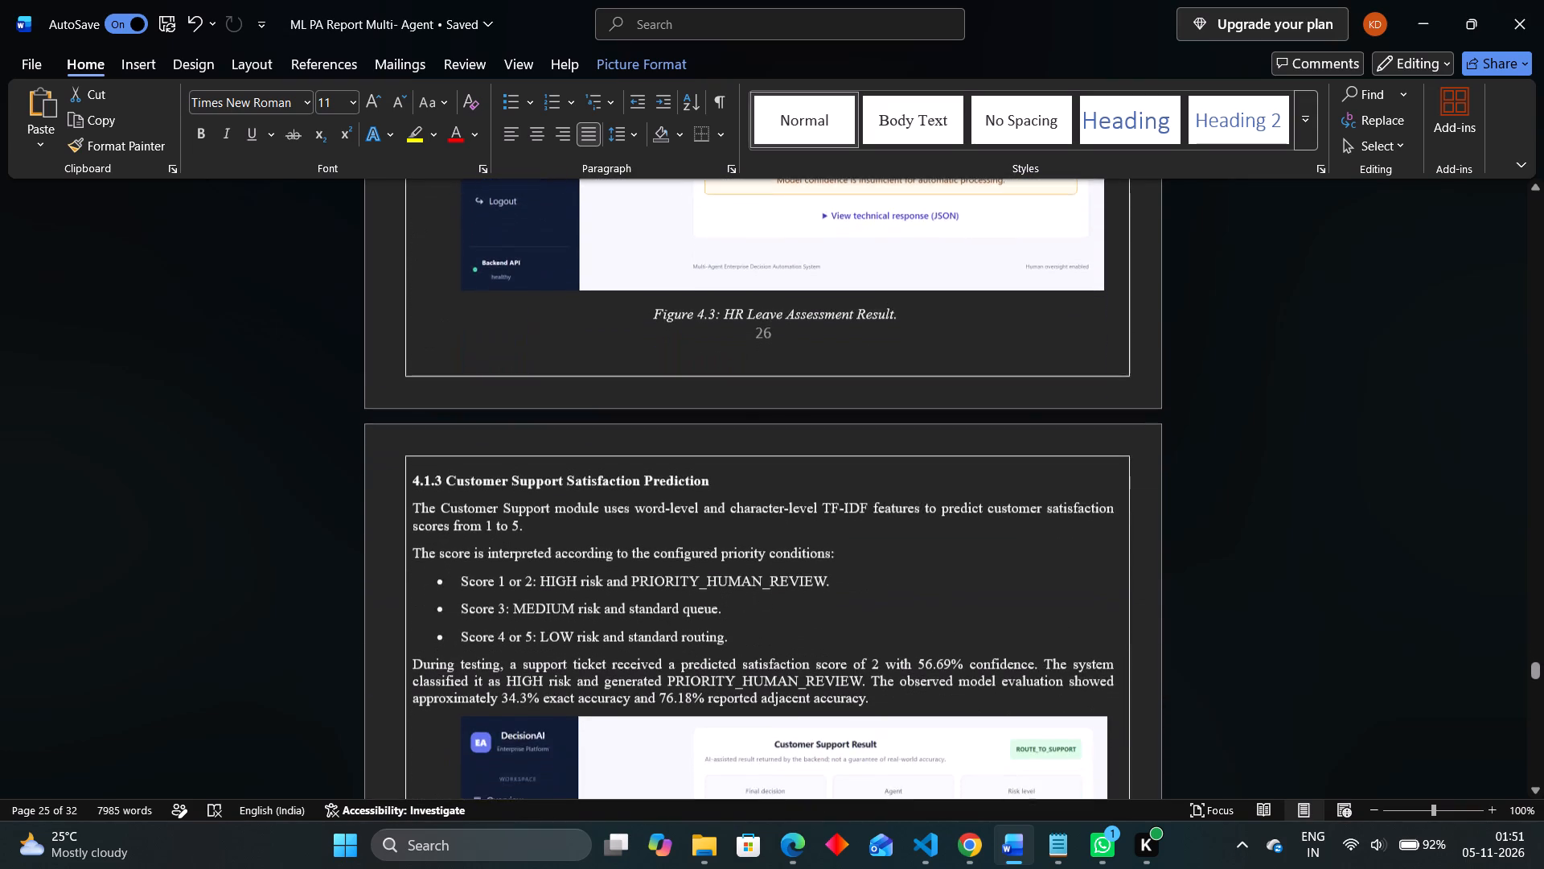
{"action": "scroll", "coordinate": [1100, 624], "scroll_direction": "down", "scroll_amount": 2}
{"action": "scroll", "coordinate": [1100, 624], "scroll_direction": "up", "scroll_amount": 4}
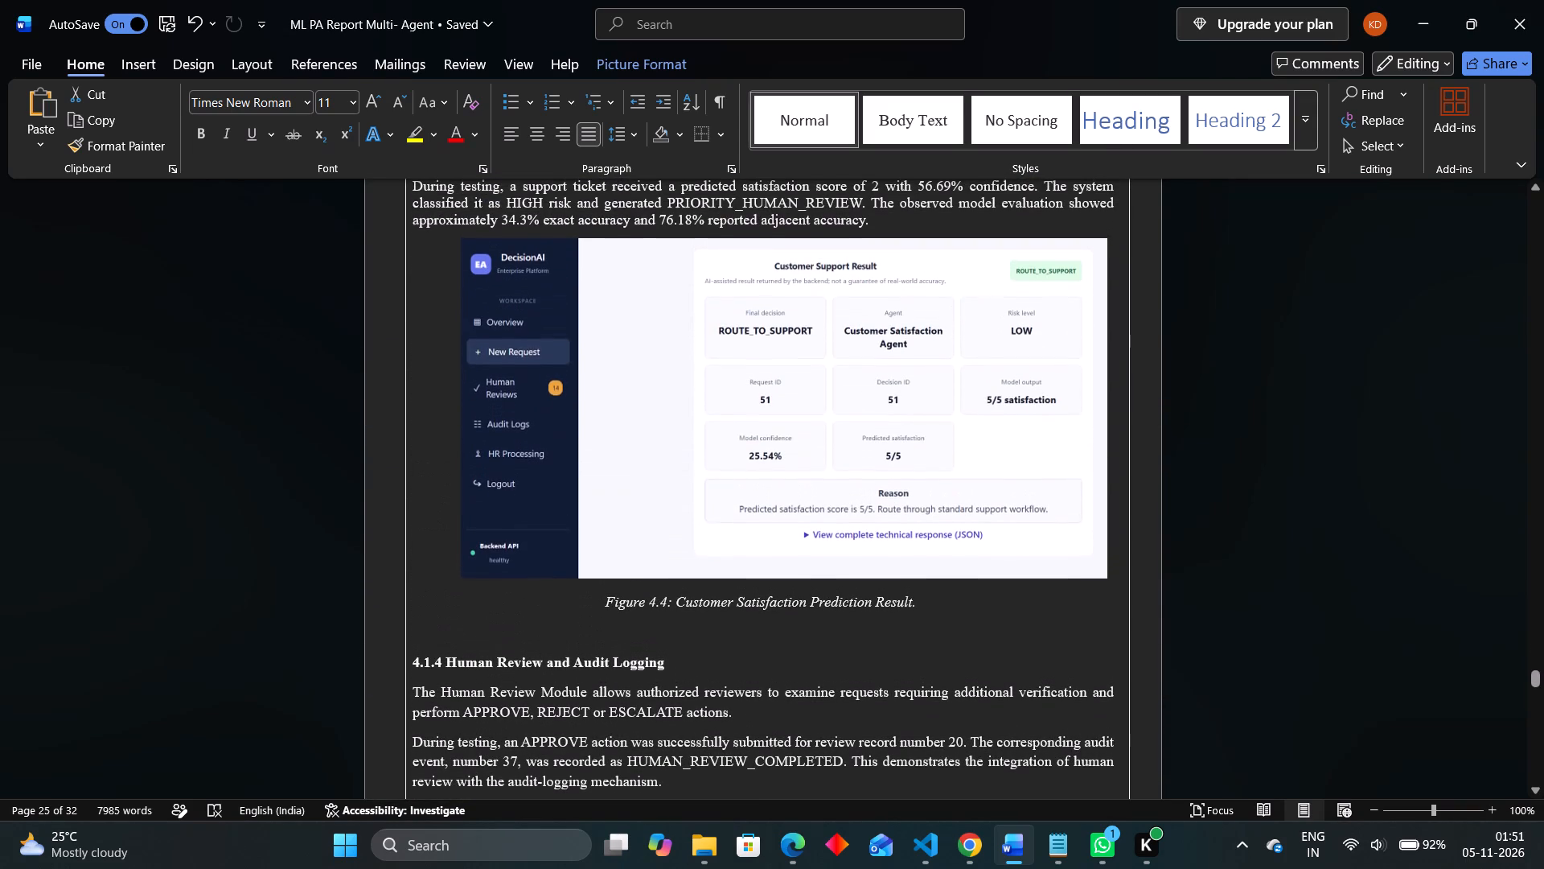
{"action": "left_click", "coordinate": [790, 406]}
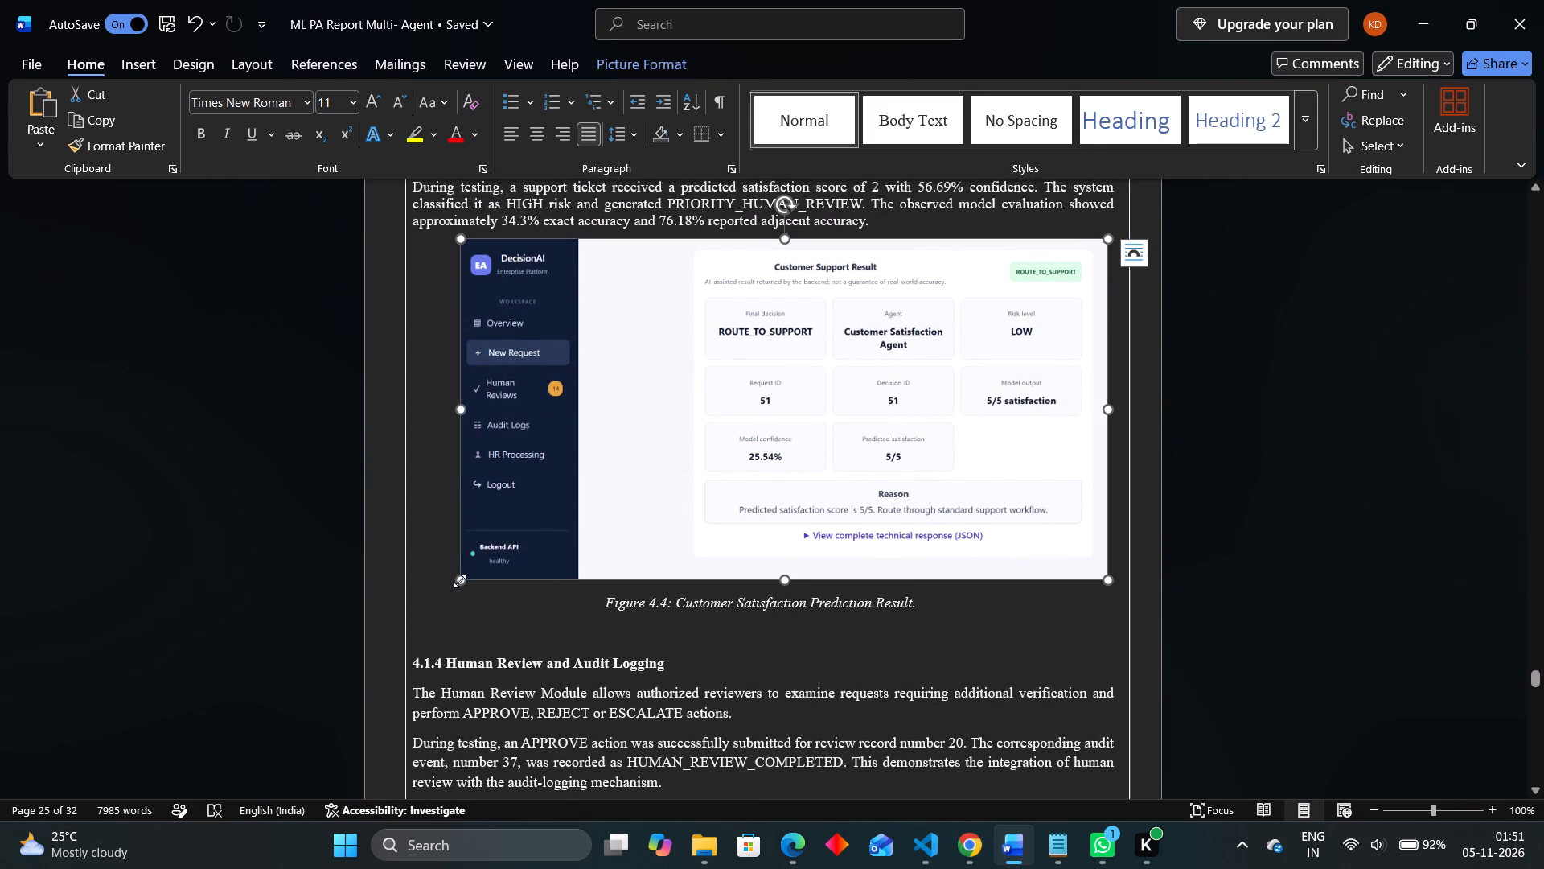
{"action": "left_click_drag", "start_coordinate": [460, 581], "coordinate": [443, 595]}
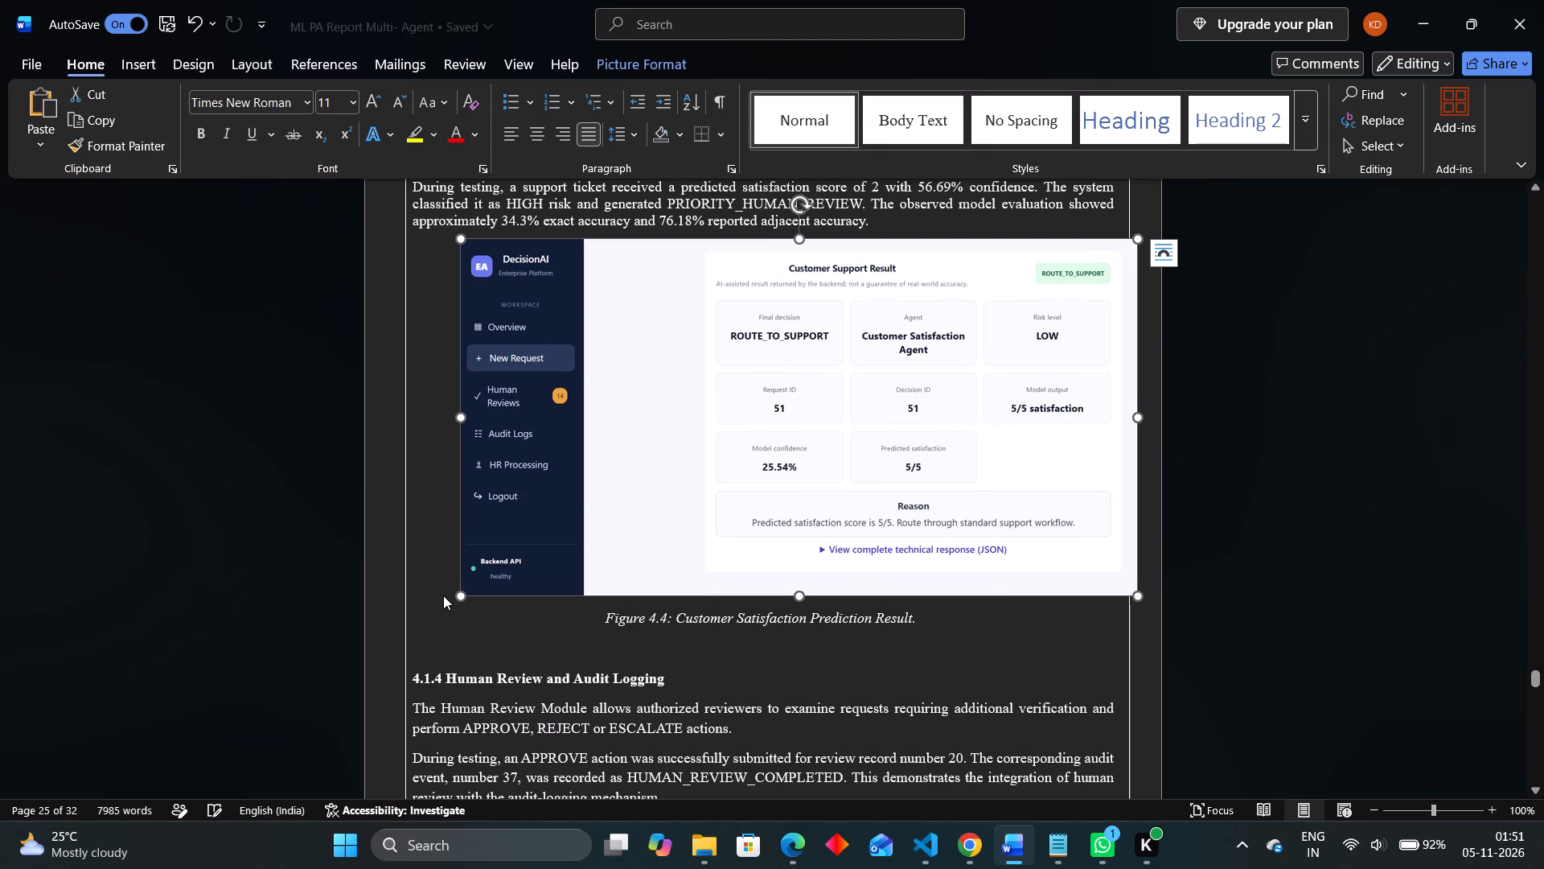
Replace the indent before the Figure 4.4 screenshot with five spaces so the picture sits within the page border.
{"action": "left_click", "coordinate": [634, 97]}
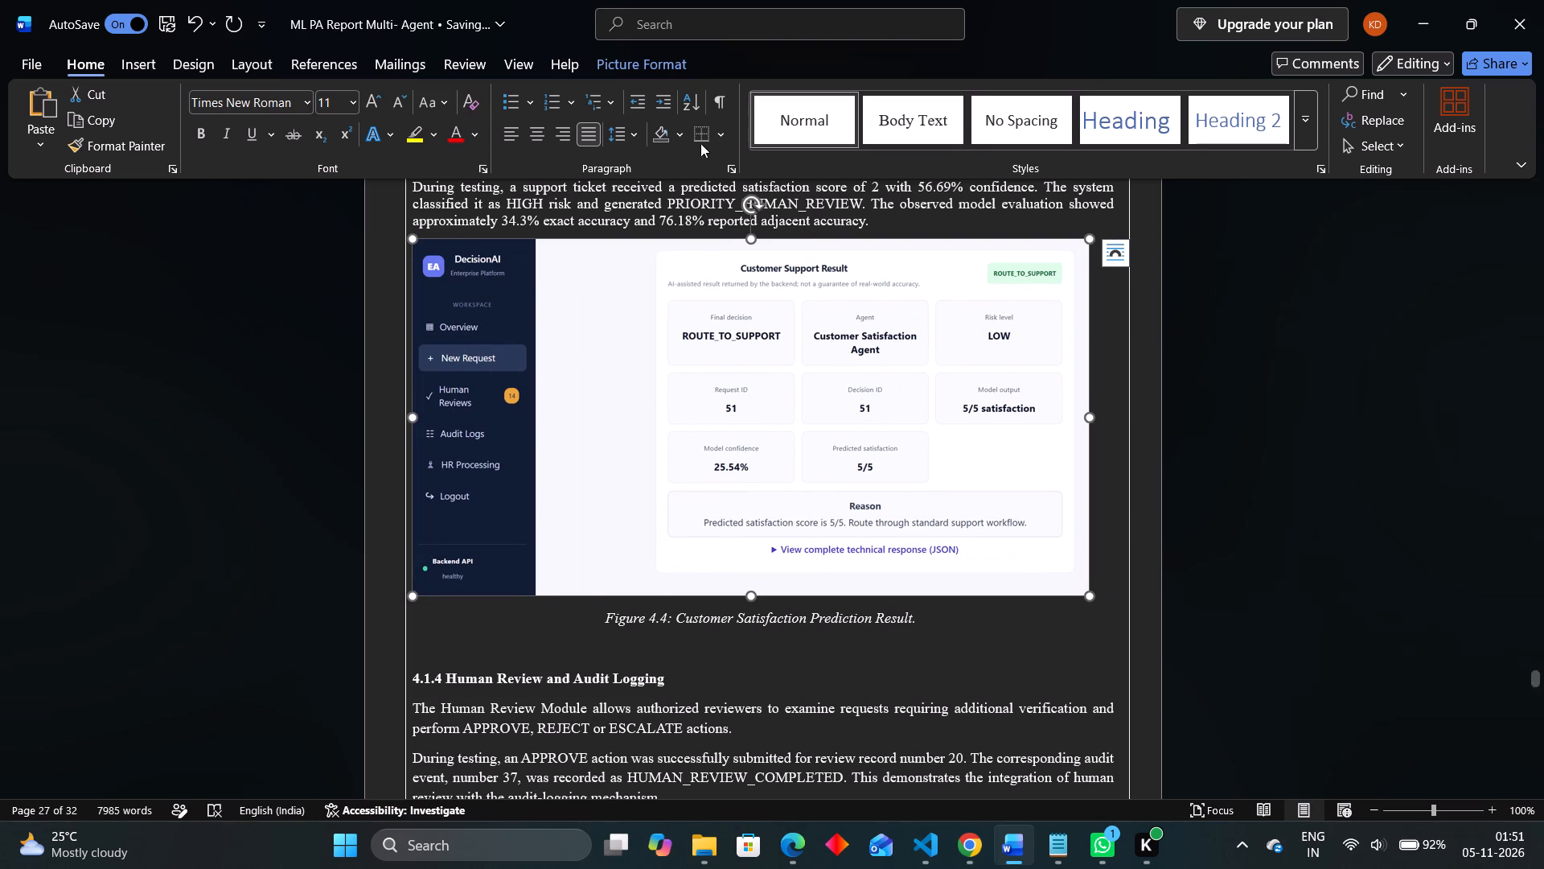
{"action": "left_click", "coordinate": [655, 105]}
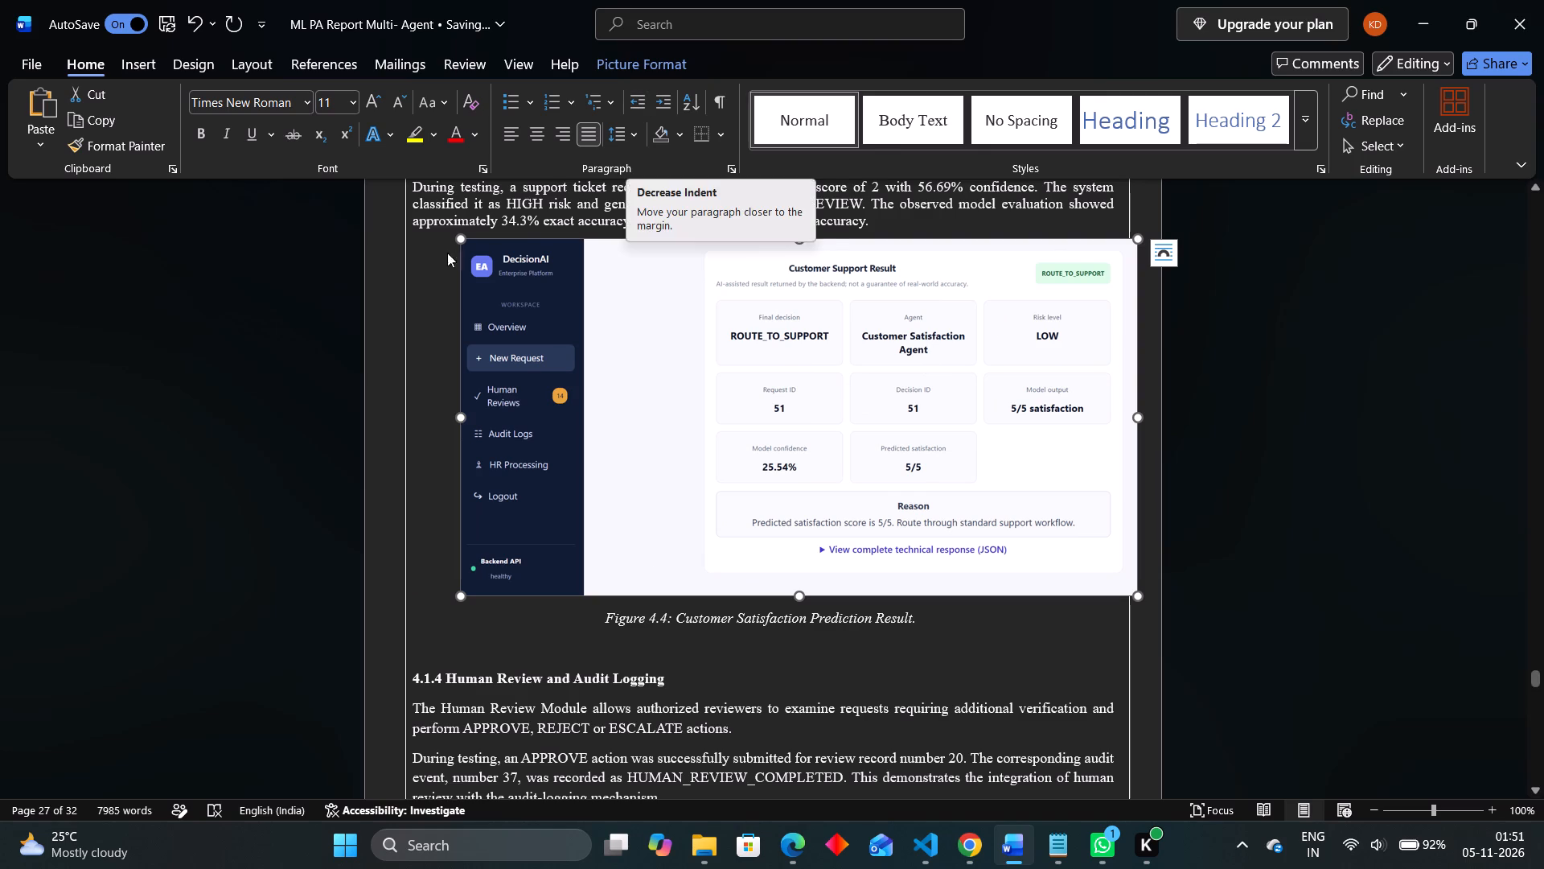
{"action": "left_click", "coordinate": [447, 306]}
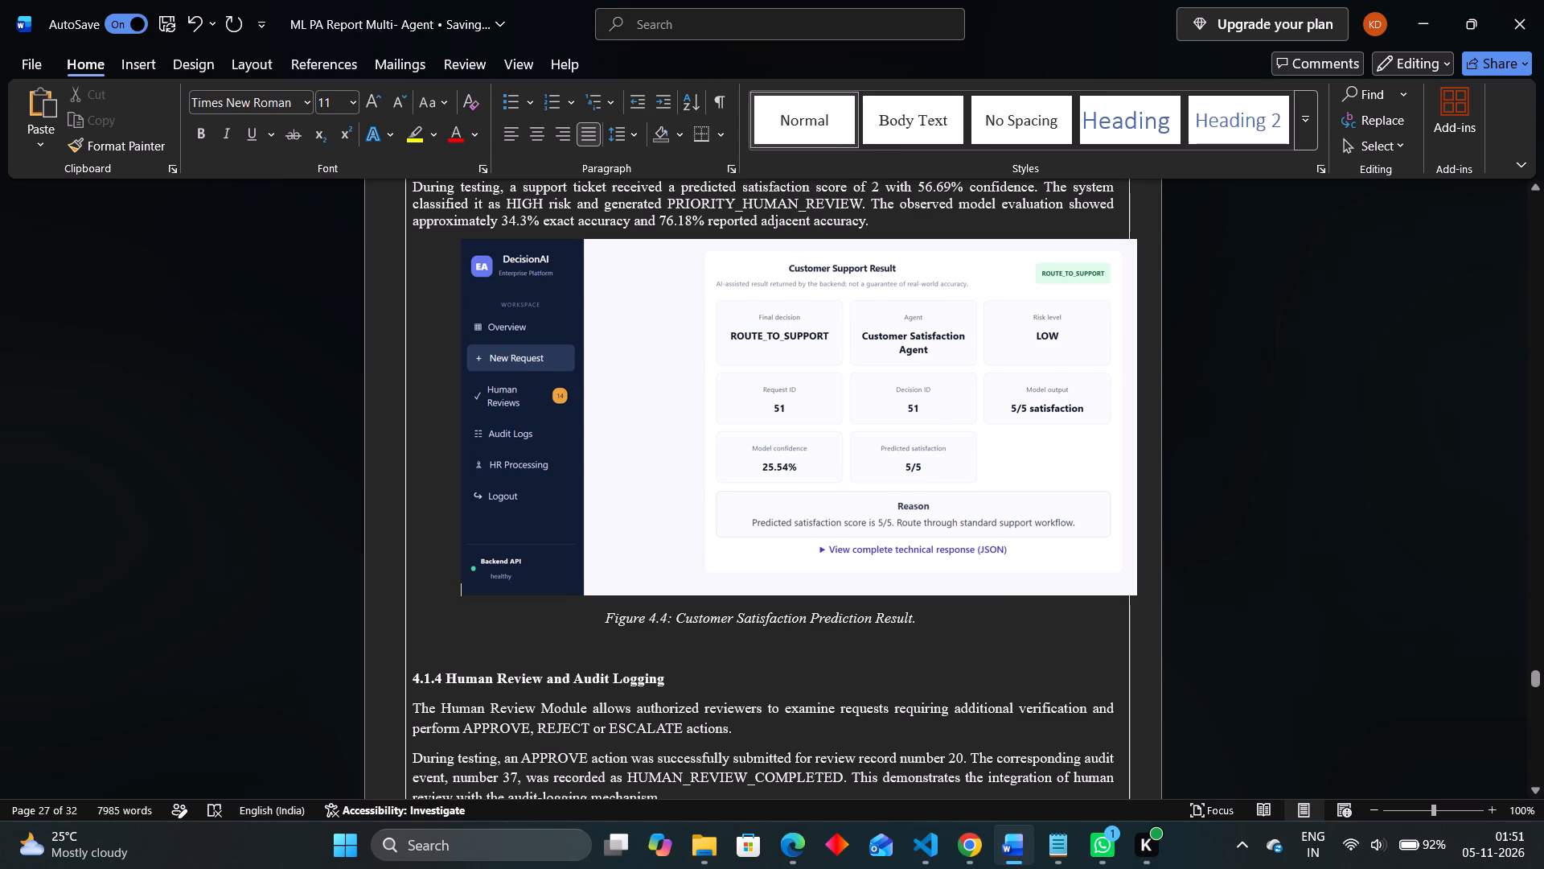
{"action": "key", "text": "BackSpace"}
{"action": "key", "text": "space"}
{"action": "key", "text": "space"}
{"action": "key", "text": "space"}
{"action": "key", "text": "space"}
{"action": "key", "text": "space"}
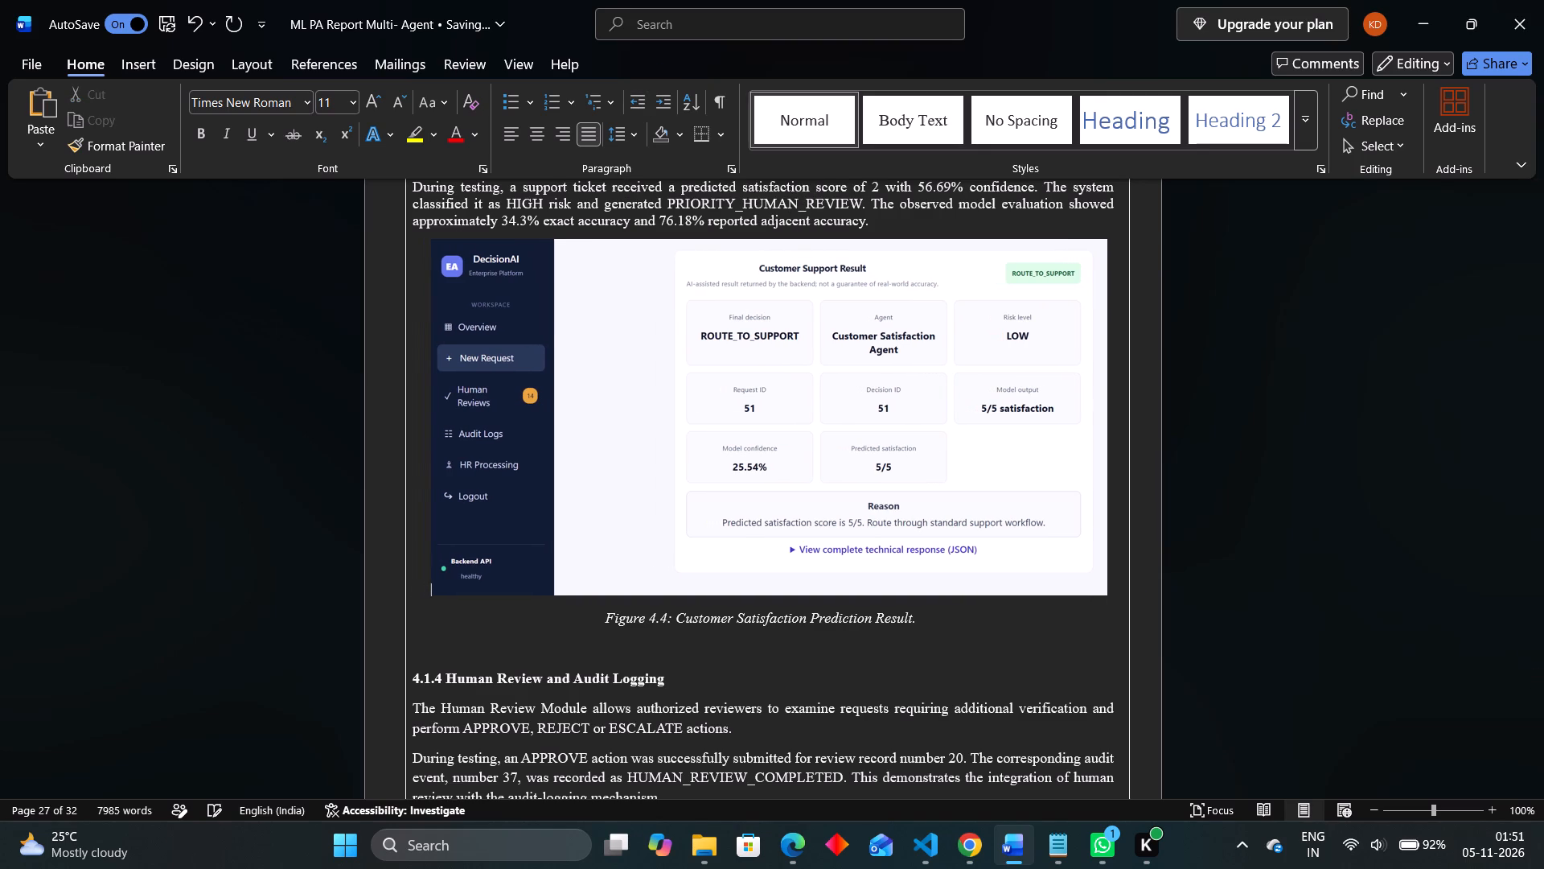
Set the line spacing of the three body paragraphs under 4.2 Discussion to 1.0.
{"action": "scroll", "coordinate": [583, 332], "scroll_direction": "down", "scroll_amount": 2}
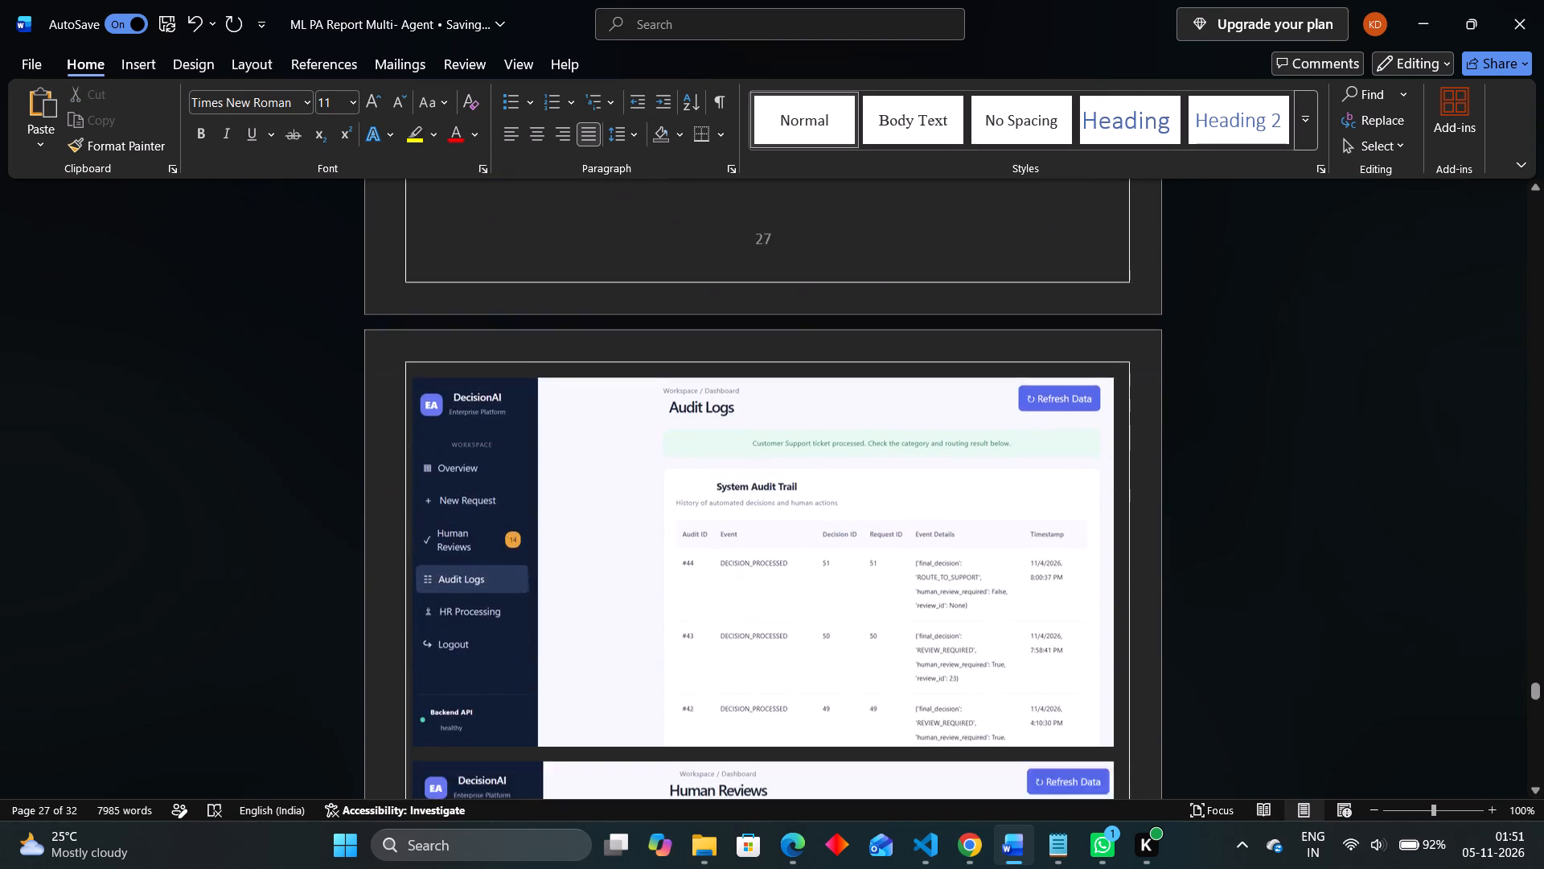
{"action": "scroll", "coordinate": [583, 332], "scroll_direction": "down", "scroll_amount": 5}
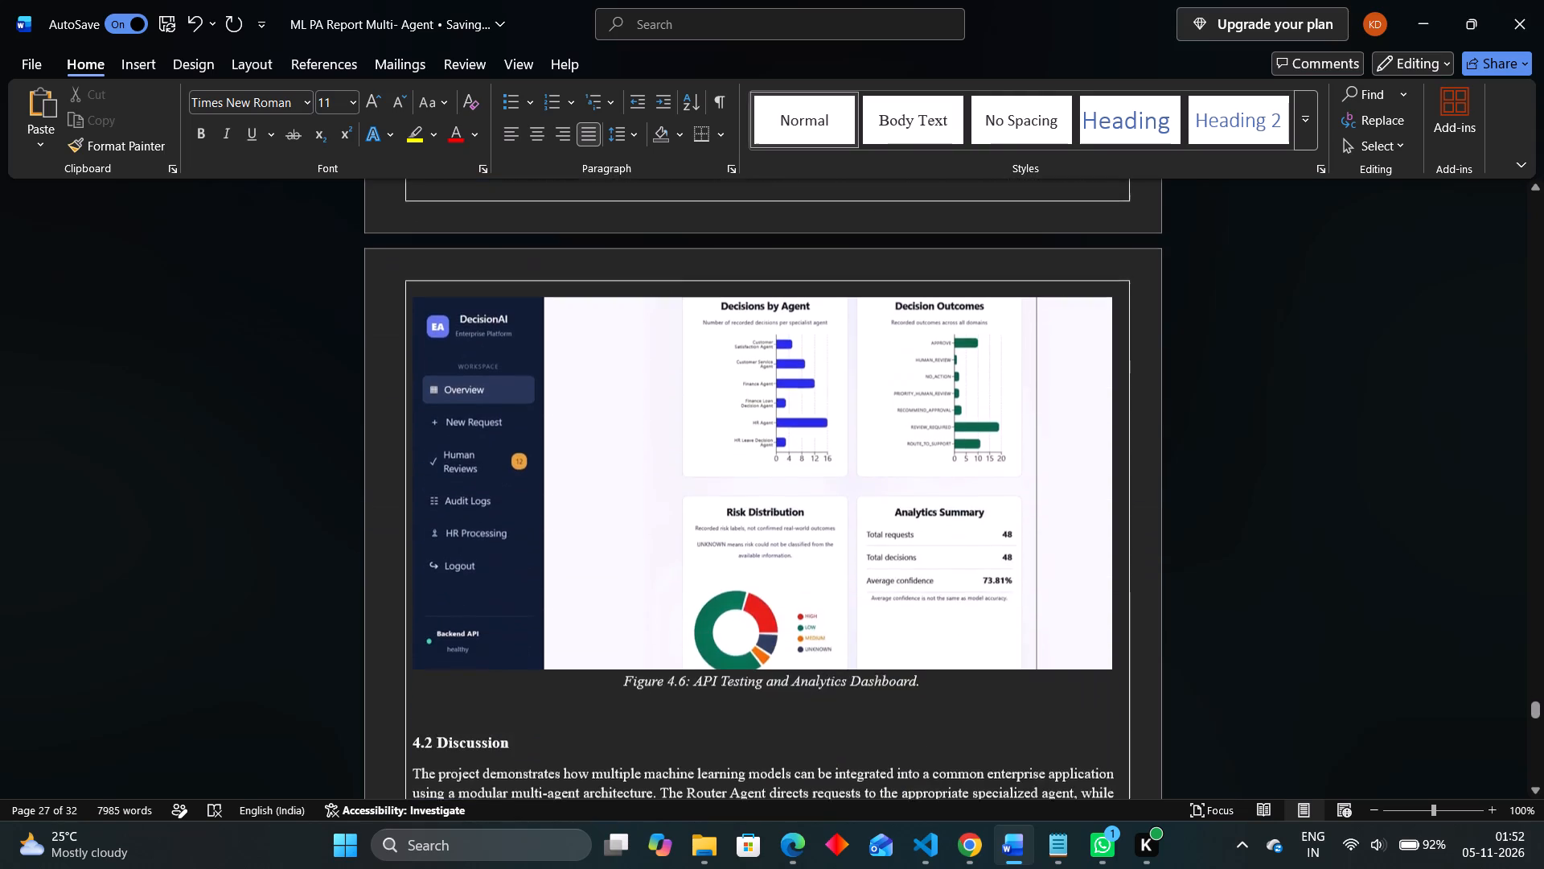
{"action": "scroll", "coordinate": [583, 332], "scroll_direction": "down", "scroll_amount": 5}
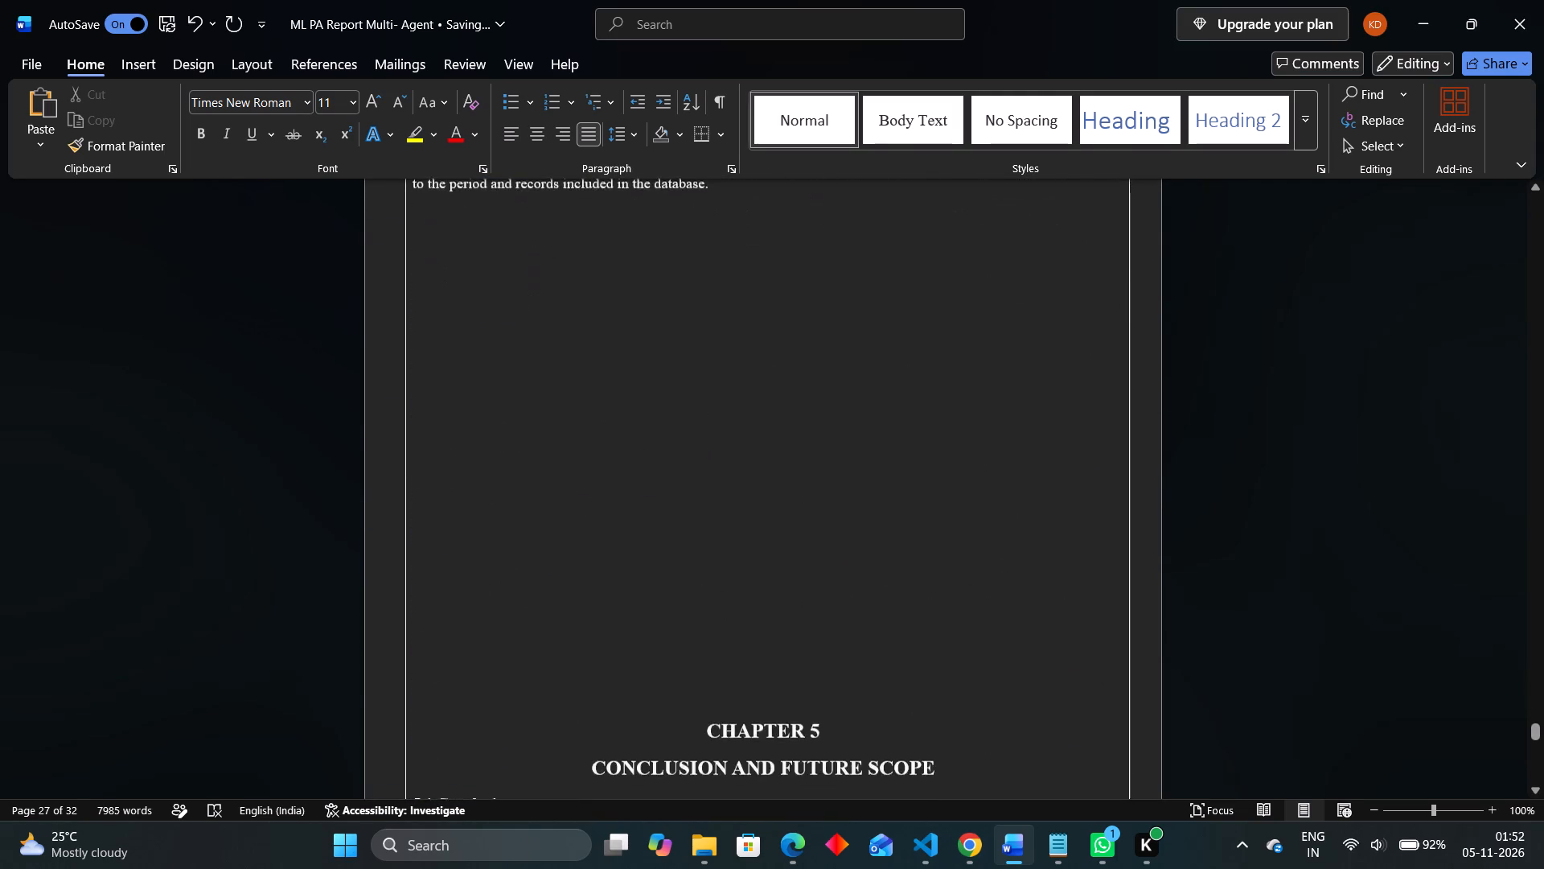
{"action": "scroll", "coordinate": [583, 332], "scroll_direction": "down", "scroll_amount": 1}
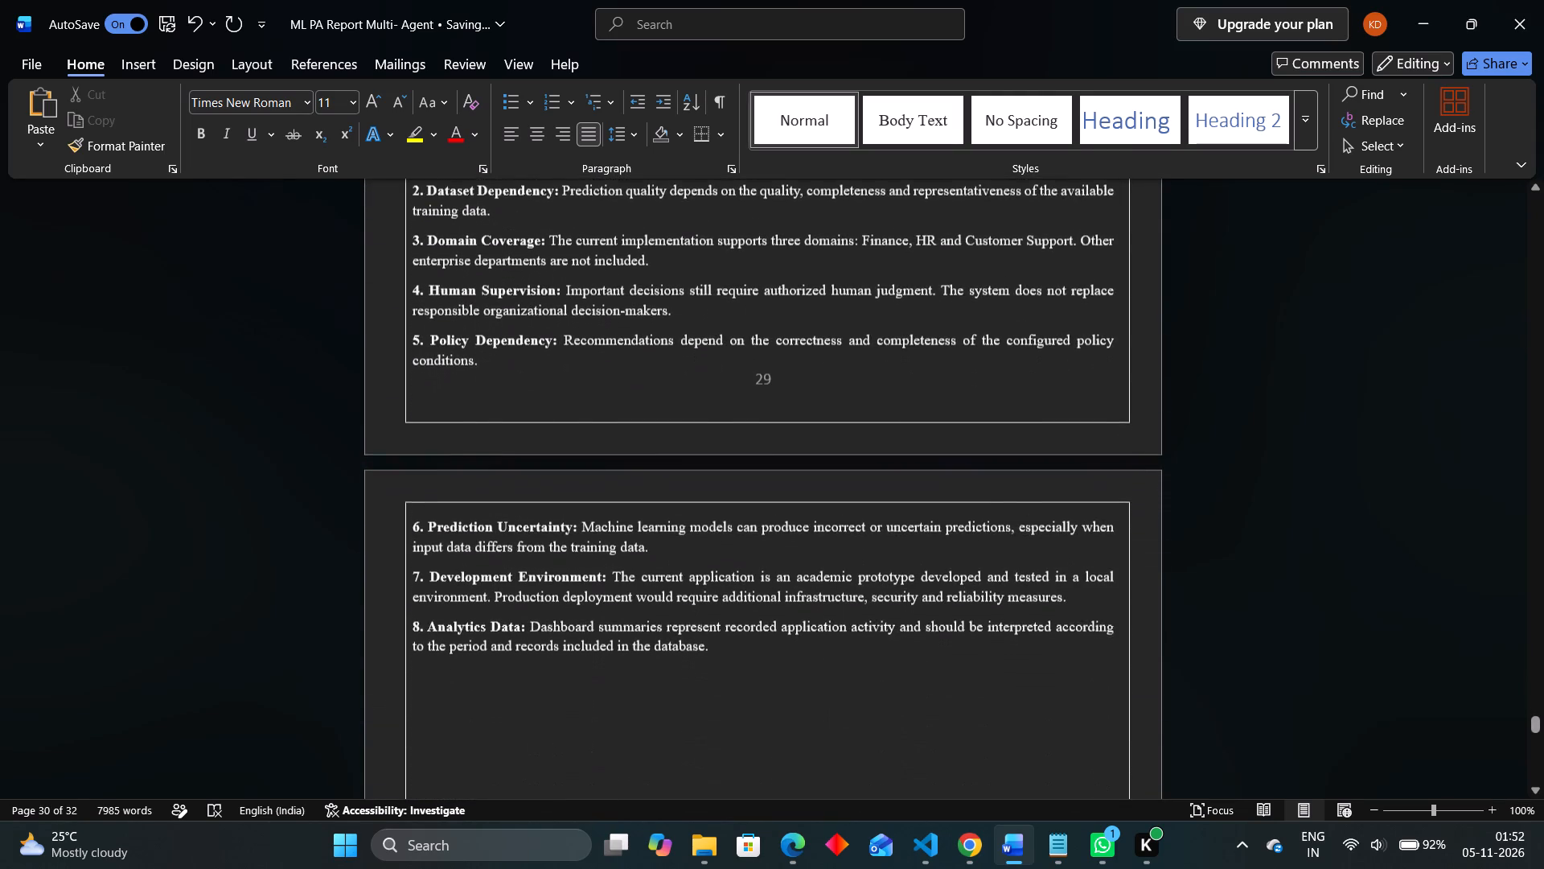
{"action": "scroll", "coordinate": [583, 332], "scroll_direction": "down", "scroll_amount": 1}
{"action": "scroll", "coordinate": [583, 332], "scroll_direction": "right", "scroll_amount": 1}
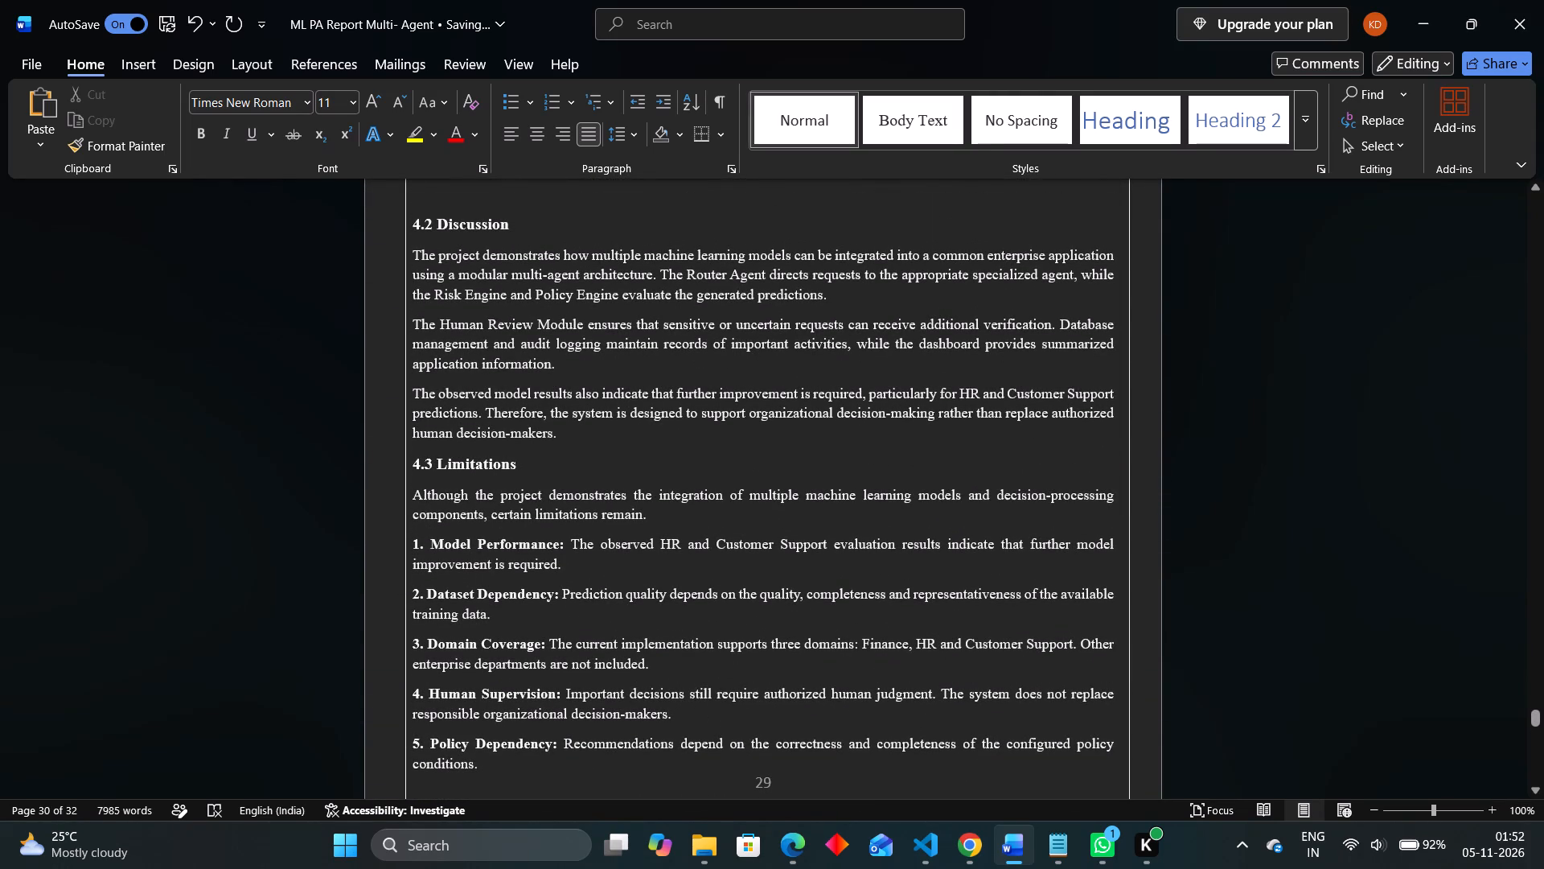
{"action": "left_click_drag", "start_coordinate": [559, 434], "coordinate": [417, 252]}
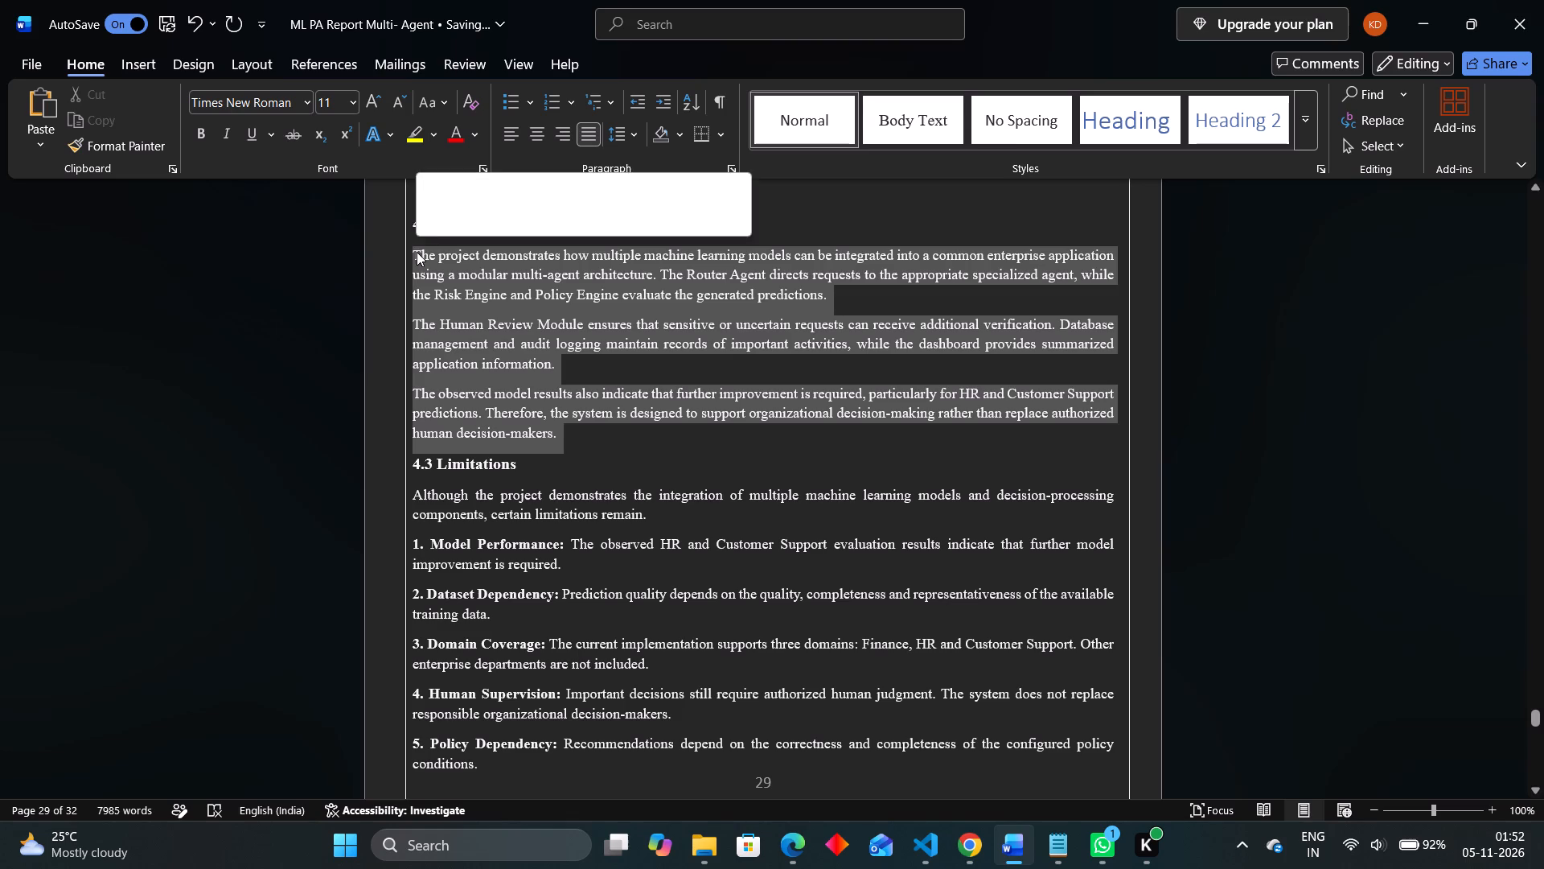
{"action": "left_click", "coordinate": [630, 136]}
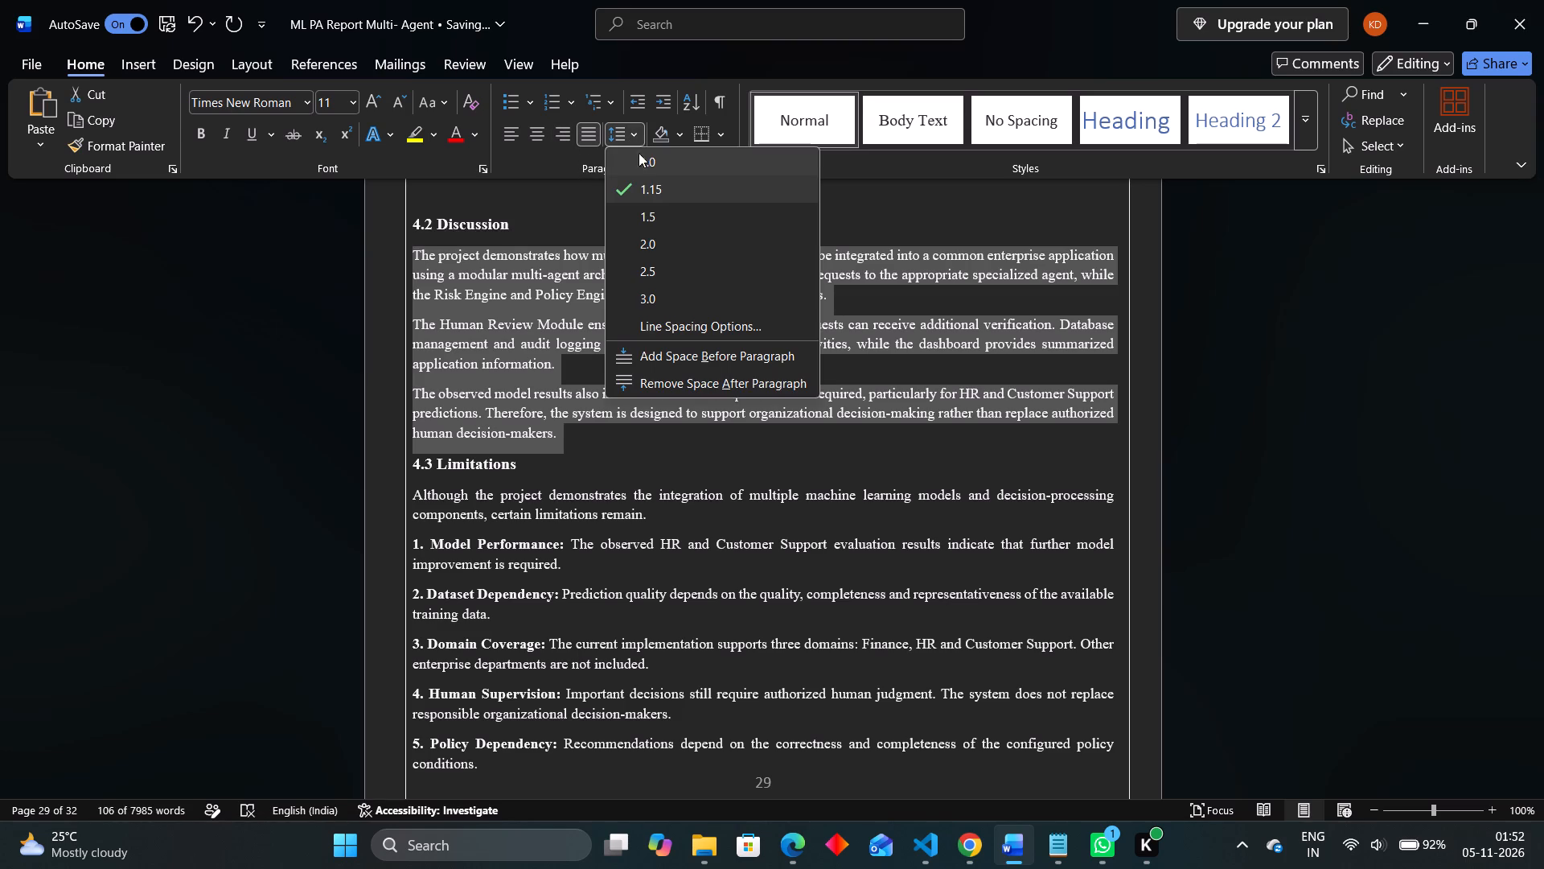
{"action": "left_click", "coordinate": [640, 166]}
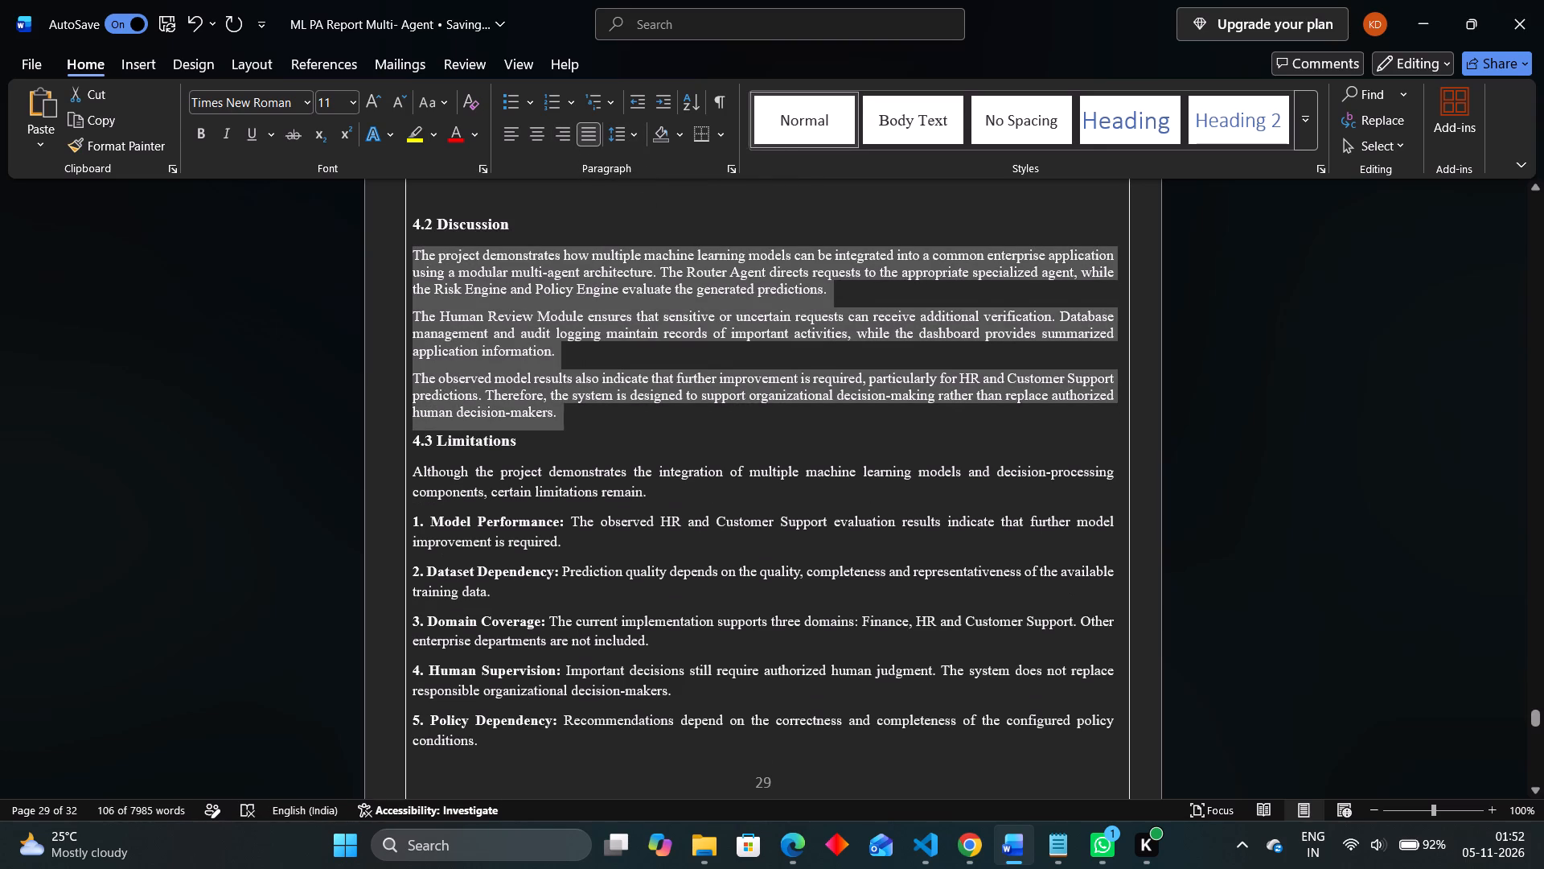
Set the line spacing of limitations 1 to 8, Model Performance through Analytics Data, in section 4.3 to 1.0.
{"action": "scroll", "coordinate": [545, 460], "scroll_direction": "down", "scroll_amount": 1}
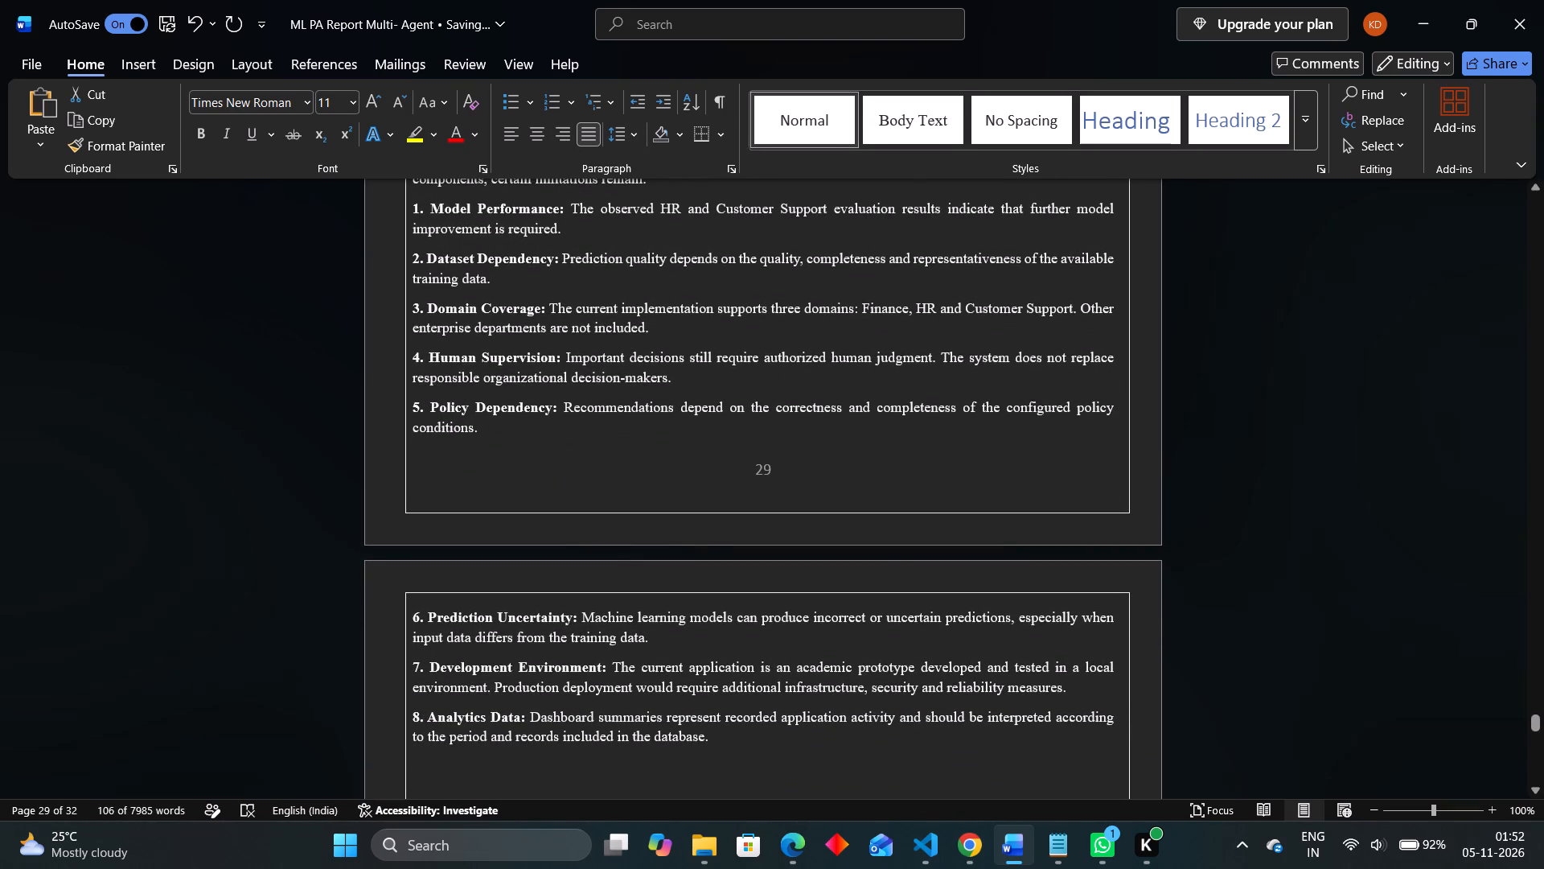
{"action": "left_click_drag", "start_coordinate": [489, 425], "coordinate": [409, 203]}
{"action": "left_click", "coordinate": [629, 131]}
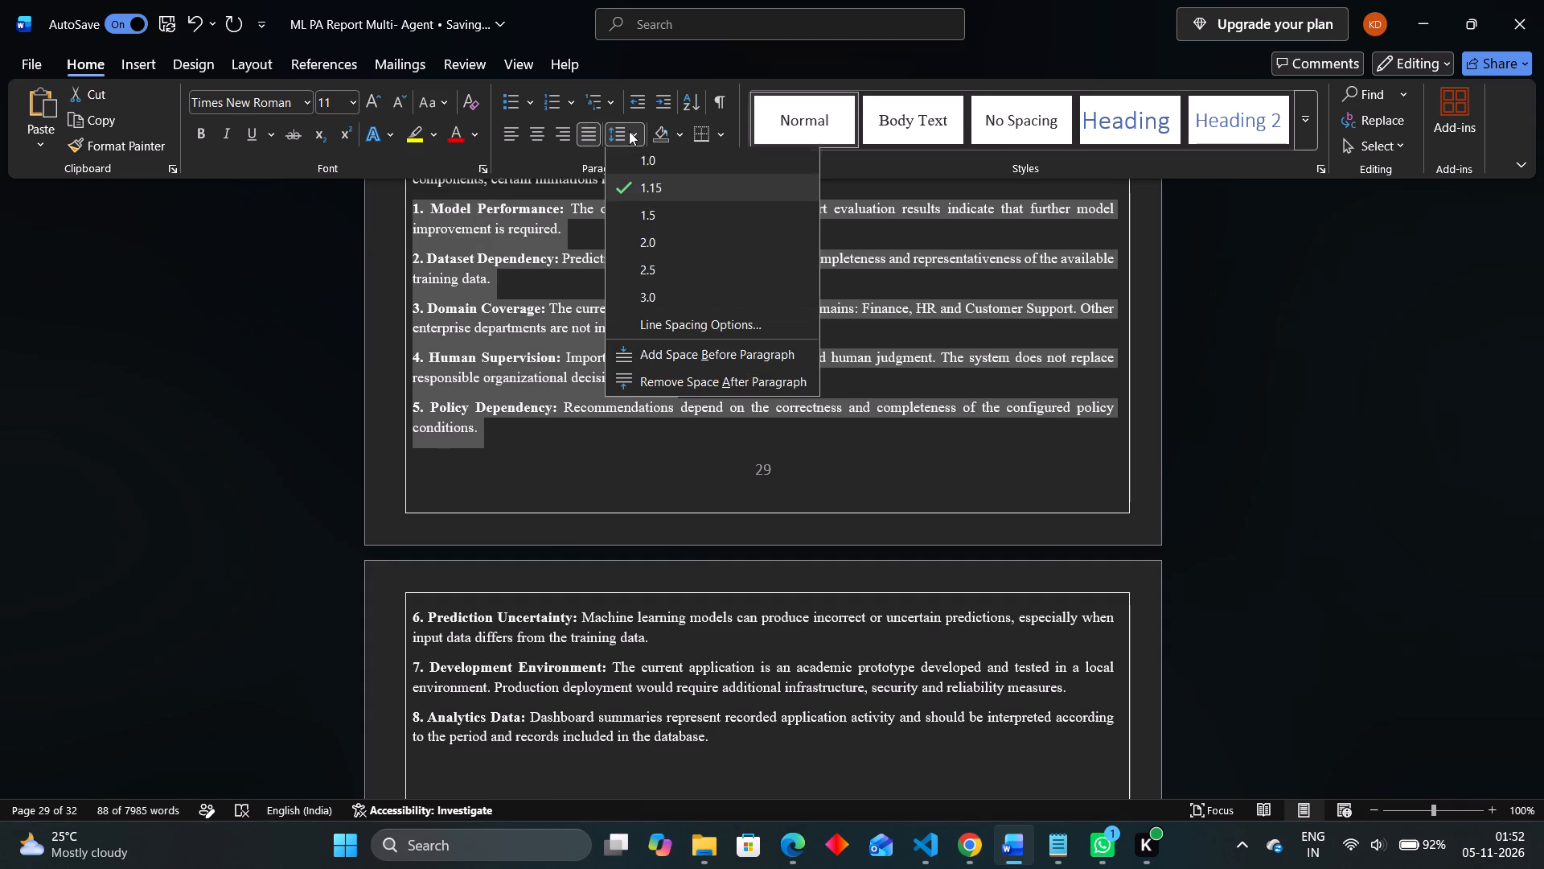
{"action": "left_click", "coordinate": [645, 171]}
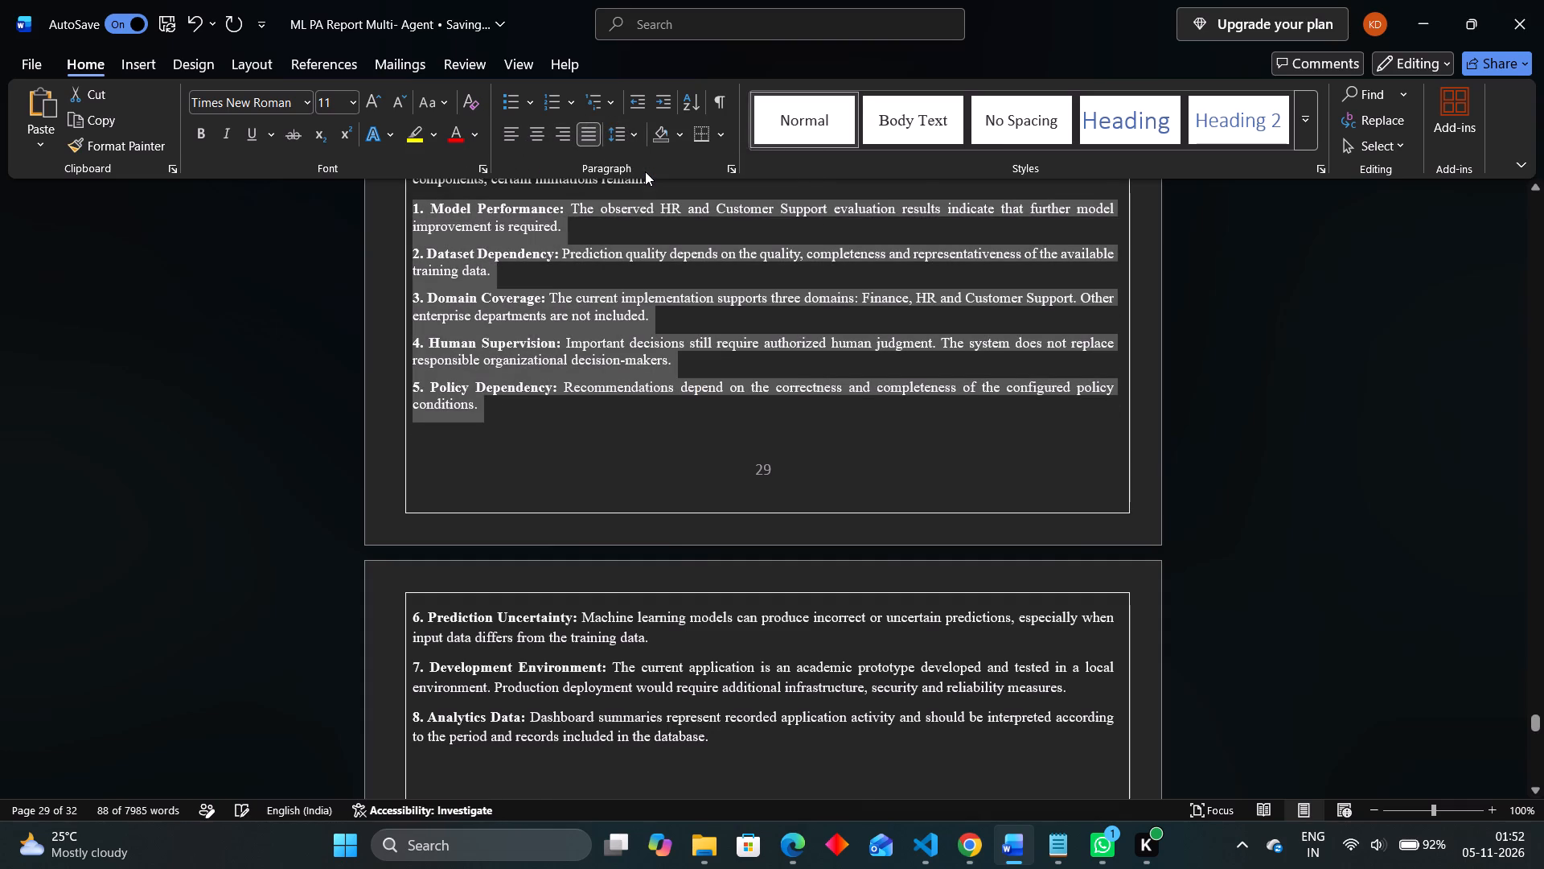
{"action": "scroll", "coordinate": [645, 171], "scroll_direction": "down", "scroll_amount": 1}
{"action": "left_click_drag", "start_coordinate": [721, 737], "coordinate": [634, 707]}
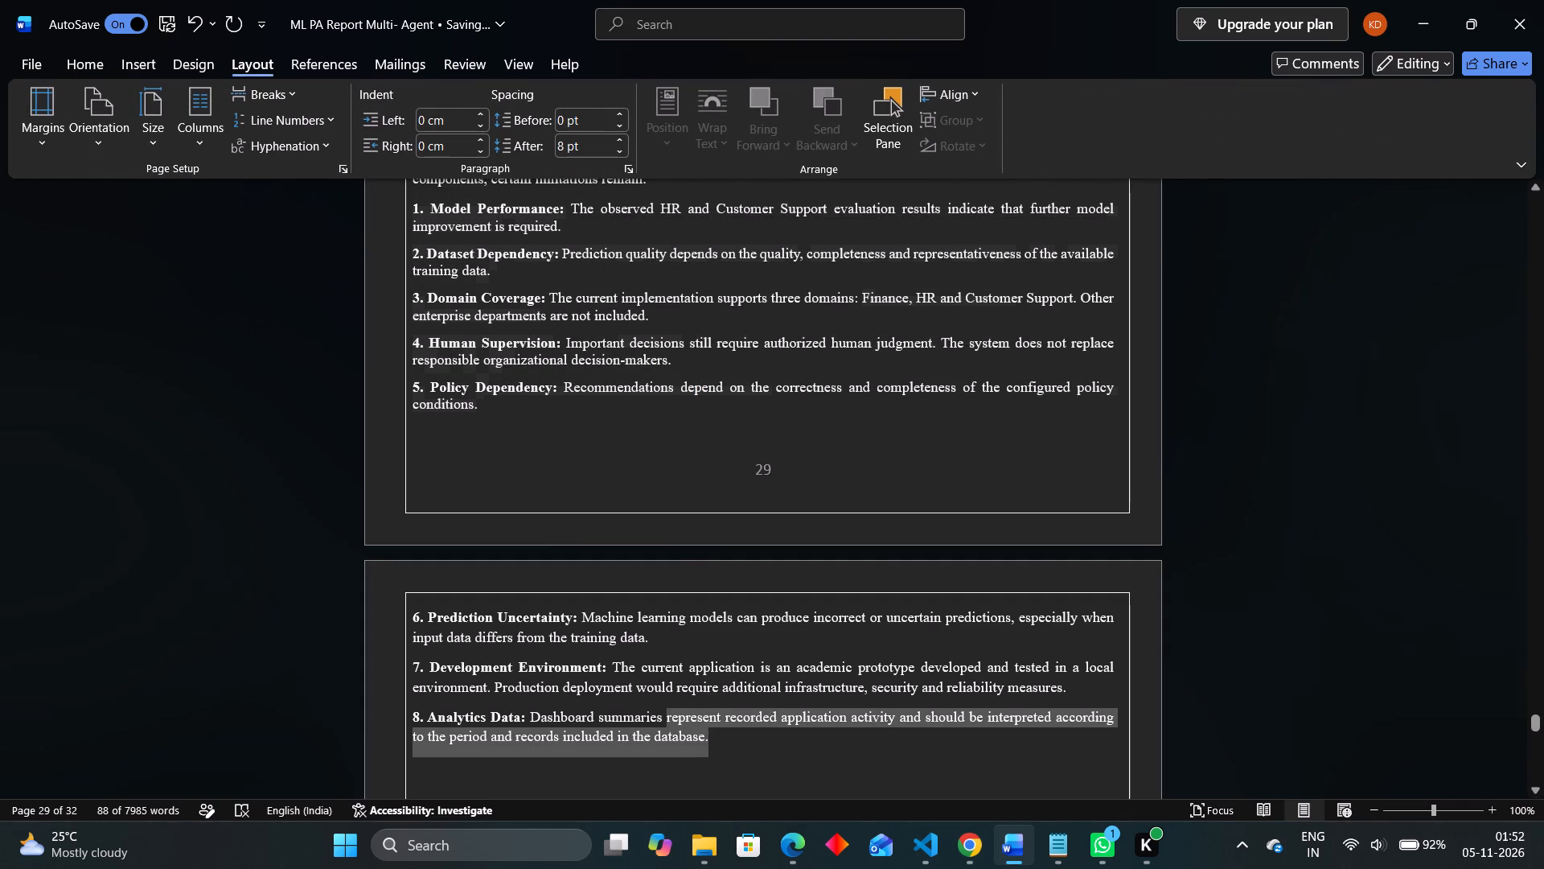
{"action": "left_click_drag", "start_coordinate": [634, 707], "coordinate": [406, 618]}
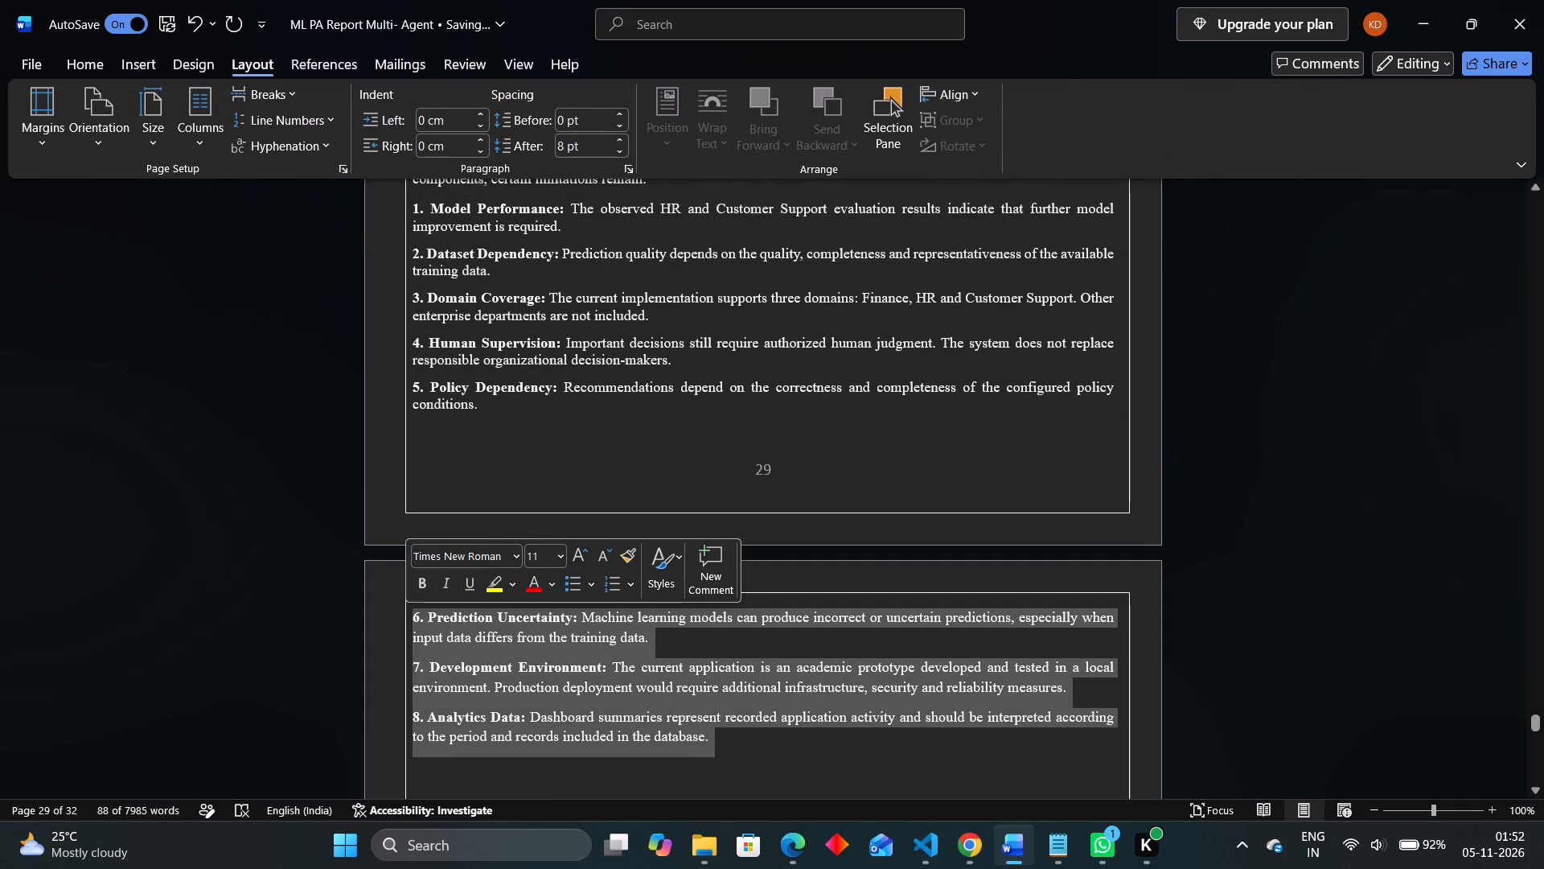
{"action": "left_click", "coordinate": [96, 64]}
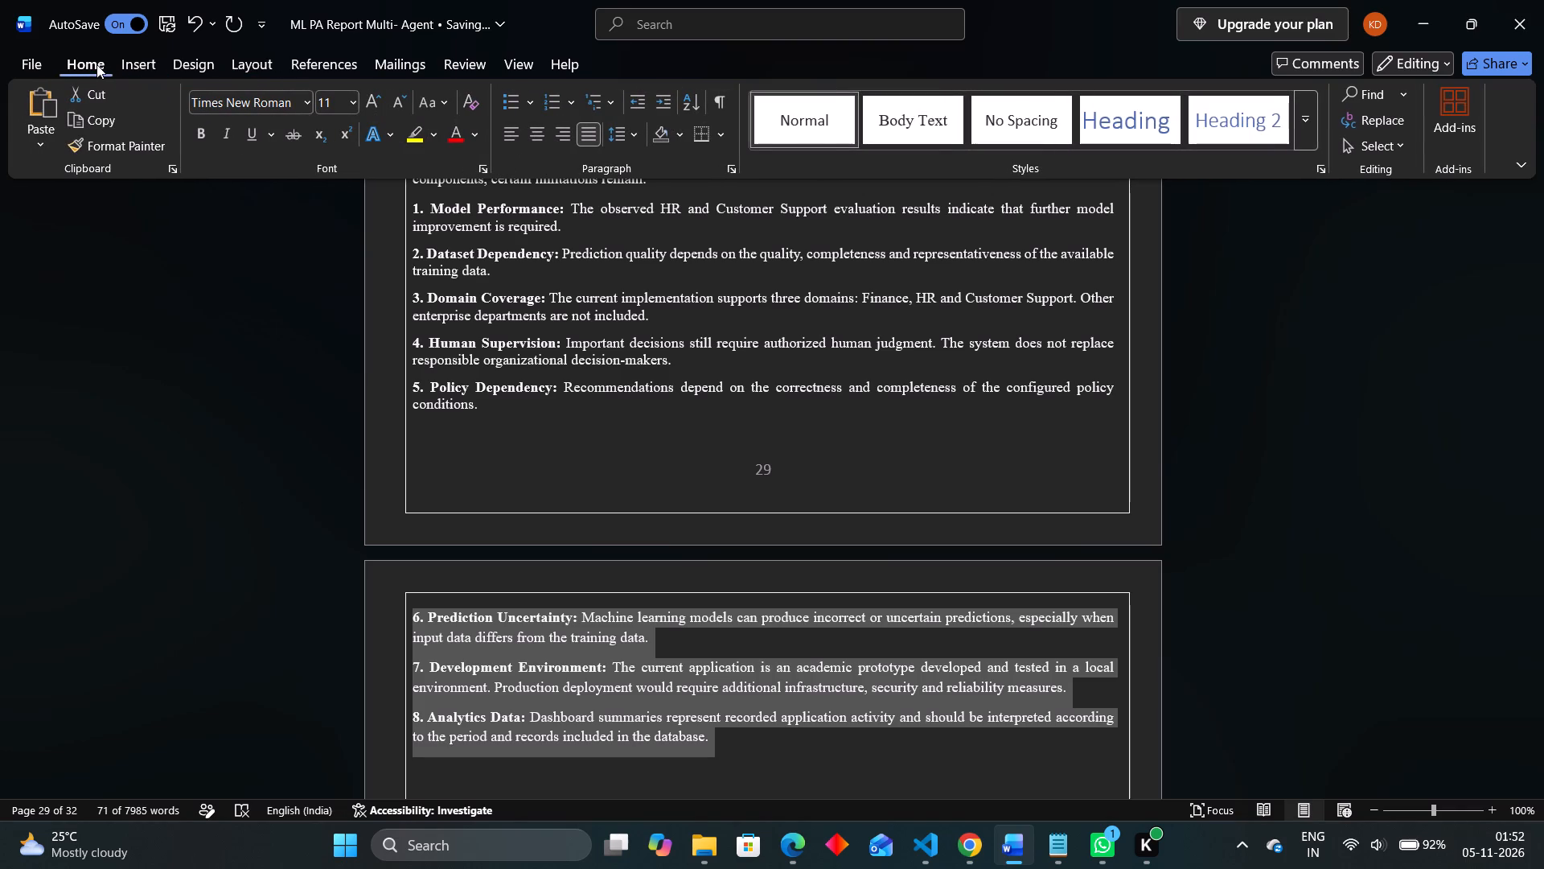
{"action": "left_click", "coordinate": [637, 141]}
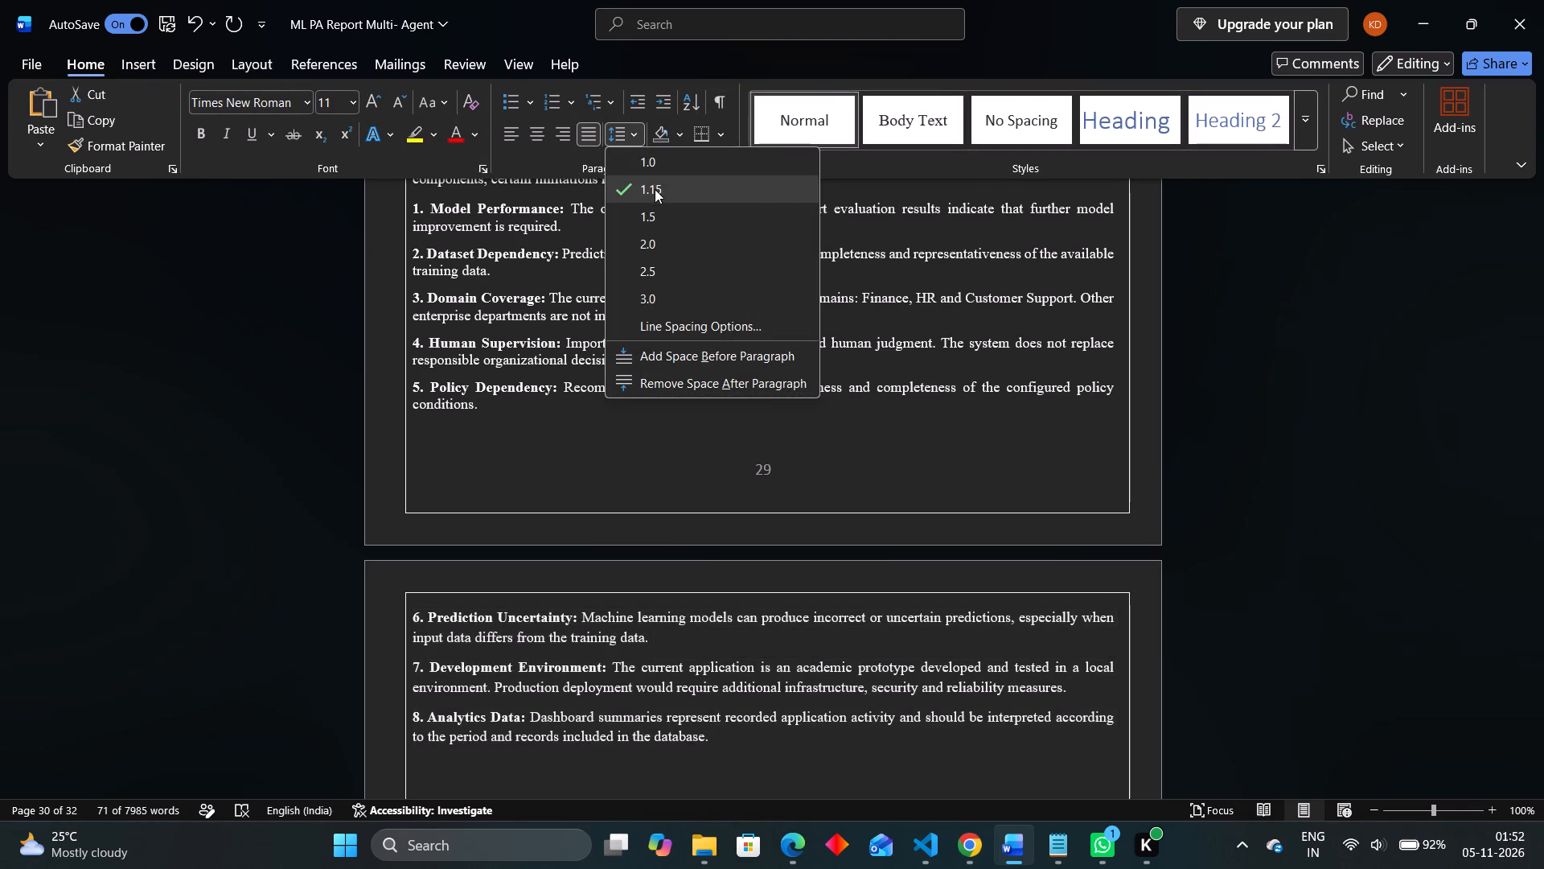
{"action": "left_click", "coordinate": [678, 163]}
{"action": "left_click", "coordinate": [664, 285]}
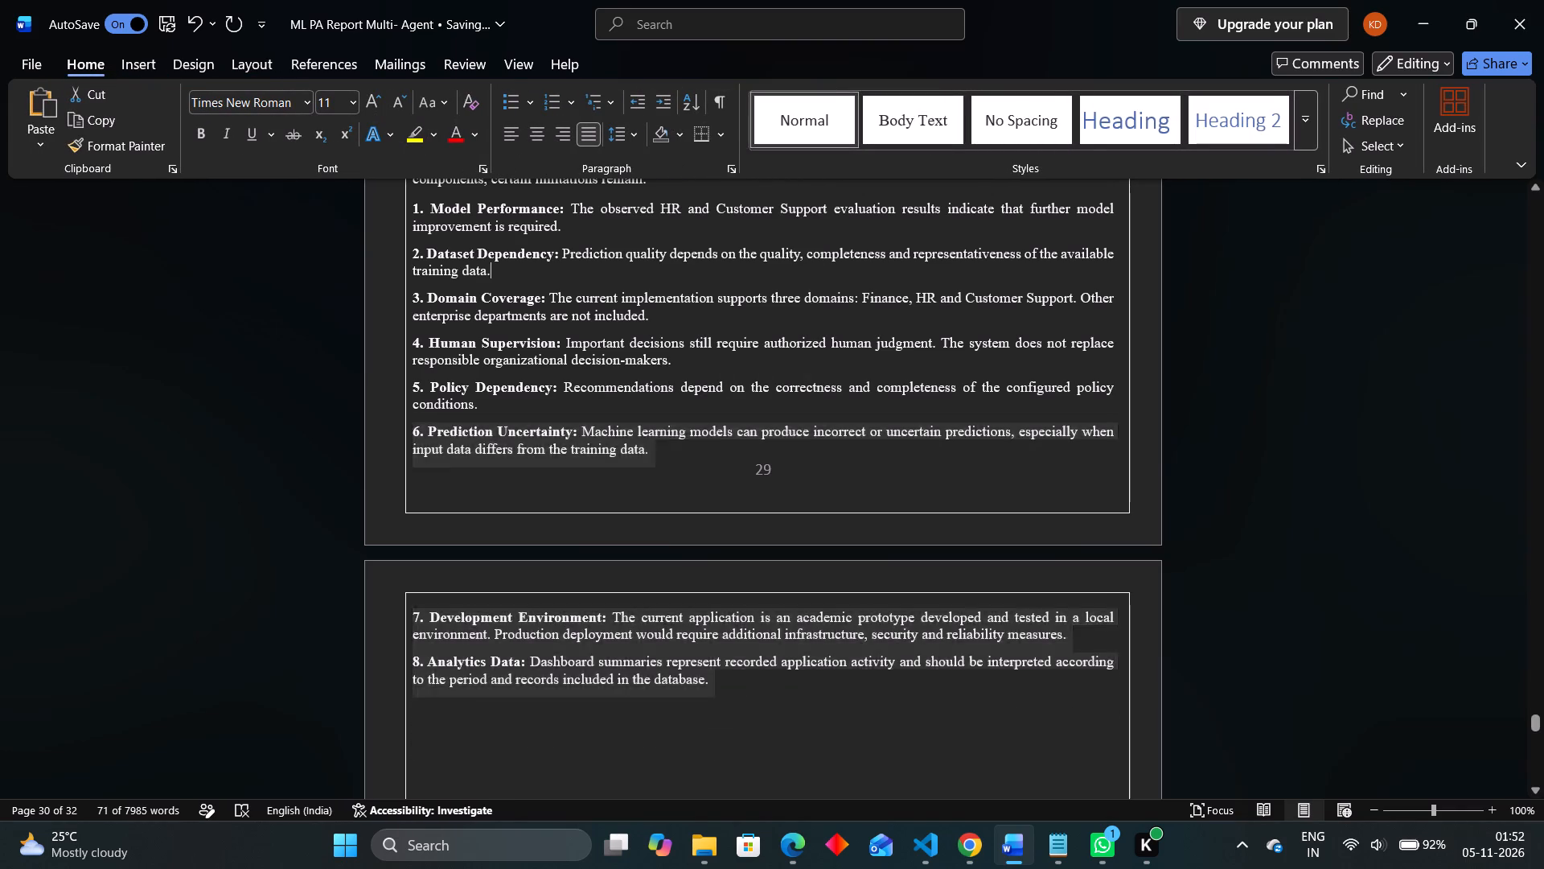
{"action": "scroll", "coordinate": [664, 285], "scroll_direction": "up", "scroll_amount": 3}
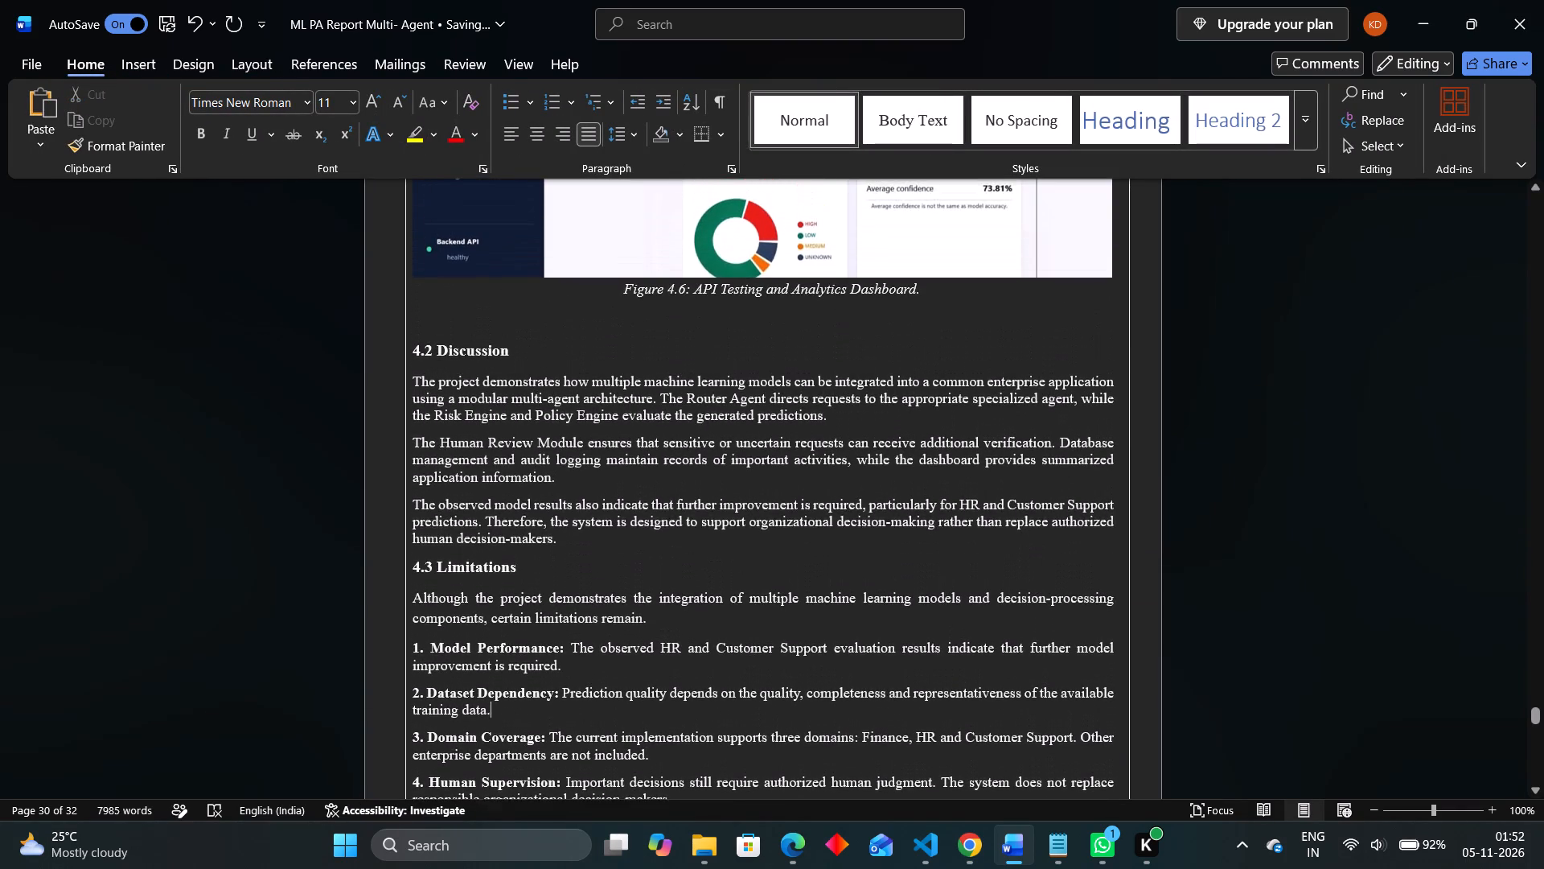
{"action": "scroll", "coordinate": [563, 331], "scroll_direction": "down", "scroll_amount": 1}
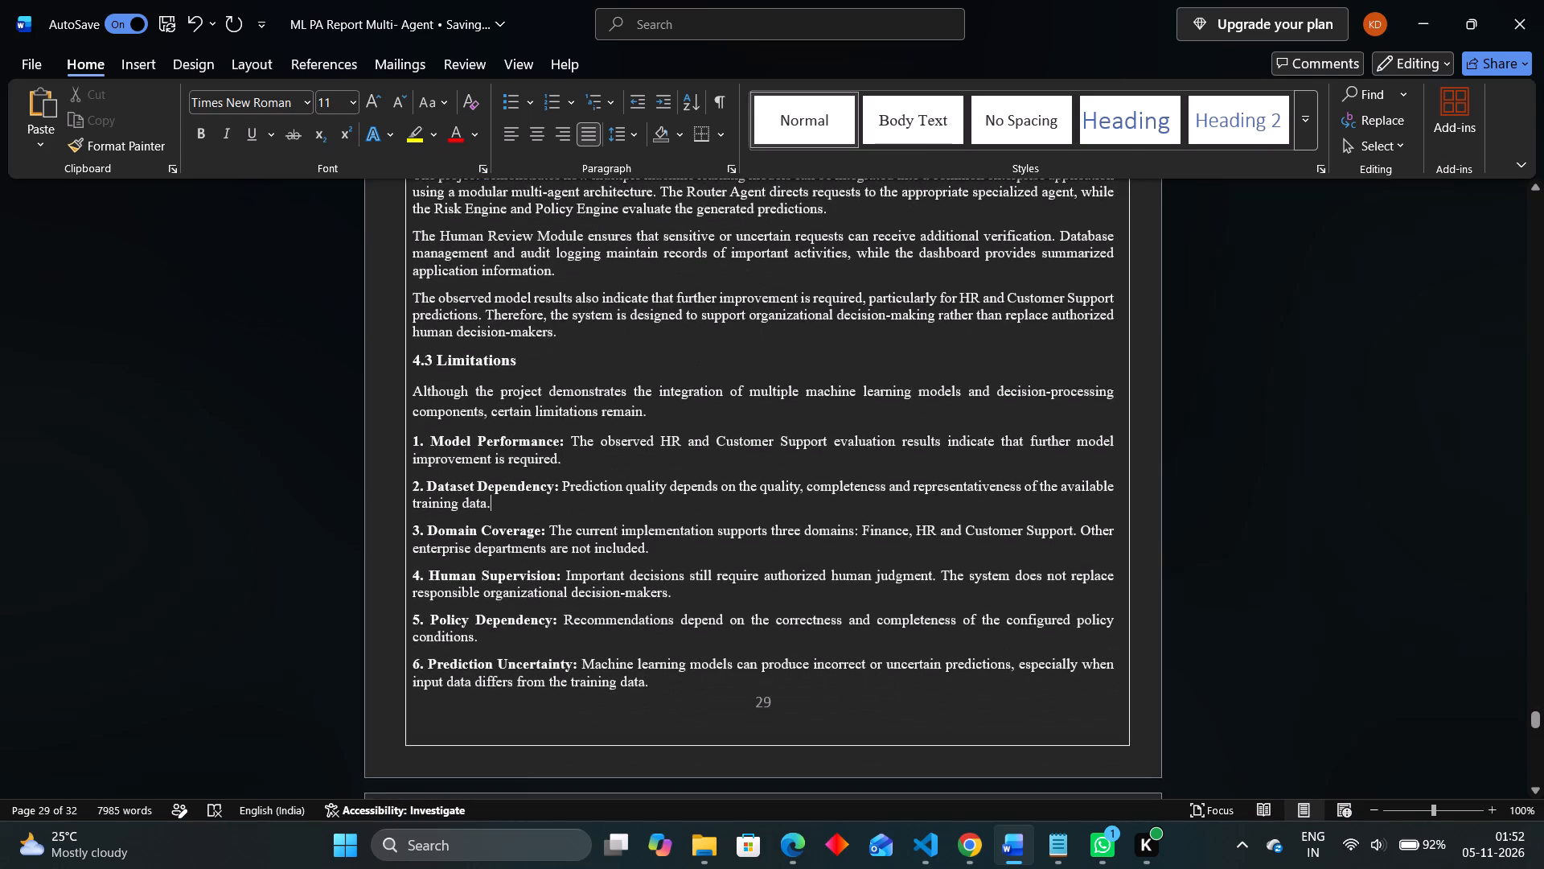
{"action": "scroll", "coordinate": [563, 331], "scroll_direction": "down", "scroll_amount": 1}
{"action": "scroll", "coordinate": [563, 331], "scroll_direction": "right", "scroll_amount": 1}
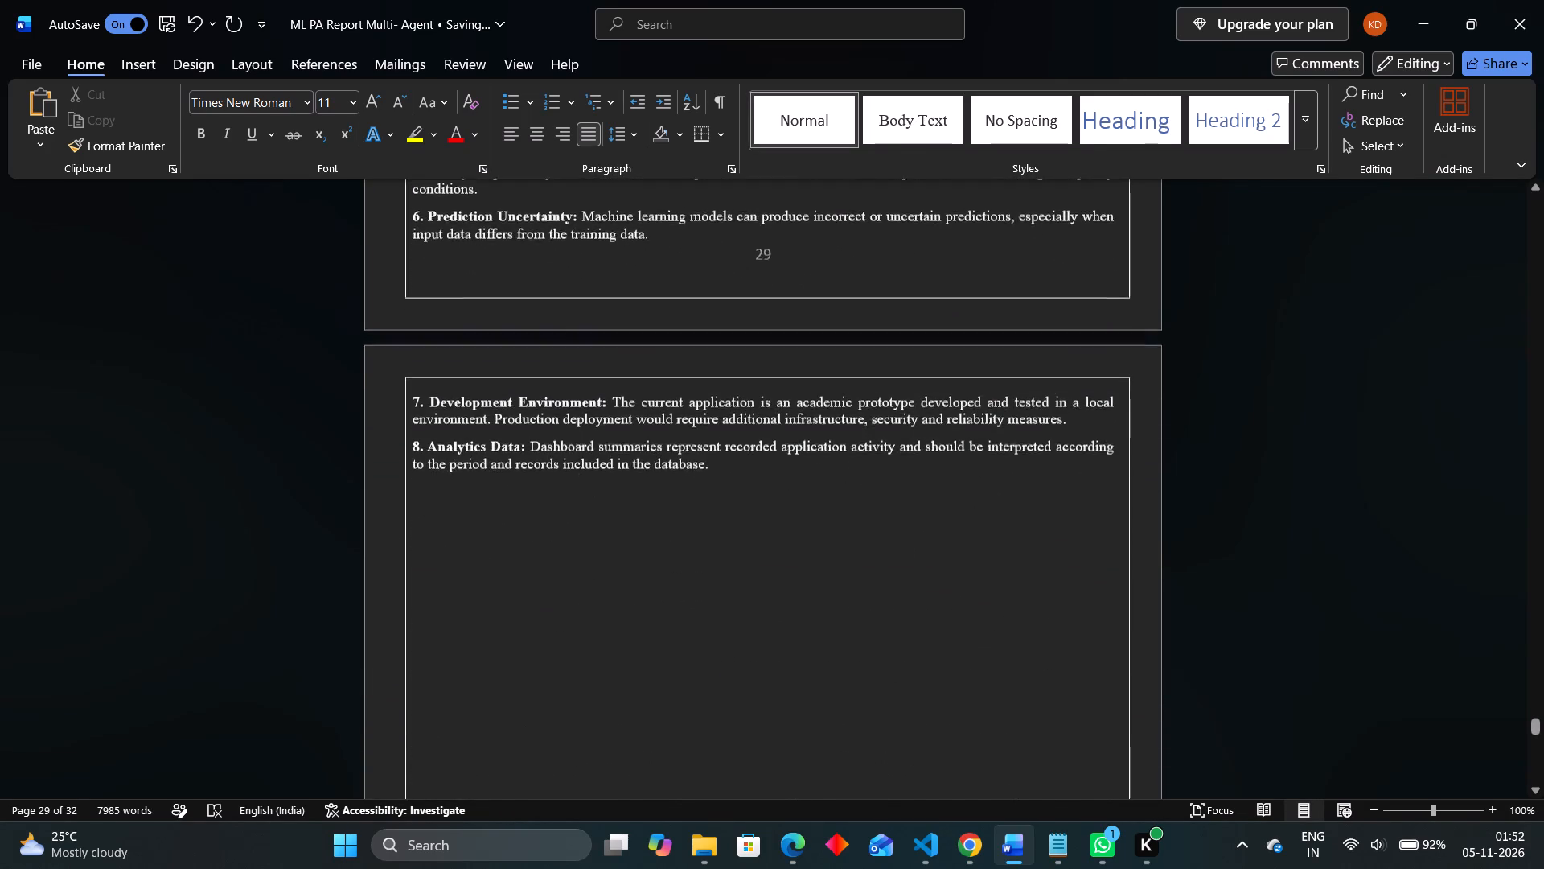
Delete the blank line between the Figure 4.6 caption and the 4.2 Discussion heading.
{"action": "scroll", "coordinate": [563, 331], "scroll_direction": "right", "scroll_amount": 1}
{"action": "scroll", "coordinate": [563, 331], "scroll_direction": "up", "scroll_amount": 2}
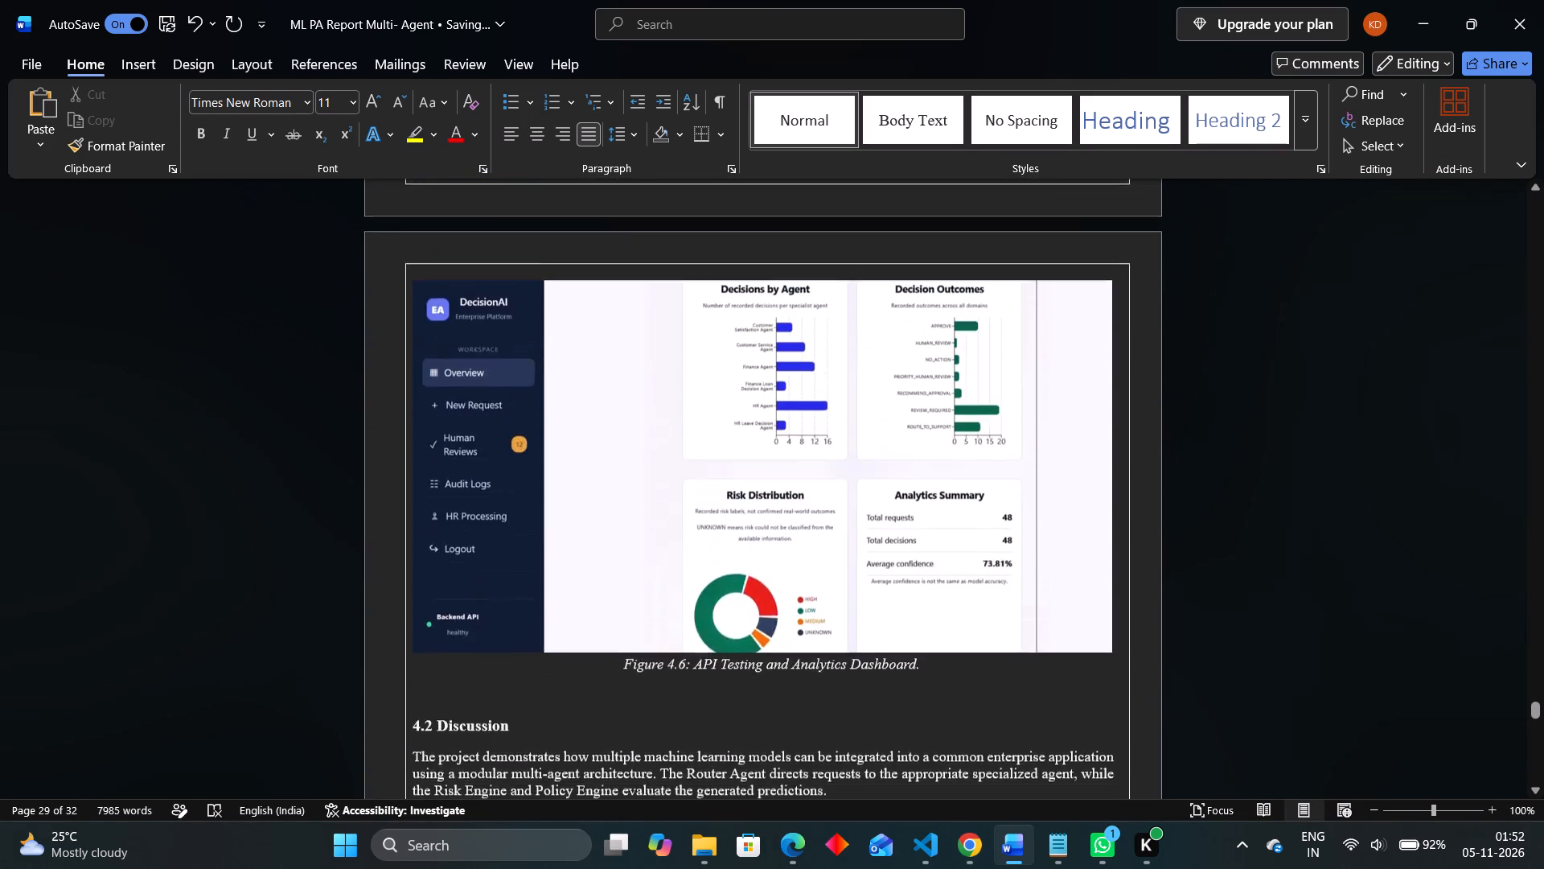
{"action": "scroll", "coordinate": [563, 331], "scroll_direction": "up", "scroll_amount": 3}
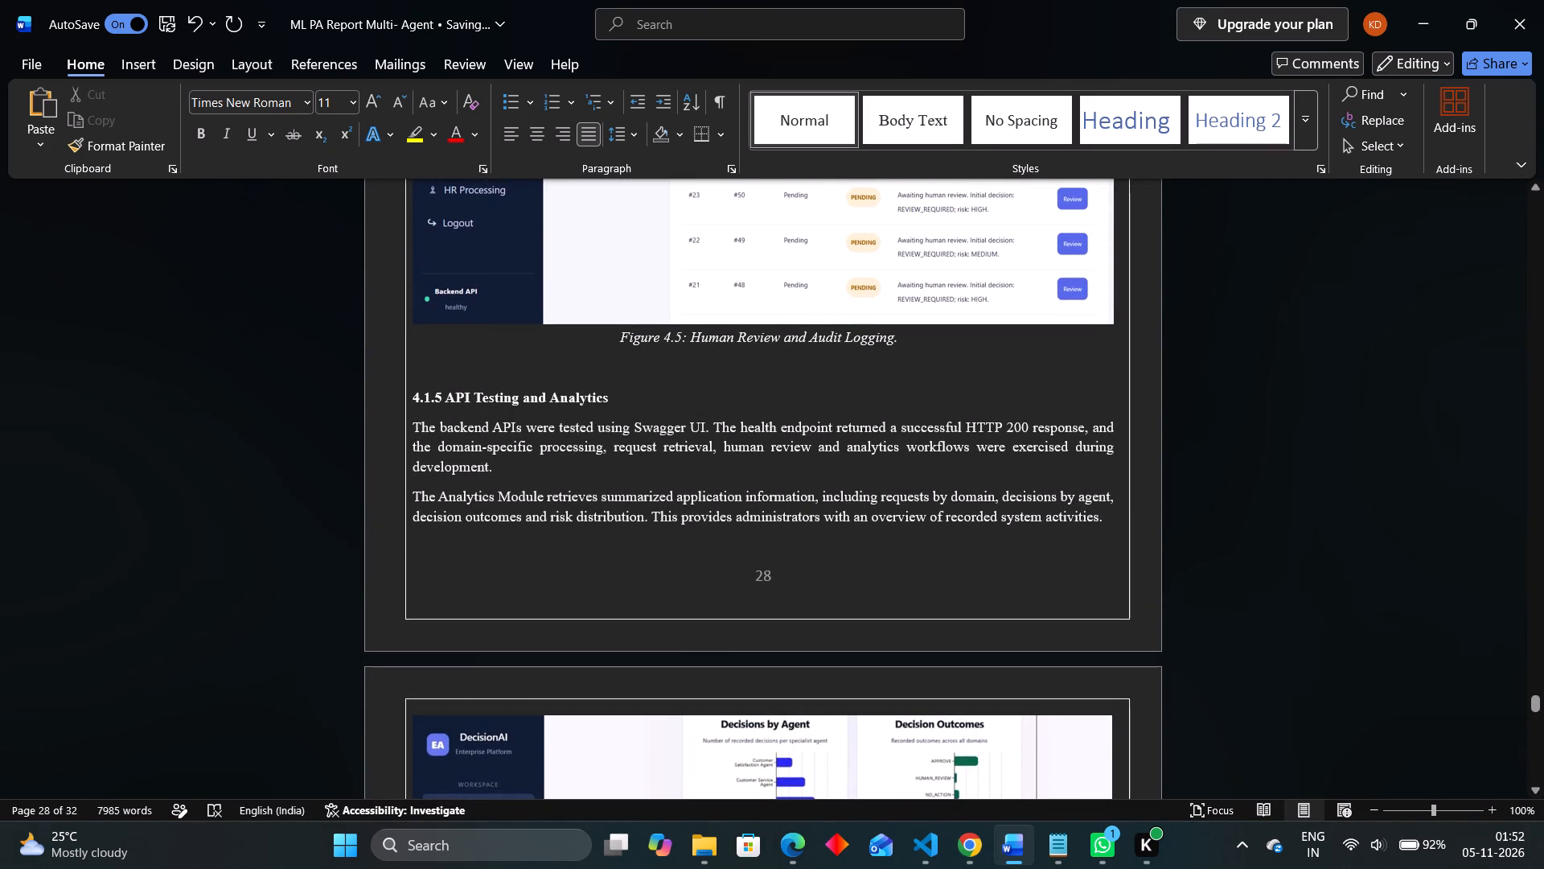
{"action": "scroll", "coordinate": [943, 456], "scroll_direction": "down", "scroll_amount": 2}
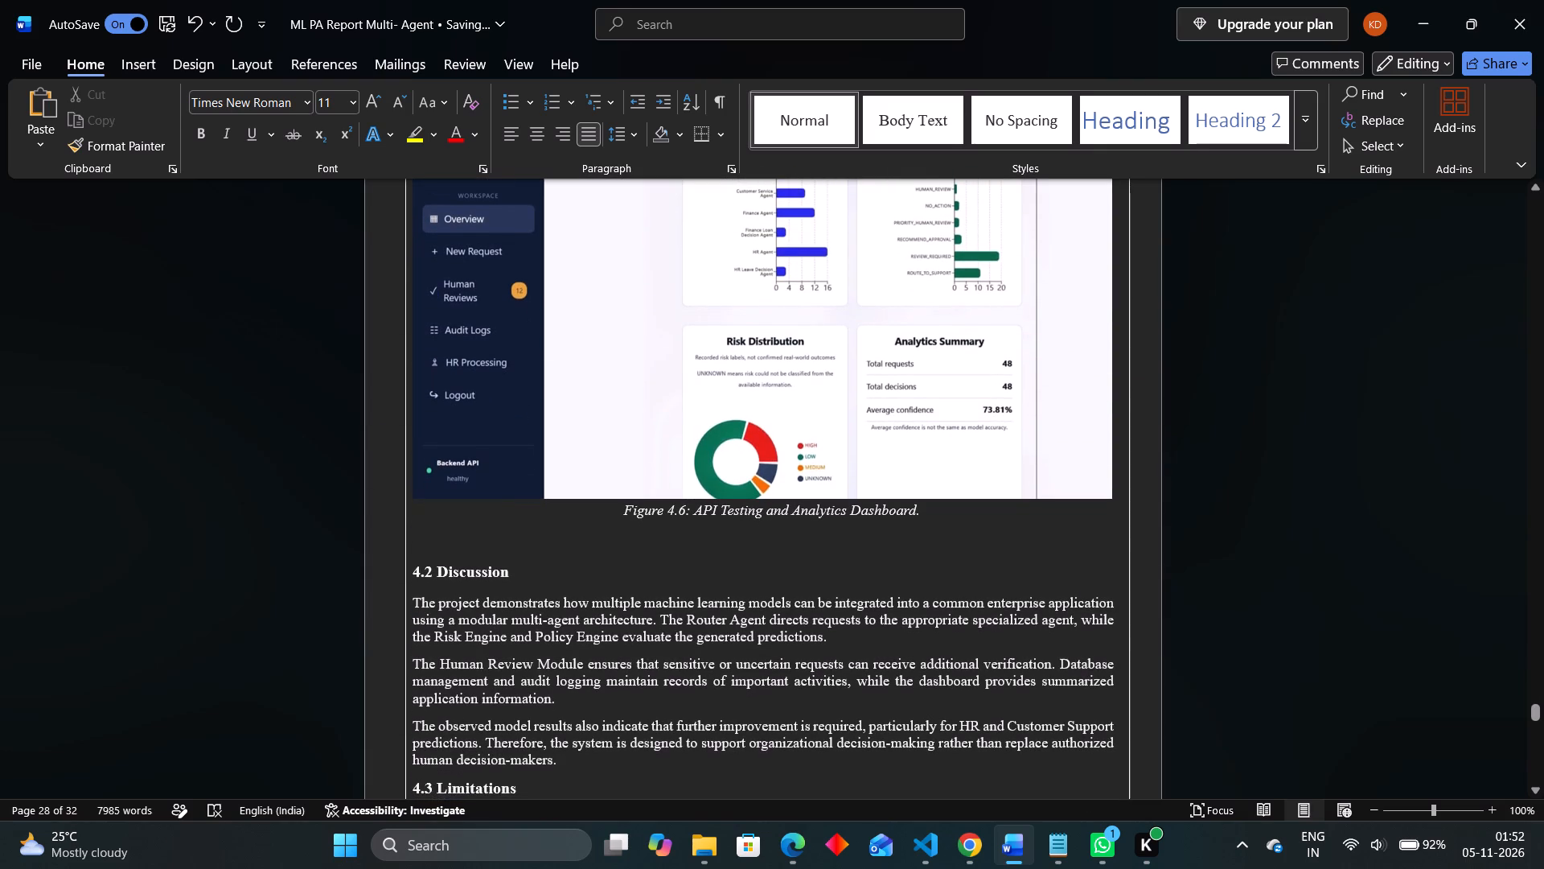
{"action": "left_click", "coordinate": [597, 553]}
{"action": "key", "text": "BackSpace"}
Review the page layout from the Figure 4.5 screenshots through Figure 4.6 to the end of the section 4.3 limitations.
{"action": "scroll", "coordinate": [597, 553], "scroll_direction": "down", "scroll_amount": 3}
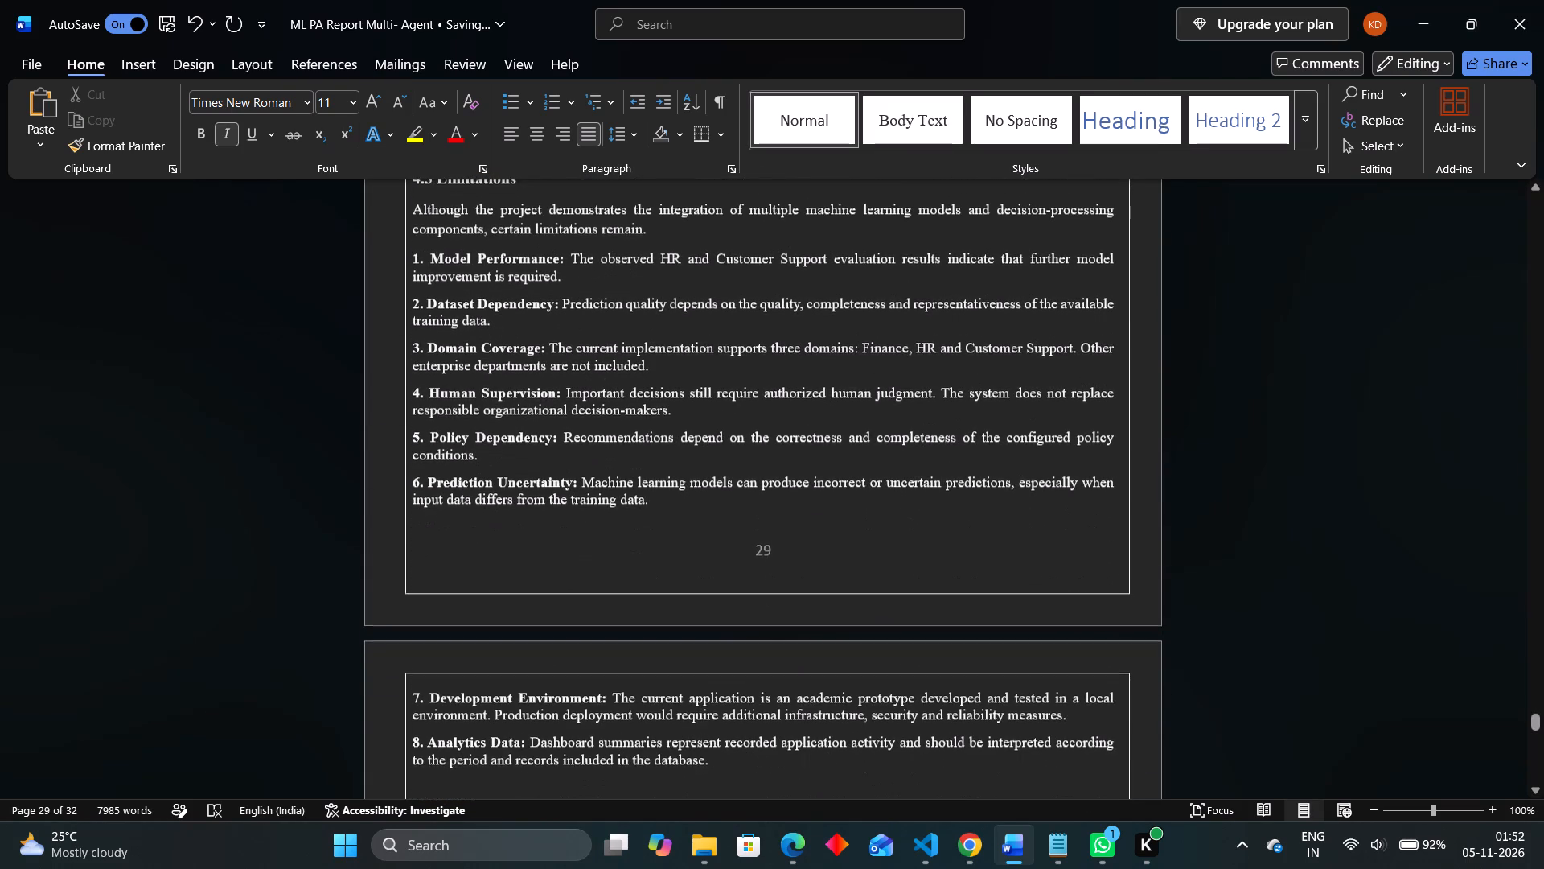
{"action": "scroll", "coordinate": [597, 553], "scroll_direction": "down", "scroll_amount": 1}
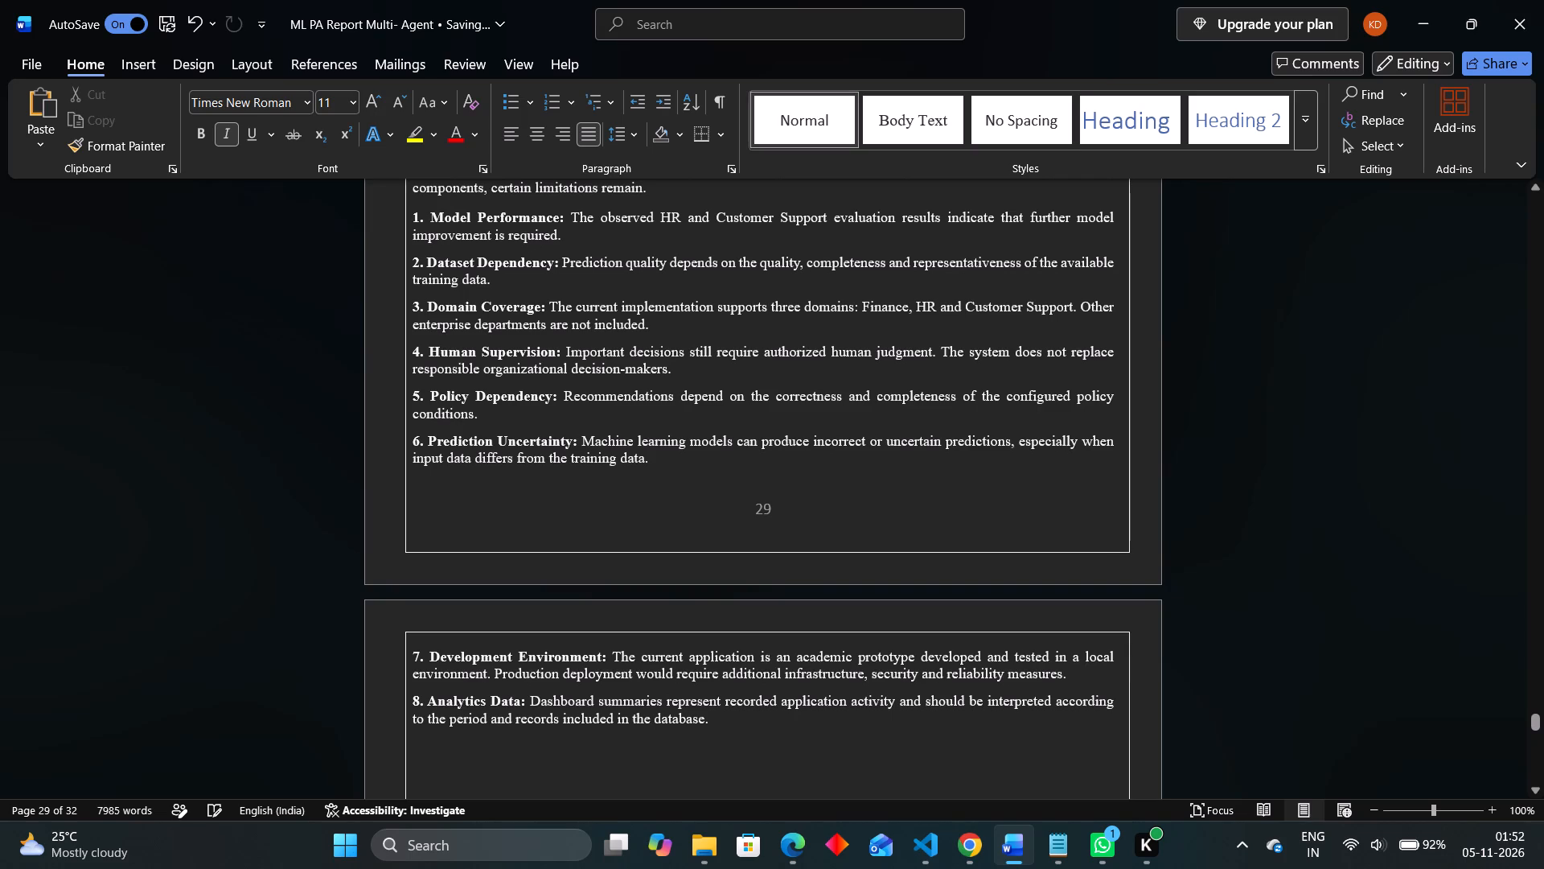
{"action": "scroll", "coordinate": [597, 553], "scroll_direction": "down", "scroll_amount": 1}
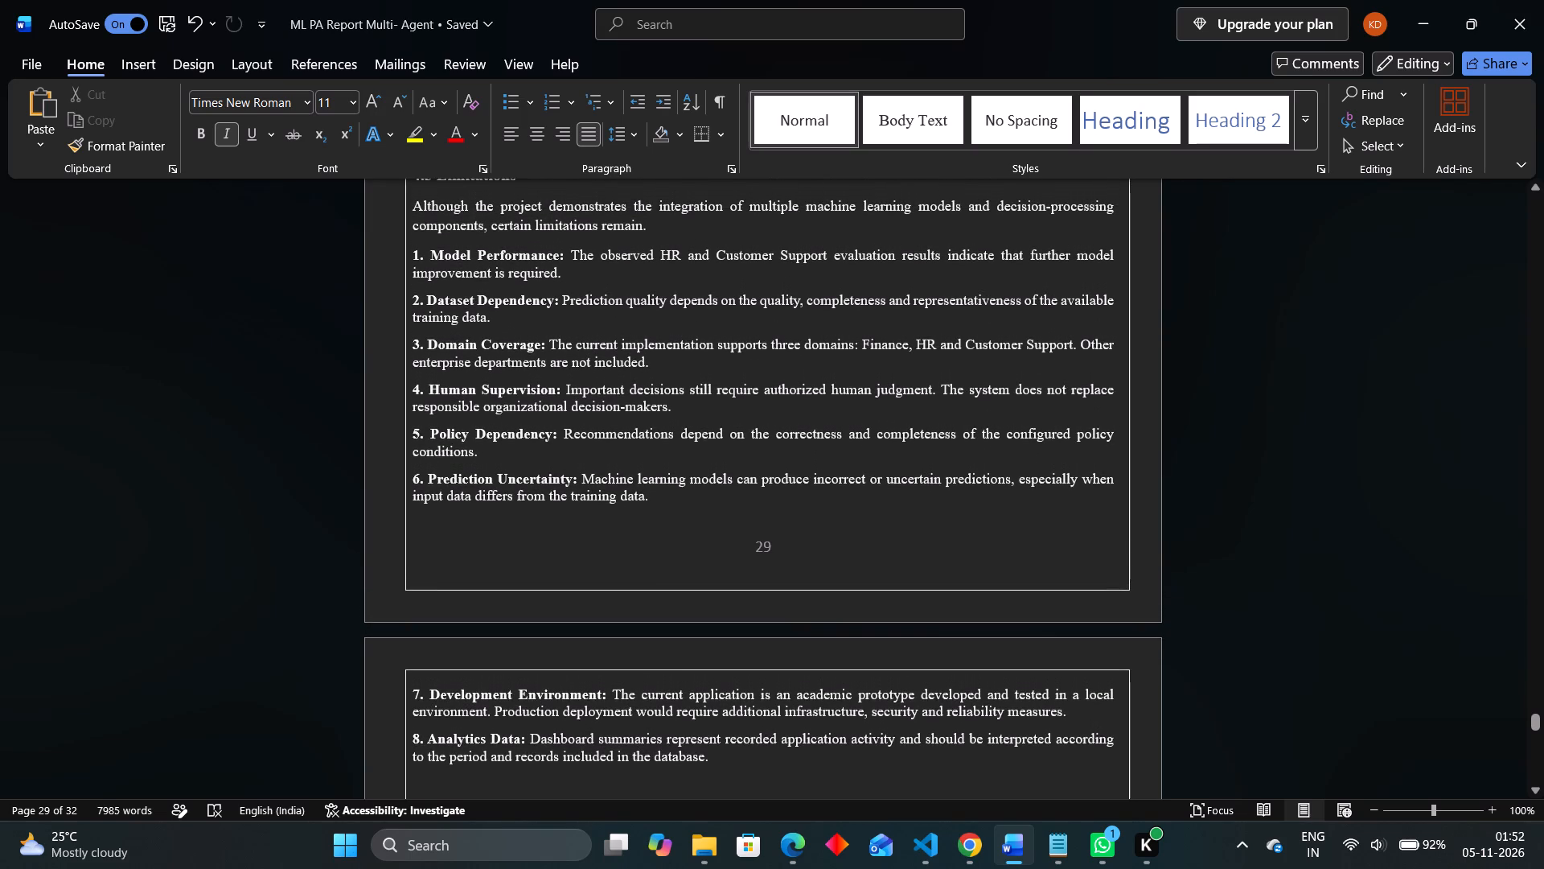
{"action": "scroll", "coordinate": [597, 553], "scroll_direction": "down", "scroll_amount": 1}
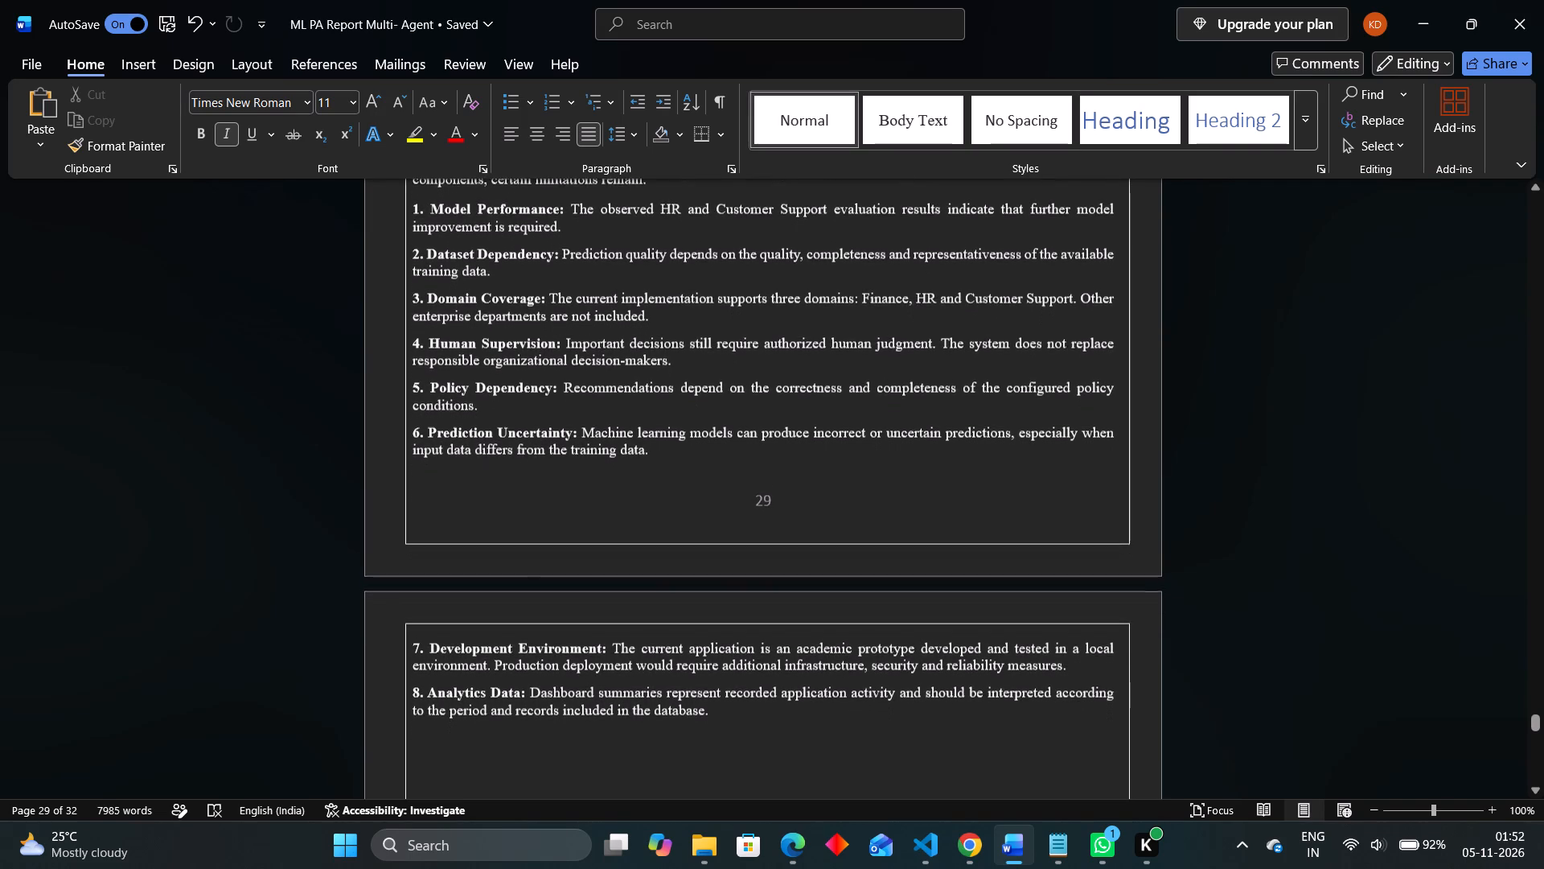
{"action": "scroll", "coordinate": [597, 553], "scroll_direction": "down", "scroll_amount": 3}
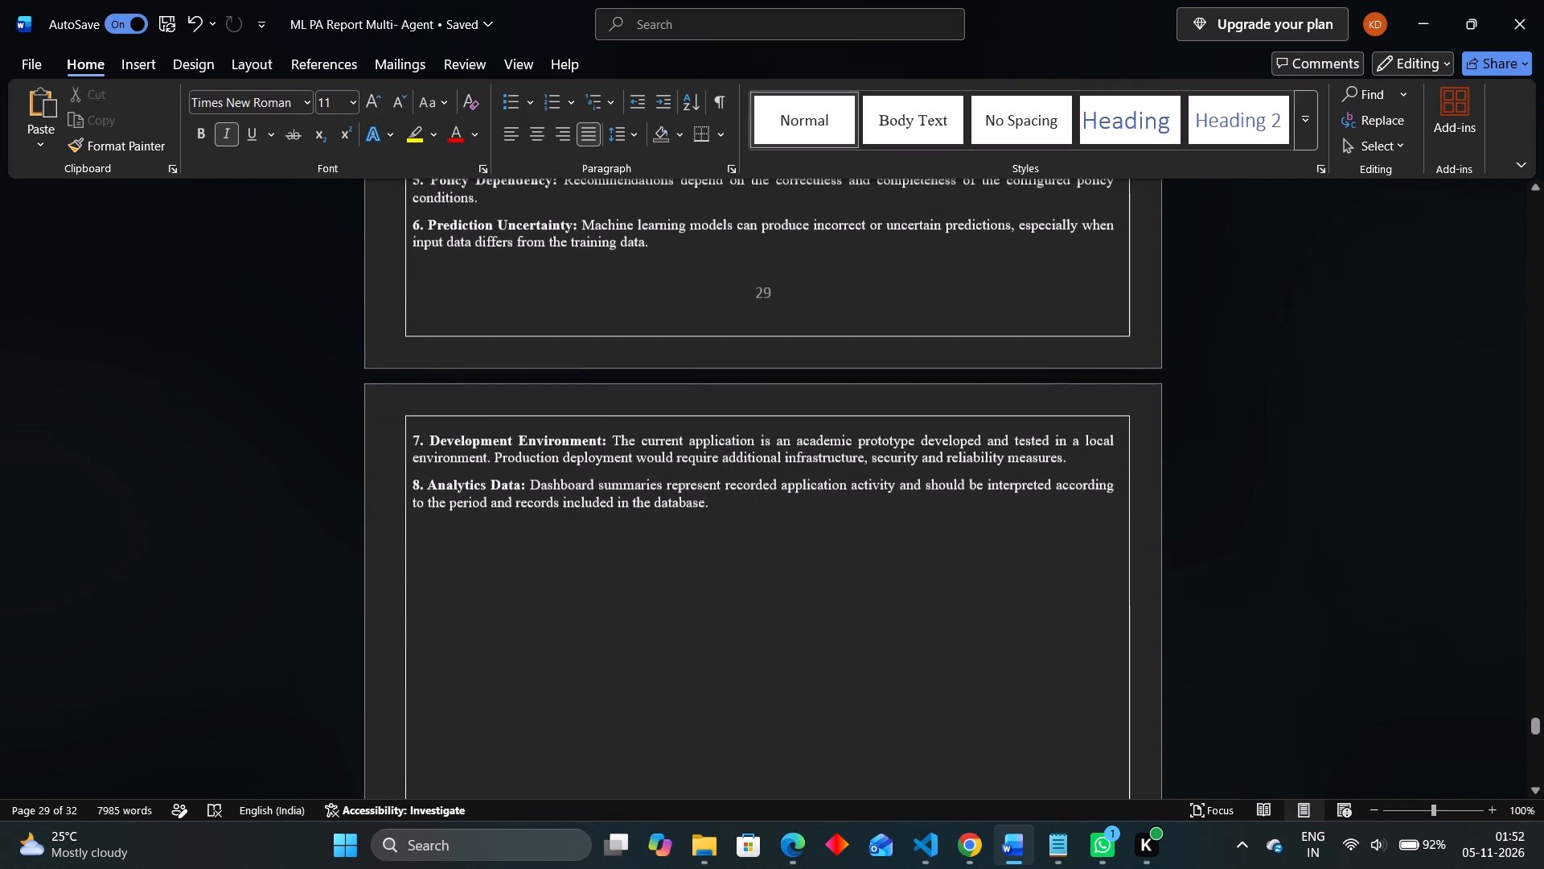
{"action": "scroll", "coordinate": [597, 553], "scroll_direction": "down", "scroll_amount": 1}
{"action": "scroll", "coordinate": [597, 553], "scroll_direction": "up", "scroll_amount": 4}
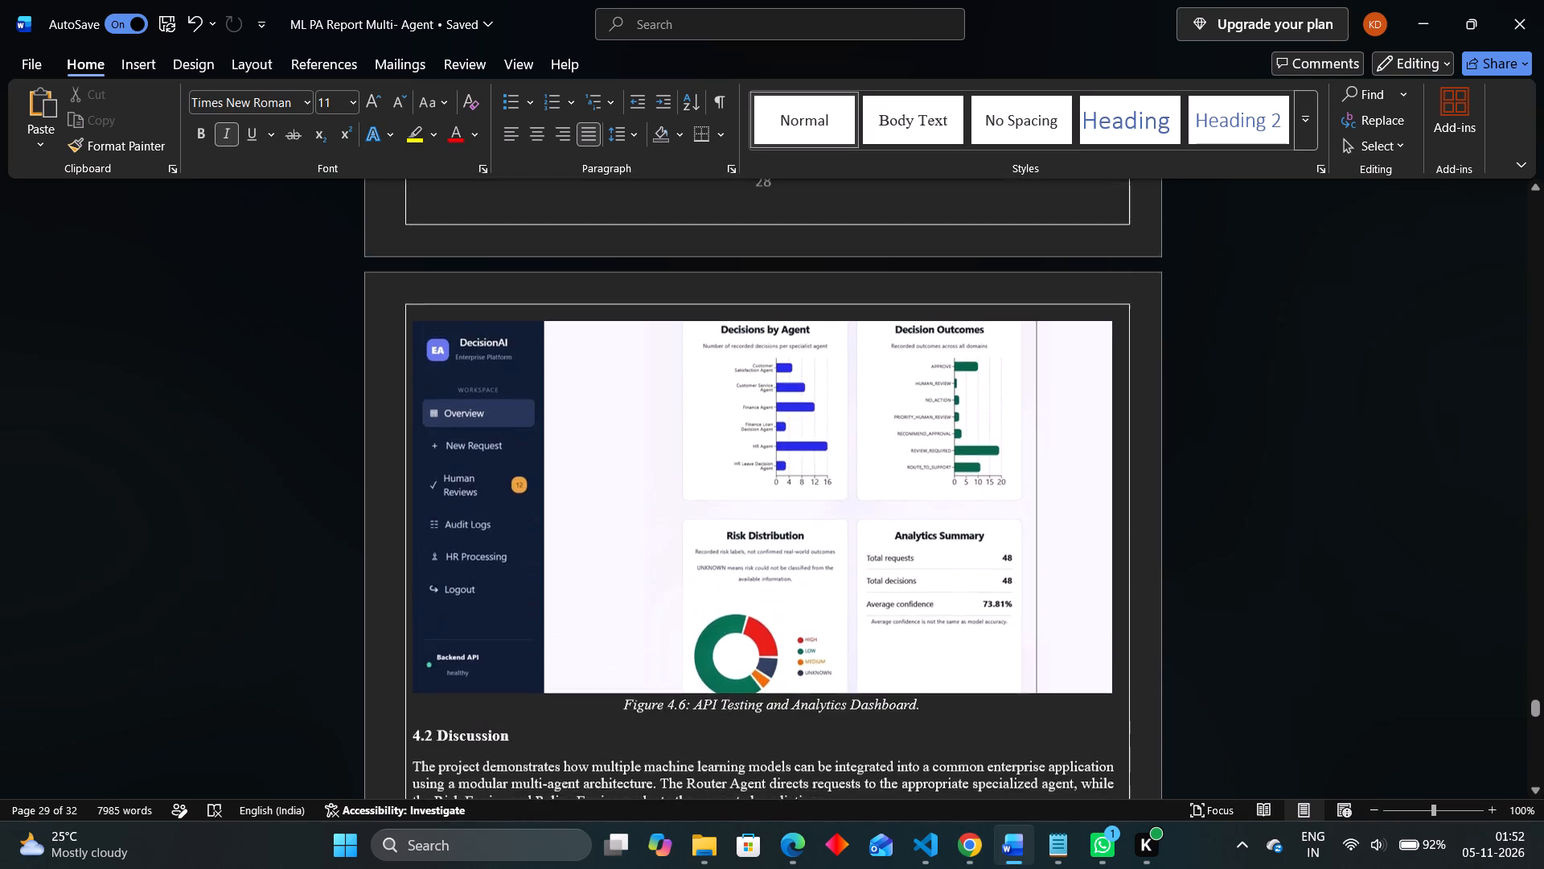
{"action": "scroll", "coordinate": [597, 553], "scroll_direction": "up", "scroll_amount": 5}
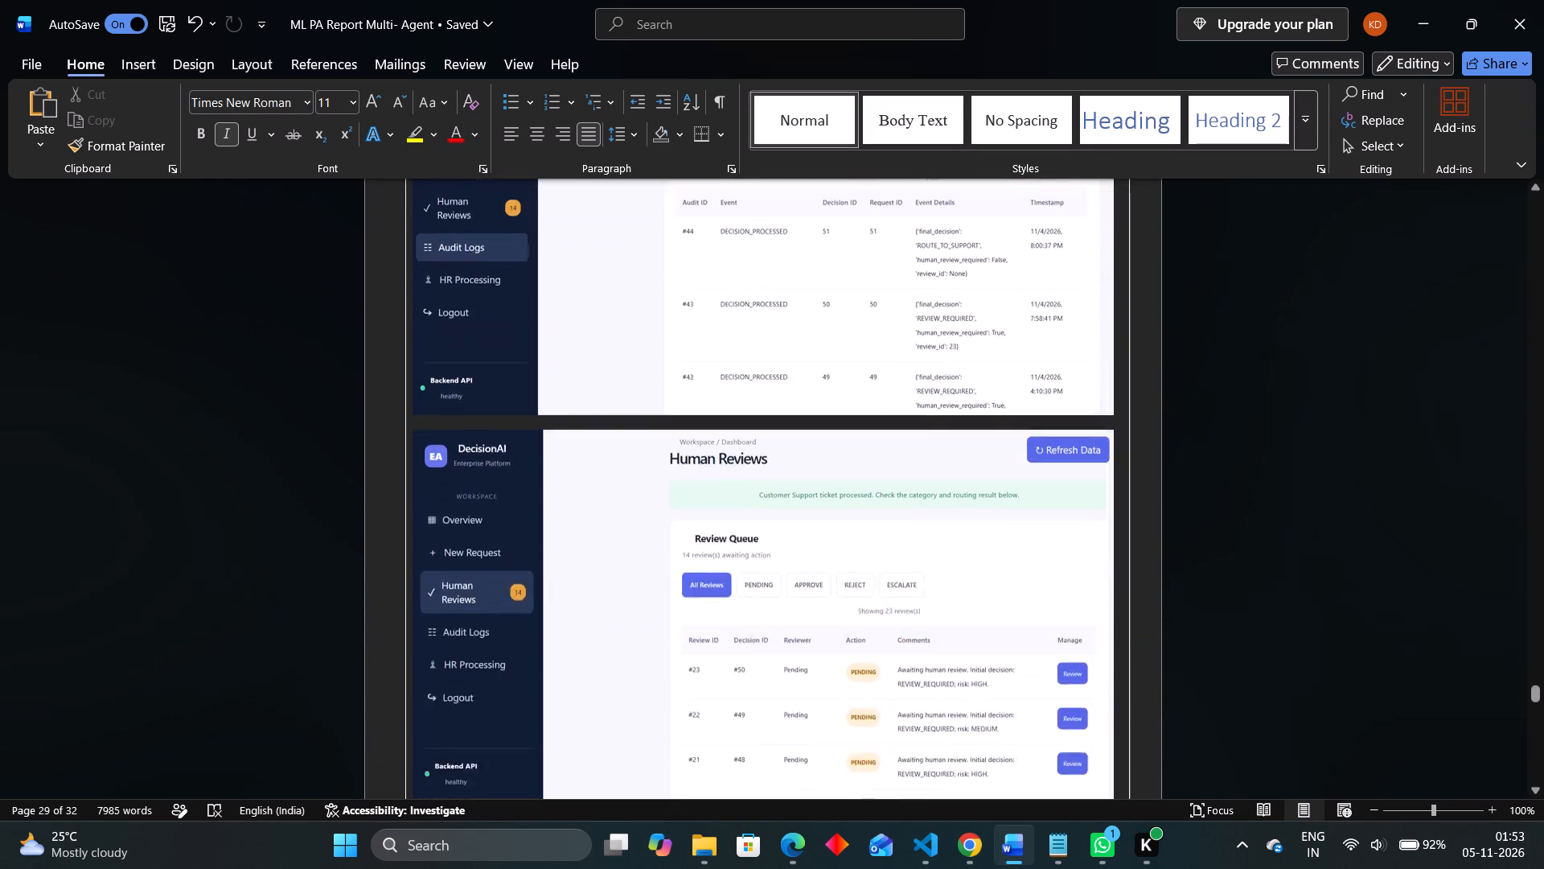
{"action": "scroll", "coordinate": [597, 553], "scroll_direction": "up", "scroll_amount": 2}
{"action": "scroll", "coordinate": [597, 553], "scroll_direction": "down", "scroll_amount": 2}
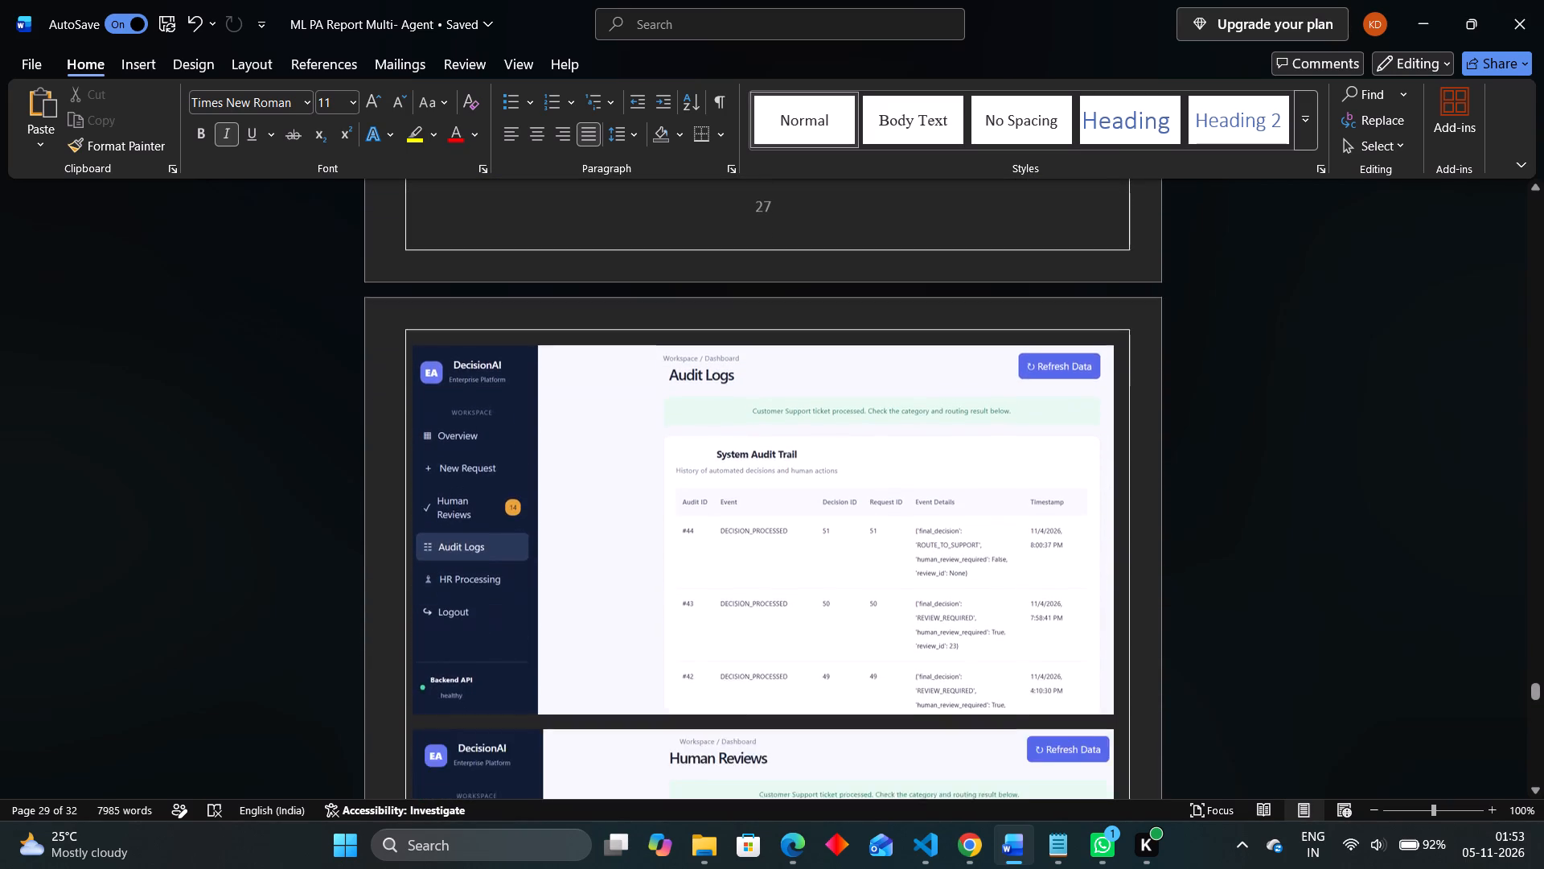
{"action": "scroll", "coordinate": [597, 553], "scroll_direction": "down", "scroll_amount": 1}
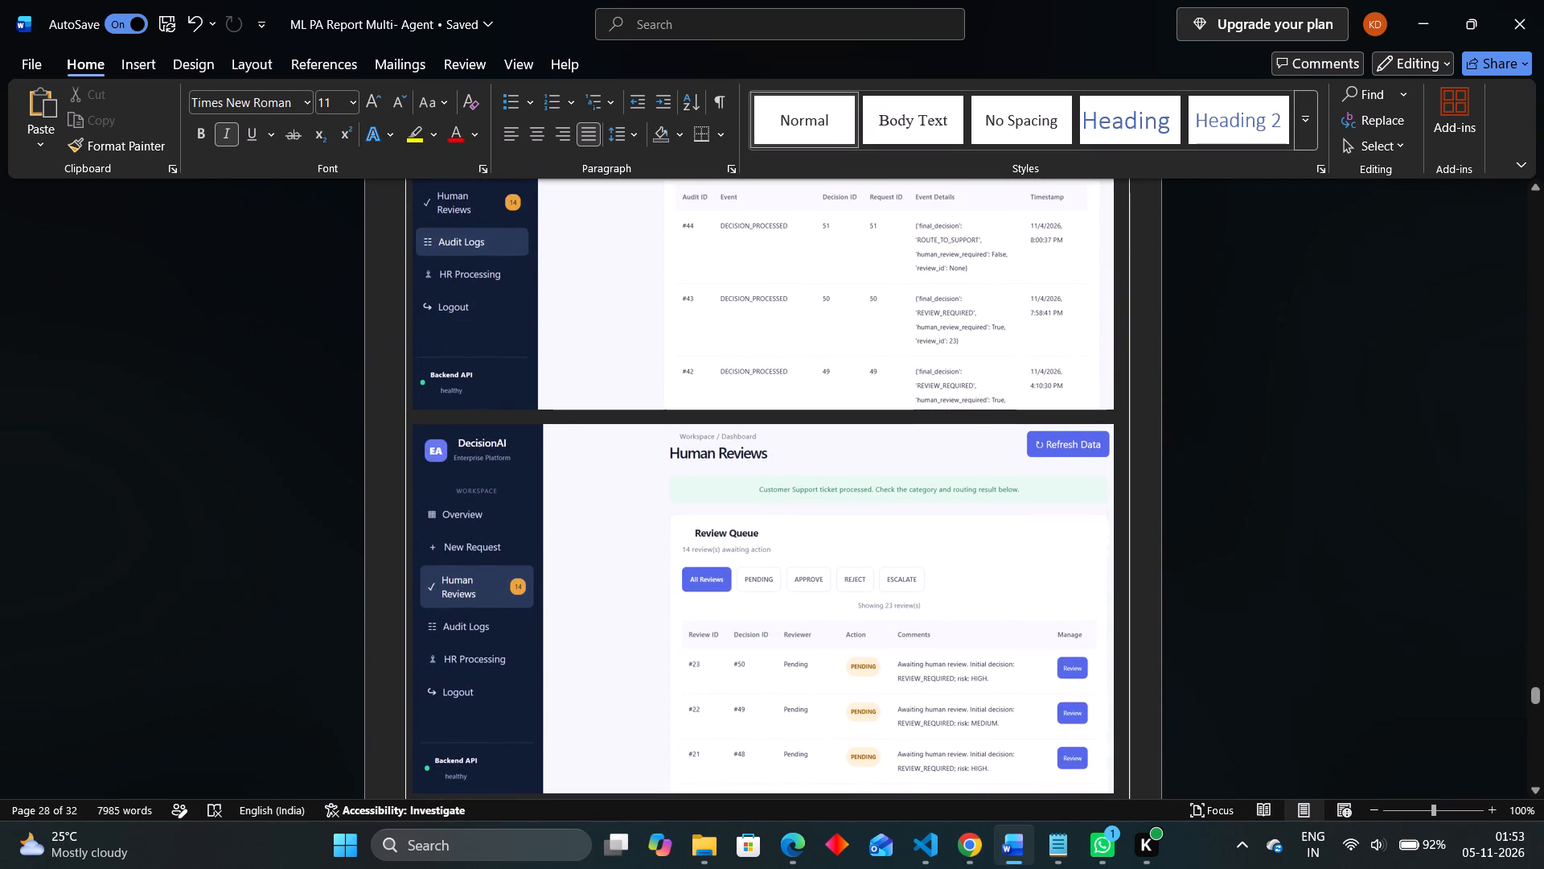
{"action": "scroll", "coordinate": [597, 553], "scroll_direction": "up", "scroll_amount": 2}
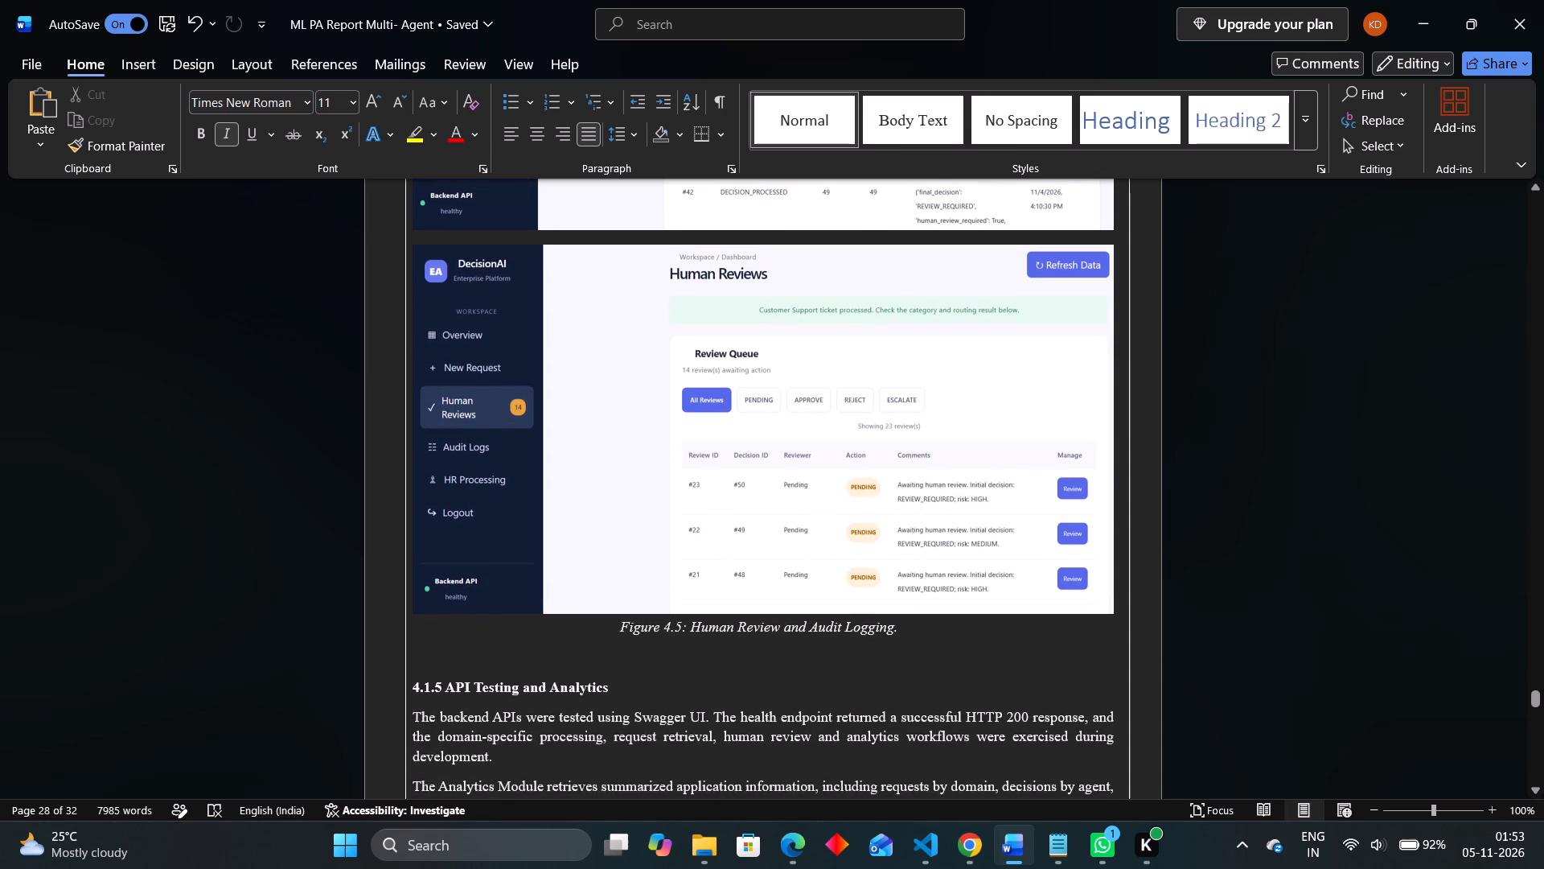
{"action": "scroll", "coordinate": [597, 553], "scroll_direction": "up", "scroll_amount": 1}
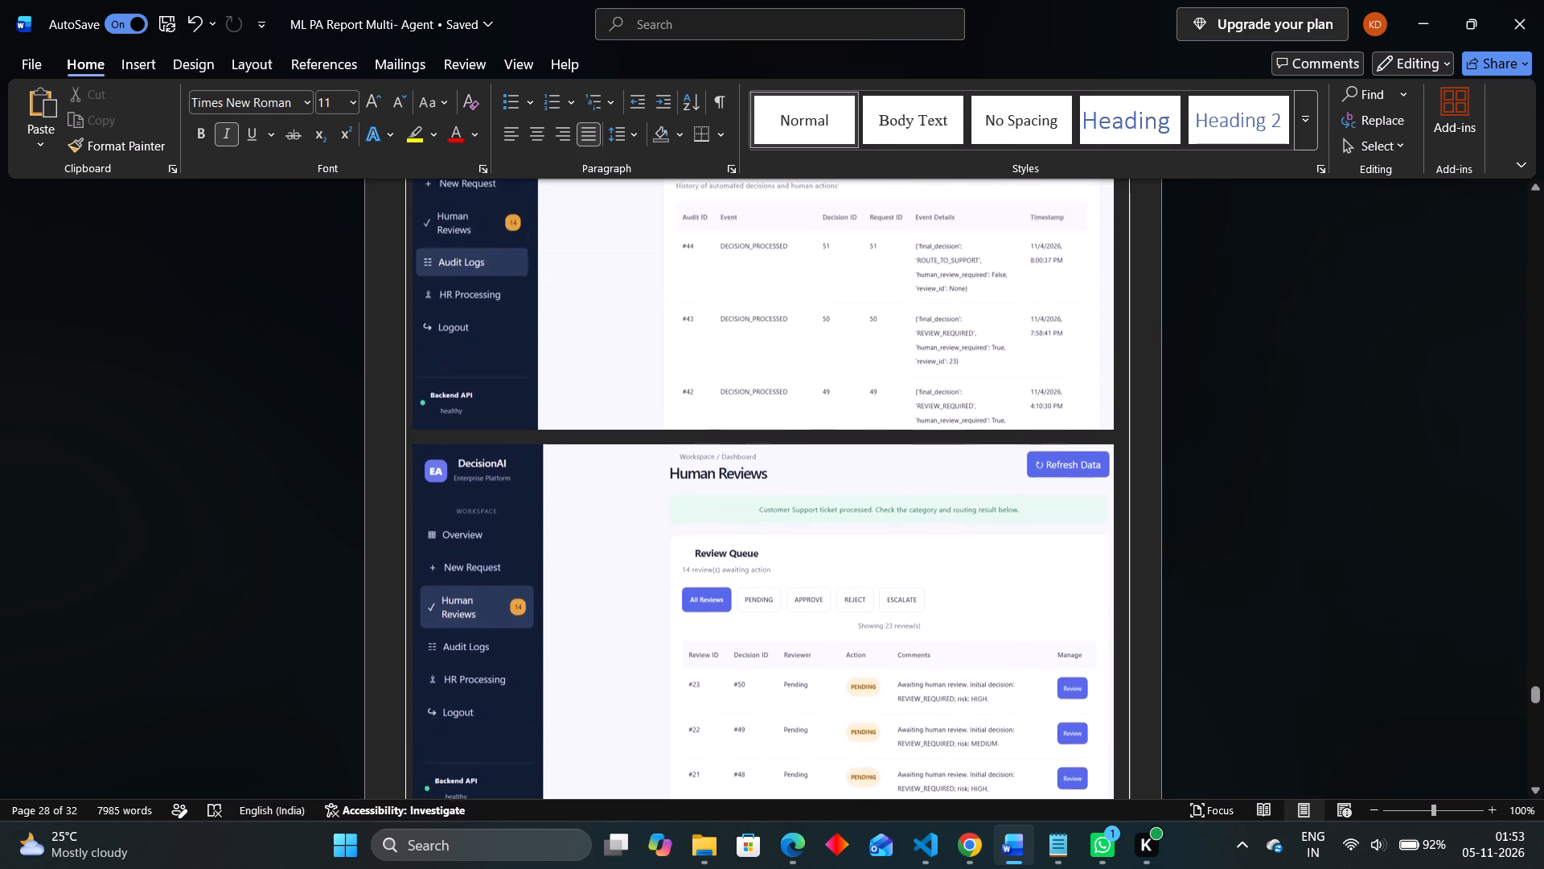
{"action": "scroll", "coordinate": [597, 553], "scroll_direction": "up", "scroll_amount": 1}
{"action": "scroll", "coordinate": [597, 553], "scroll_direction": "down", "scroll_amount": 2}
{"action": "scroll", "coordinate": [614, 527], "scroll_direction": "up", "scroll_amount": 2}
{"action": "scroll", "coordinate": [597, 562], "scroll_direction": "down", "scroll_amount": 1}
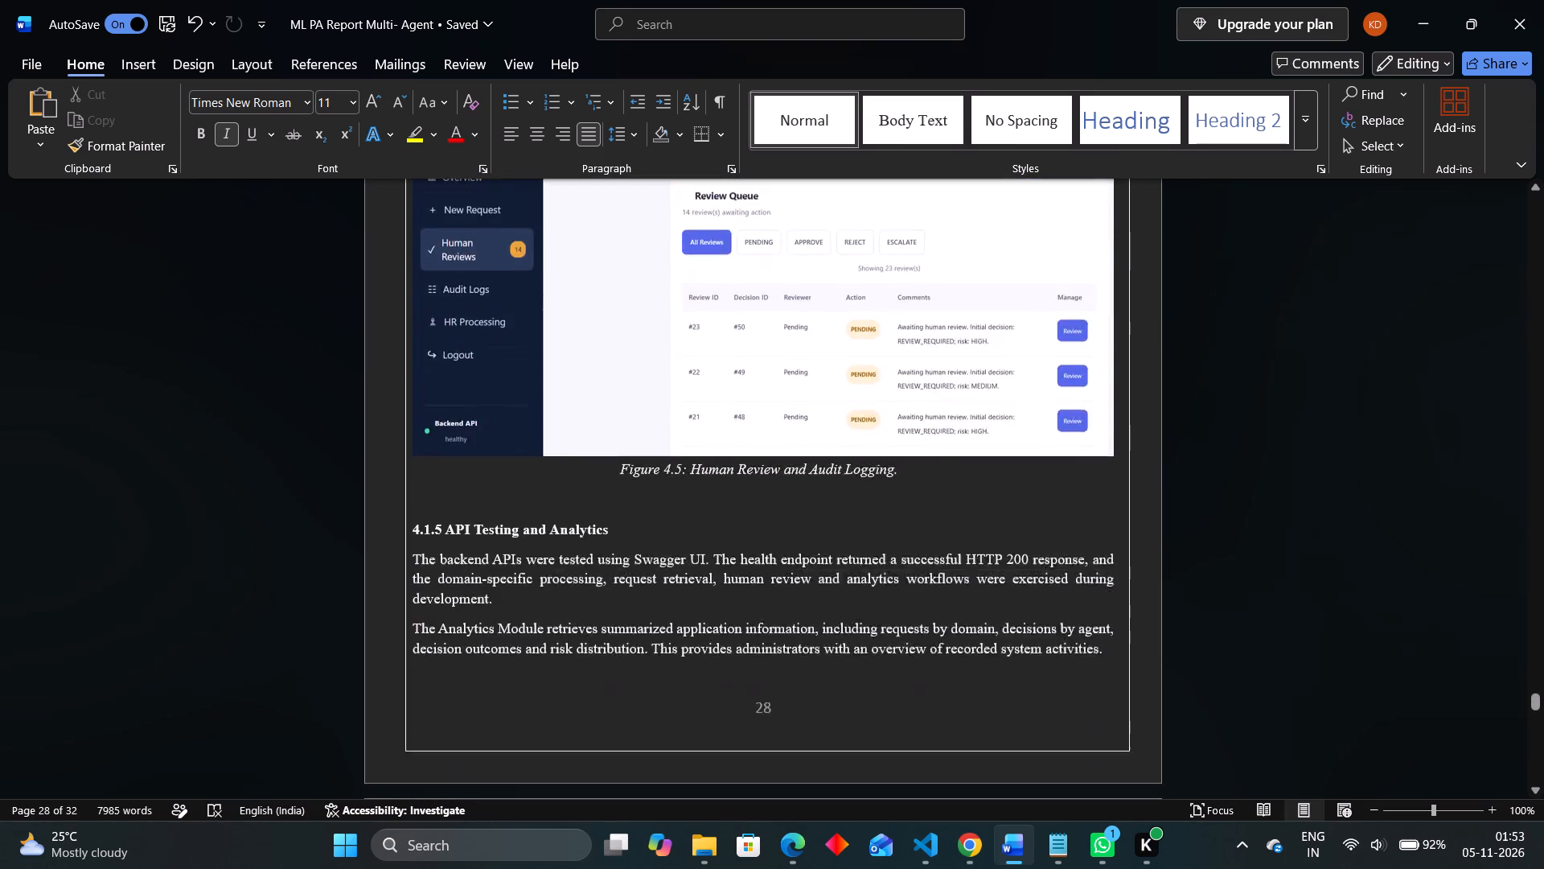
{"action": "scroll", "coordinate": [597, 562], "scroll_direction": "down", "scroll_amount": 2}
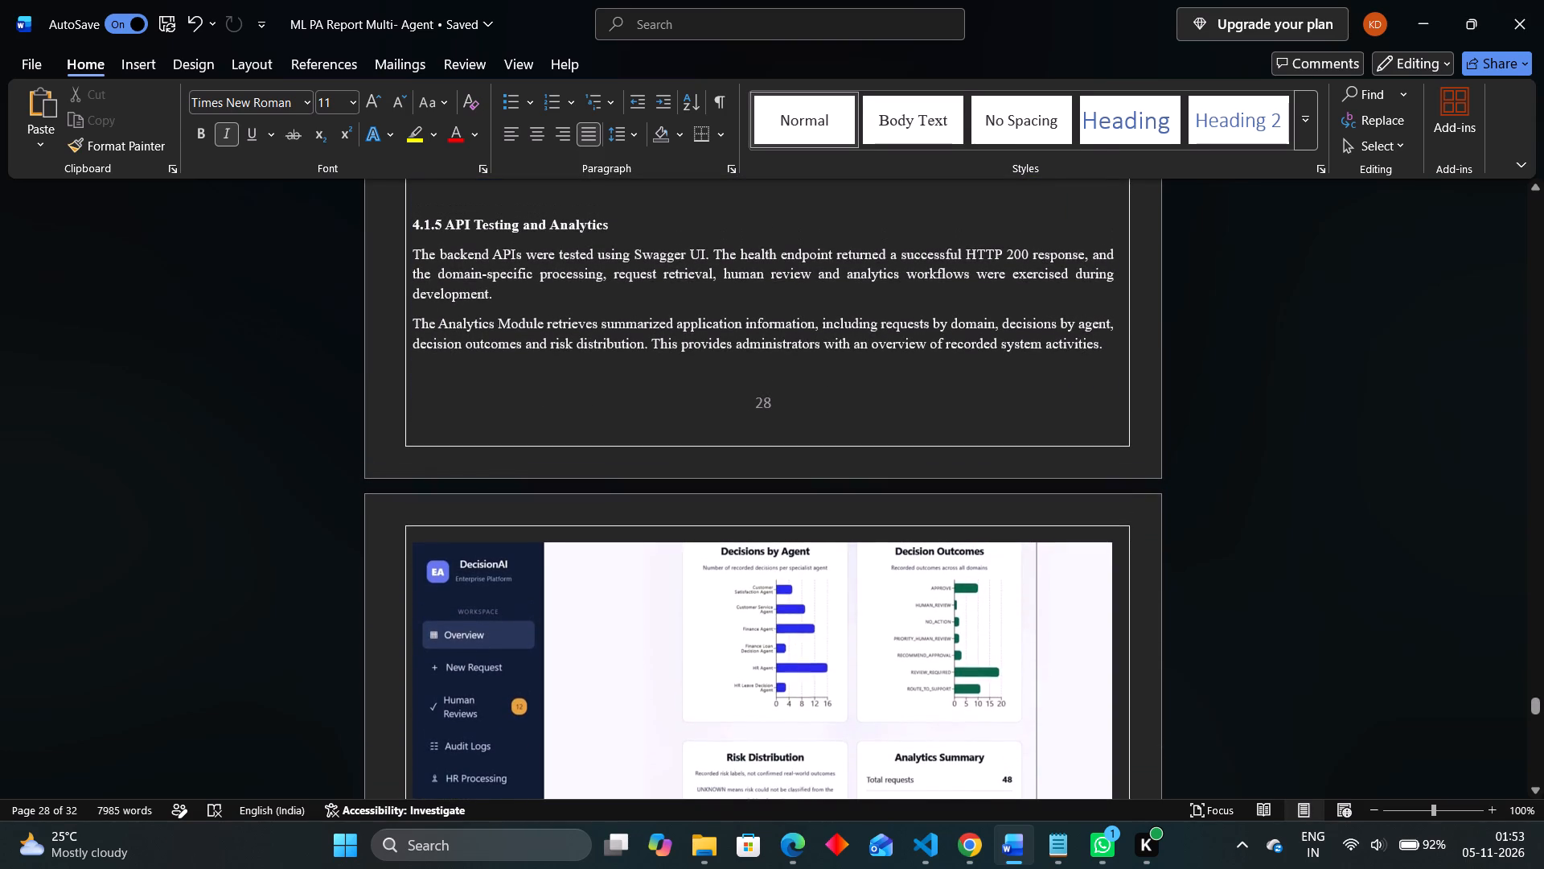
{"action": "scroll", "coordinate": [597, 562], "scroll_direction": "down", "scroll_amount": 2}
{"action": "scroll", "coordinate": [597, 562], "scroll_direction": "up", "scroll_amount": 3}
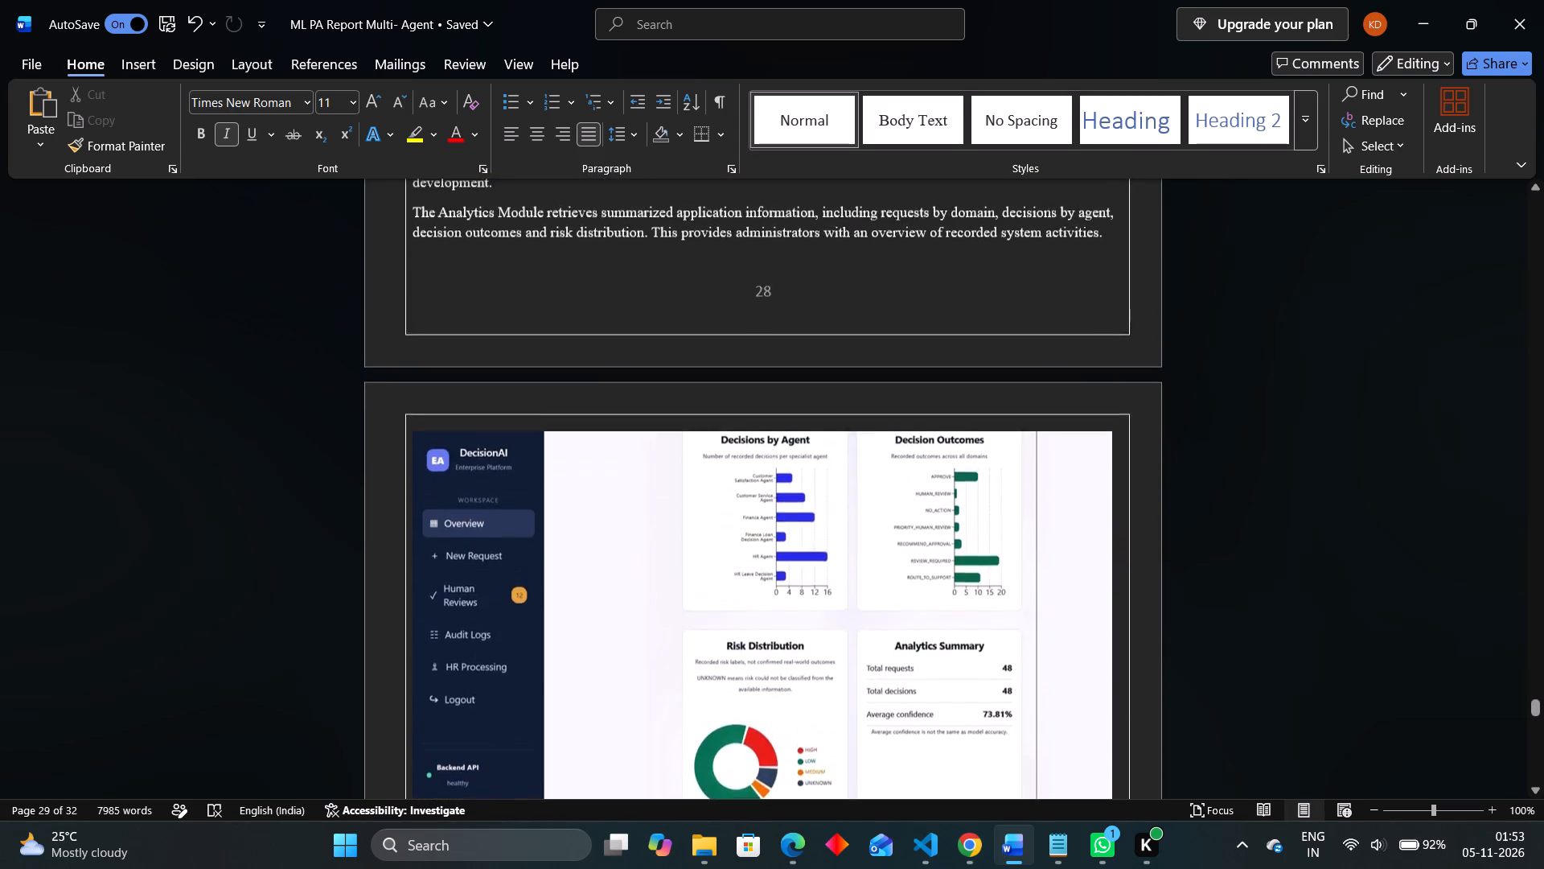
{"action": "scroll", "coordinate": [597, 562], "scroll_direction": "up", "scroll_amount": 3}
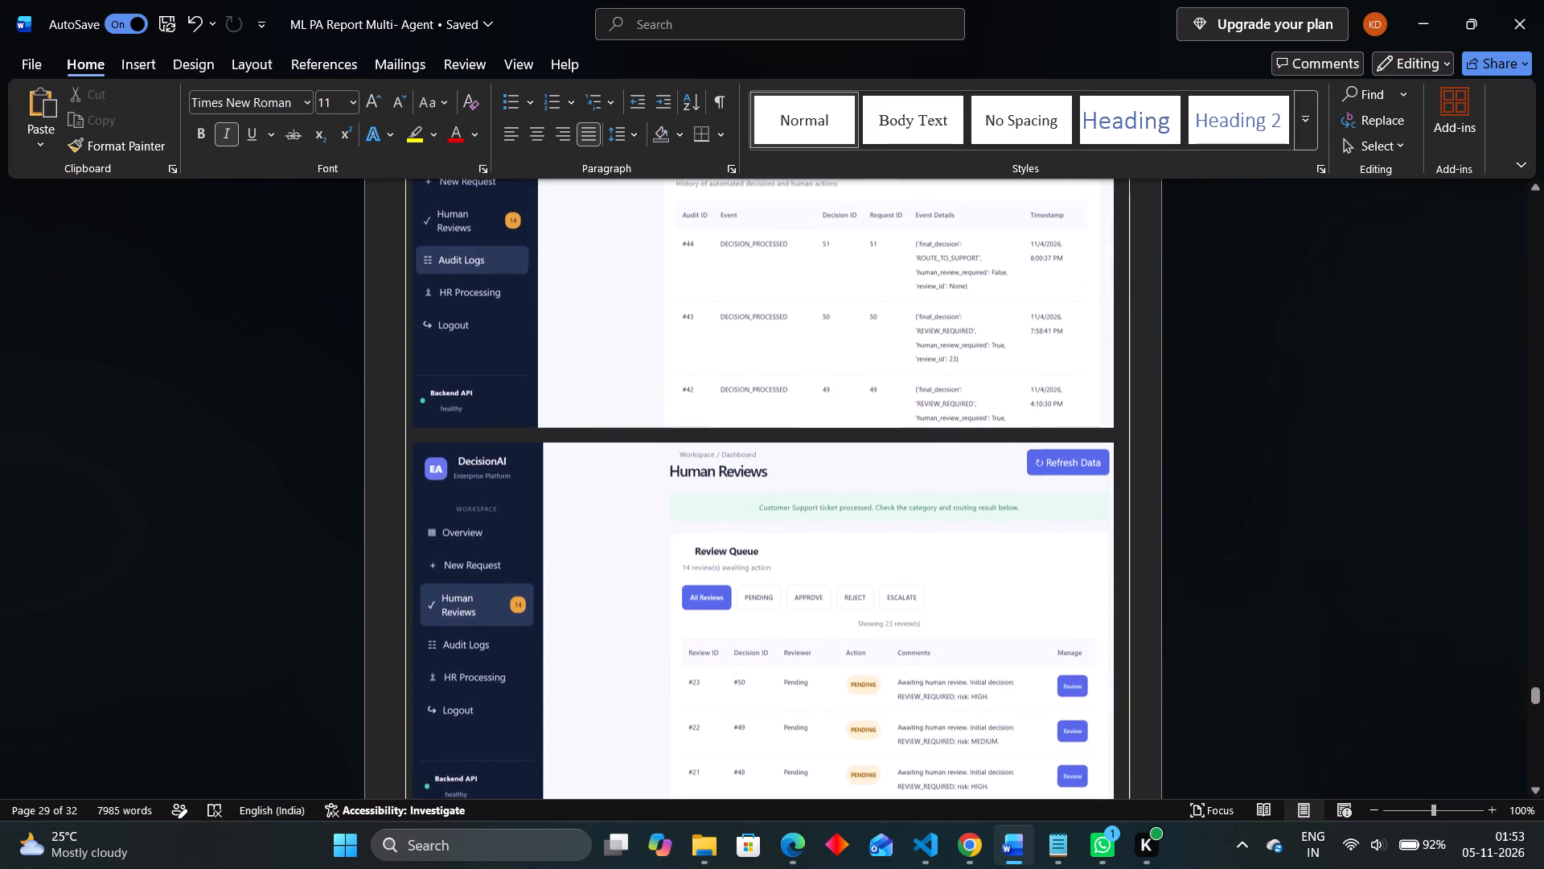
{"action": "scroll", "coordinate": [597, 562], "scroll_direction": "up", "scroll_amount": 2}
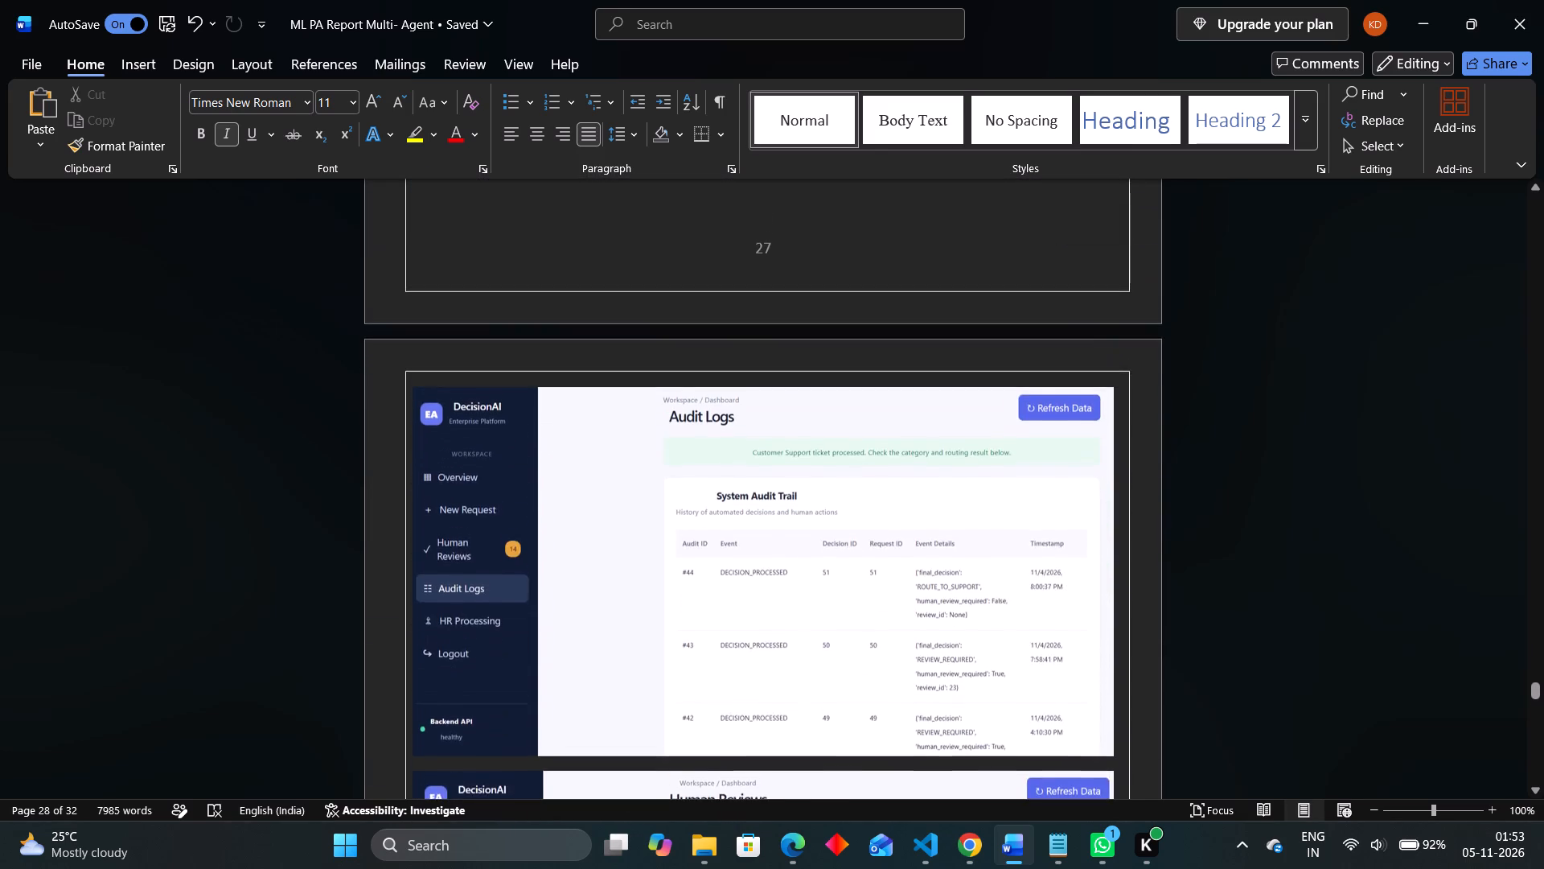
{"action": "scroll", "coordinate": [597, 562], "scroll_direction": "up", "scroll_amount": 1}
{"action": "scroll", "coordinate": [597, 562], "scroll_direction": "down", "scroll_amount": 11}
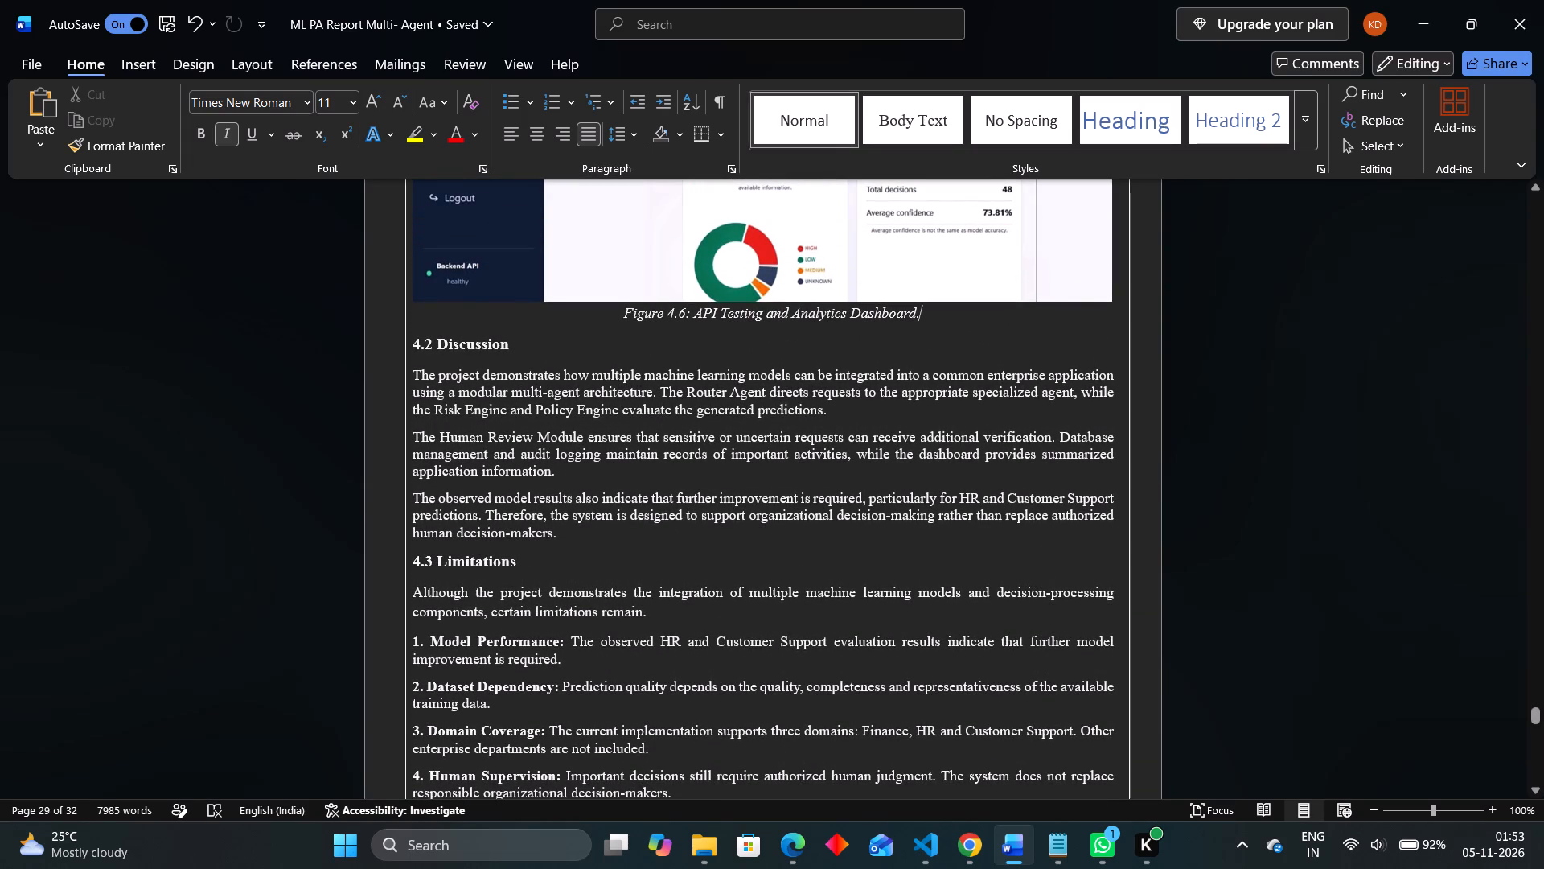
Delete the third body paragraph under 4.2 Discussion, beginning "The observed model results also indicate".
{"action": "left_click_drag", "start_coordinate": [569, 534], "coordinate": [487, 467]}
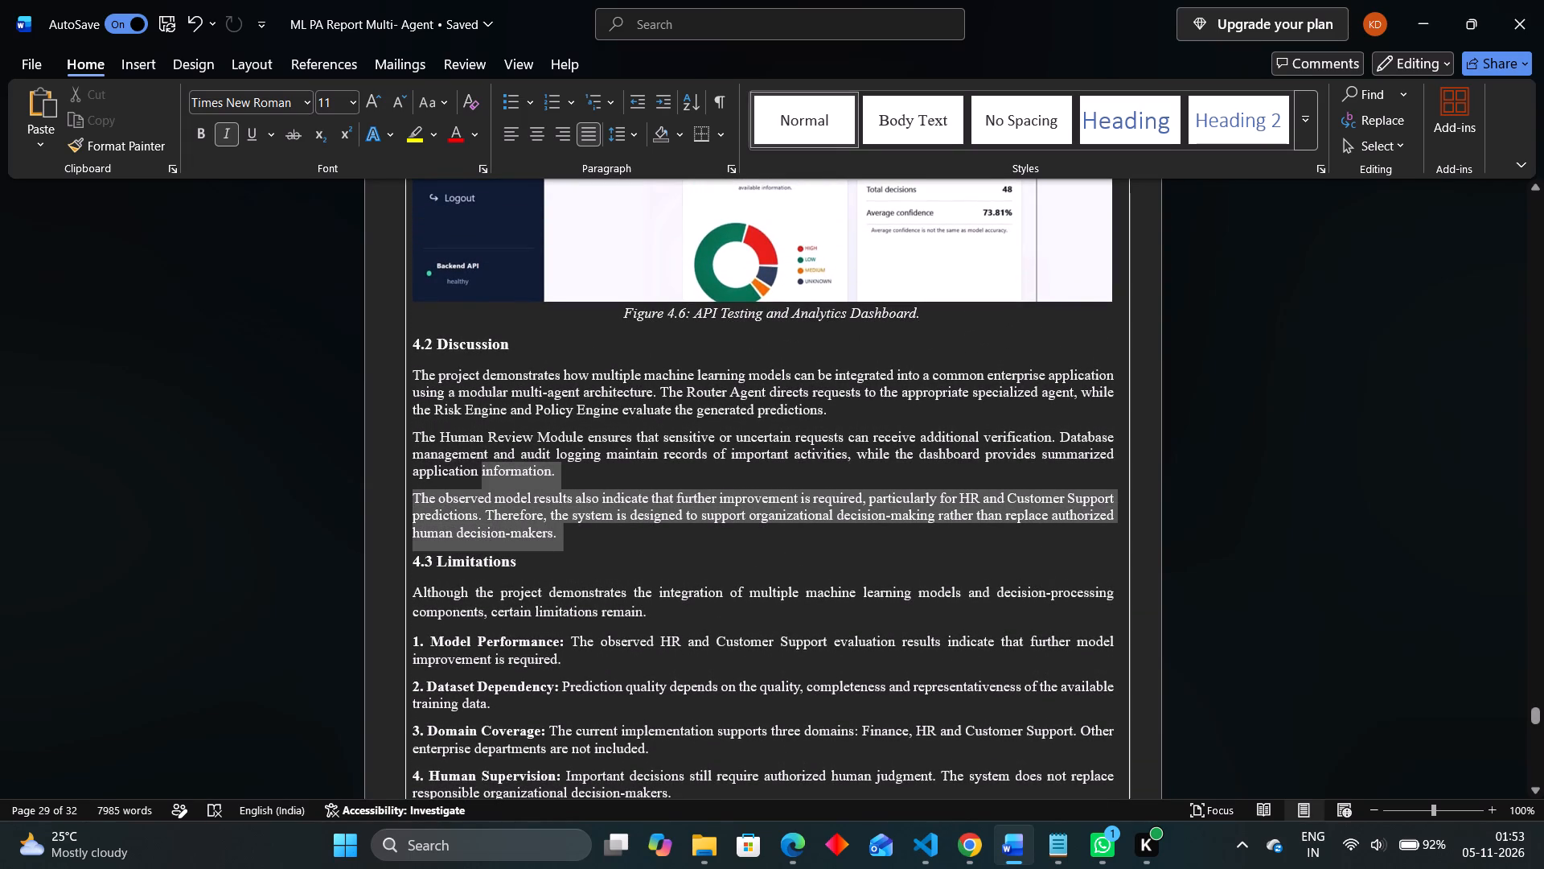
{"action": "left_click_drag", "start_coordinate": [487, 467], "coordinate": [399, 352]}
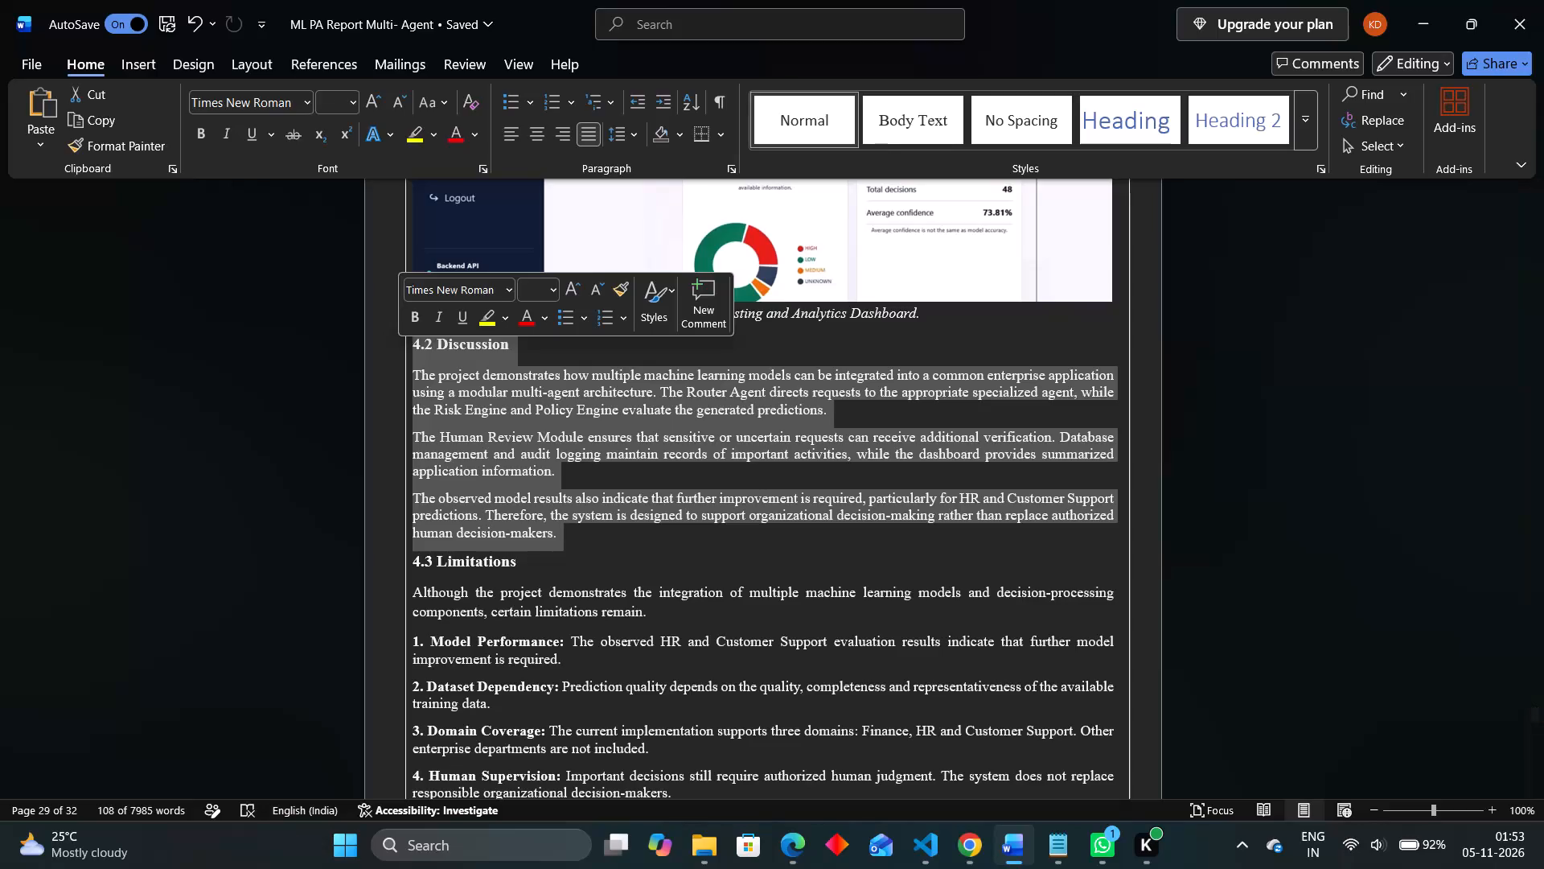
{"action": "left_click", "coordinate": [587, 529]}
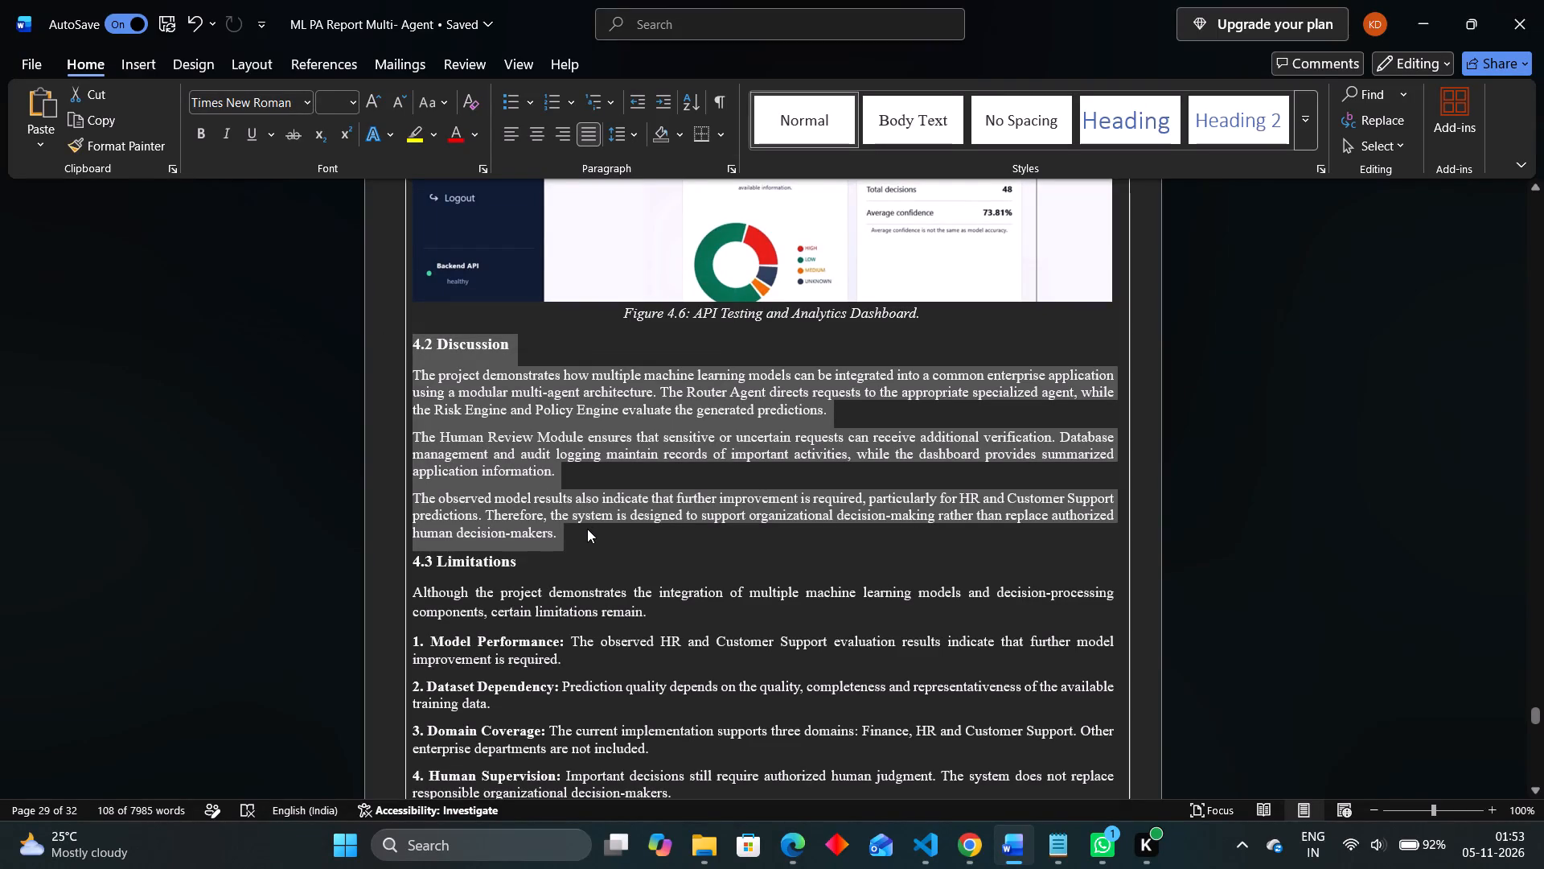
{"action": "left_click_drag", "start_coordinate": [565, 534], "coordinate": [396, 494]}
{"action": "key", "text": "BackSpace"}
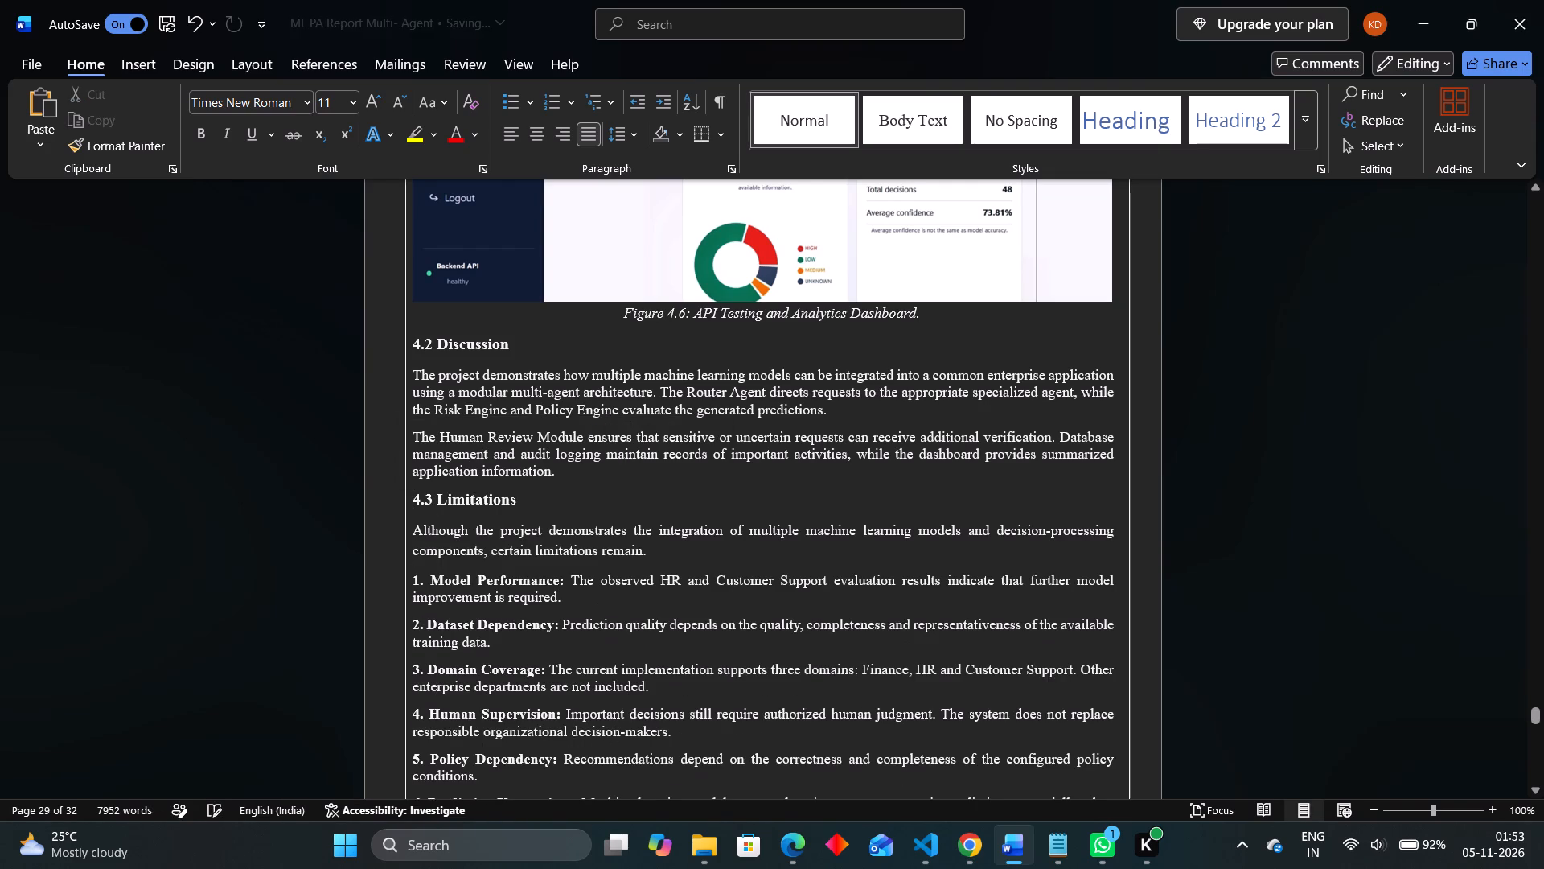
Delete all the blank lines between limitation 8, Analytics Data, and the CHAPTER 5 heading so the chapter starts at the page top.
{"action": "scroll", "coordinate": [583, 446], "scroll_direction": "down", "scroll_amount": 2}
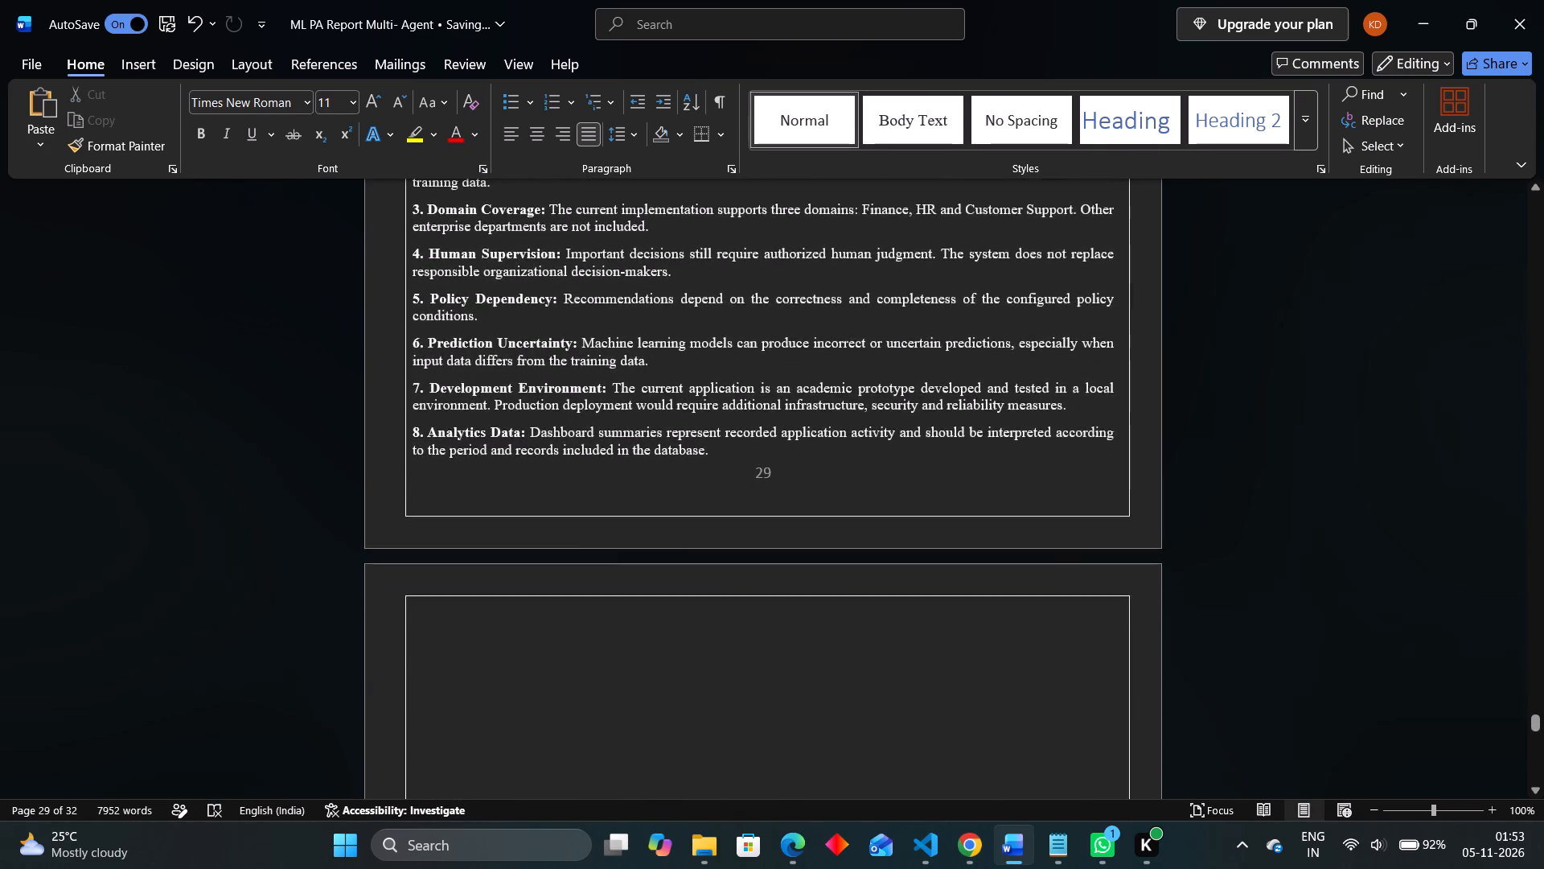
{"action": "scroll", "coordinate": [583, 446], "scroll_direction": "down", "scroll_amount": 2}
{"action": "scroll", "coordinate": [583, 446], "scroll_direction": "up", "scroll_amount": 1}
{"action": "left_click", "coordinate": [583, 446]}
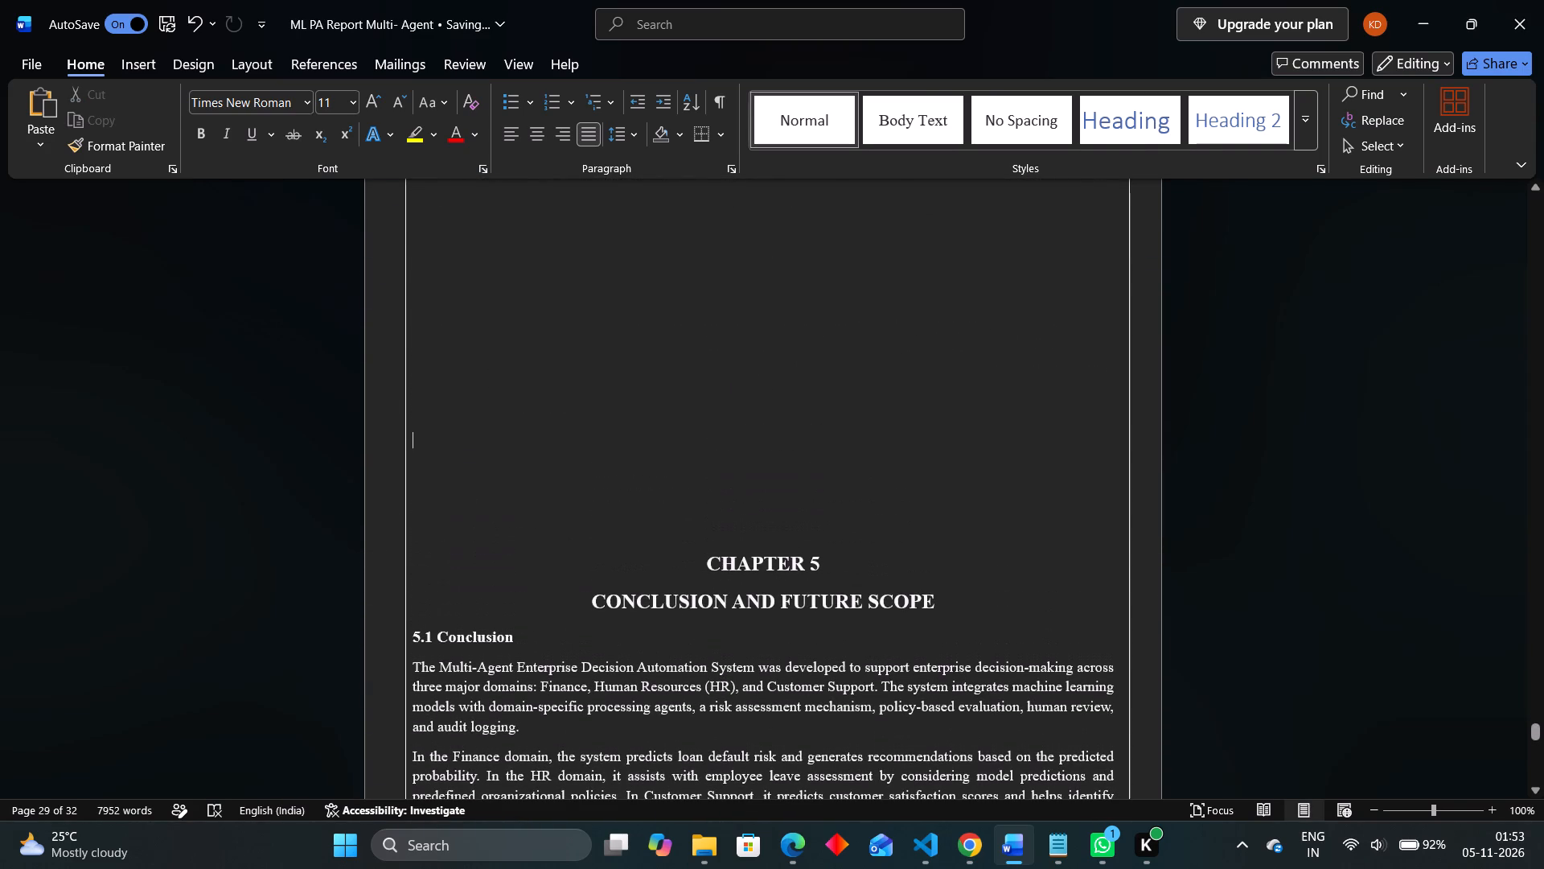
{"action": "key", "text": "BackSpace"}
{"action": "key", "text": "BackSpace"}
{"action": "key", "text": "BackSpace"}
{"action": "key", "text": "BackSpace"}
{"action": "key", "text": "BackSpace"}
{"action": "key", "text": "BackSpace"}
{"action": "key", "text": "BackSpace"}
{"action": "key", "text": "BackSpace"}
{"action": "key", "text": "BackSpace"}
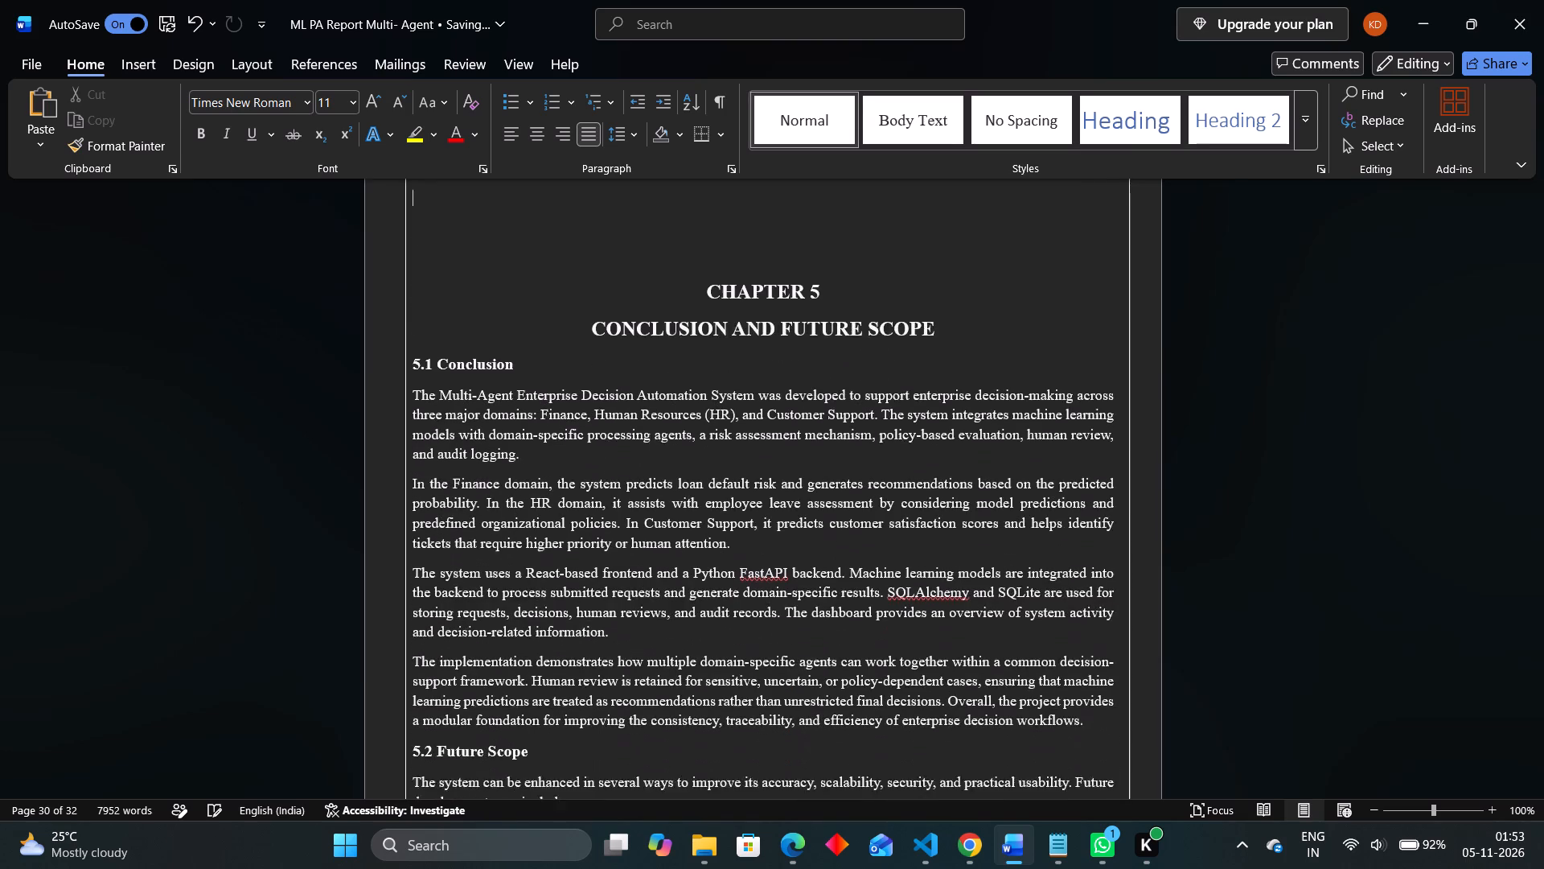
{"action": "scroll", "coordinate": [583, 446], "scroll_direction": "up", "scroll_amount": 2}
{"action": "key", "text": "BackSpace"}
{"action": "key", "text": "BackSpace"}
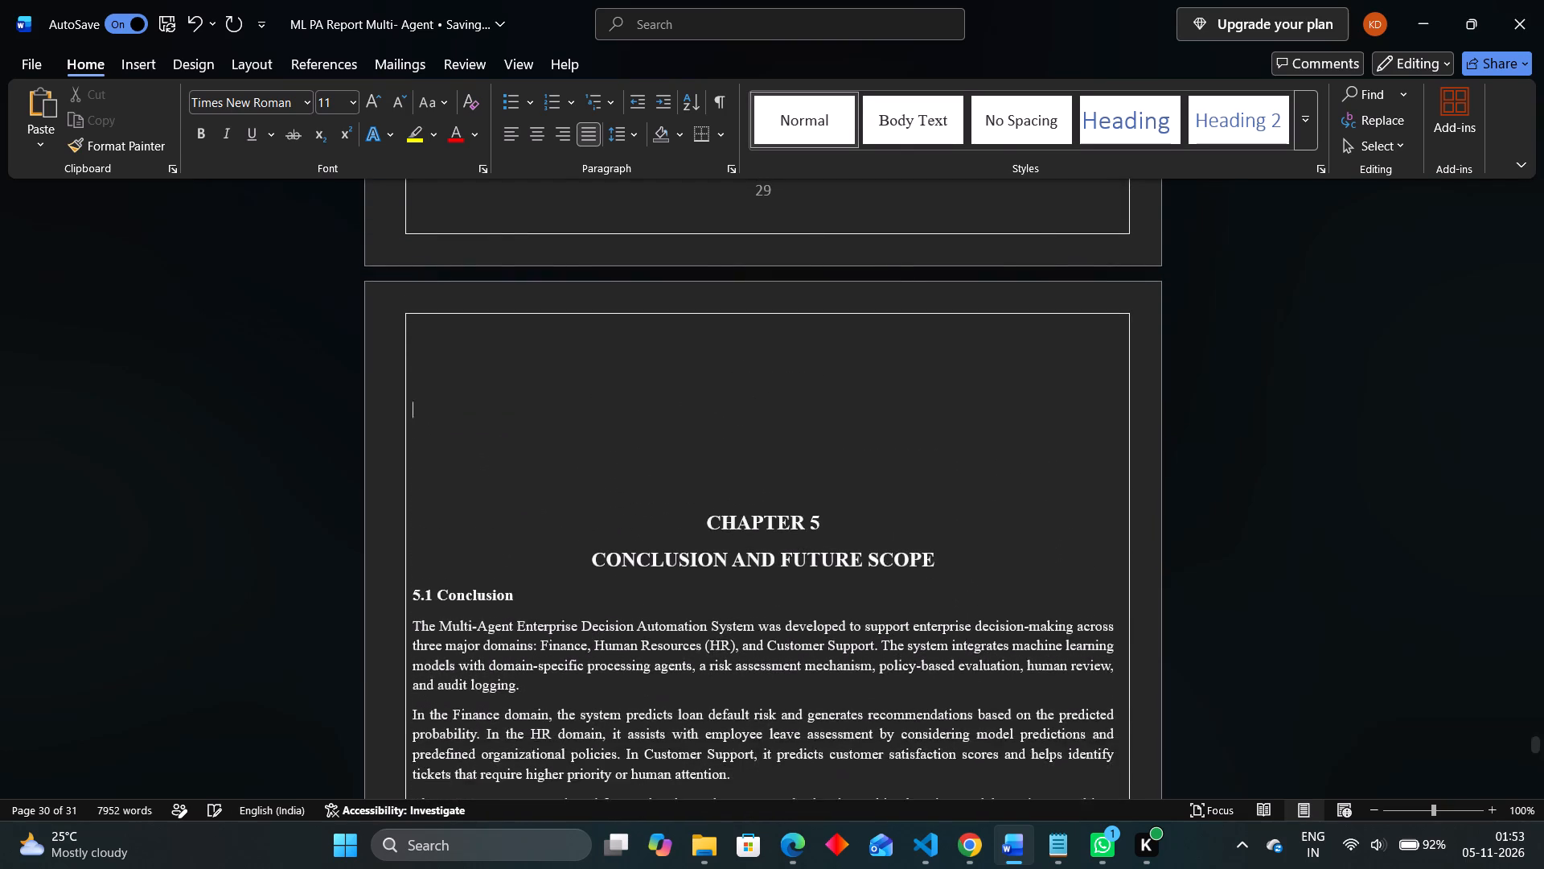
{"action": "key", "text": "BackSpace"}
{"action": "key", "text": "BackSpace"}
{"action": "key", "text": "BackSpace"}
{"action": "key", "text": "Right"}
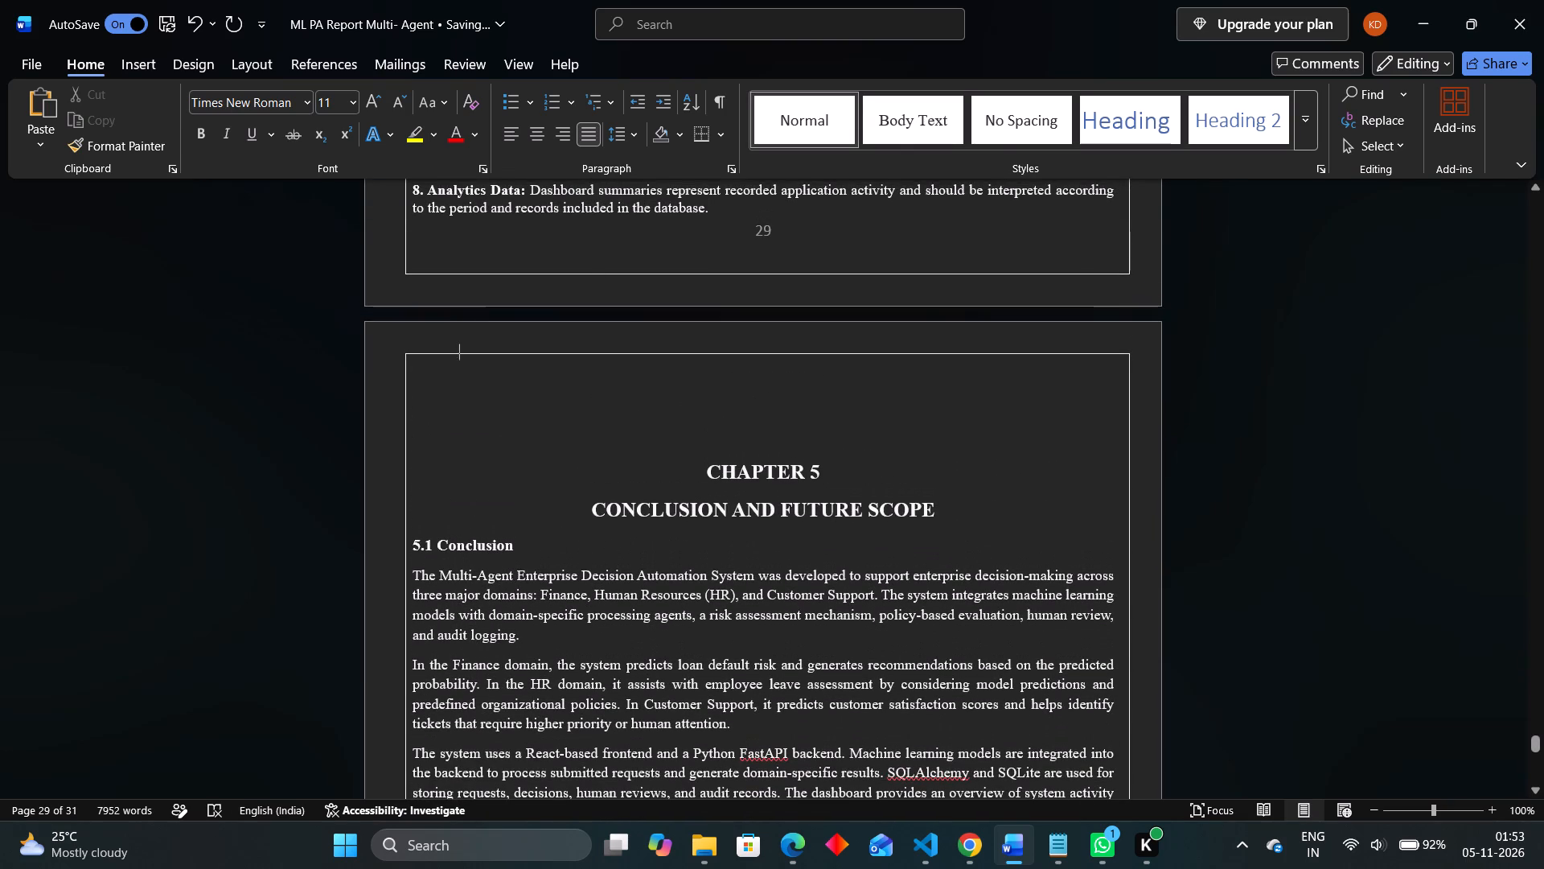
{"action": "key", "text": "Right"}
{"action": "key", "text": "Right"}
{"action": "key", "text": "BackSpace"}
{"action": "key", "text": "BackSpace"}
{"action": "key", "text": "BackSpace"}
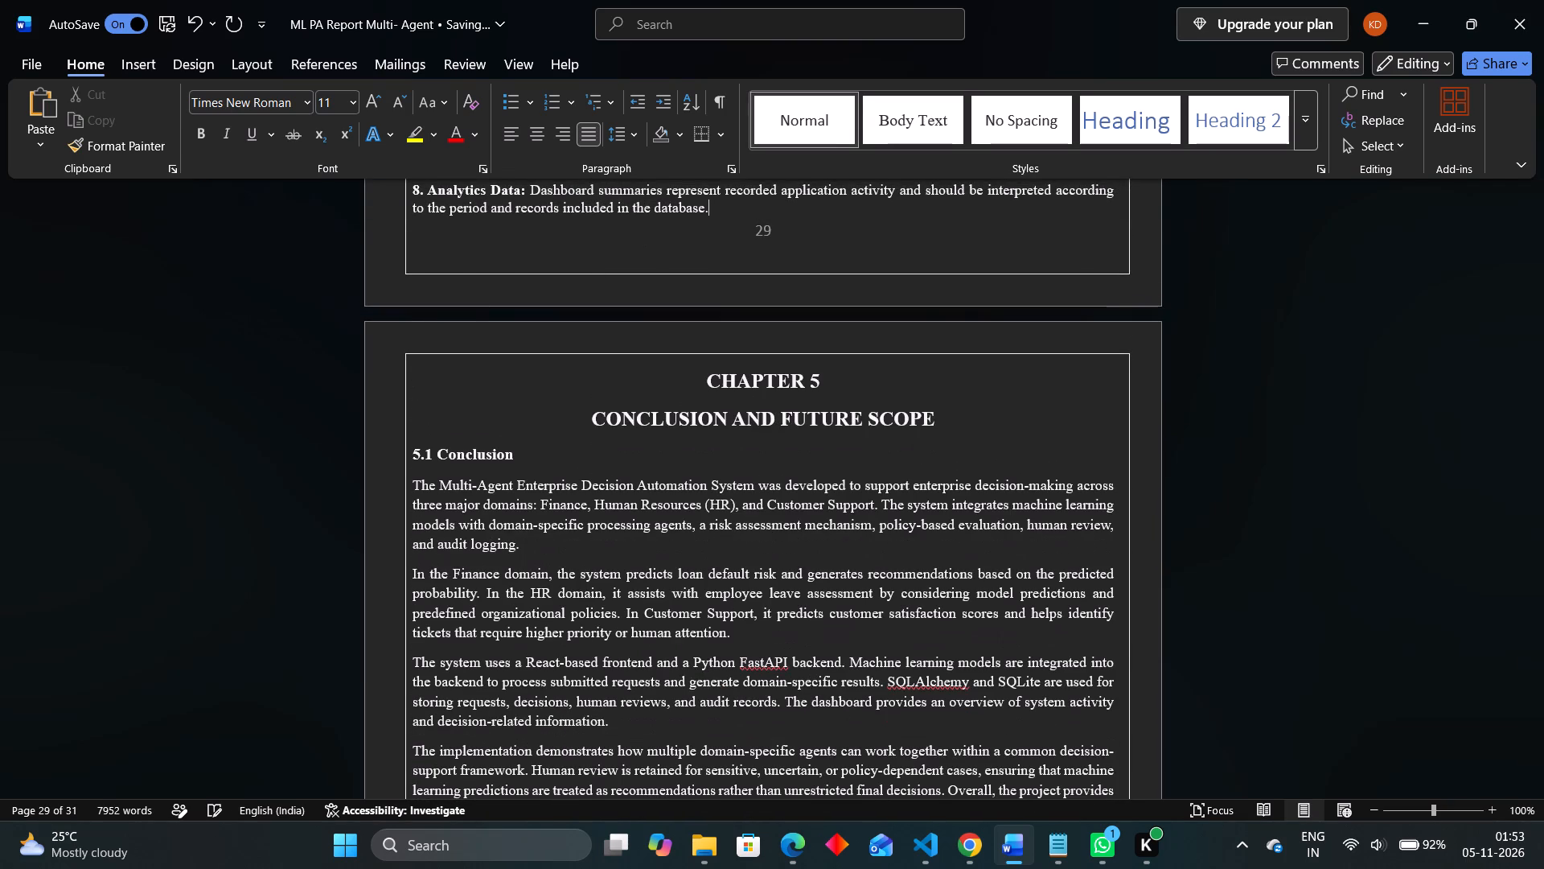
Insert a blank line above the REFERENCES heading on the last page.
{"action": "scroll", "coordinate": [638, 519], "scroll_direction": "down", "scroll_amount": 2}
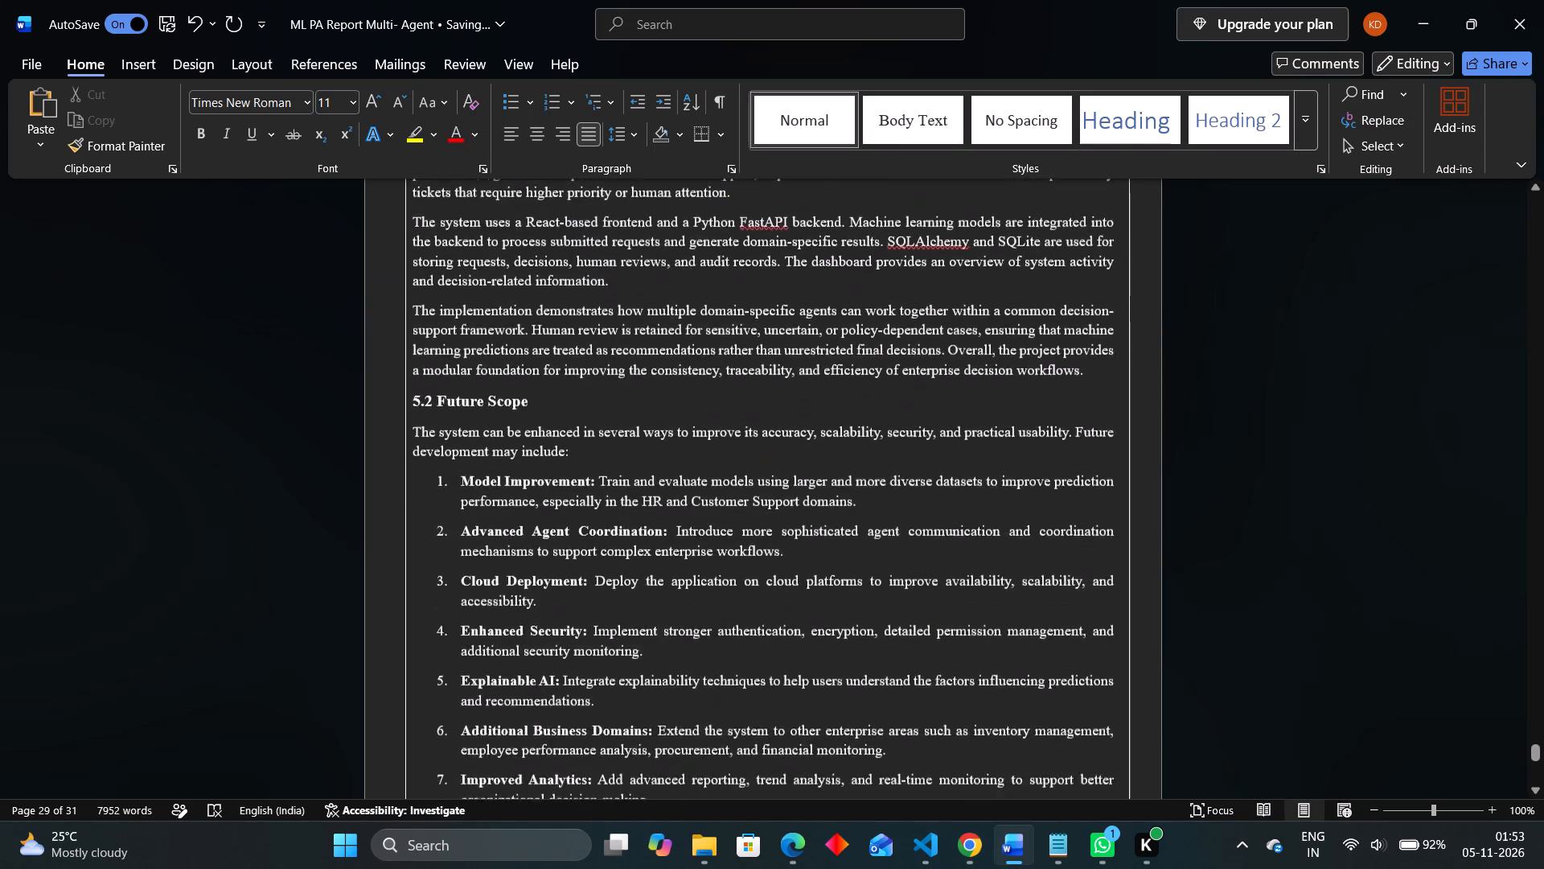
{"action": "scroll", "coordinate": [638, 519], "scroll_direction": "down", "scroll_amount": 2}
{"action": "right_click", "coordinate": [638, 519]}
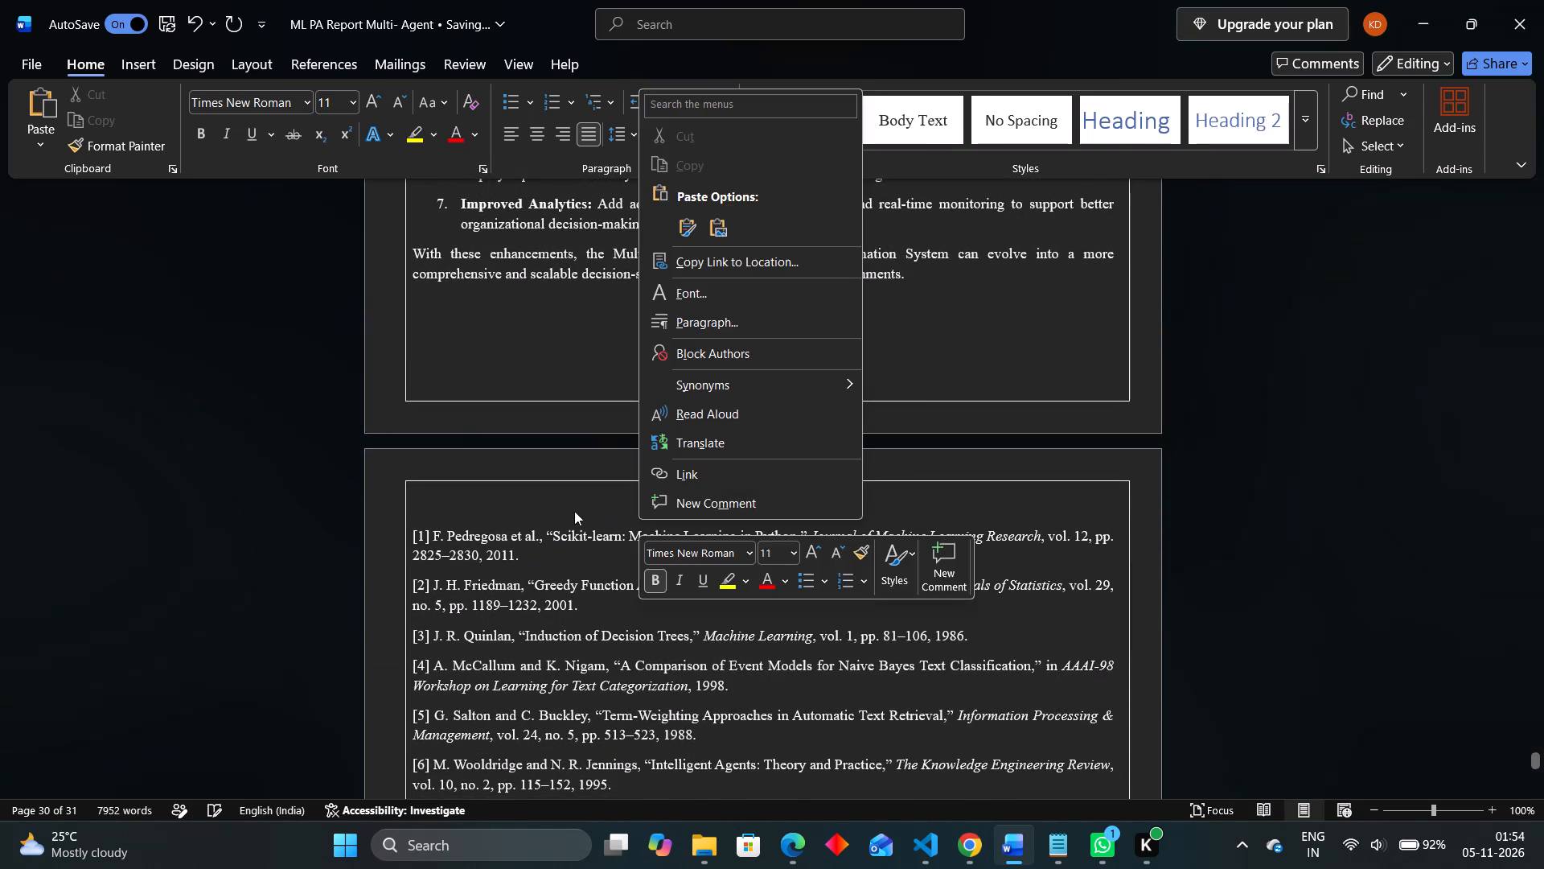
{"action": "left_click", "coordinate": [488, 488]}
{"action": "left_click", "coordinate": [470, 491]}
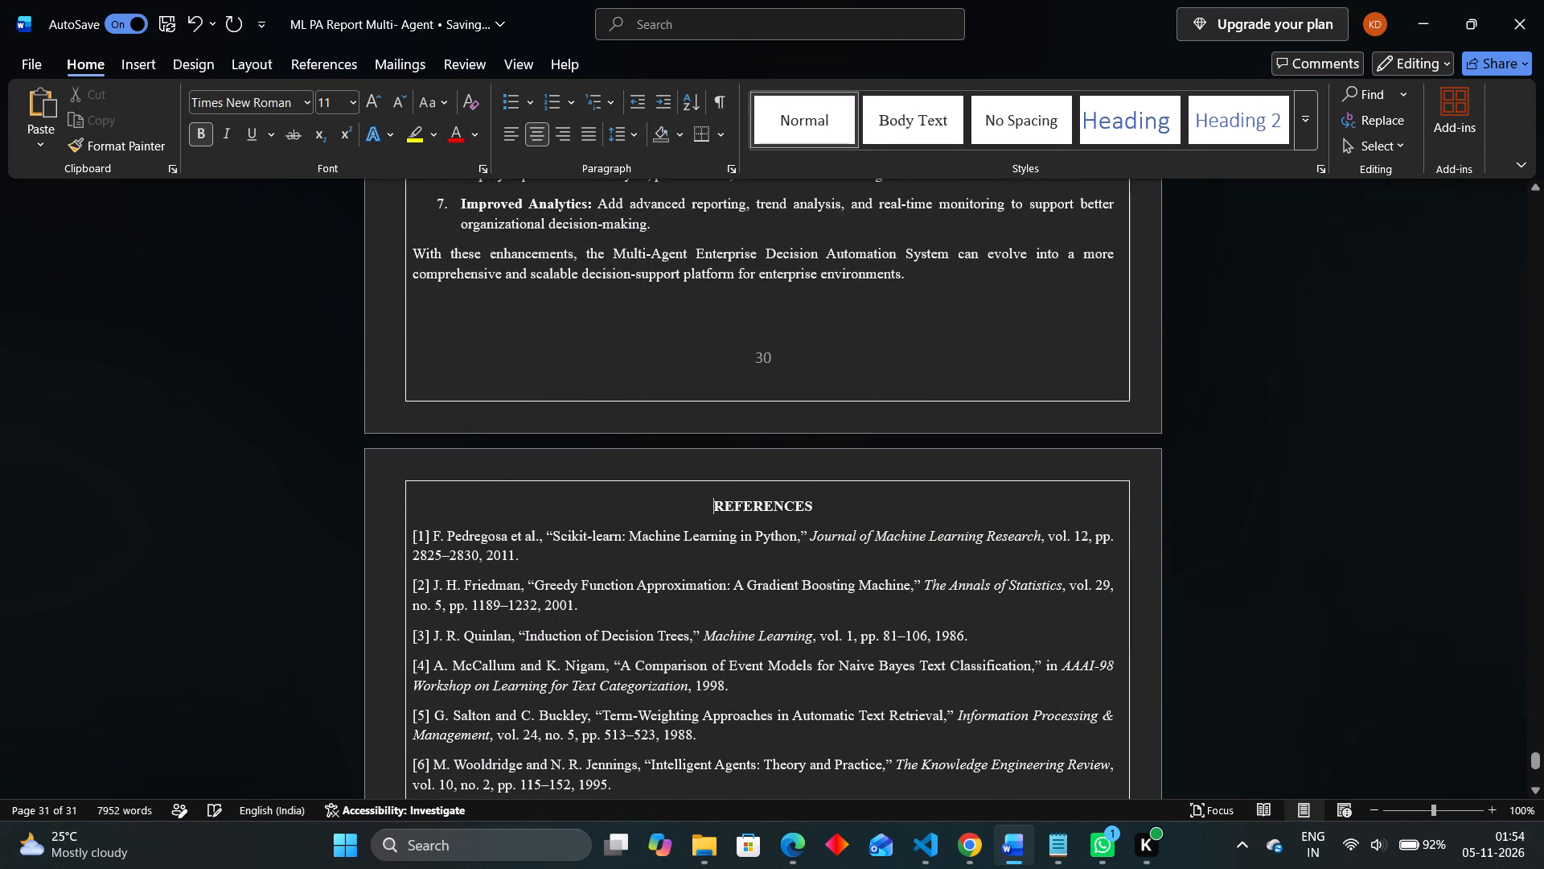
{"action": "key", "text": "Return"}
{"action": "scroll", "coordinate": [470, 491], "scroll_direction": "down", "scroll_amount": 2}
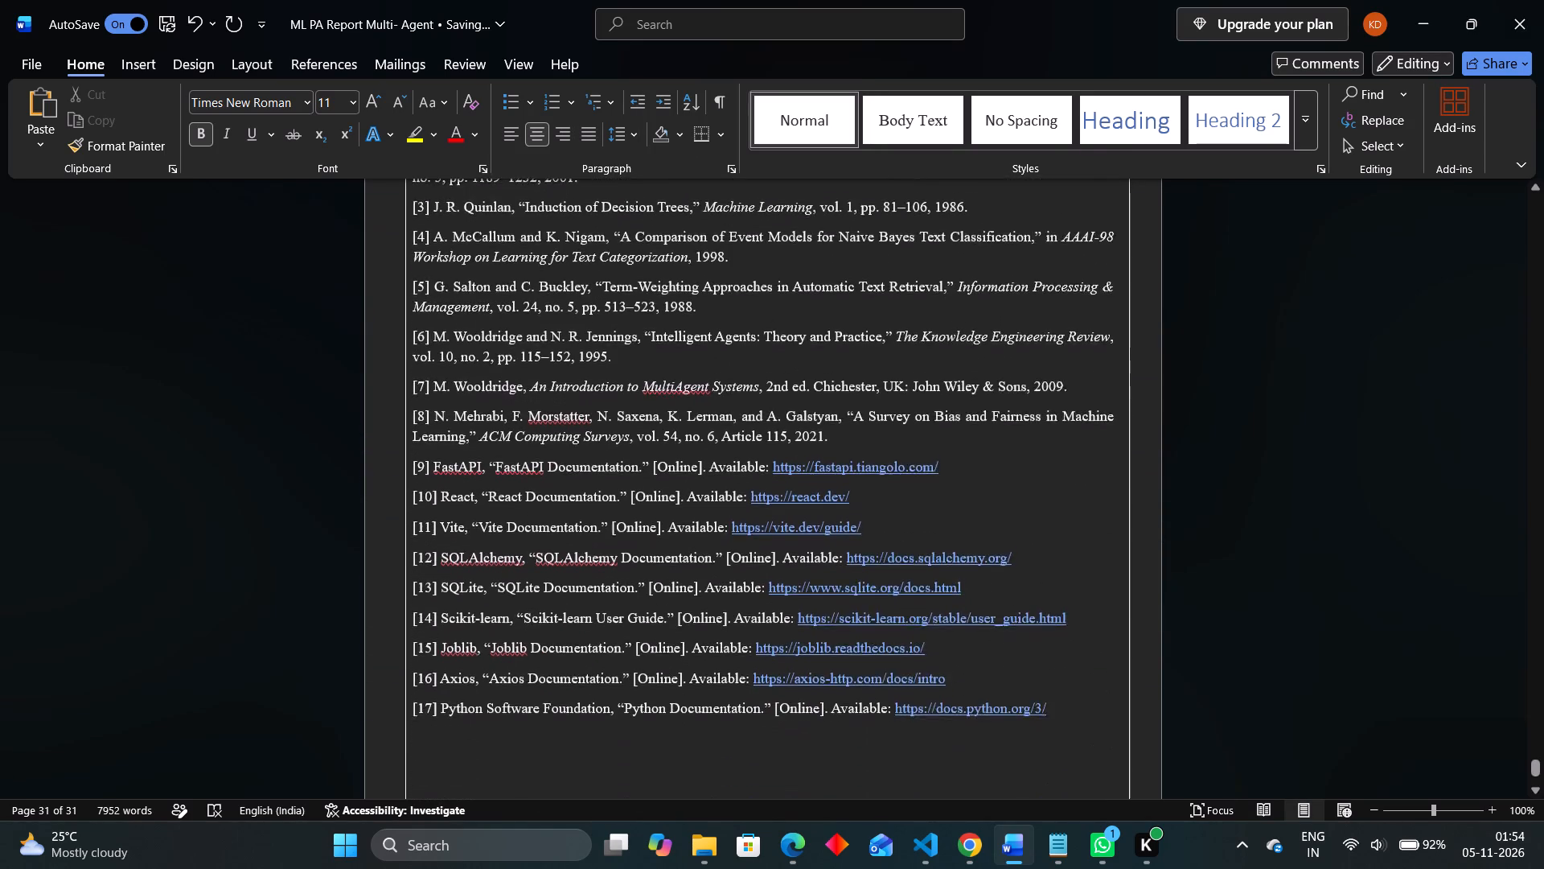
Review the page layout from the end of the References back through Chapter 4 to the integration diagram in section 3.5.6.
{"action": "scroll", "coordinate": [470, 491], "scroll_direction": "down", "scroll_amount": 11}
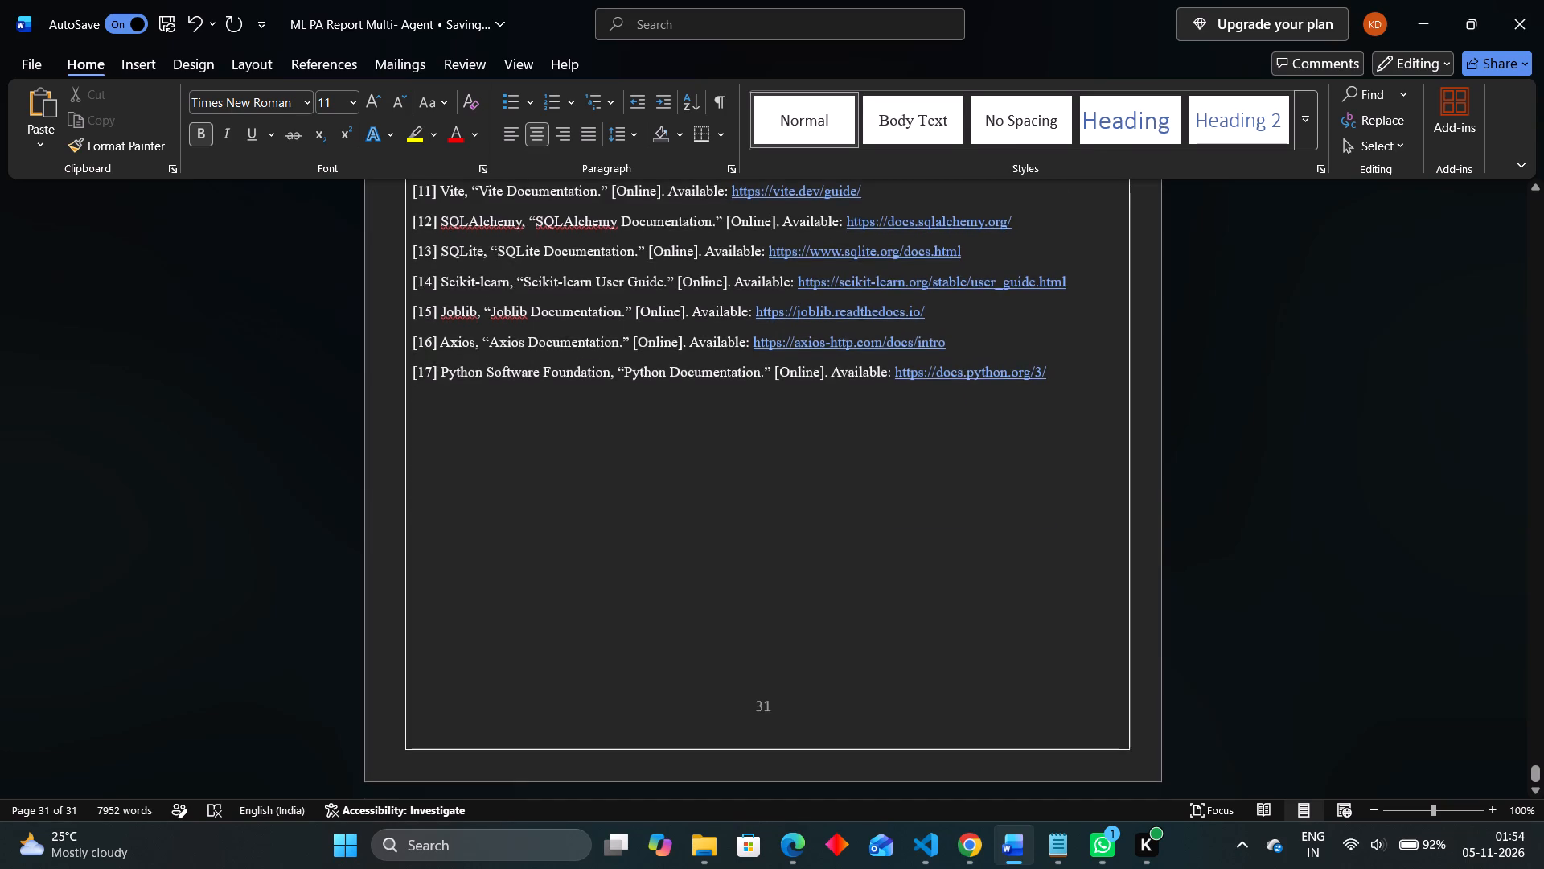
{"action": "scroll", "coordinate": [470, 491], "scroll_direction": "up", "scroll_amount": 17}
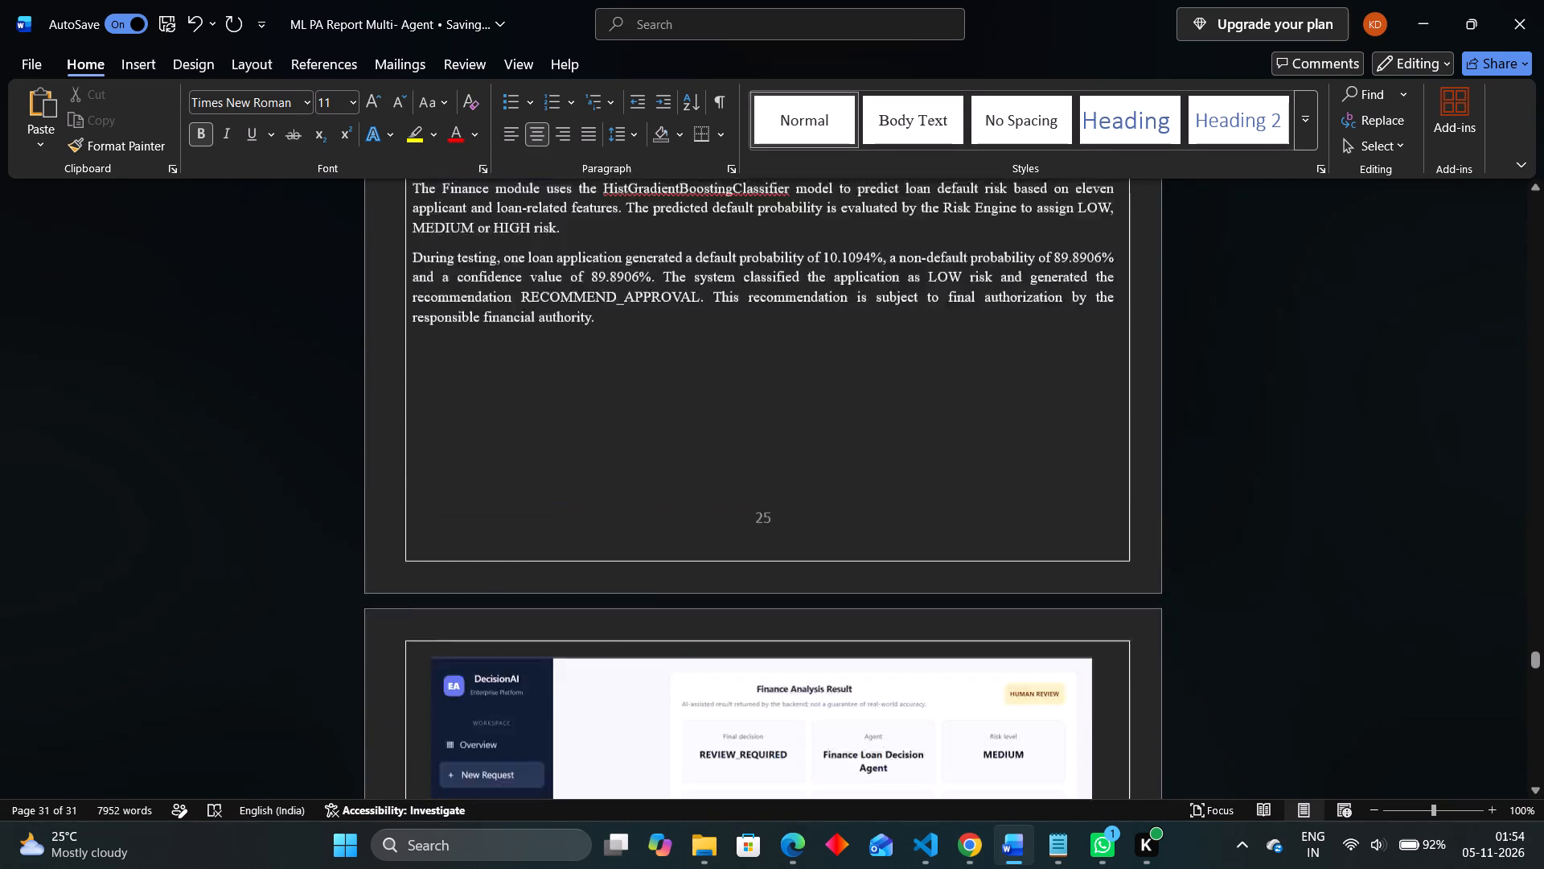
{"action": "scroll", "coordinate": [470, 491], "scroll_direction": "up", "scroll_amount": 4}
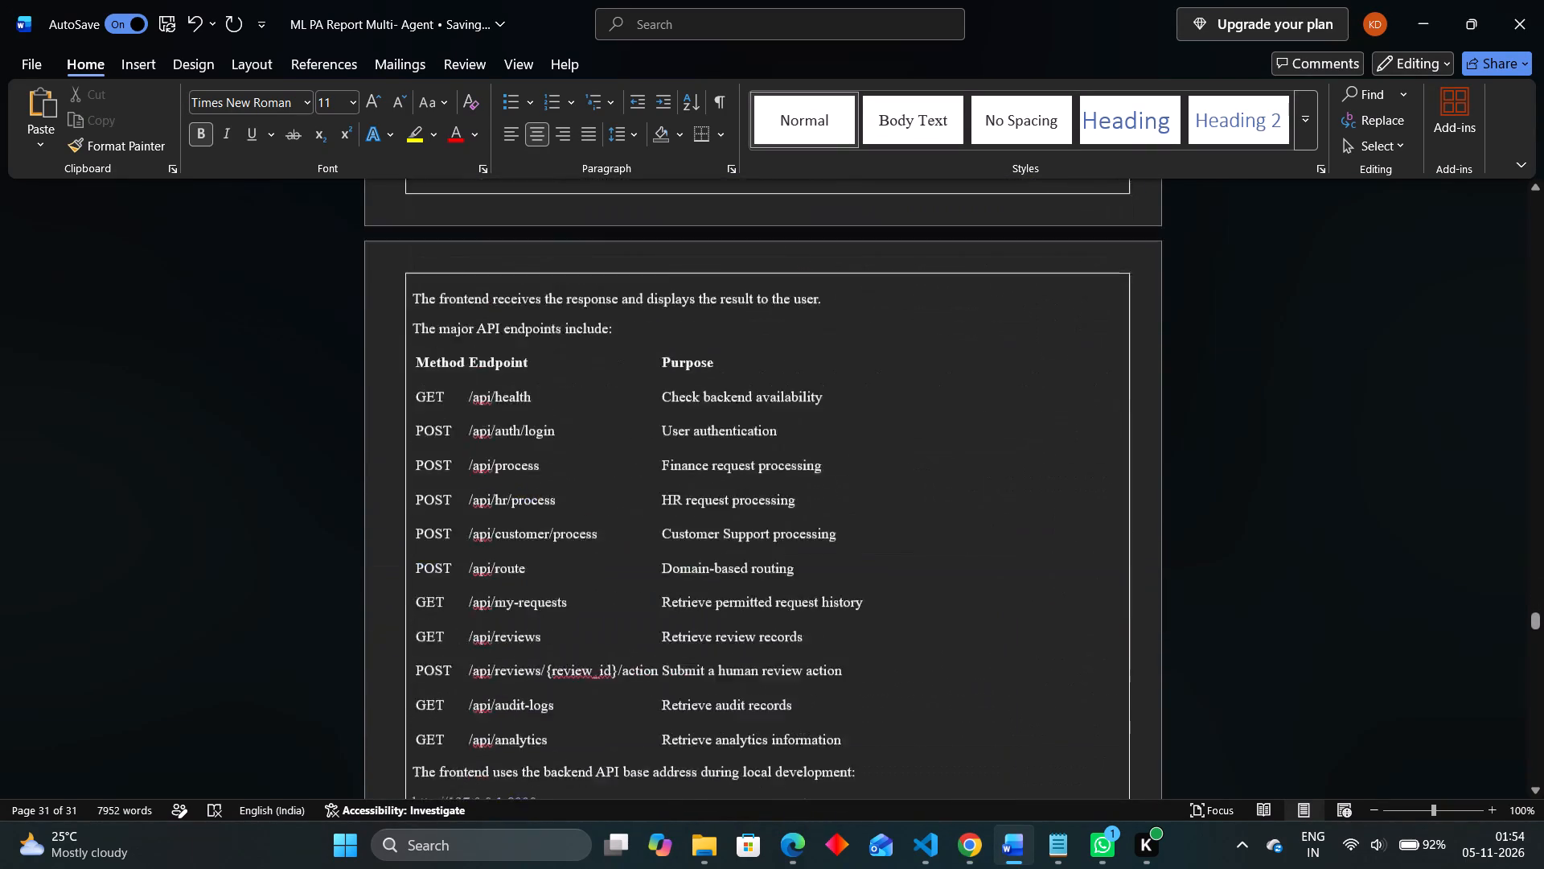
{"action": "scroll", "coordinate": [470, 491], "scroll_direction": "up", "scroll_amount": 1}
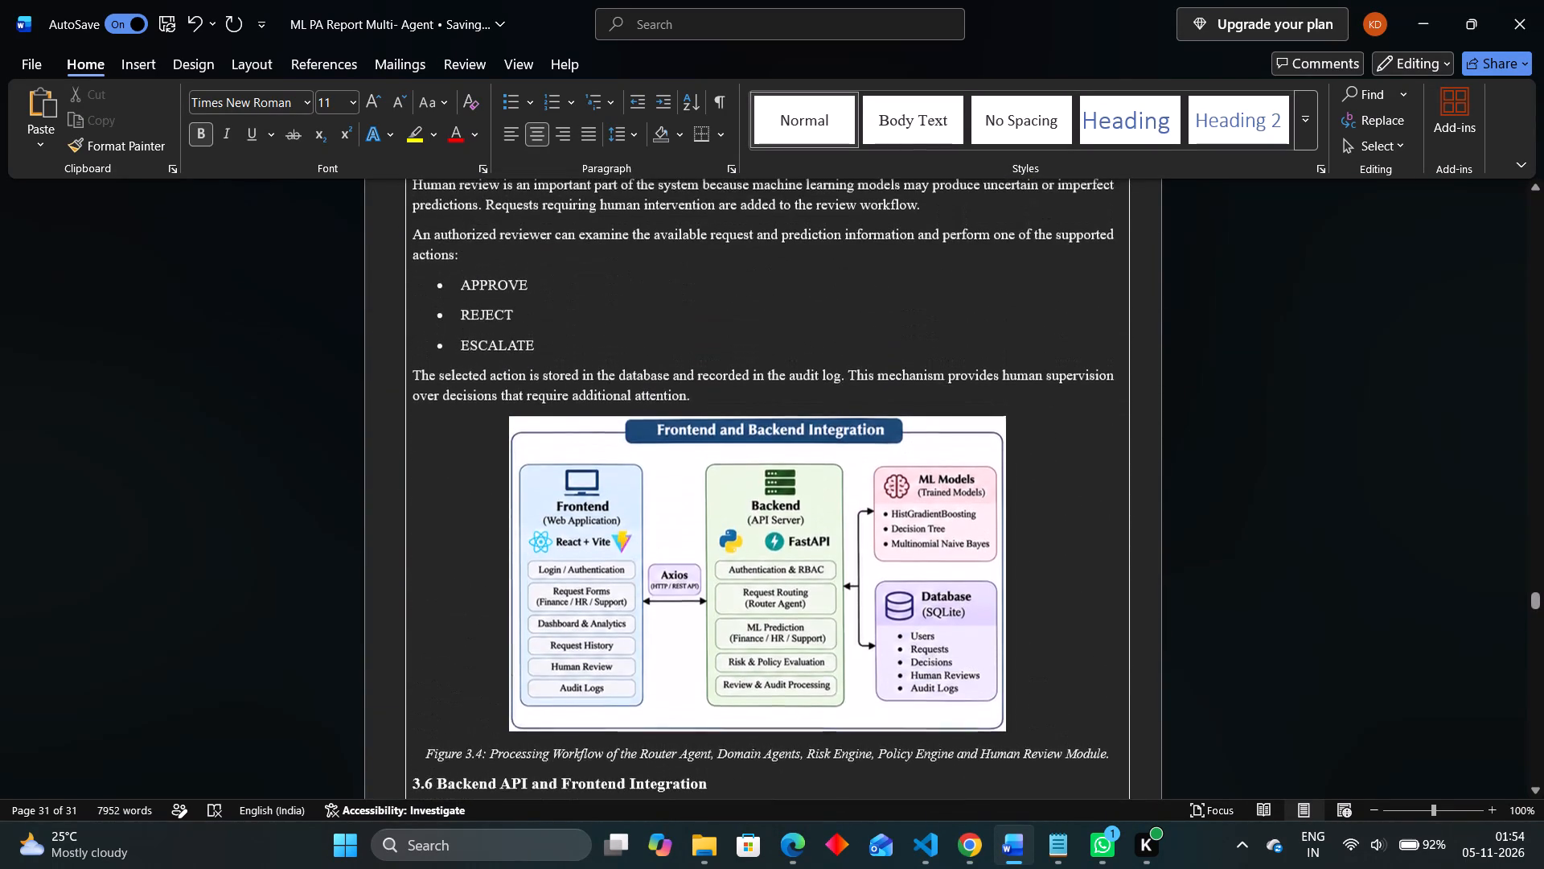
{"action": "scroll", "coordinate": [470, 491], "scroll_direction": "down", "scroll_amount": 5}
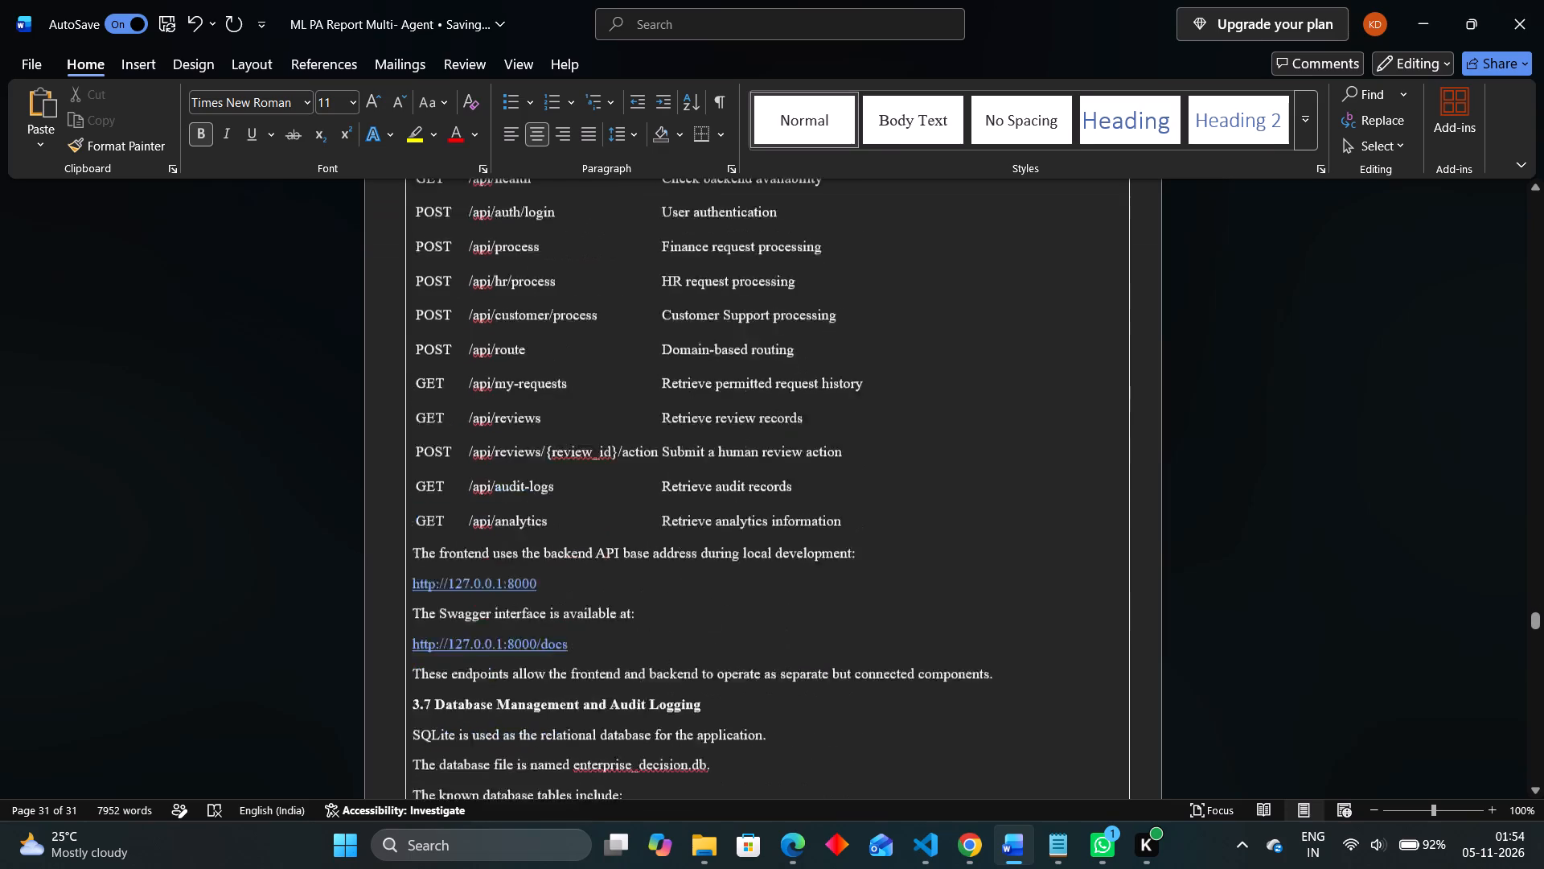
{"action": "scroll", "coordinate": [470, 491], "scroll_direction": "down", "scroll_amount": 5}
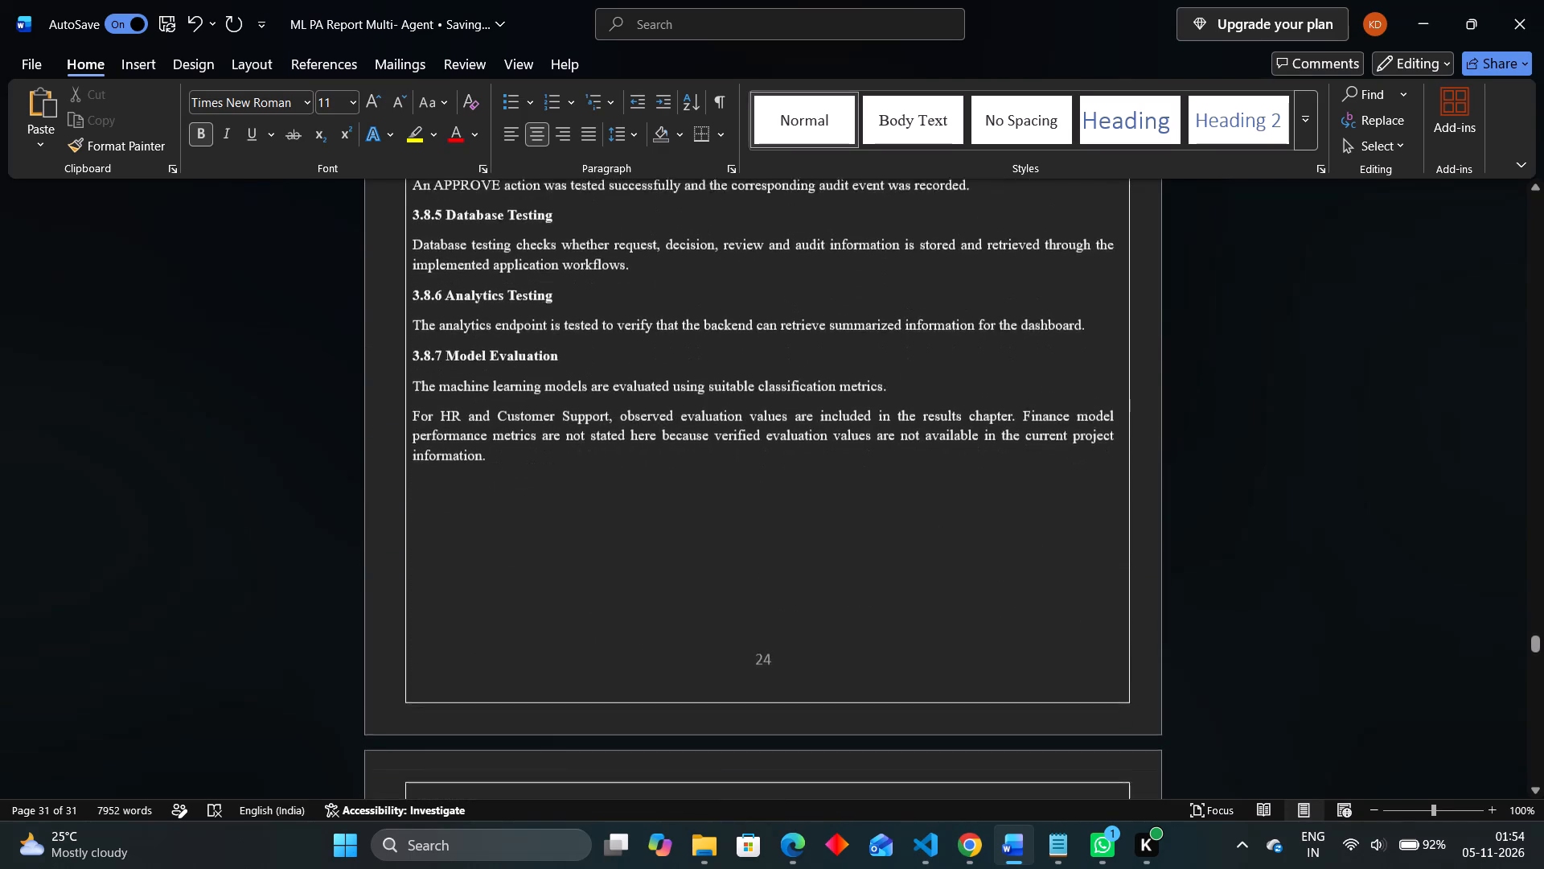
{"action": "scroll", "coordinate": [470, 491], "scroll_direction": "up", "scroll_amount": 9}
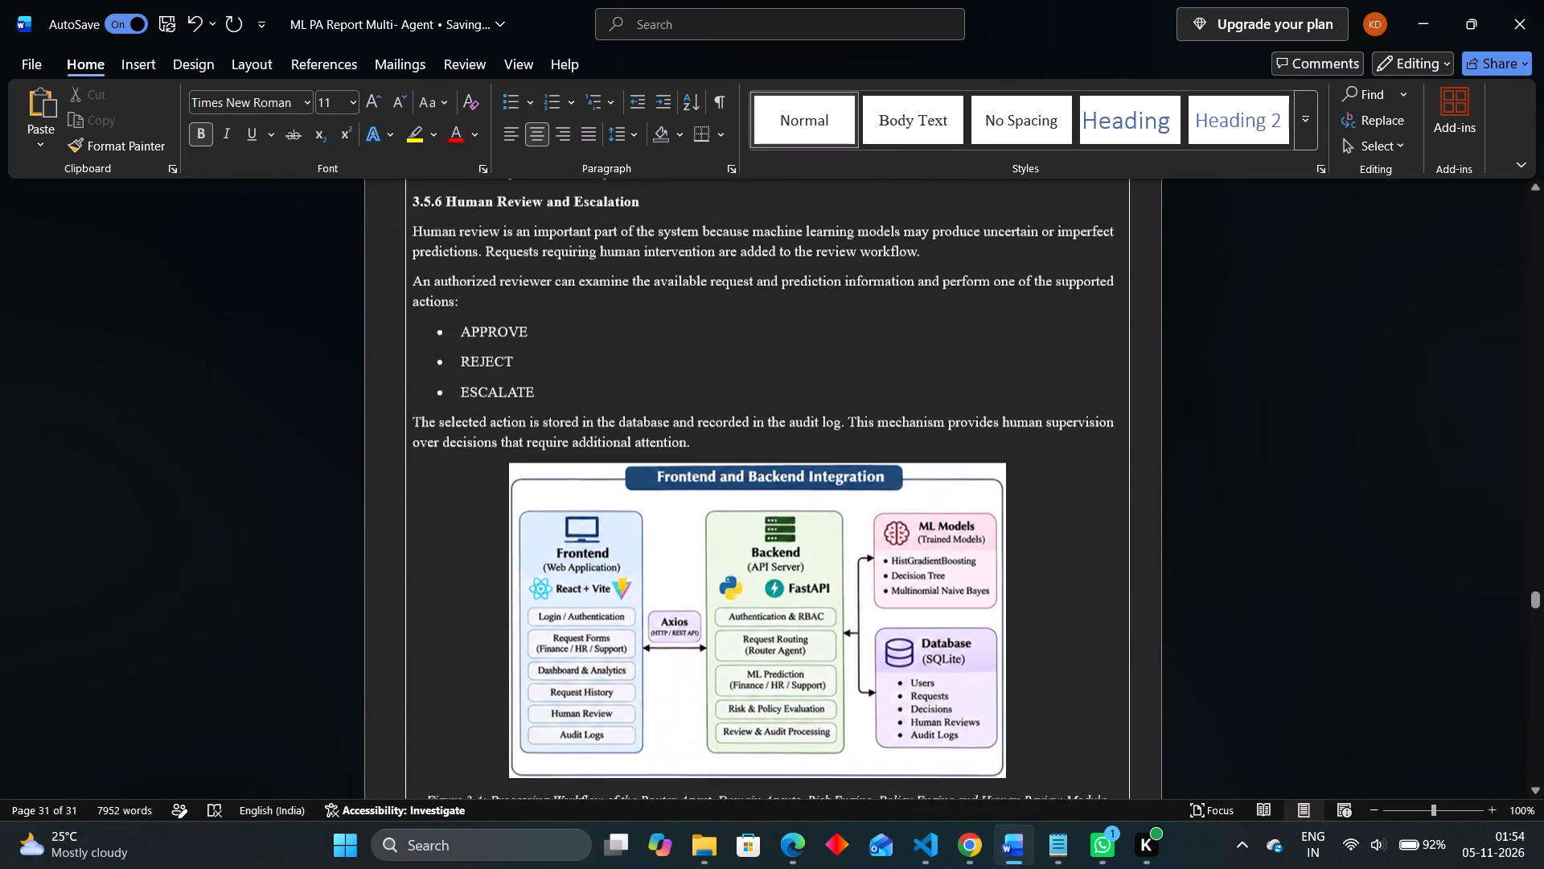
Enlarge the Frontend and Backend Integration diagram above the Figure 3.4 caption slightly, keeping its proportions.
{"action": "scroll", "coordinate": [470, 491], "scroll_direction": "down", "scroll_amount": 1}
{"action": "left_click", "coordinate": [620, 492]}
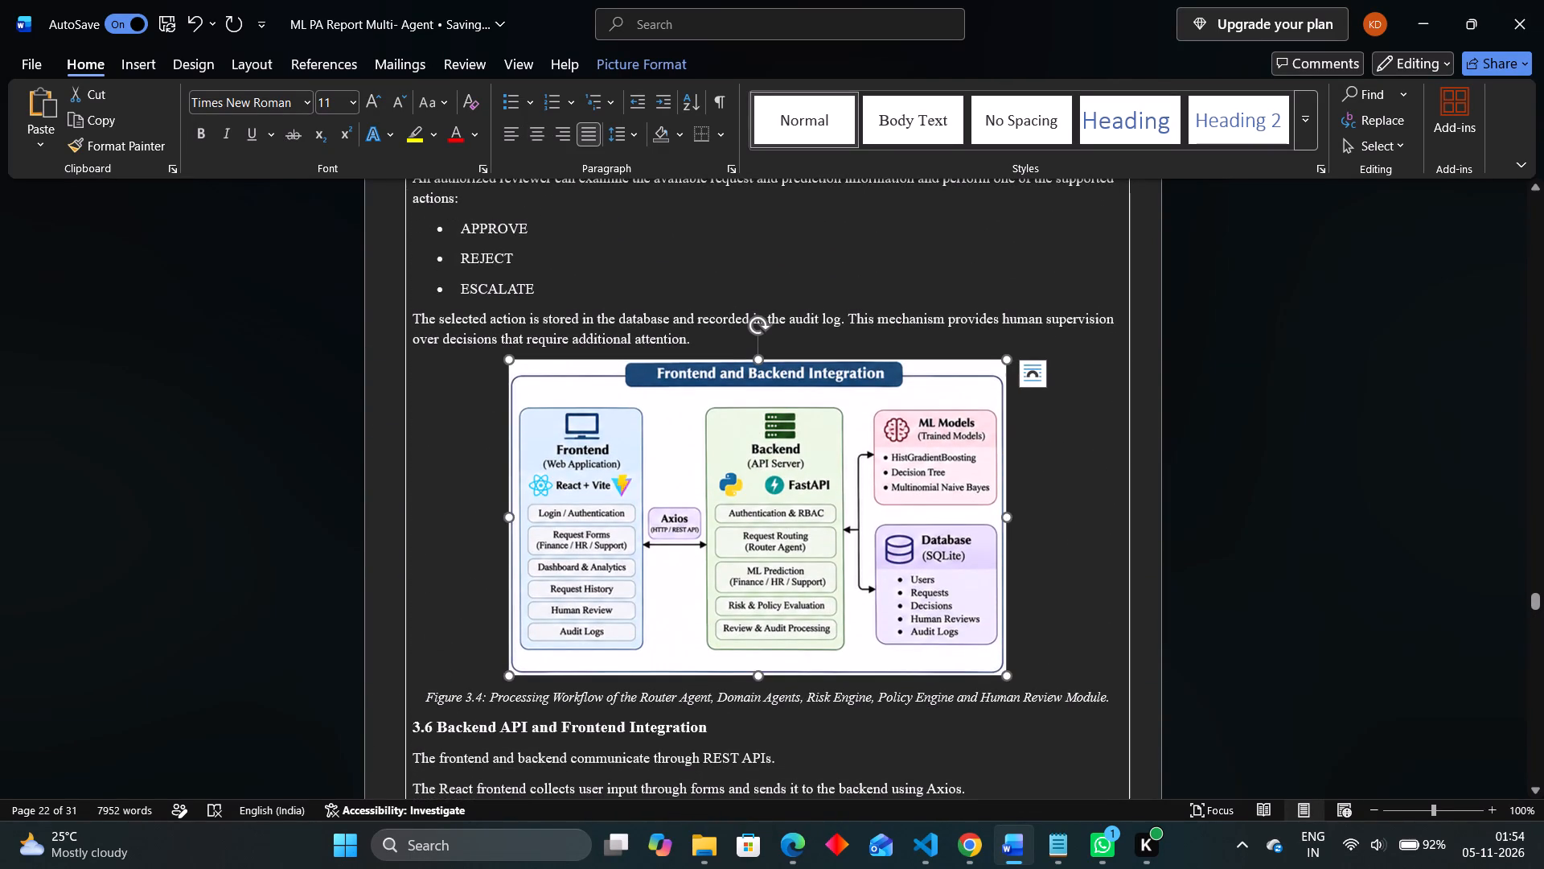
{"action": "left_click_drag", "start_coordinate": [1004, 675], "coordinate": [1044, 700]}
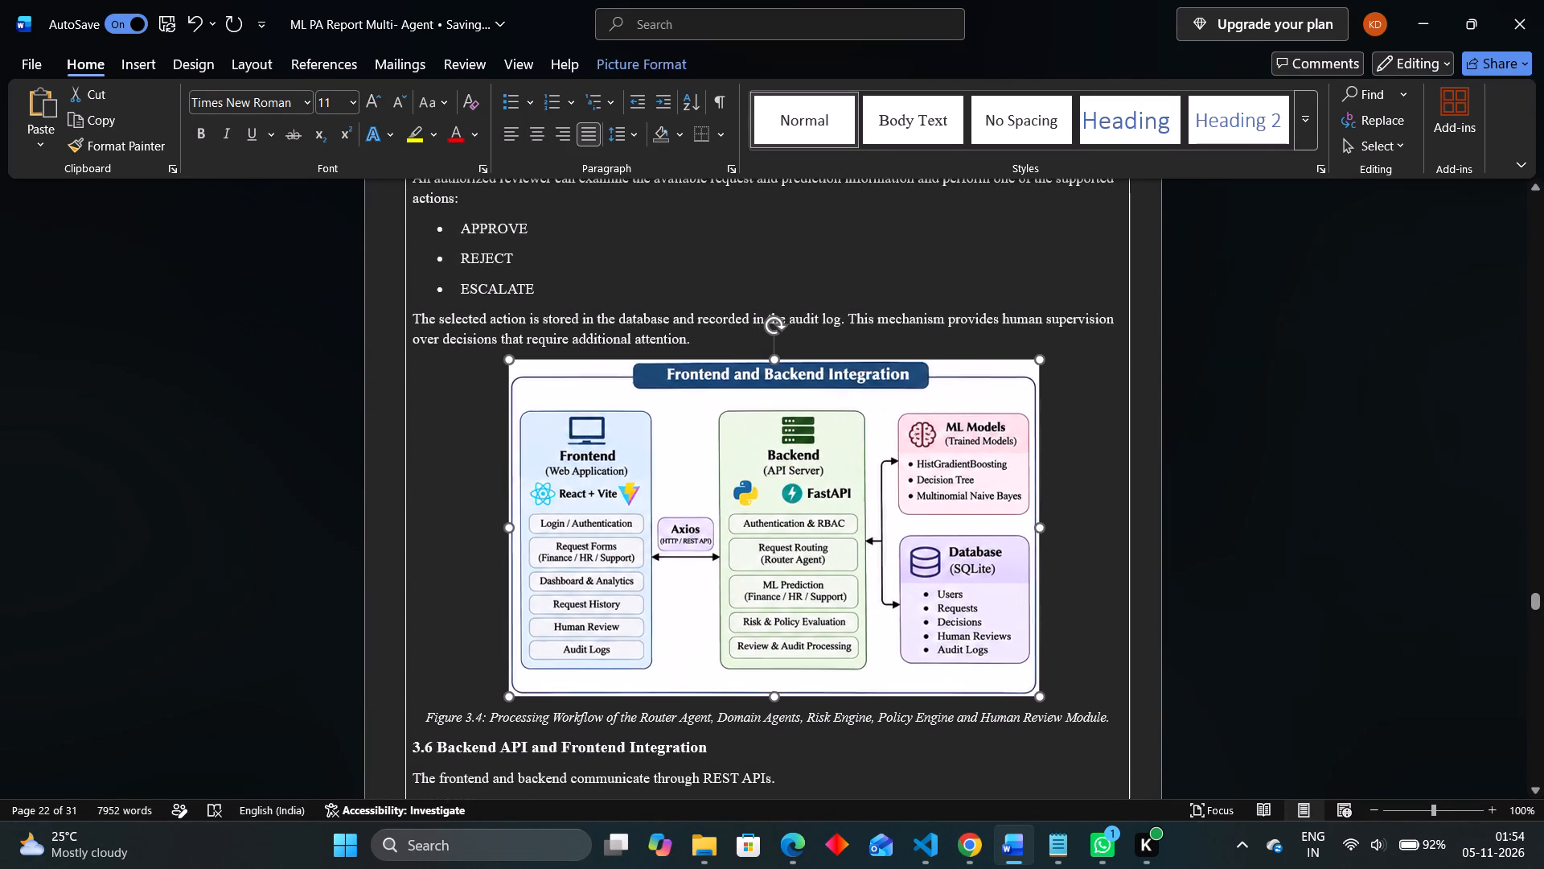
{"action": "left_click_drag", "start_coordinate": [1044, 700], "coordinate": [1049, 704]}
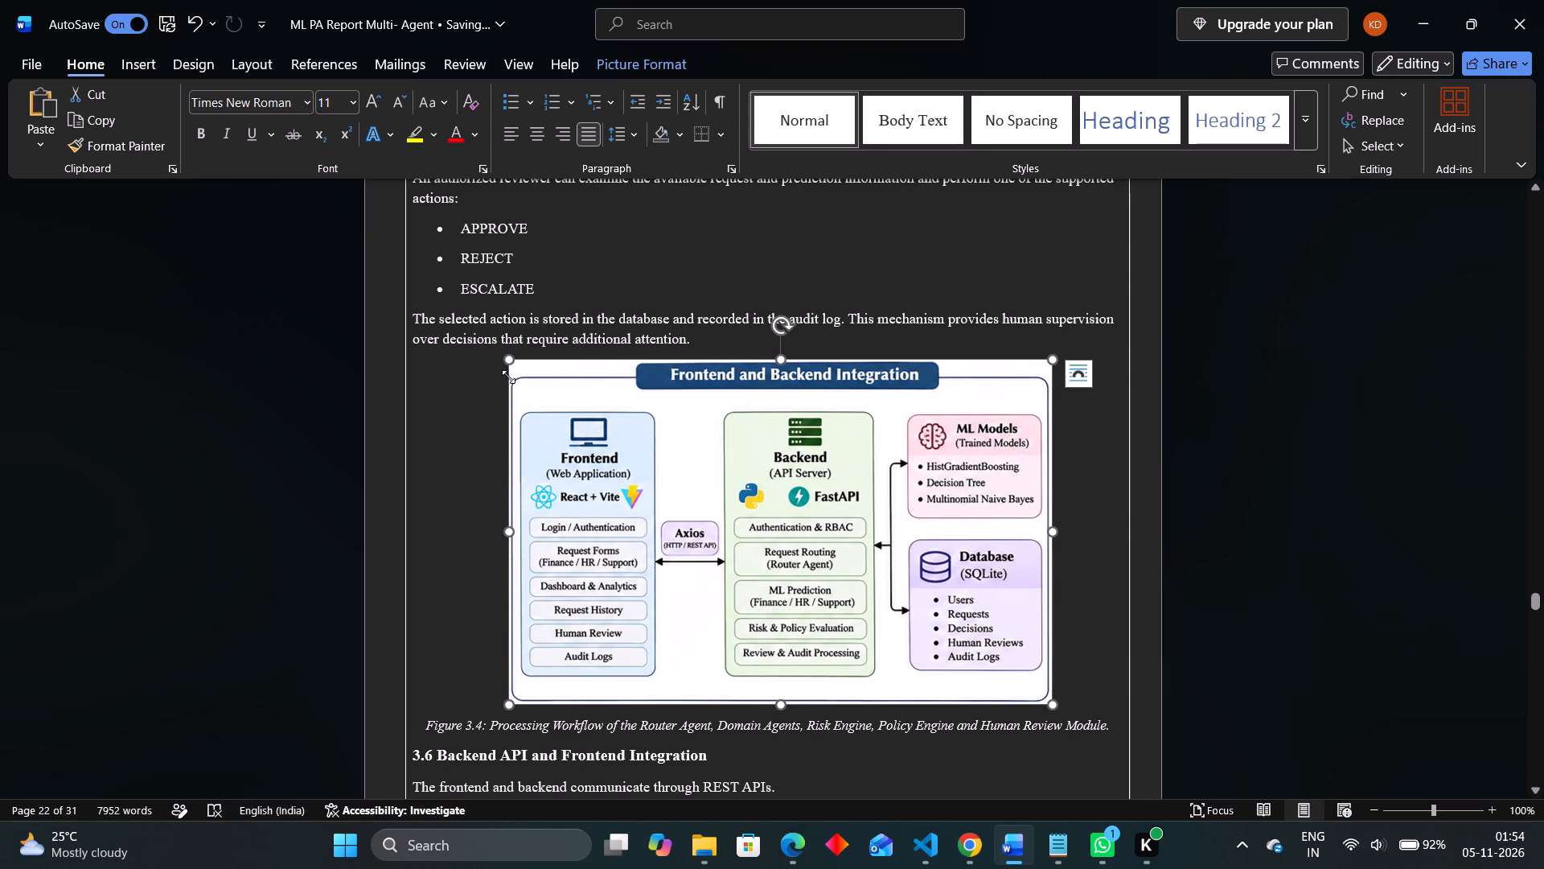
Enlarge the Multi-Agent Processing Workflow diagram above the Figure 3.3 caption to about the caption's width.
{"action": "scroll", "coordinate": [502, 416], "scroll_direction": "up", "scroll_amount": 4}
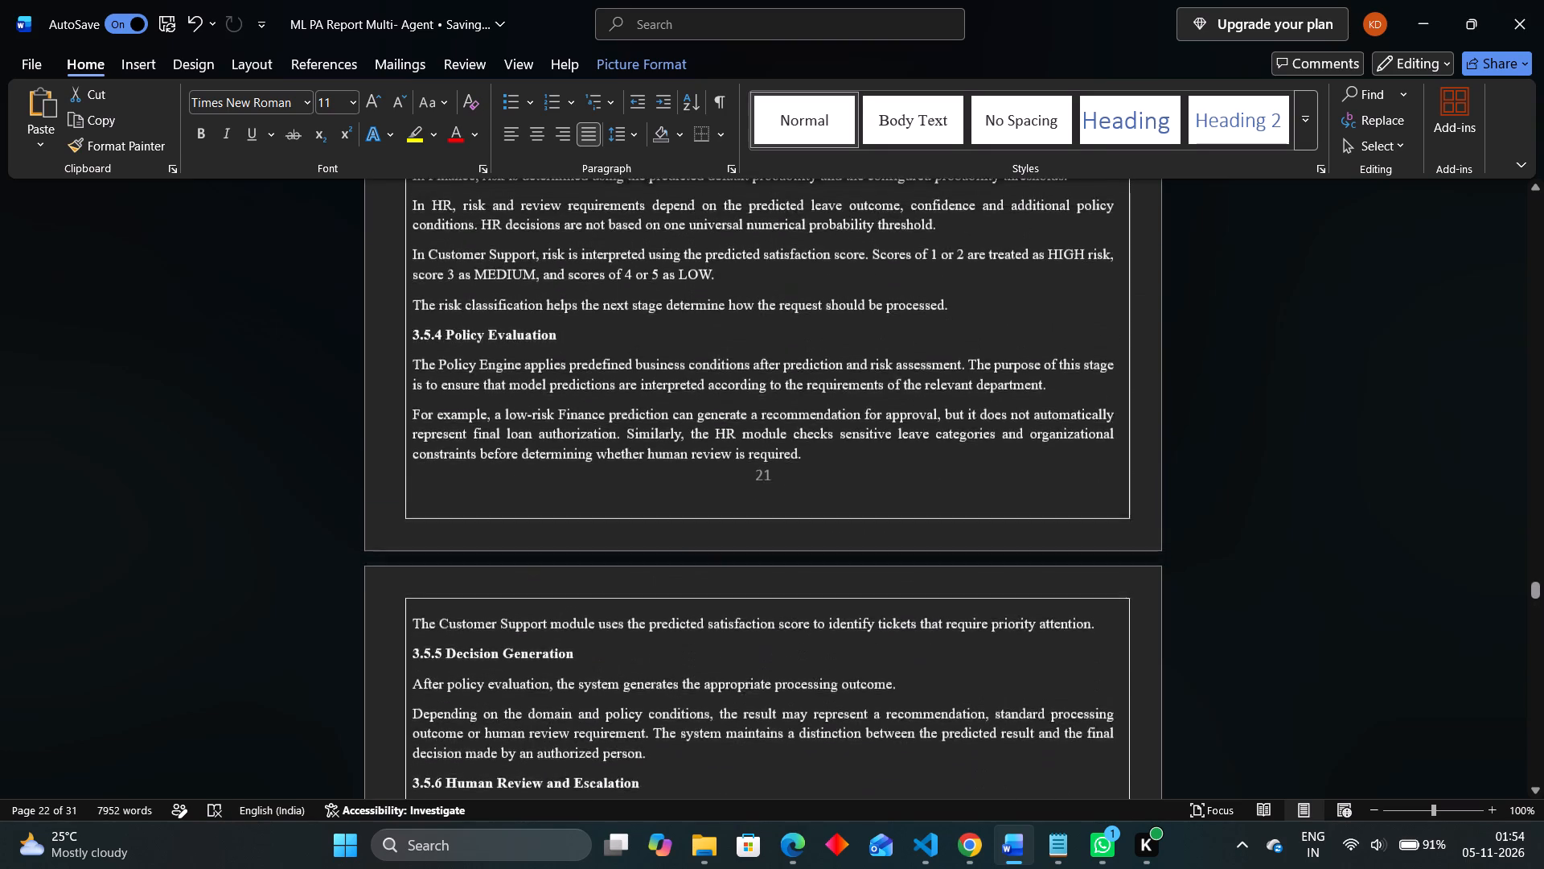
{"action": "scroll", "coordinate": [502, 416], "scroll_direction": "up", "scroll_amount": 5}
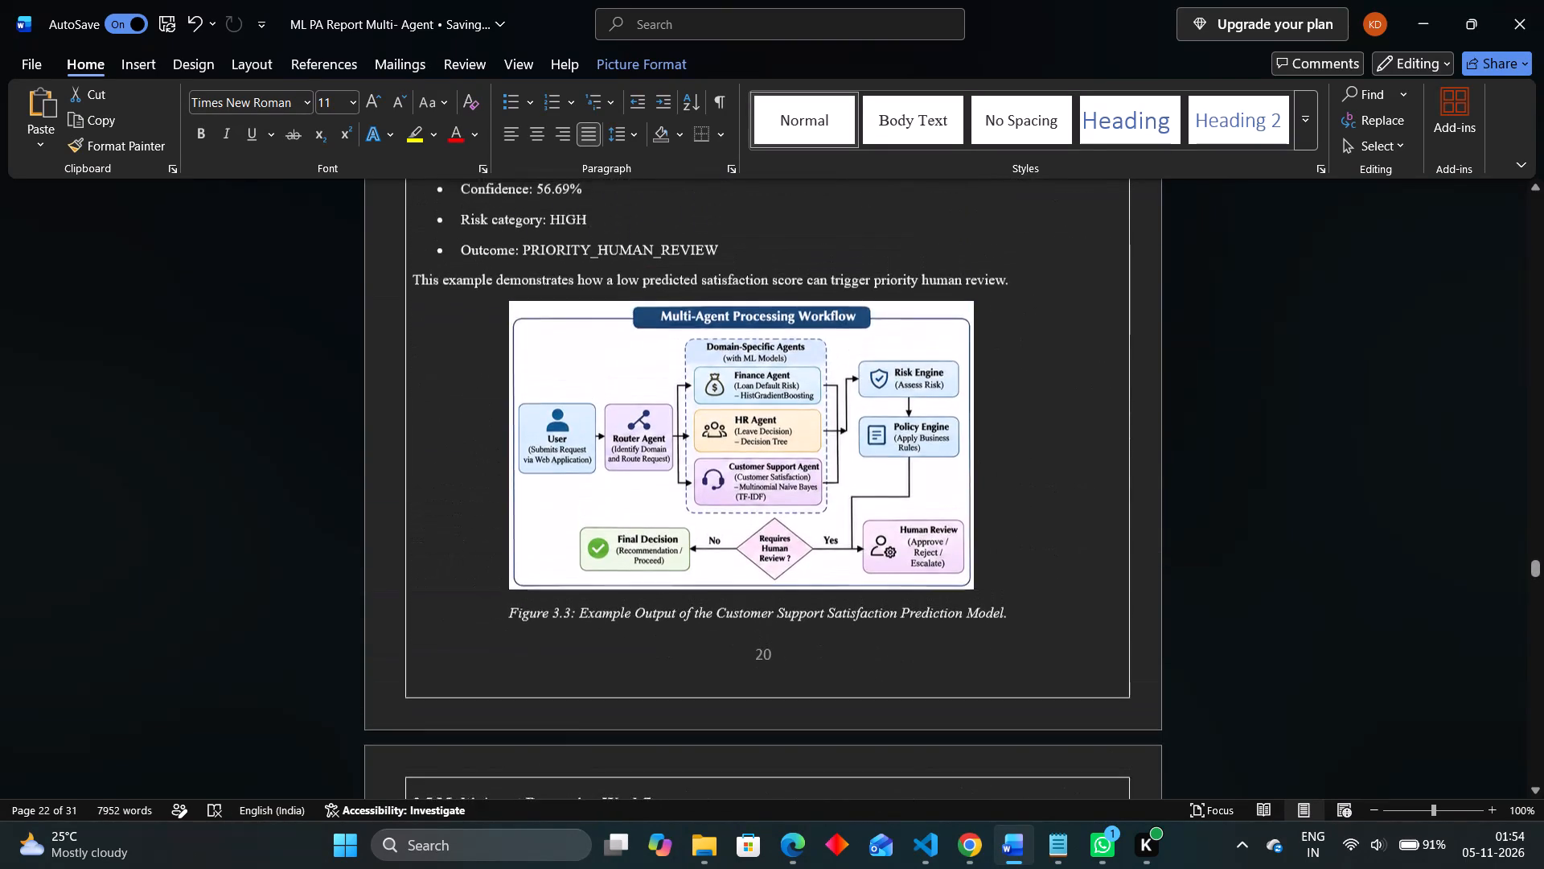
{"action": "left_click", "coordinate": [716, 494]}
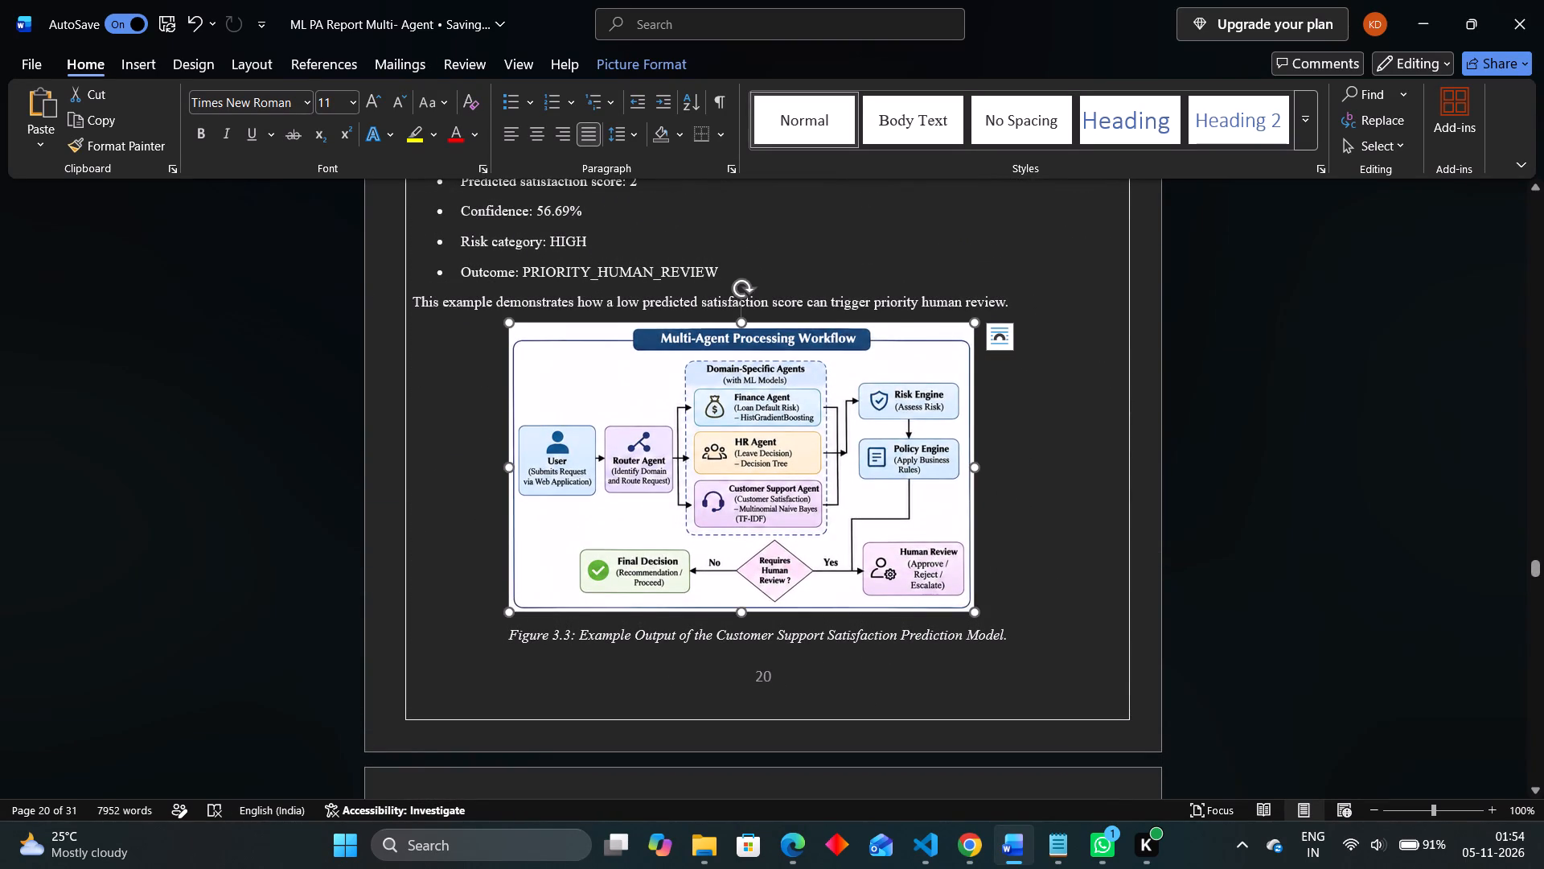
{"action": "left_click_drag", "start_coordinate": [975, 614], "coordinate": [990, 620]}
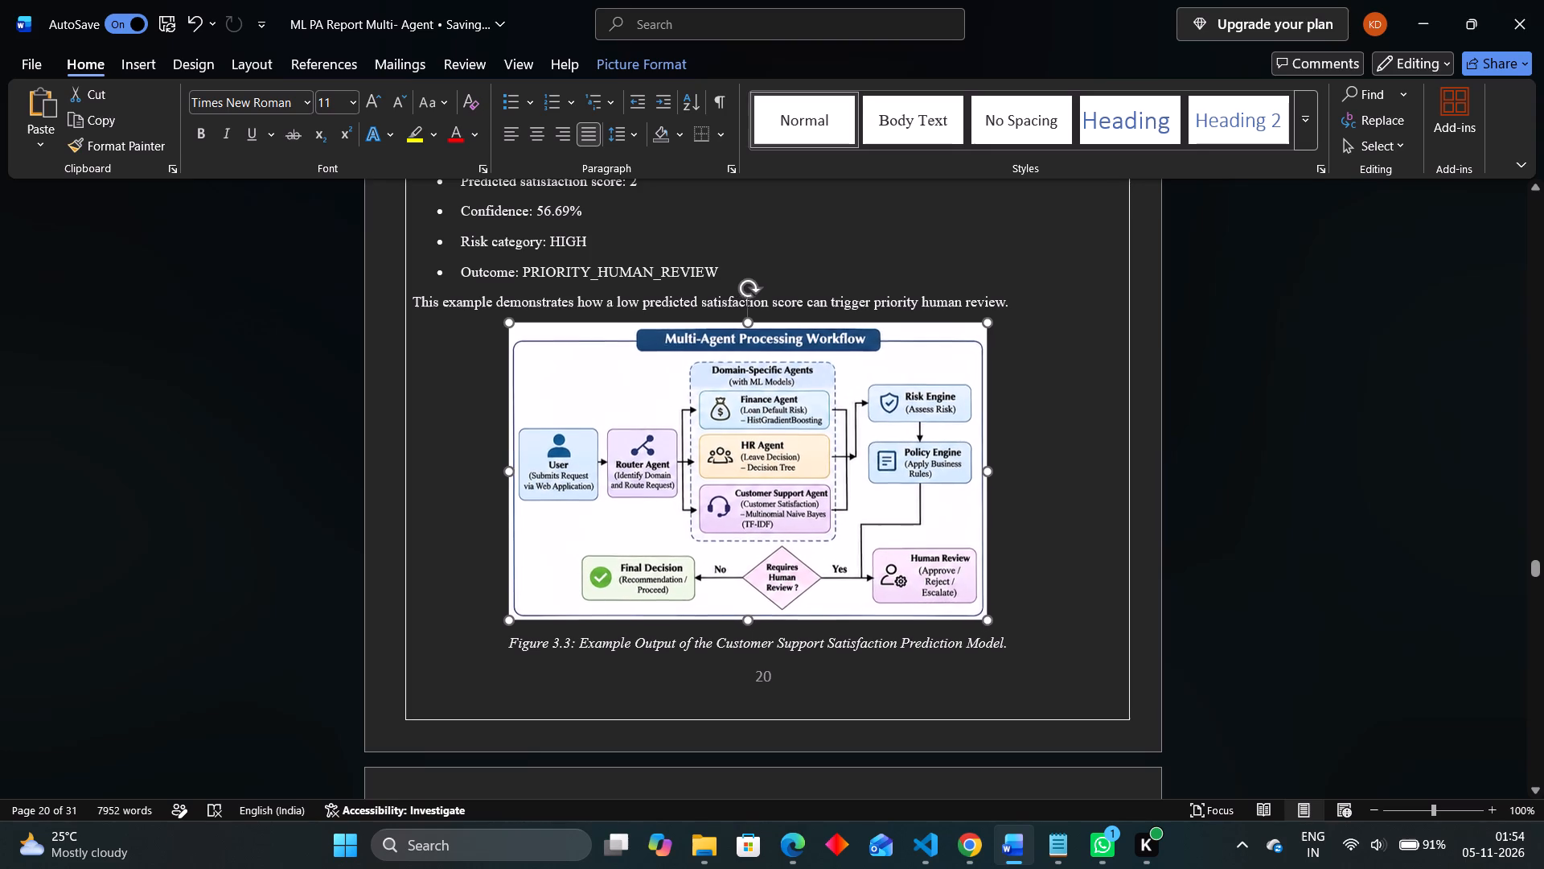
{"action": "left_click_drag", "start_coordinate": [990, 620], "coordinate": [1004, 624]}
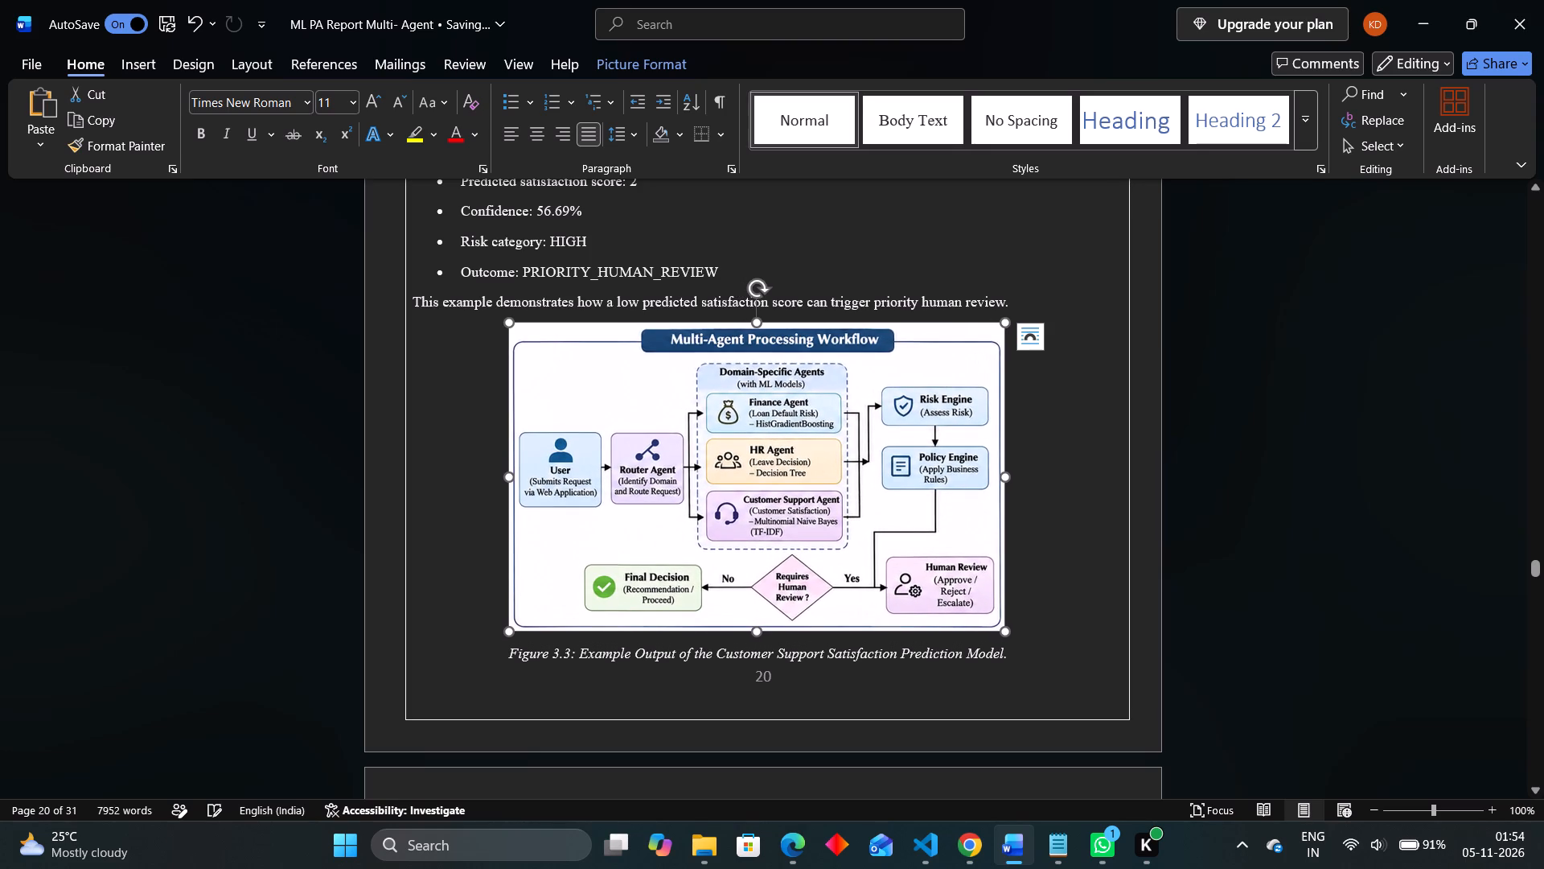
Set line spacing to 1.0 for the text from "The main purpose of this module" through "This example demonstrates" above the Figure 3.3 diagram.
{"action": "scroll", "coordinate": [861, 504], "scroll_direction": "up", "scroll_amount": 2}
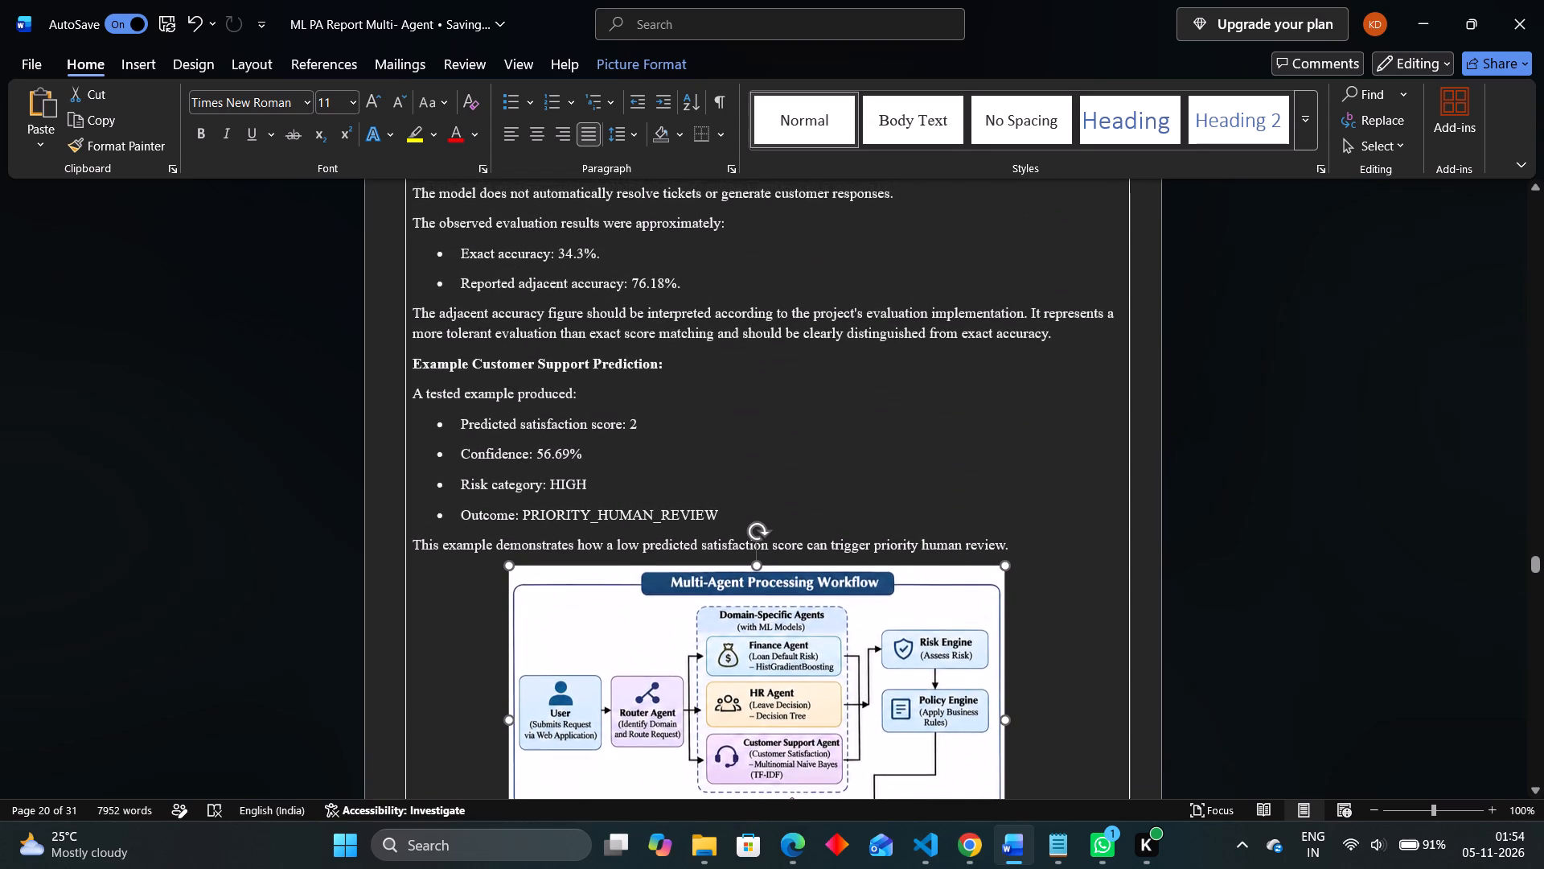
{"action": "scroll", "coordinate": [861, 504], "scroll_direction": "up", "scroll_amount": 1}
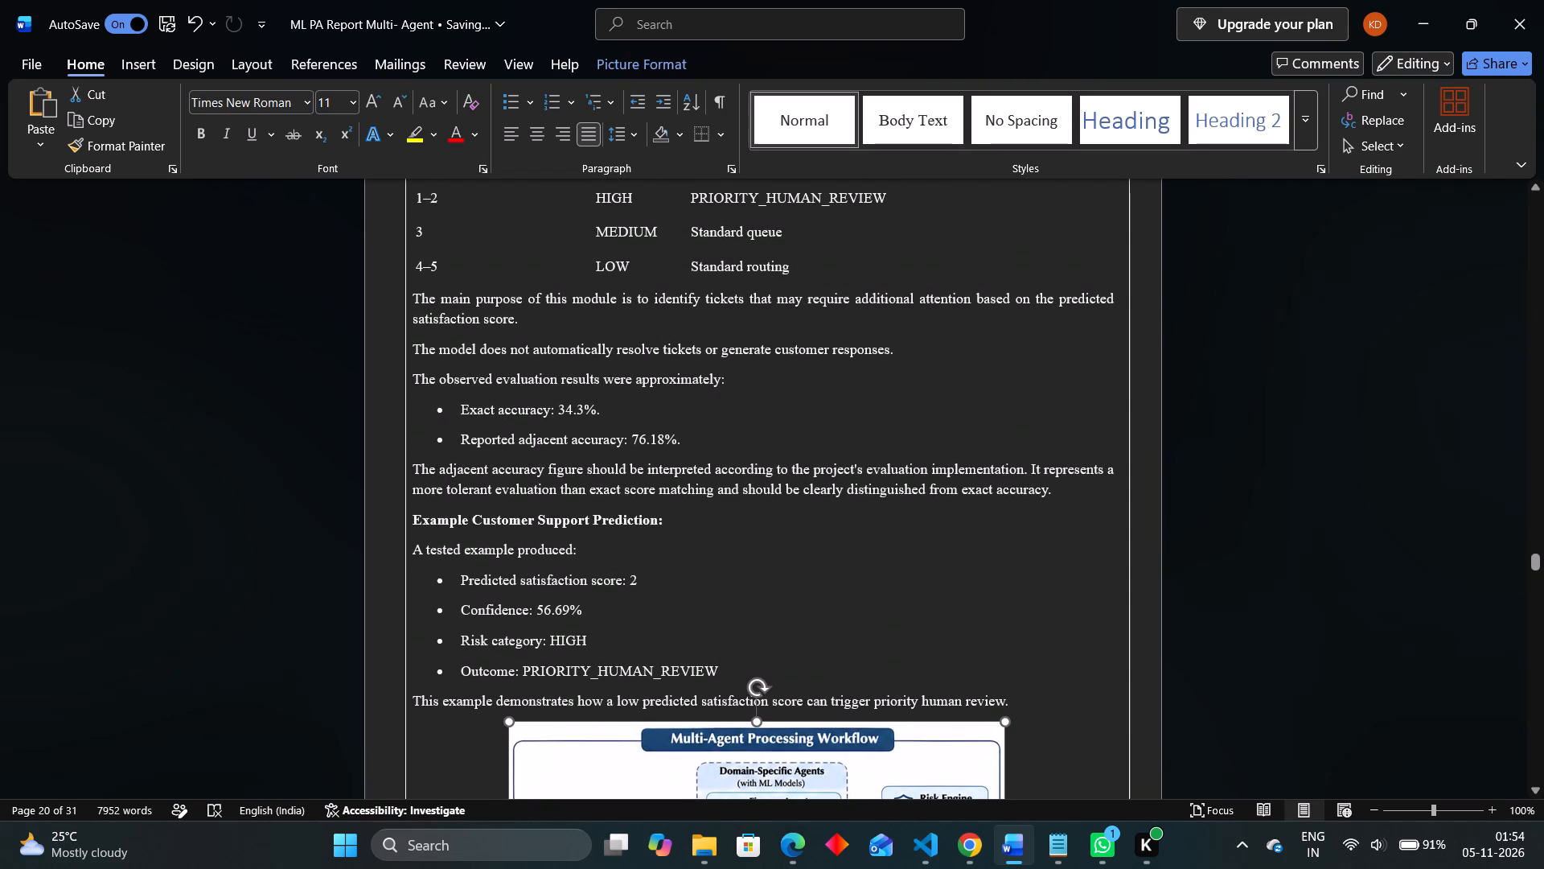
{"action": "left_click", "coordinate": [1016, 700]}
{"action": "left_click_drag", "start_coordinate": [1016, 700], "coordinate": [479, 378]}
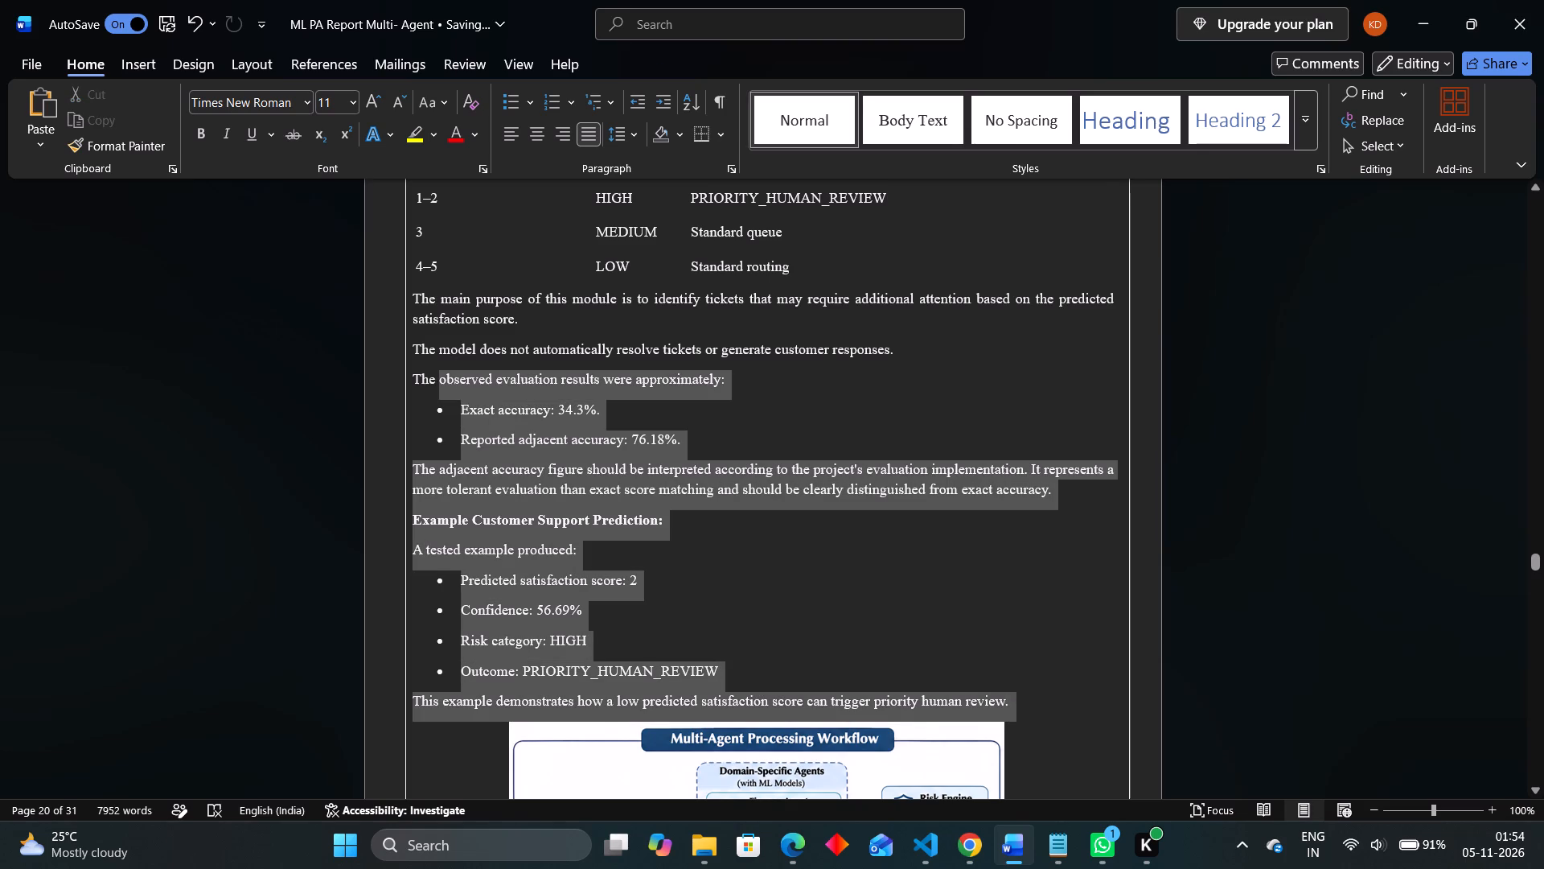
{"action": "left_click_drag", "start_coordinate": [479, 378], "coordinate": [413, 304]}
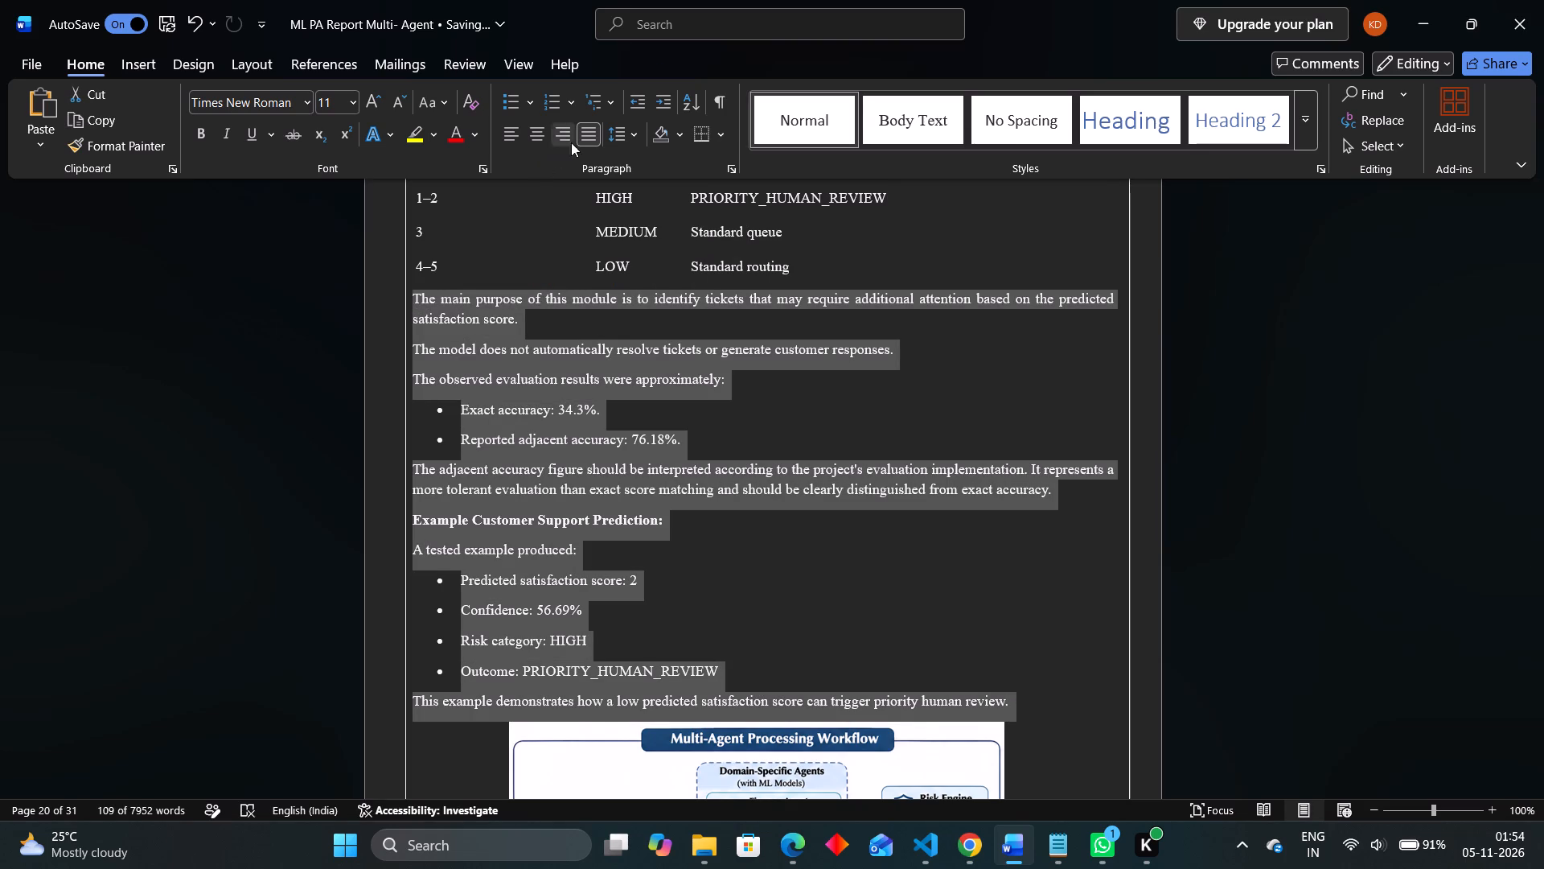
{"action": "left_click", "coordinate": [642, 138]}
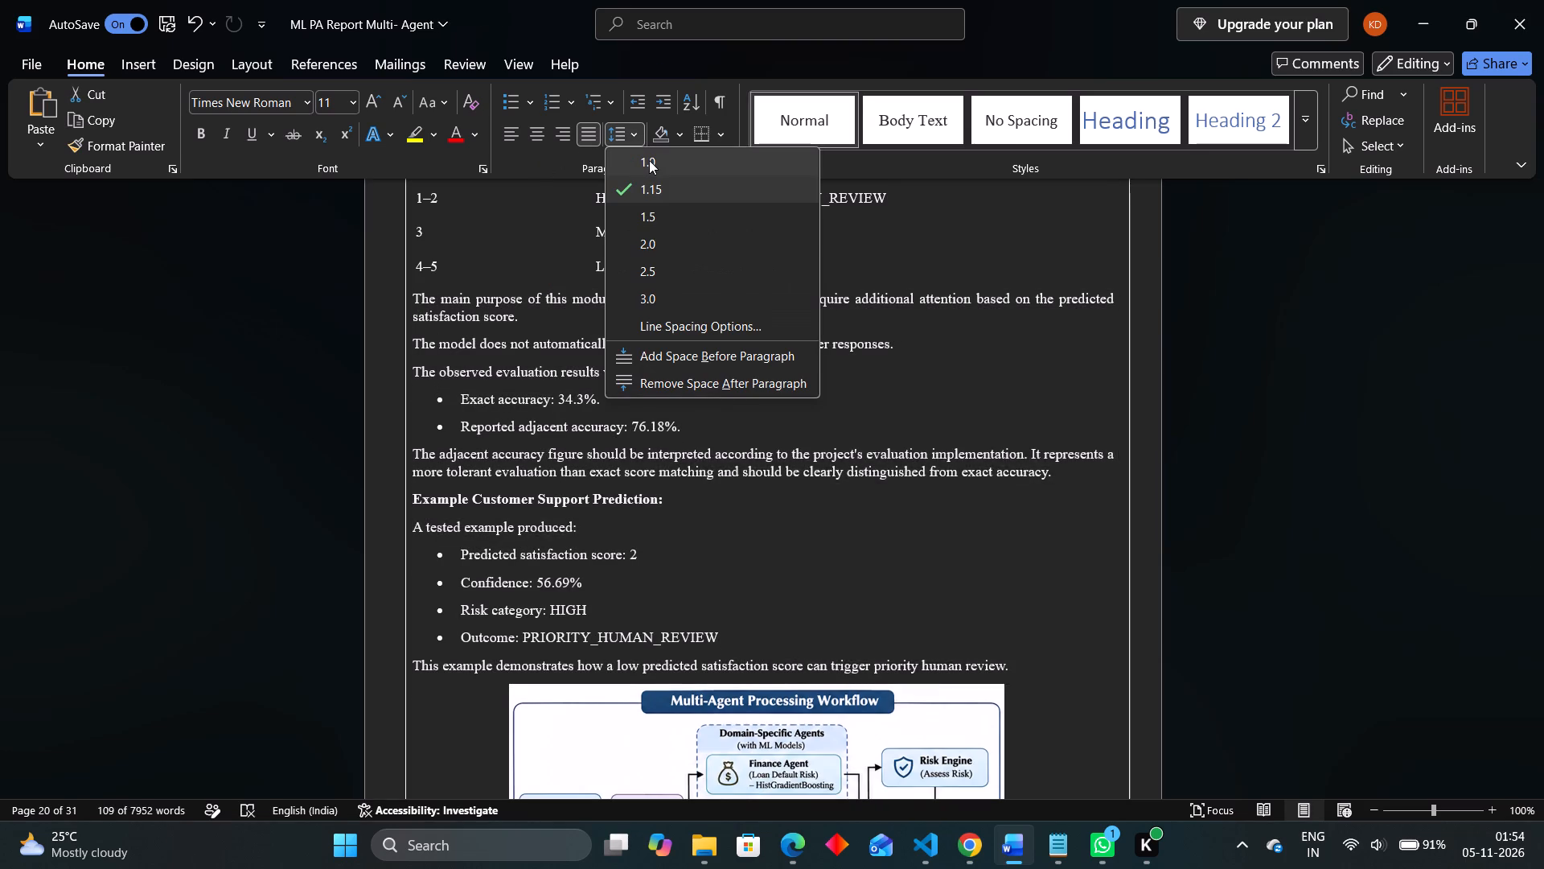
{"action": "left_click", "coordinate": [649, 160]}
Enlarge the Figure 3.3 workflow diagram further, to slightly wider than its caption, filling the spare space on the page.
{"action": "scroll", "coordinate": [684, 373], "scroll_direction": "down", "scroll_amount": 1}
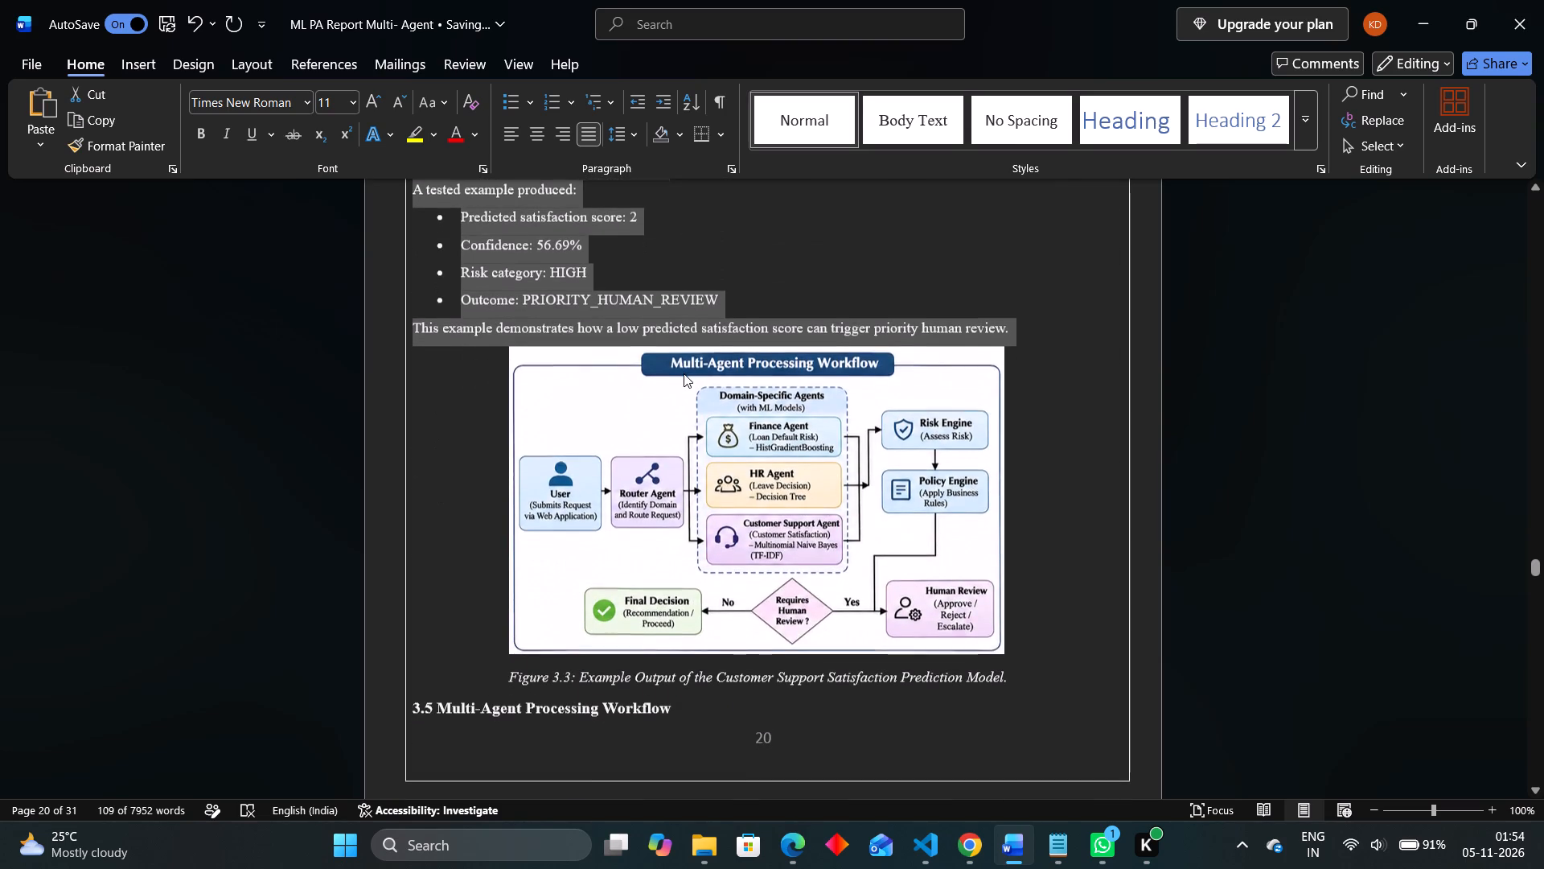
{"action": "left_click", "coordinate": [684, 373]}
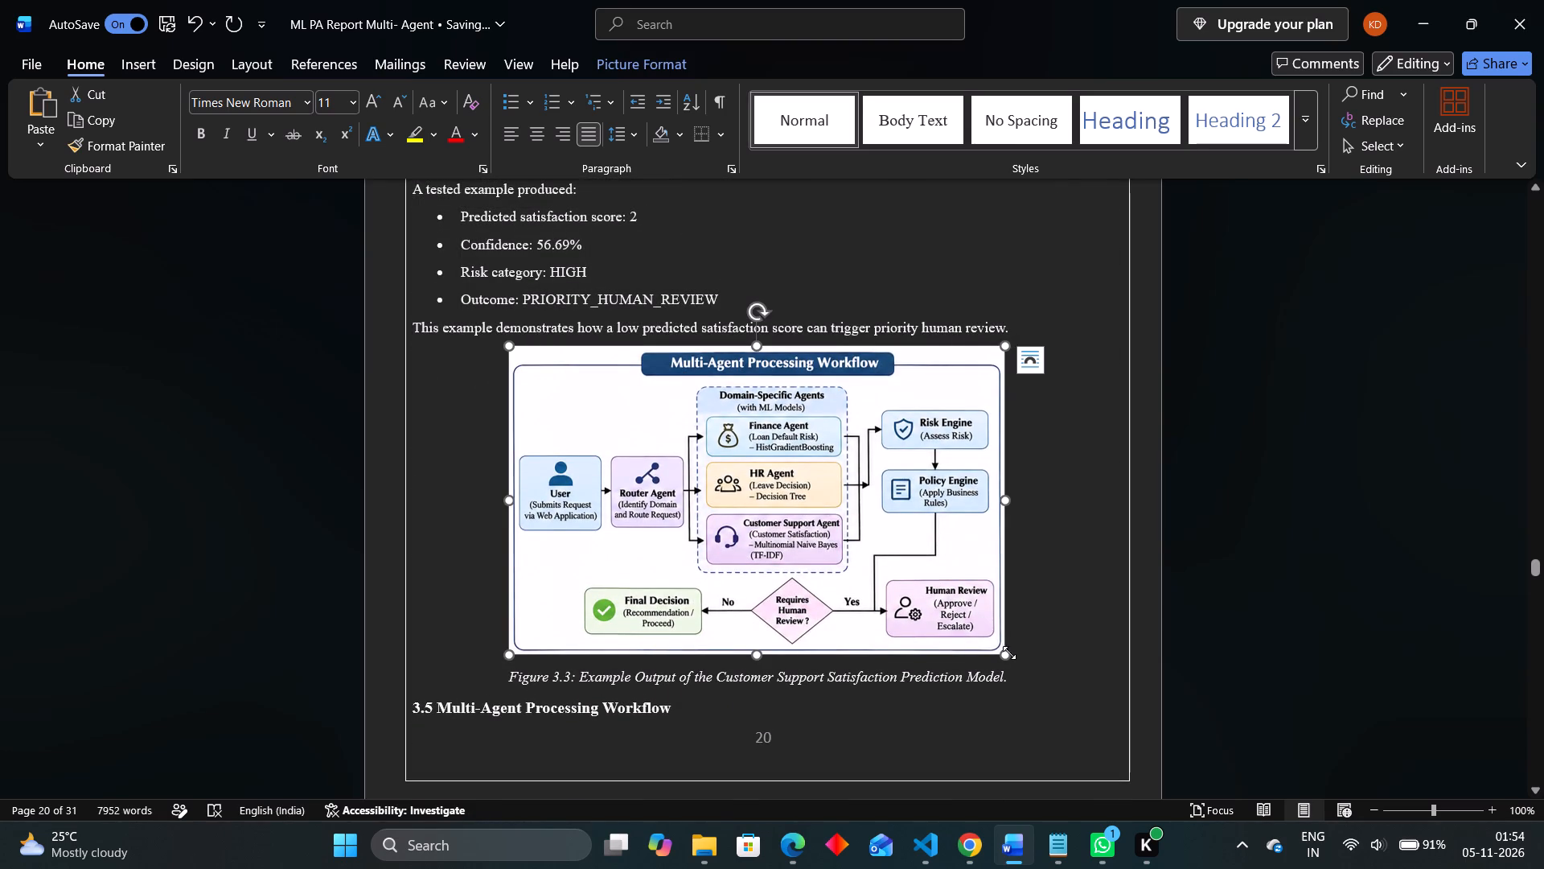
{"action": "left_click_drag", "start_coordinate": [1006, 656], "coordinate": [1032, 675]}
Enlarge the Domain-Specific Model Development diagram above the Figure 3.2 caption, keeping its proportions.
{"action": "scroll", "coordinate": [891, 533], "scroll_direction": "up", "scroll_amount": 1}
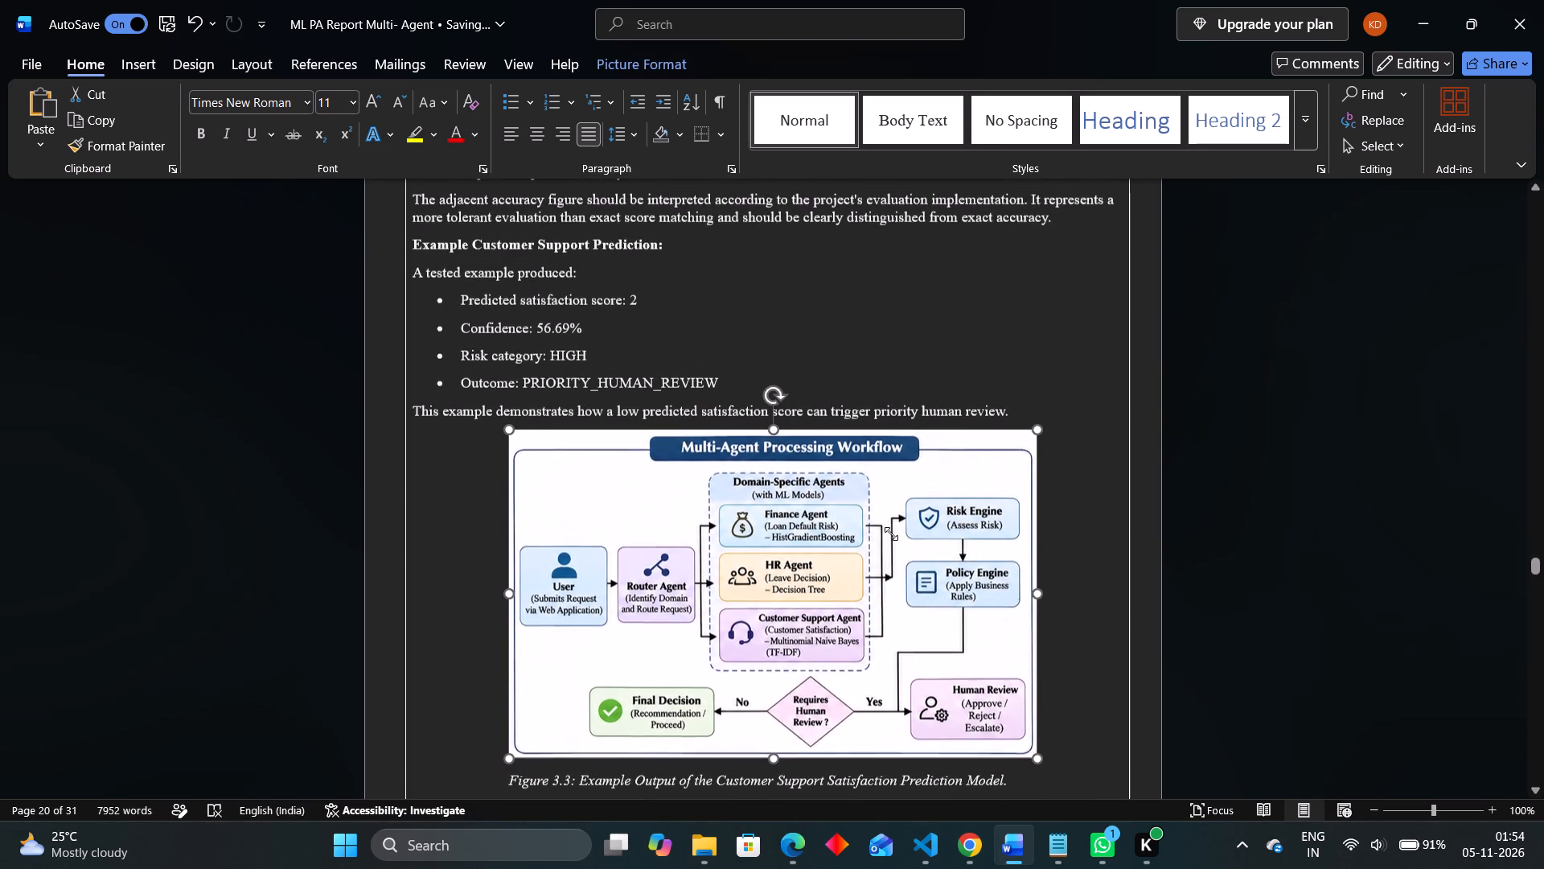
{"action": "scroll", "coordinate": [891, 533], "scroll_direction": "up", "scroll_amount": 1}
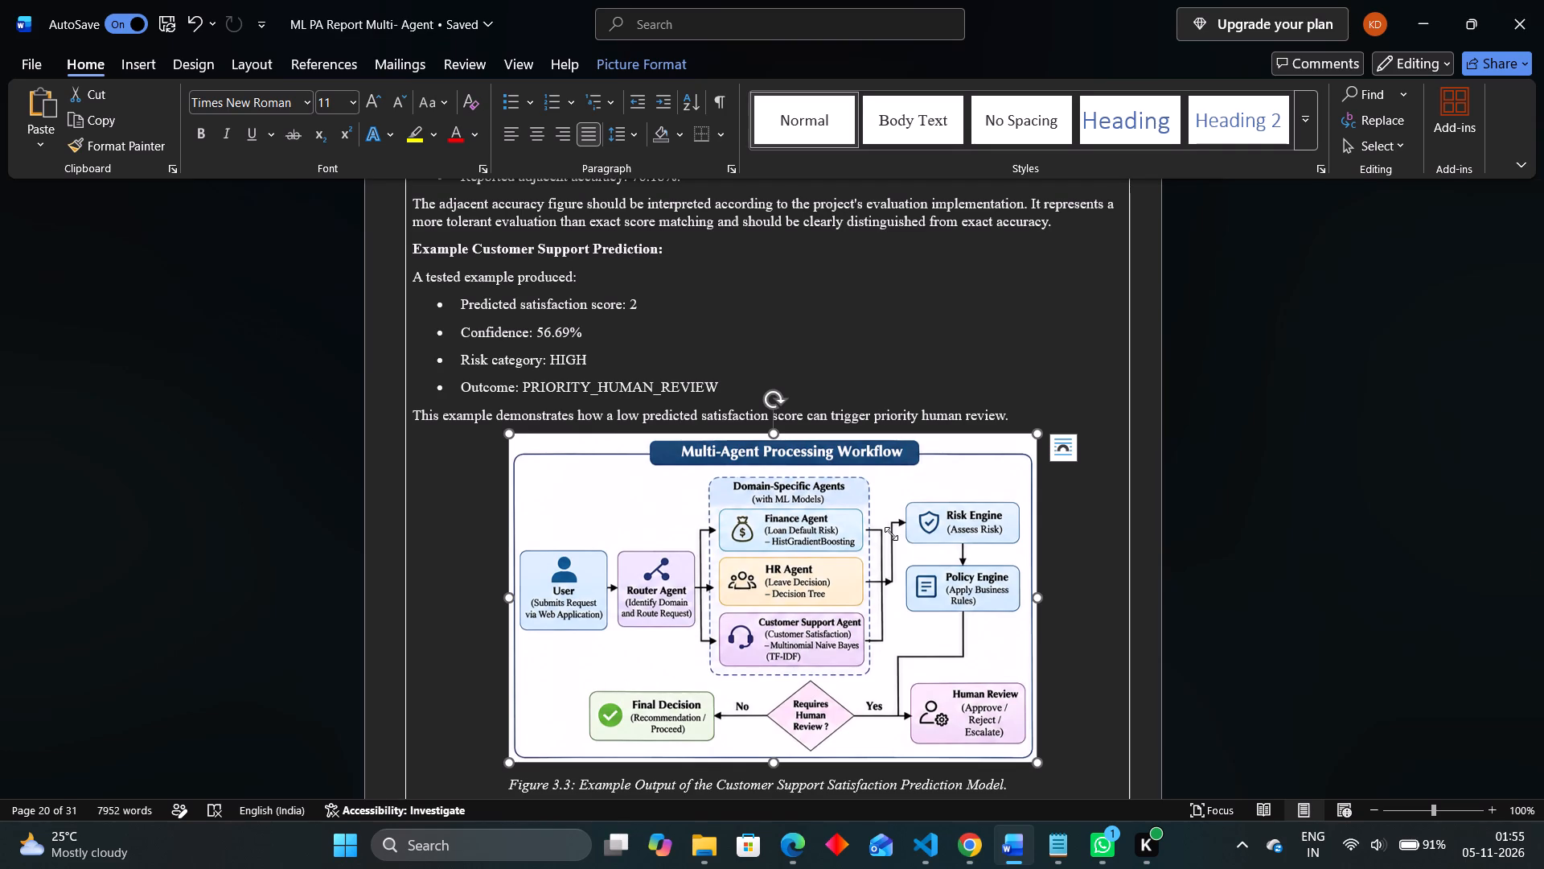
{"action": "scroll", "coordinate": [891, 533], "scroll_direction": "up", "scroll_amount": 1}
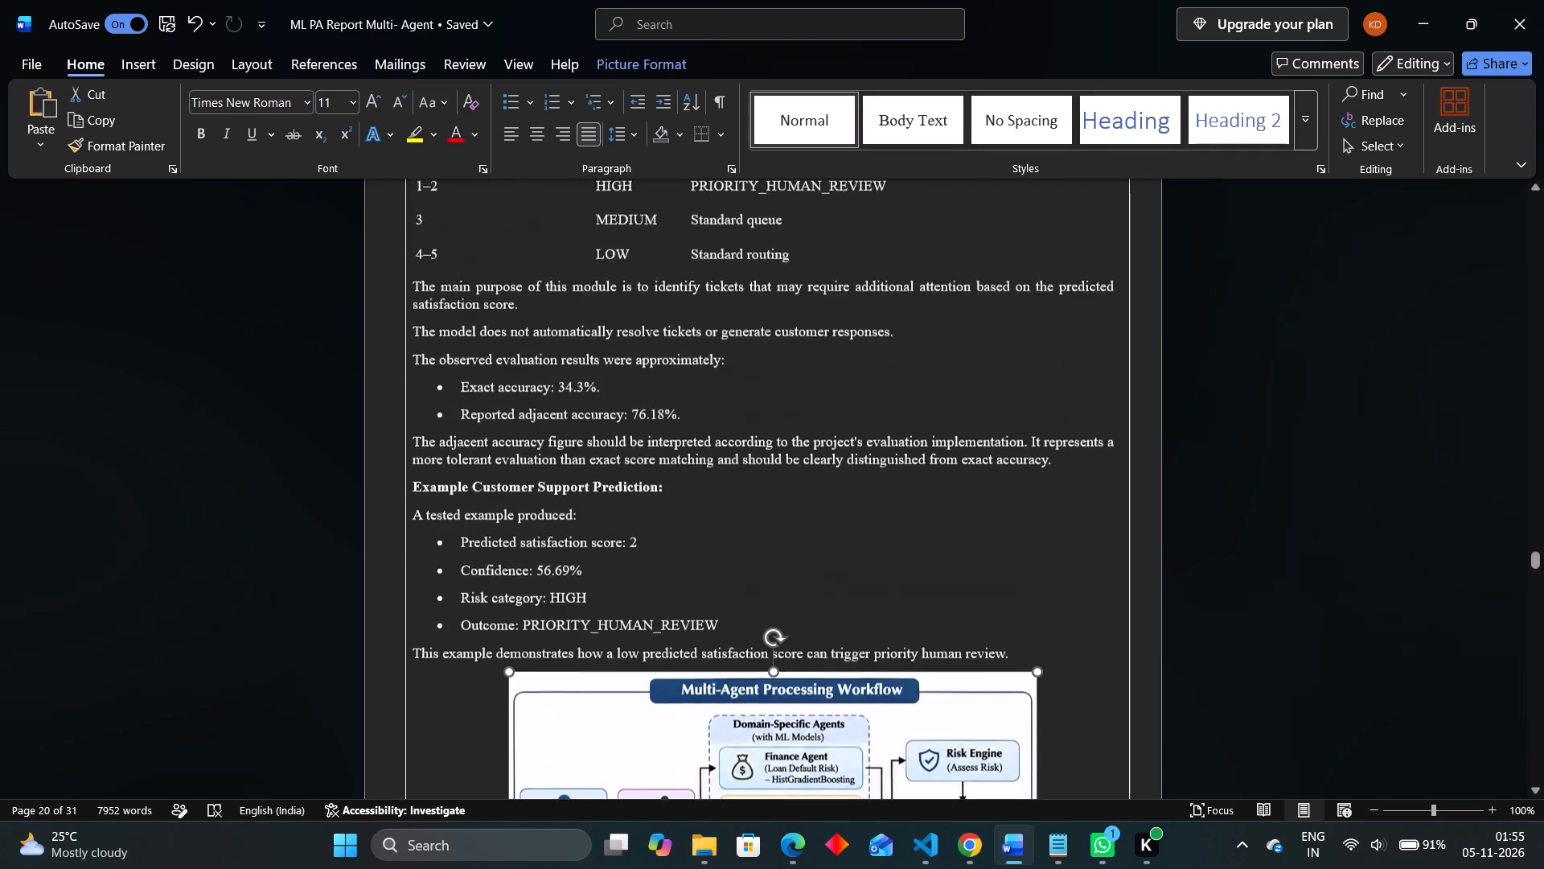
{"action": "scroll", "coordinate": [891, 533], "scroll_direction": "up", "scroll_amount": 3}
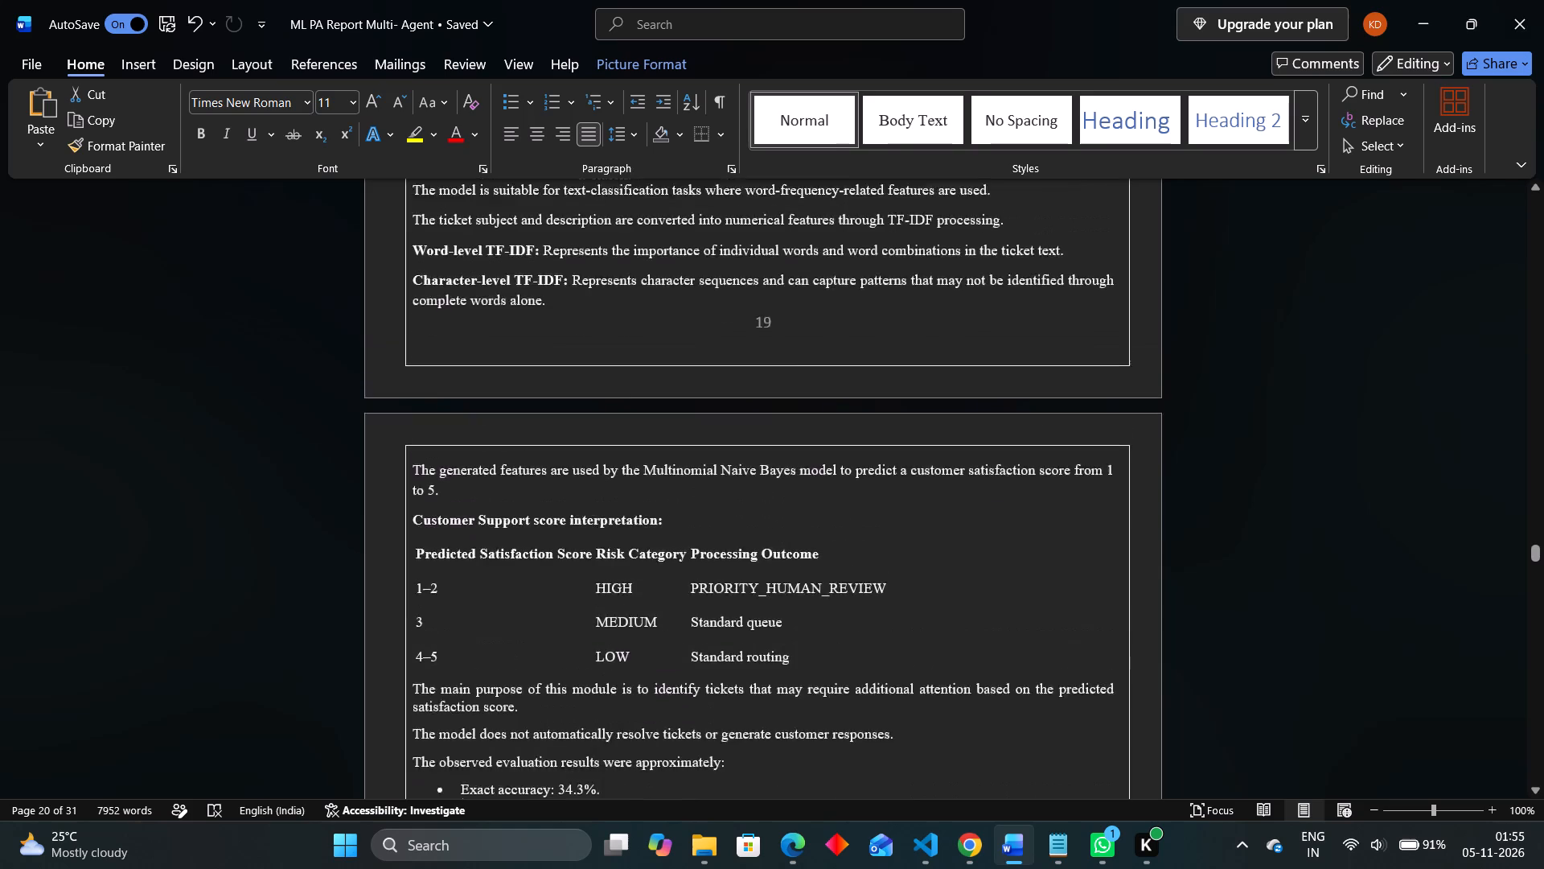
{"action": "scroll", "coordinate": [891, 533], "scroll_direction": "up", "scroll_amount": 3}
{"action": "left_click", "coordinate": [891, 533]}
{"action": "scroll", "coordinate": [891, 533], "scroll_direction": "down", "scroll_amount": 1}
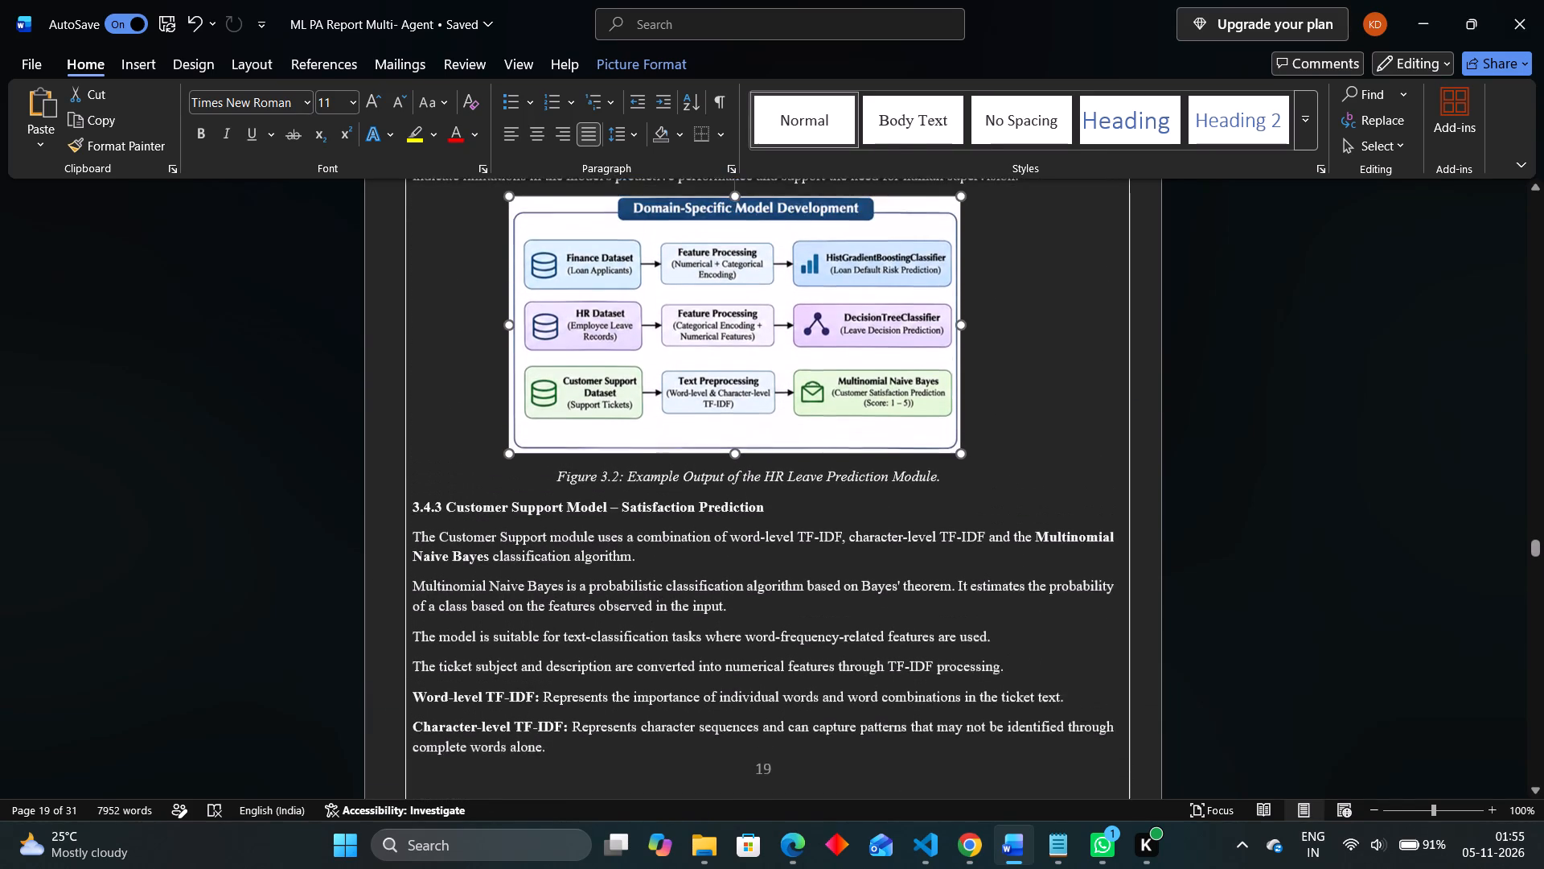
{"action": "left_click_drag", "start_coordinate": [959, 476], "coordinate": [989, 489]}
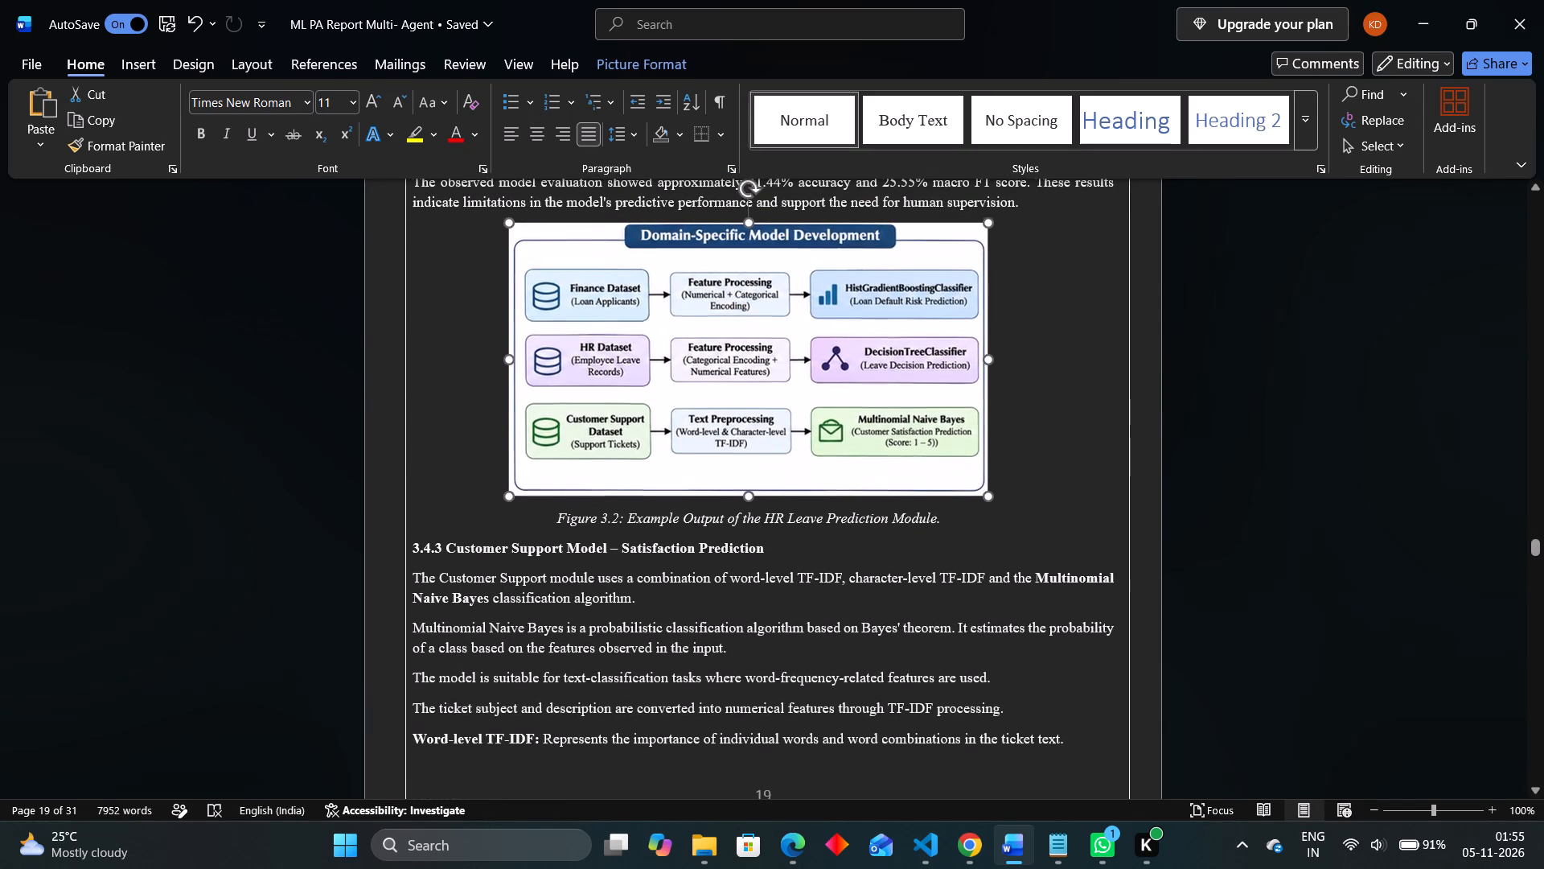
{"action": "left_click_drag", "start_coordinate": [989, 489], "coordinate": [1022, 508]}
Set line spacing to 1.0 from the Character-level TF-IDF paragraph through the score table and "The main purpose of this module" paragraph.
{"action": "scroll", "coordinate": [1022, 508], "scroll_direction": "down", "scroll_amount": 2}
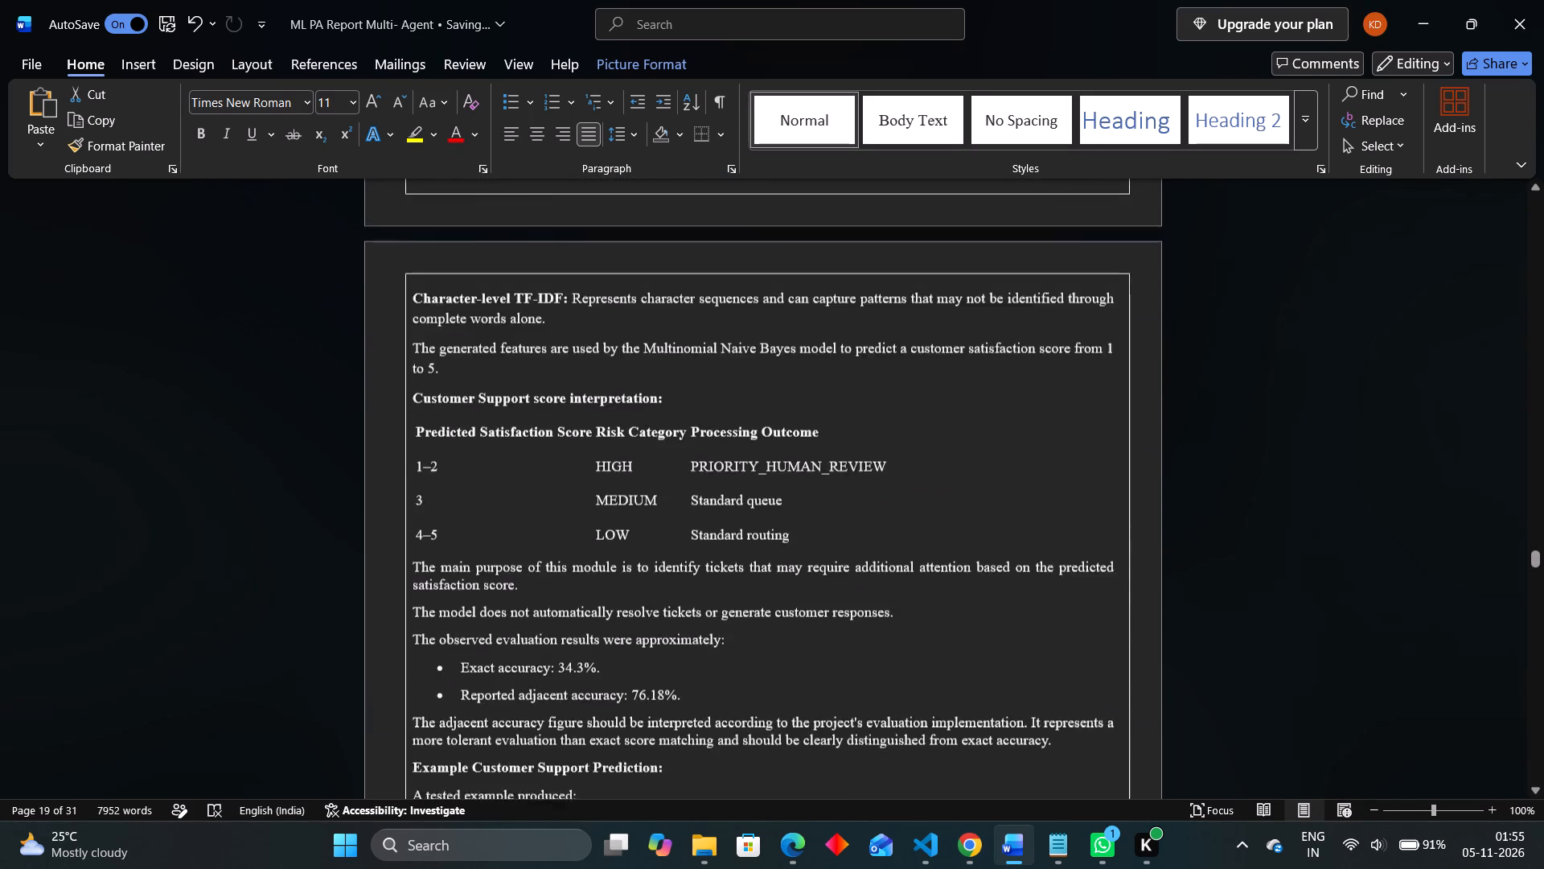
{"action": "scroll", "coordinate": [1022, 508], "scroll_direction": "down", "scroll_amount": 2}
{"action": "scroll", "coordinate": [1022, 508], "scroll_direction": "up", "scroll_amount": 1}
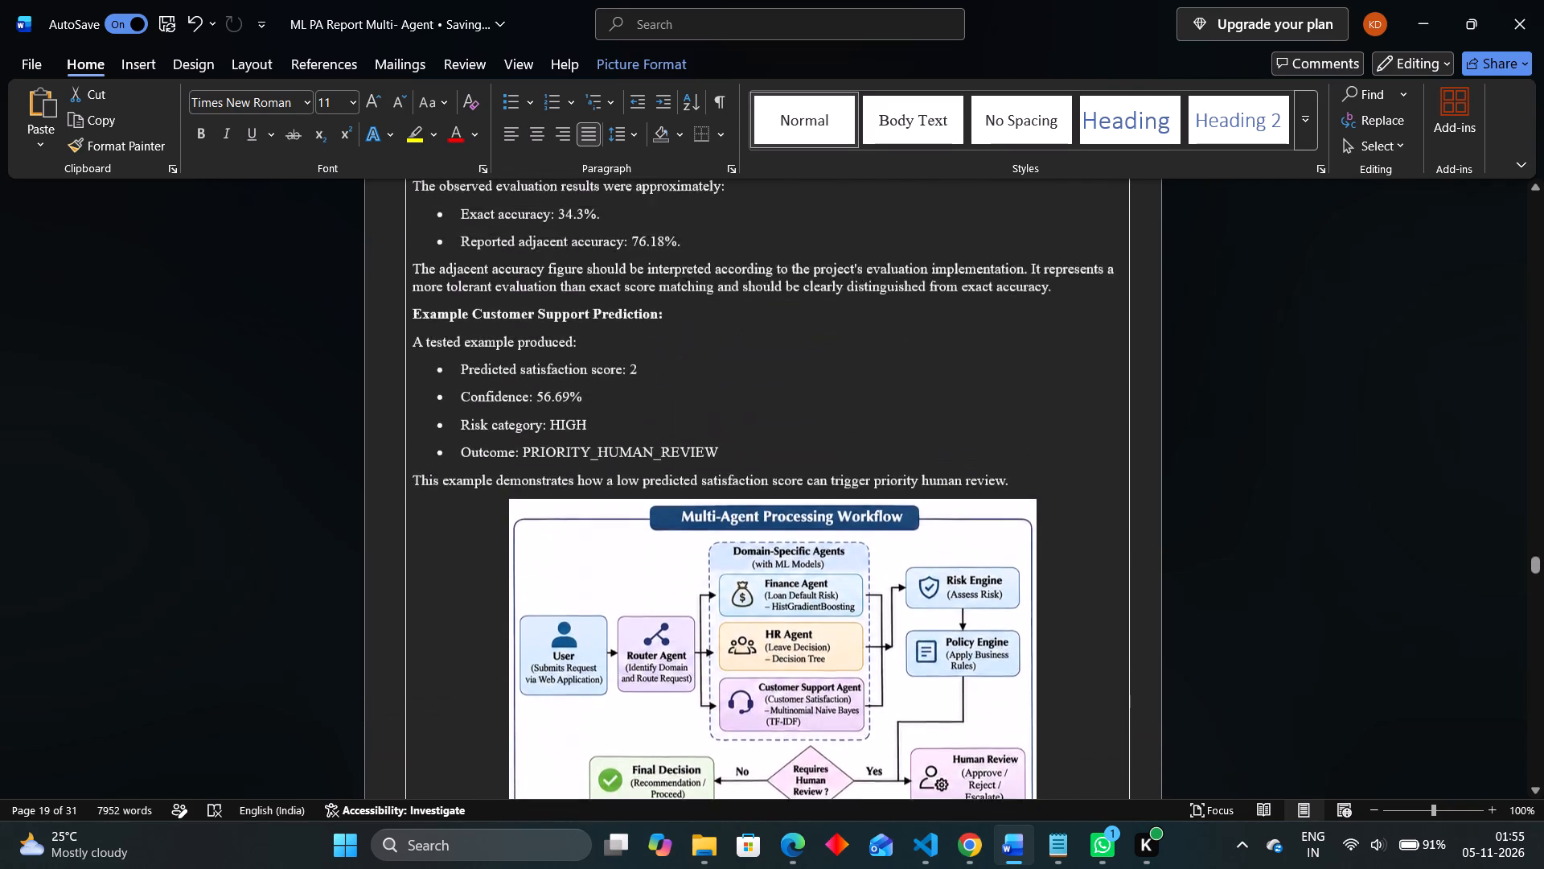
{"action": "scroll", "coordinate": [1022, 508], "scroll_direction": "up", "scroll_amount": 1}
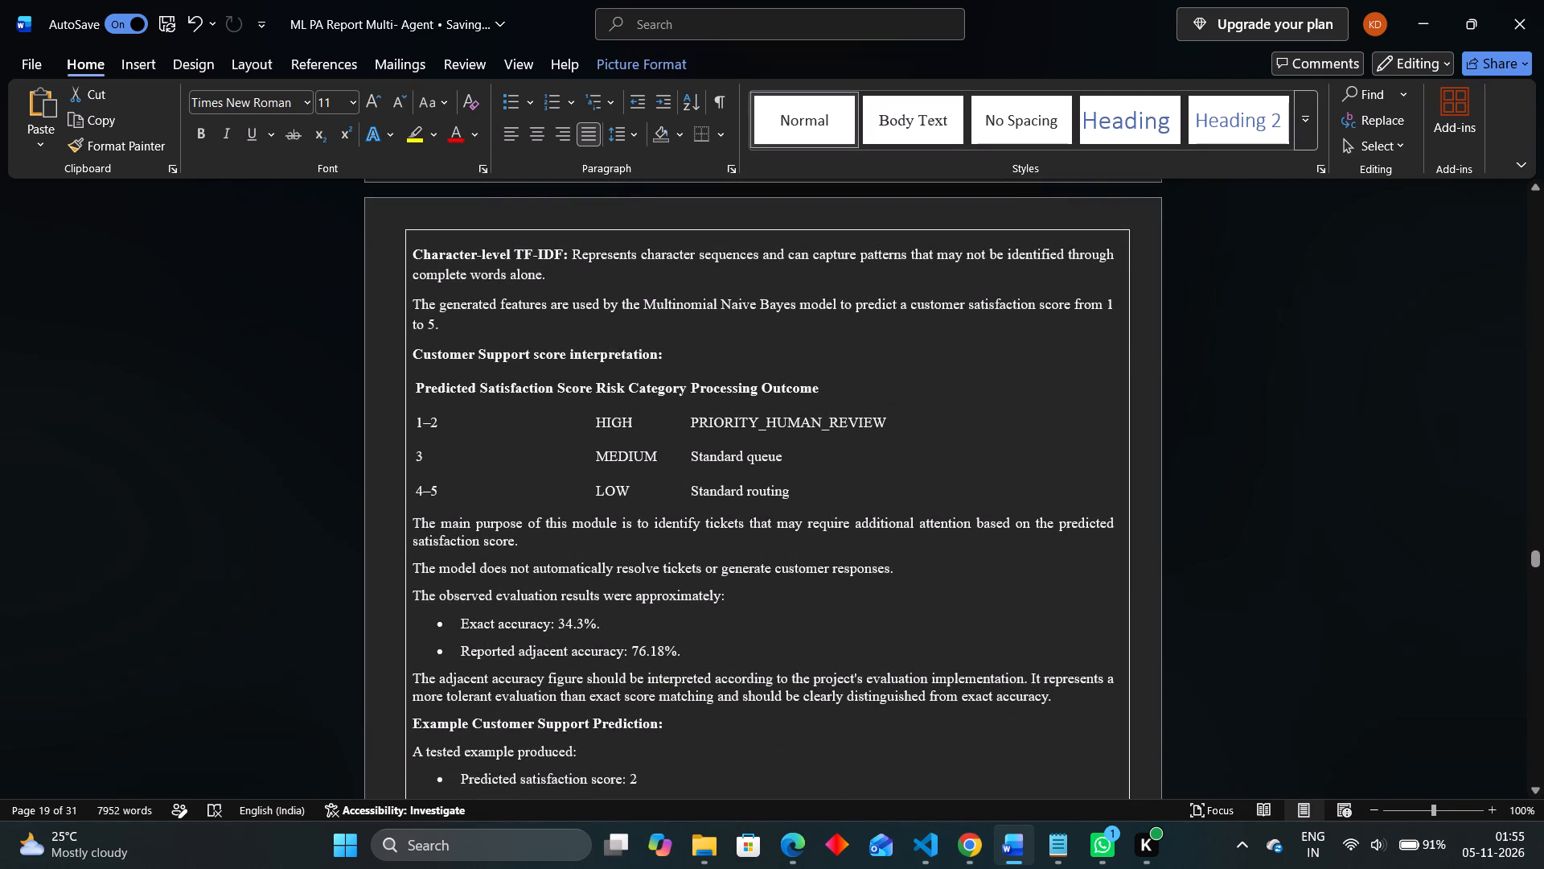
{"action": "left_click_drag", "start_coordinate": [528, 537], "coordinate": [402, 254]}
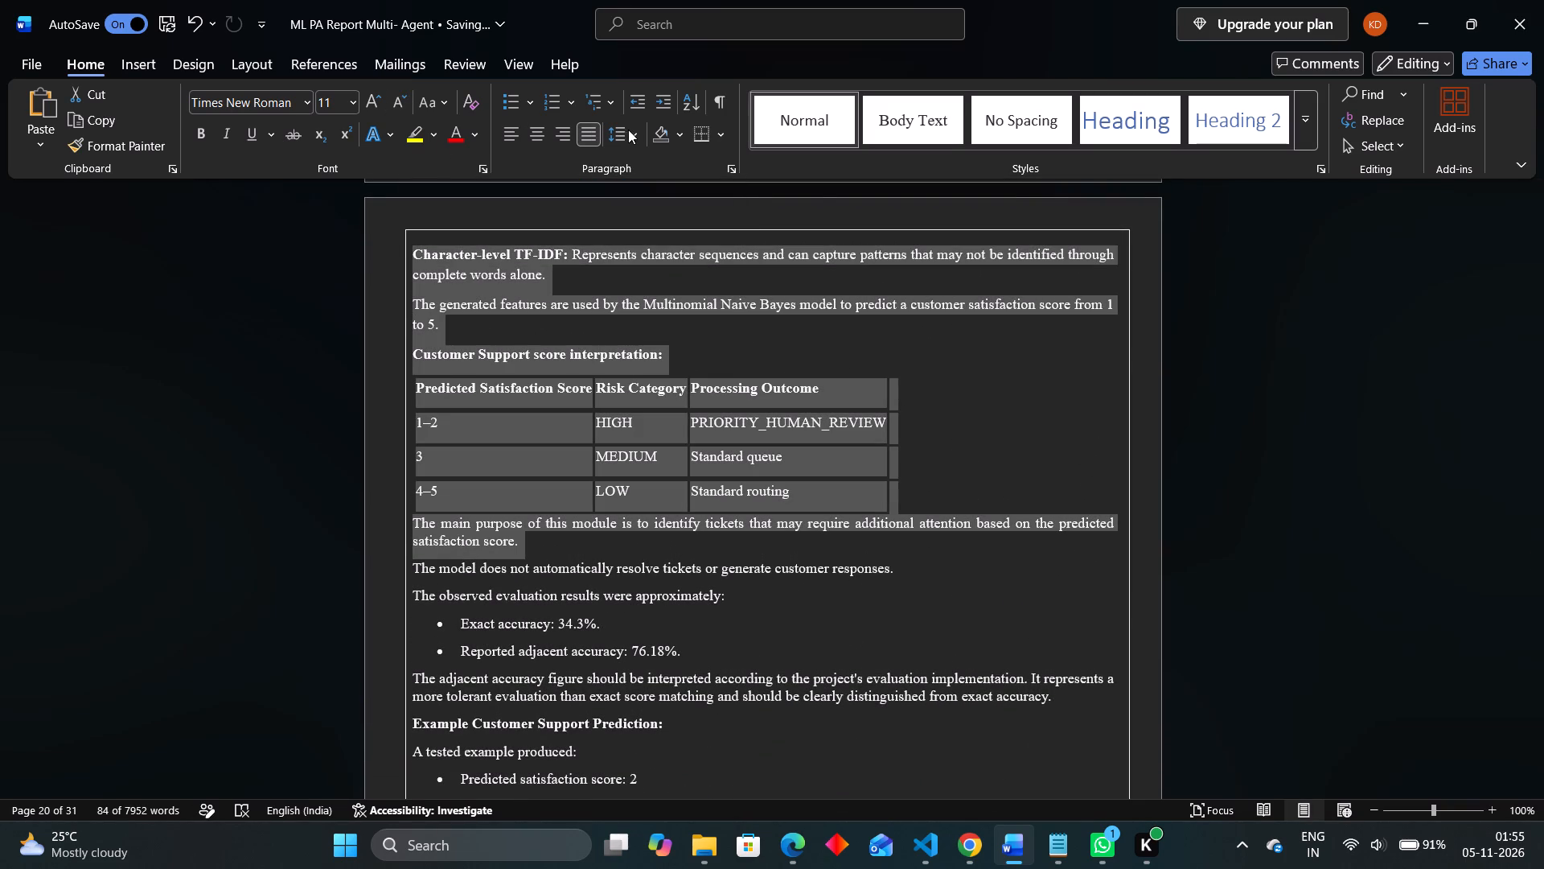
{"action": "left_click", "coordinate": [630, 131]}
{"action": "left_click", "coordinate": [650, 161]}
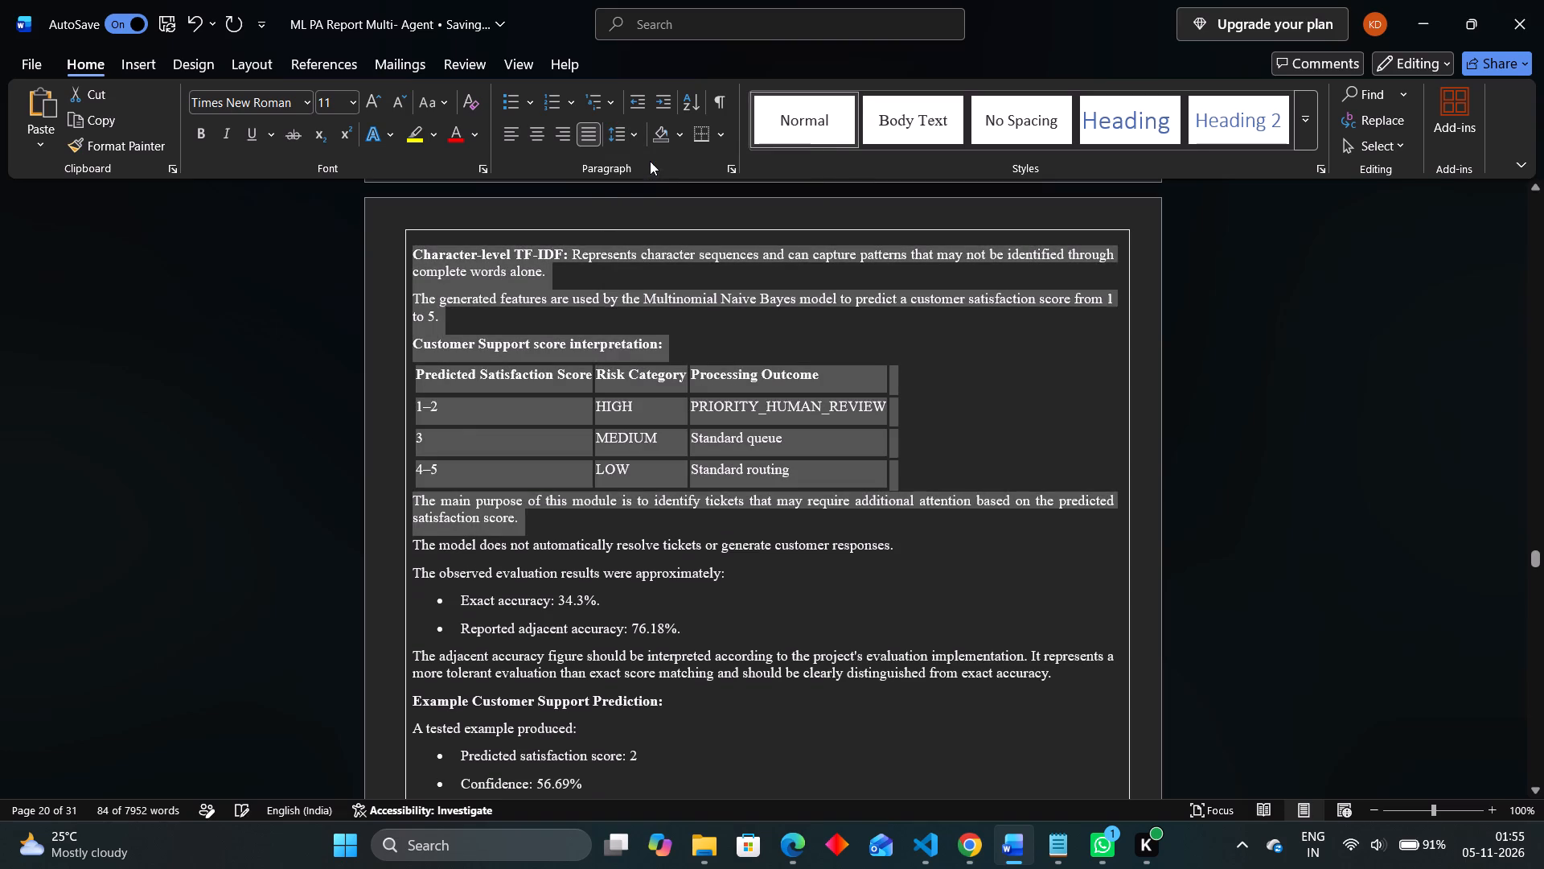
Set line spacing to 1.0 from the "3.4.3 Customer Support Model" heading through the Word-level TF-IDF paragraph.
{"action": "scroll", "coordinate": [606, 365], "scroll_direction": "up", "scroll_amount": 1}
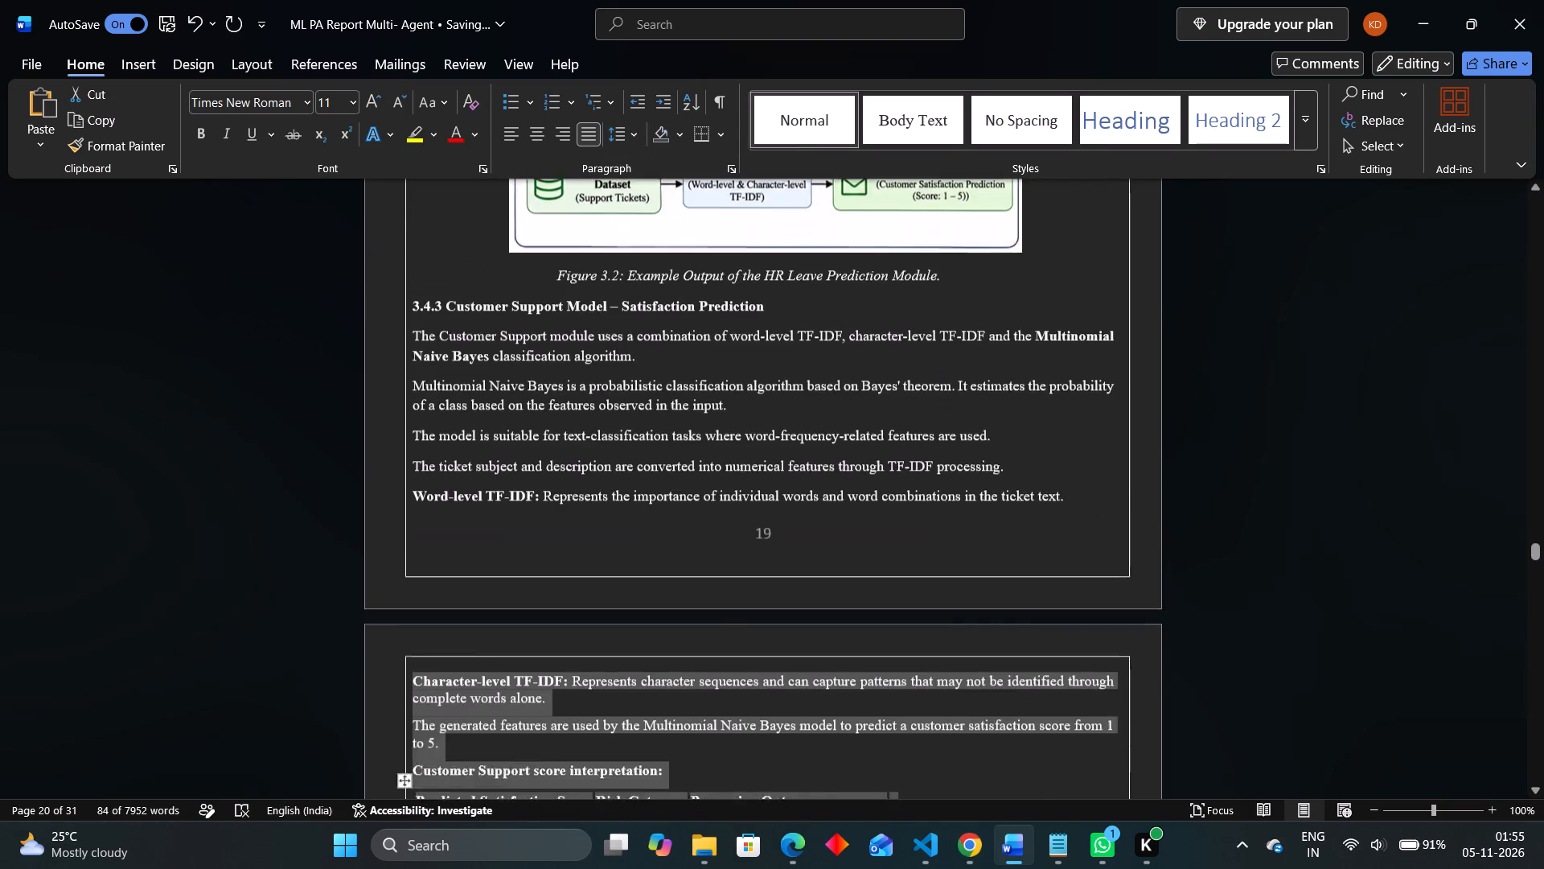
{"action": "scroll", "coordinate": [606, 365], "scroll_direction": "up", "scroll_amount": 1}
{"action": "left_click_drag", "start_coordinate": [1069, 556], "coordinate": [536, 430]}
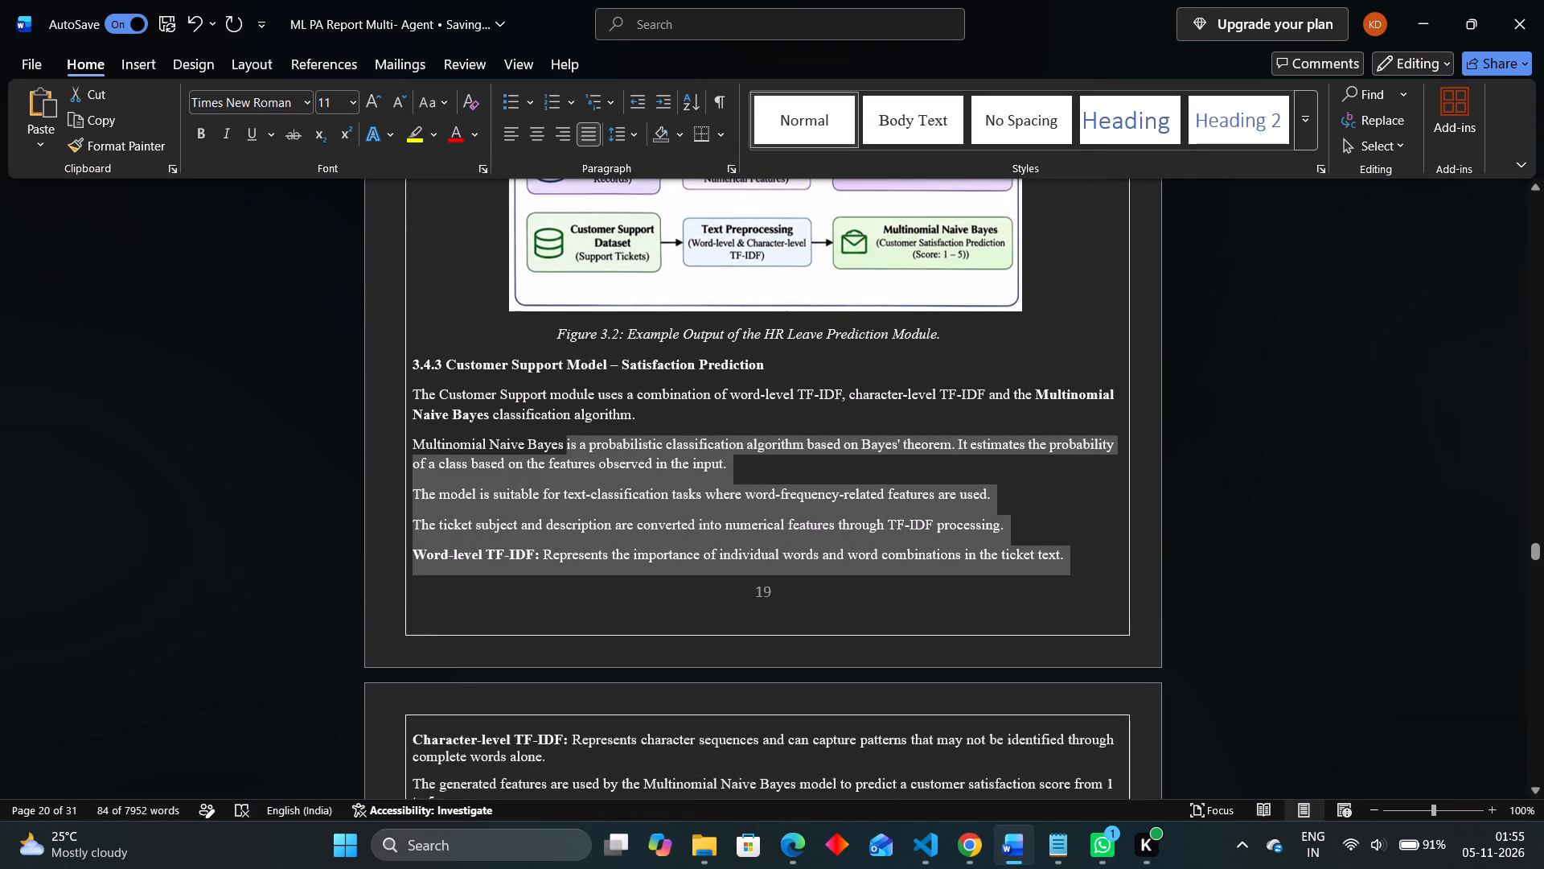
{"action": "left_click_drag", "start_coordinate": [536, 430], "coordinate": [398, 361]}
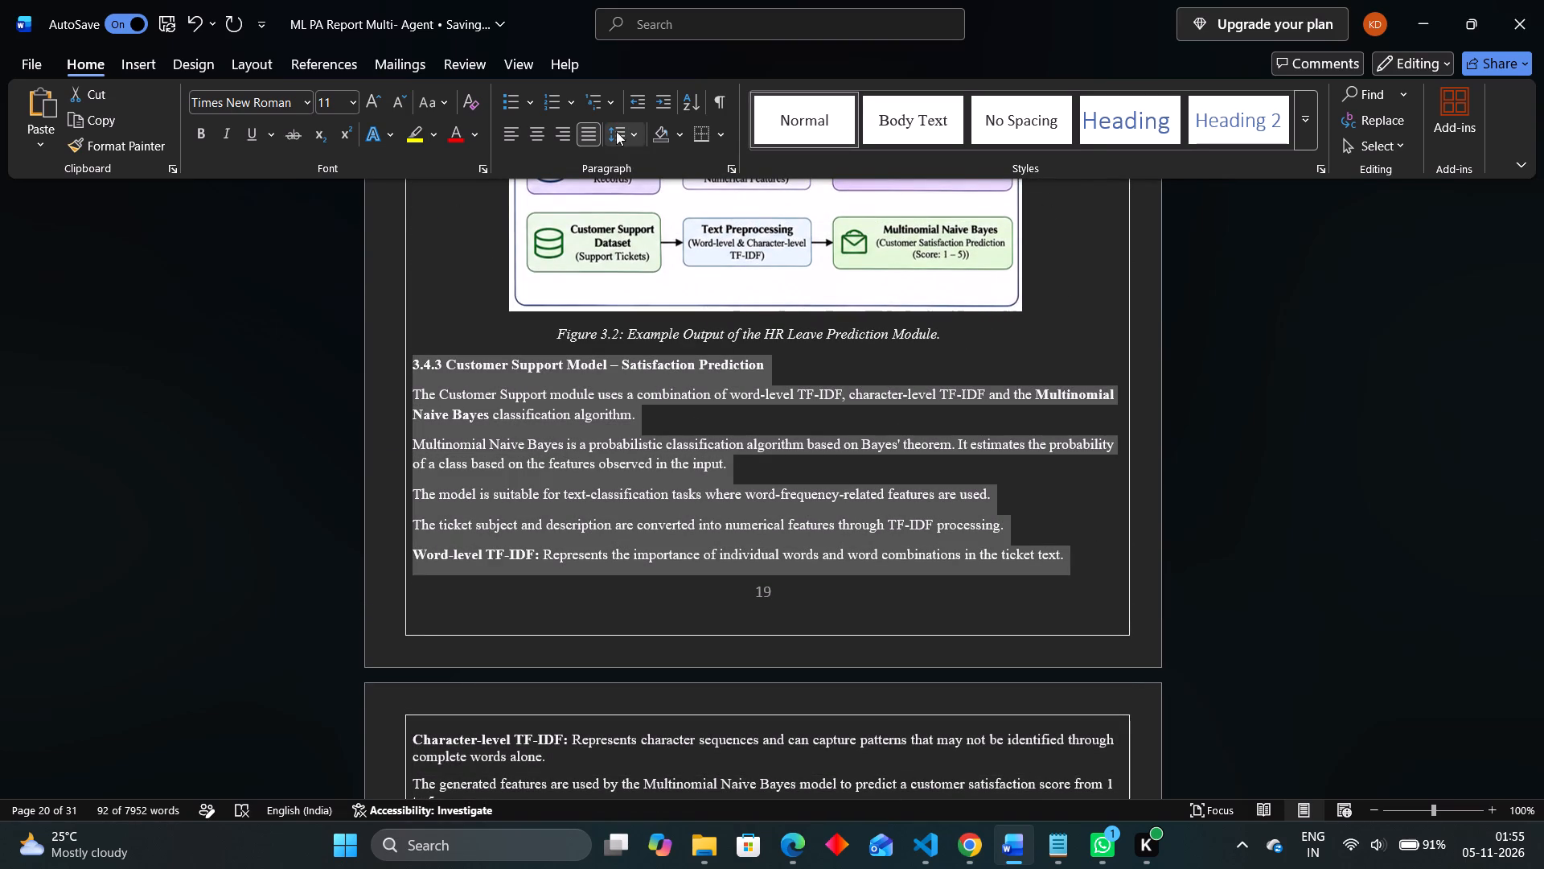
{"action": "left_click", "coordinate": [632, 134]}
{"action": "left_click", "coordinate": [659, 159]}
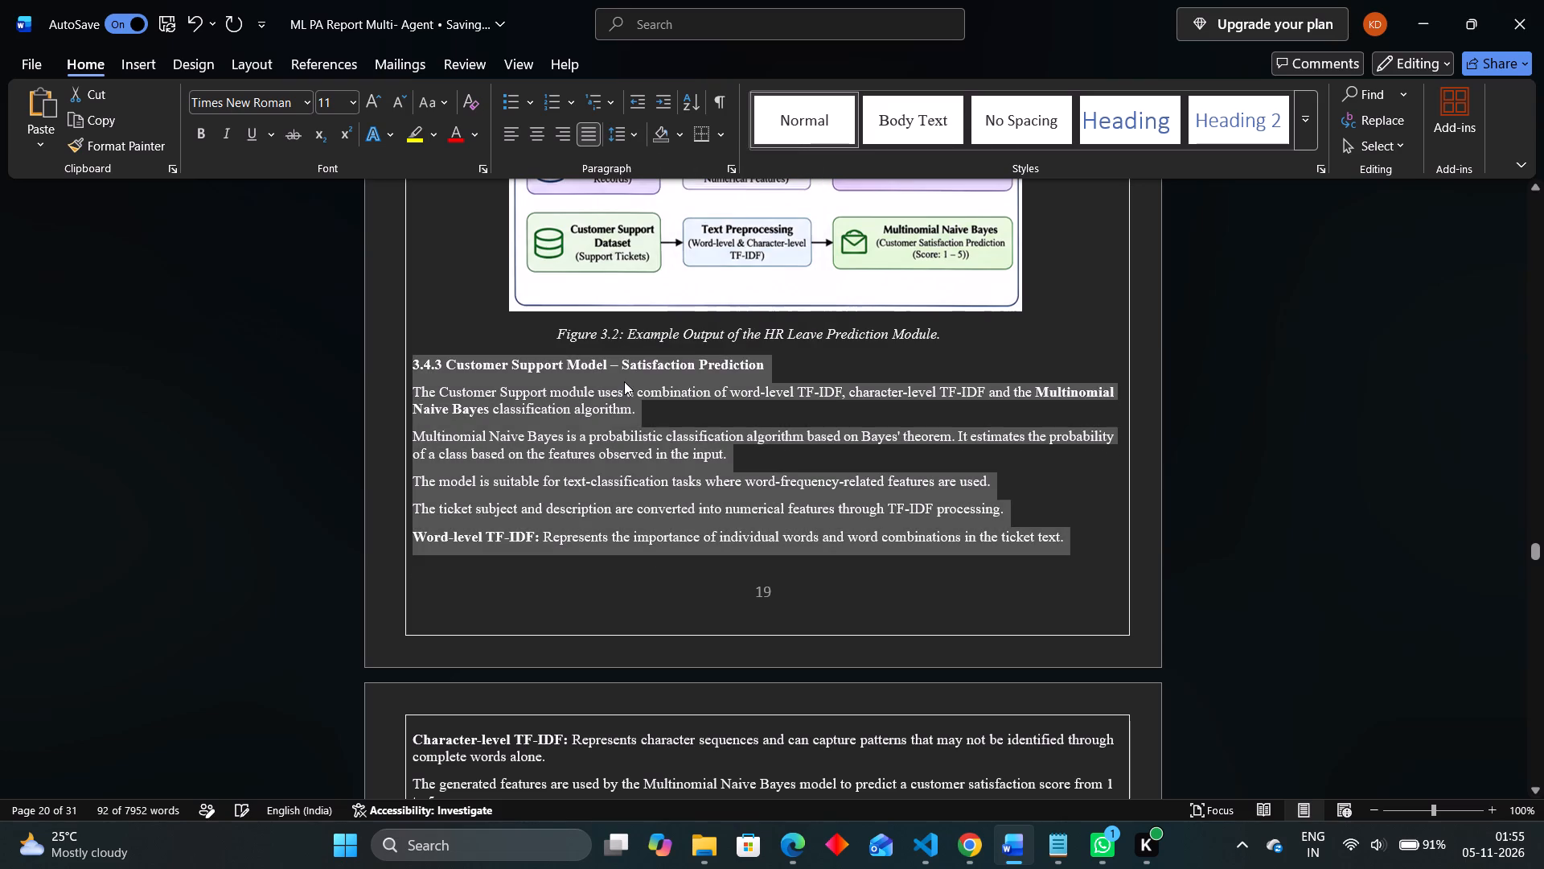
Examine how the text and the workflow diagram break across pages between the Word-level TF-IDF paragraph and section 3.5.
{"action": "scroll", "coordinate": [624, 381], "scroll_direction": "down", "scroll_amount": 1}
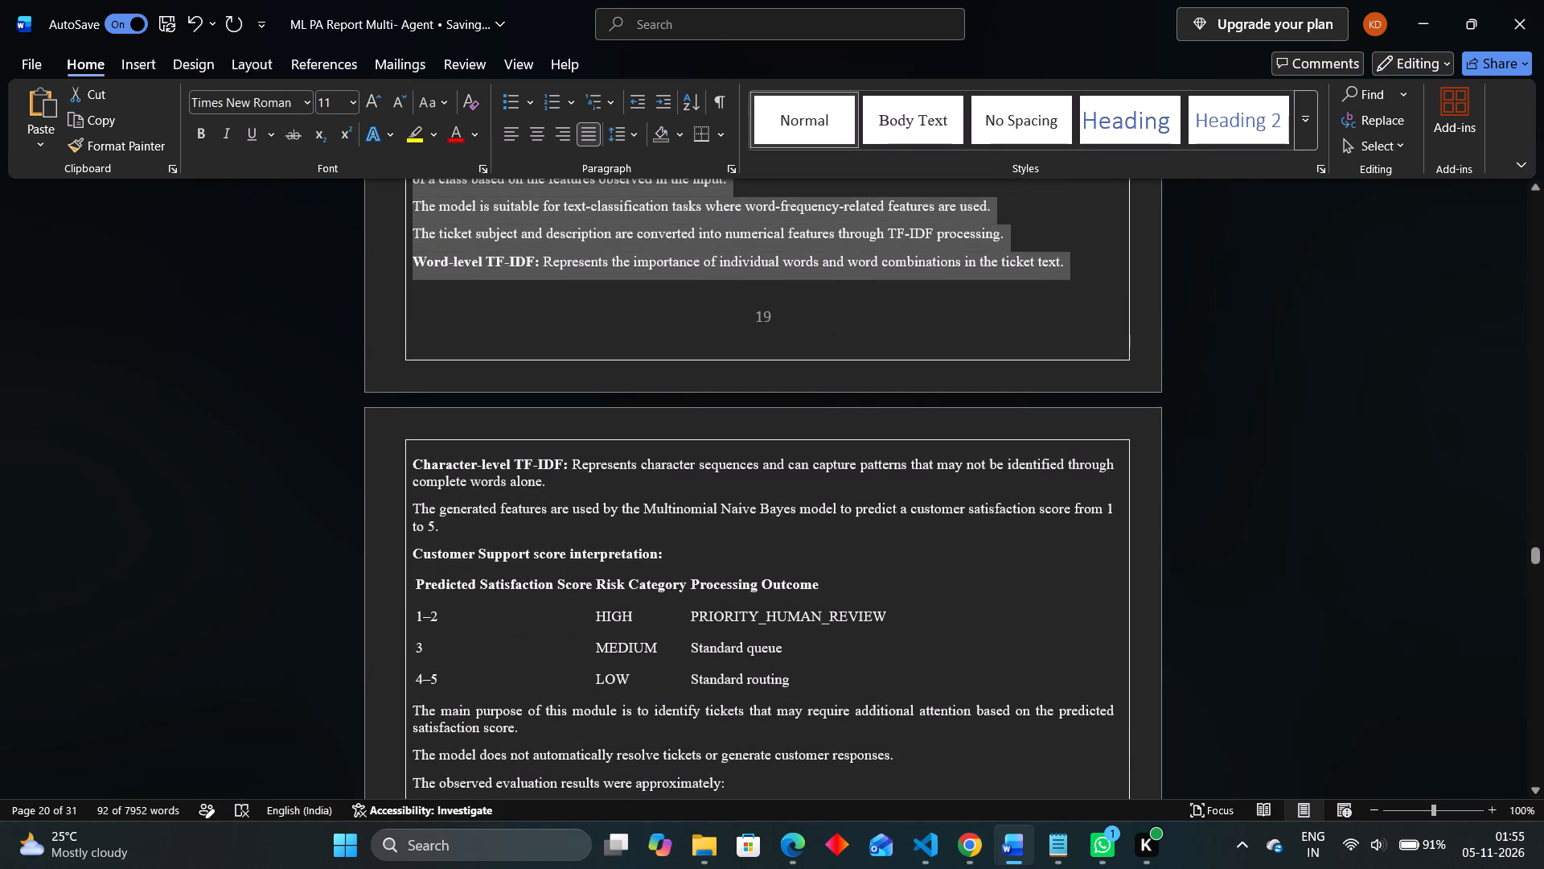
{"action": "left_click", "coordinate": [1068, 274]}
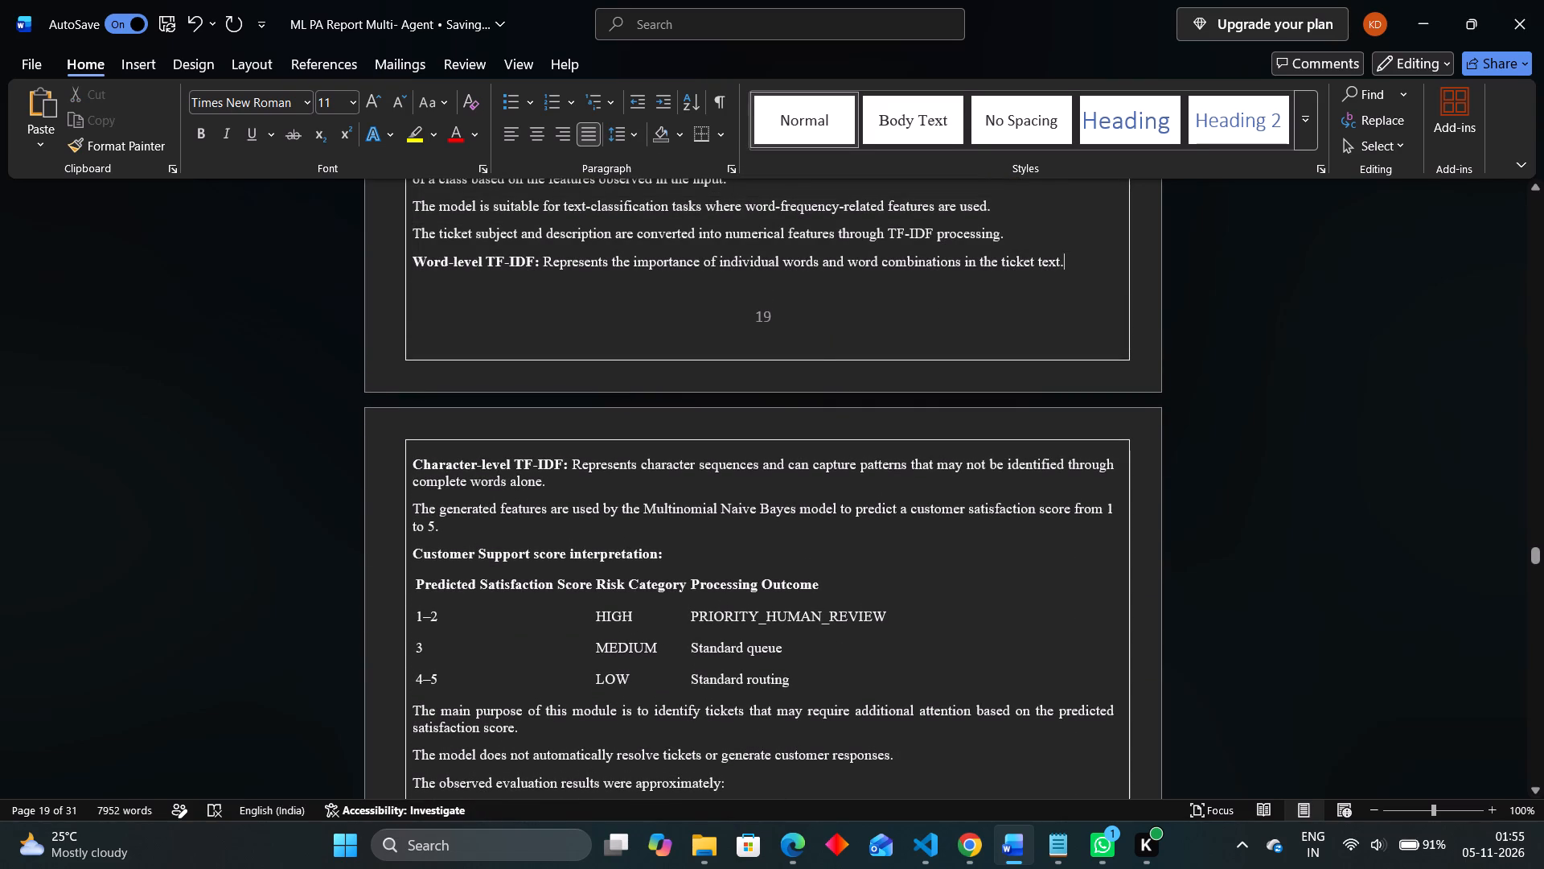
{"action": "key", "text": "Right"}
{"action": "scroll", "coordinate": [1072, 272], "scroll_direction": "down", "scroll_amount": 2}
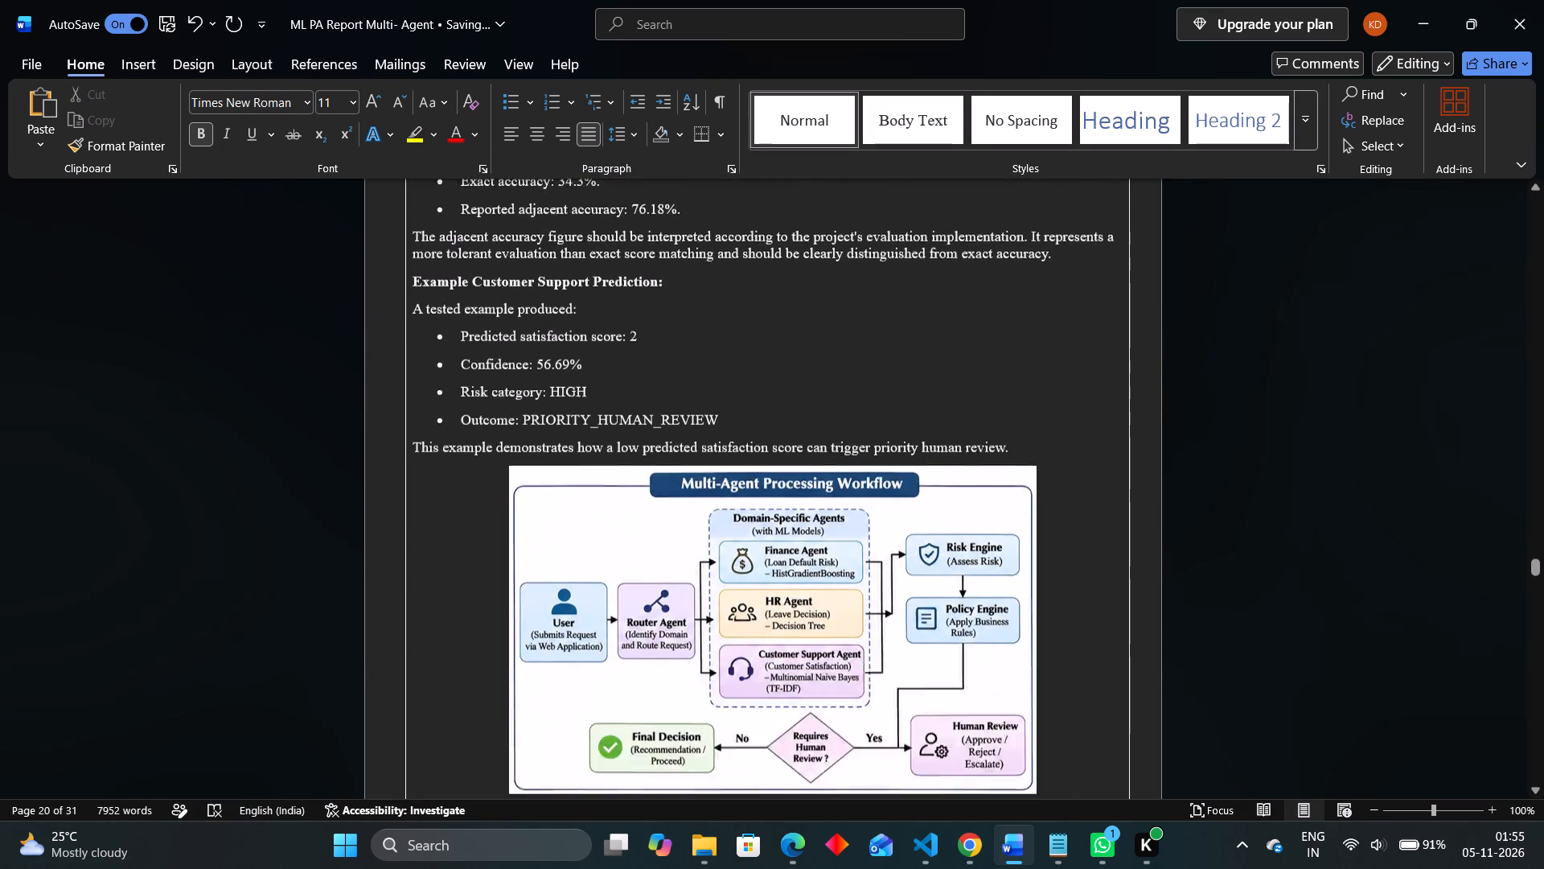
{"action": "scroll", "coordinate": [1072, 272], "scroll_direction": "down", "scroll_amount": 2}
{"action": "scroll", "coordinate": [1072, 272], "scroll_direction": "up", "scroll_amount": 1}
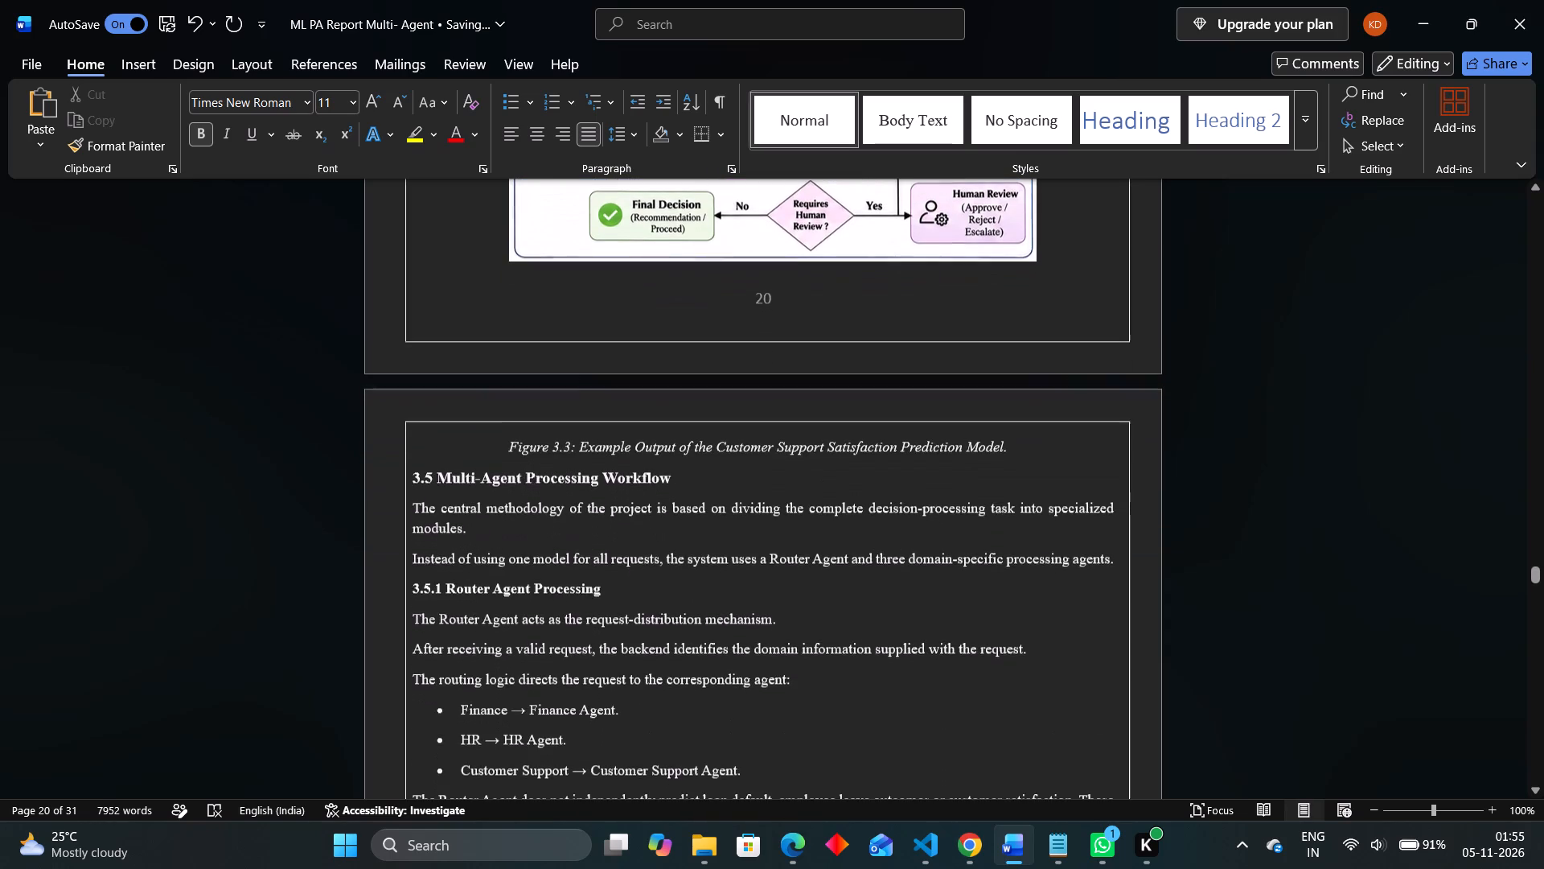
{"action": "scroll", "coordinate": [1072, 272], "scroll_direction": "up", "scroll_amount": 1}
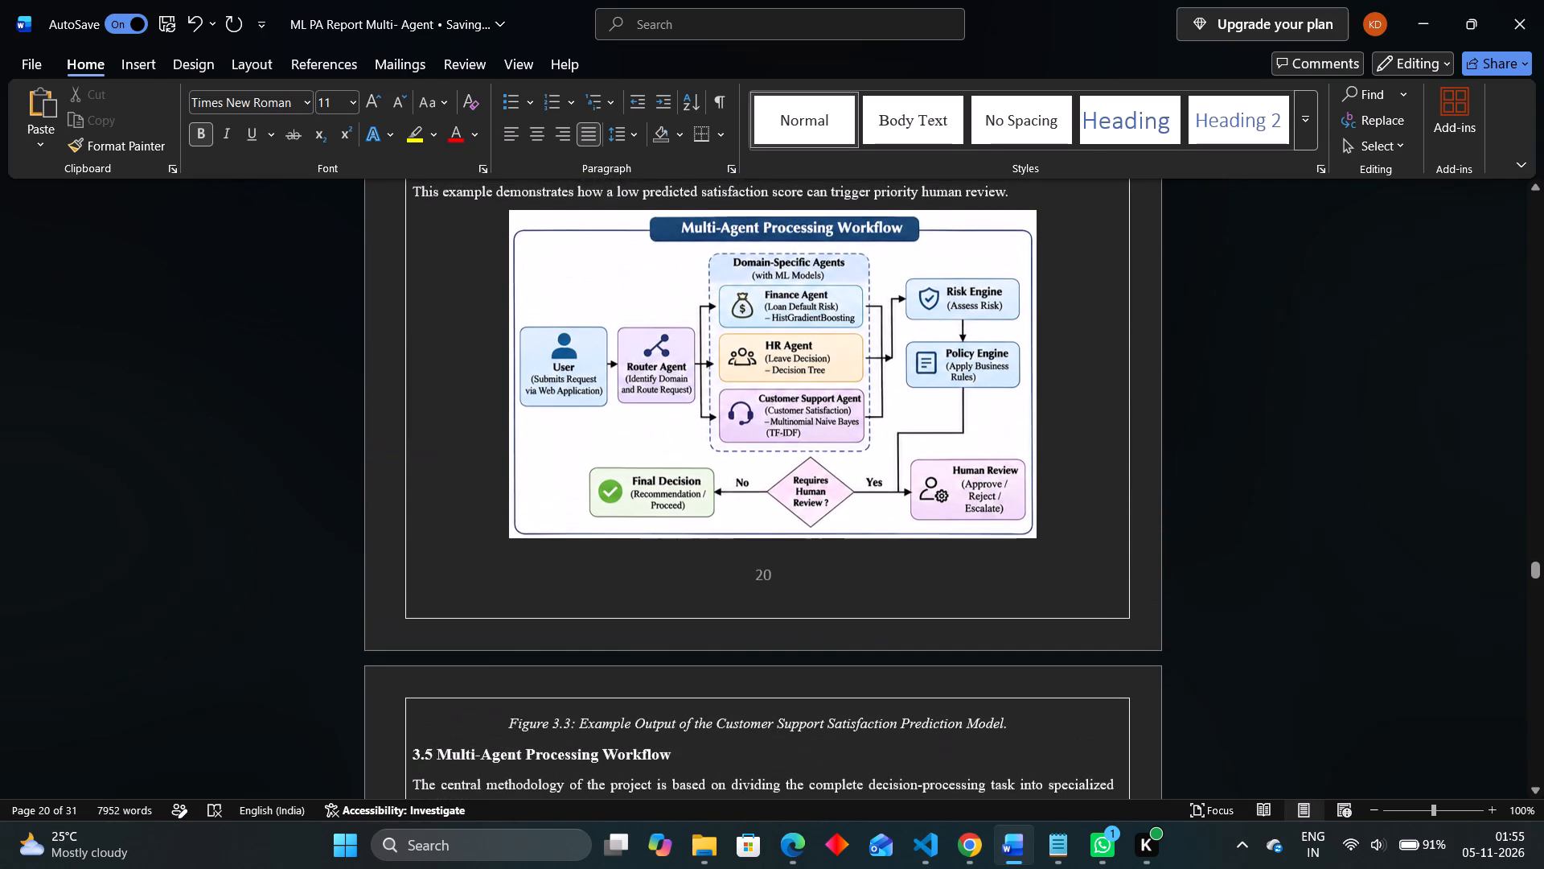
{"action": "scroll", "coordinate": [845, 287], "scroll_direction": "up", "scroll_amount": 2}
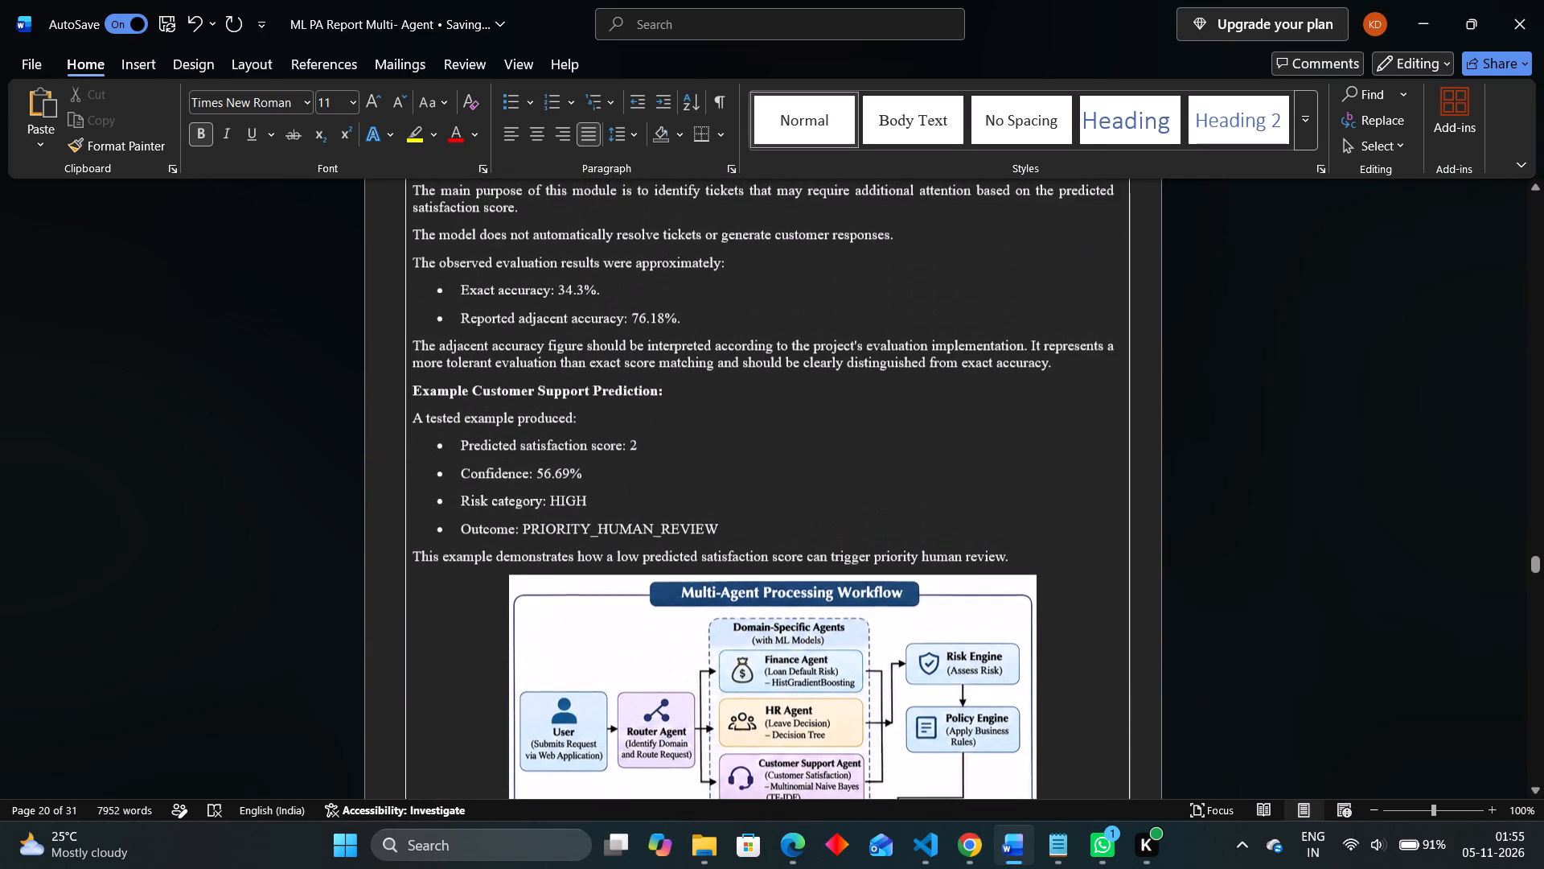
{"action": "scroll", "coordinate": [845, 287], "scroll_direction": "up", "scroll_amount": 1}
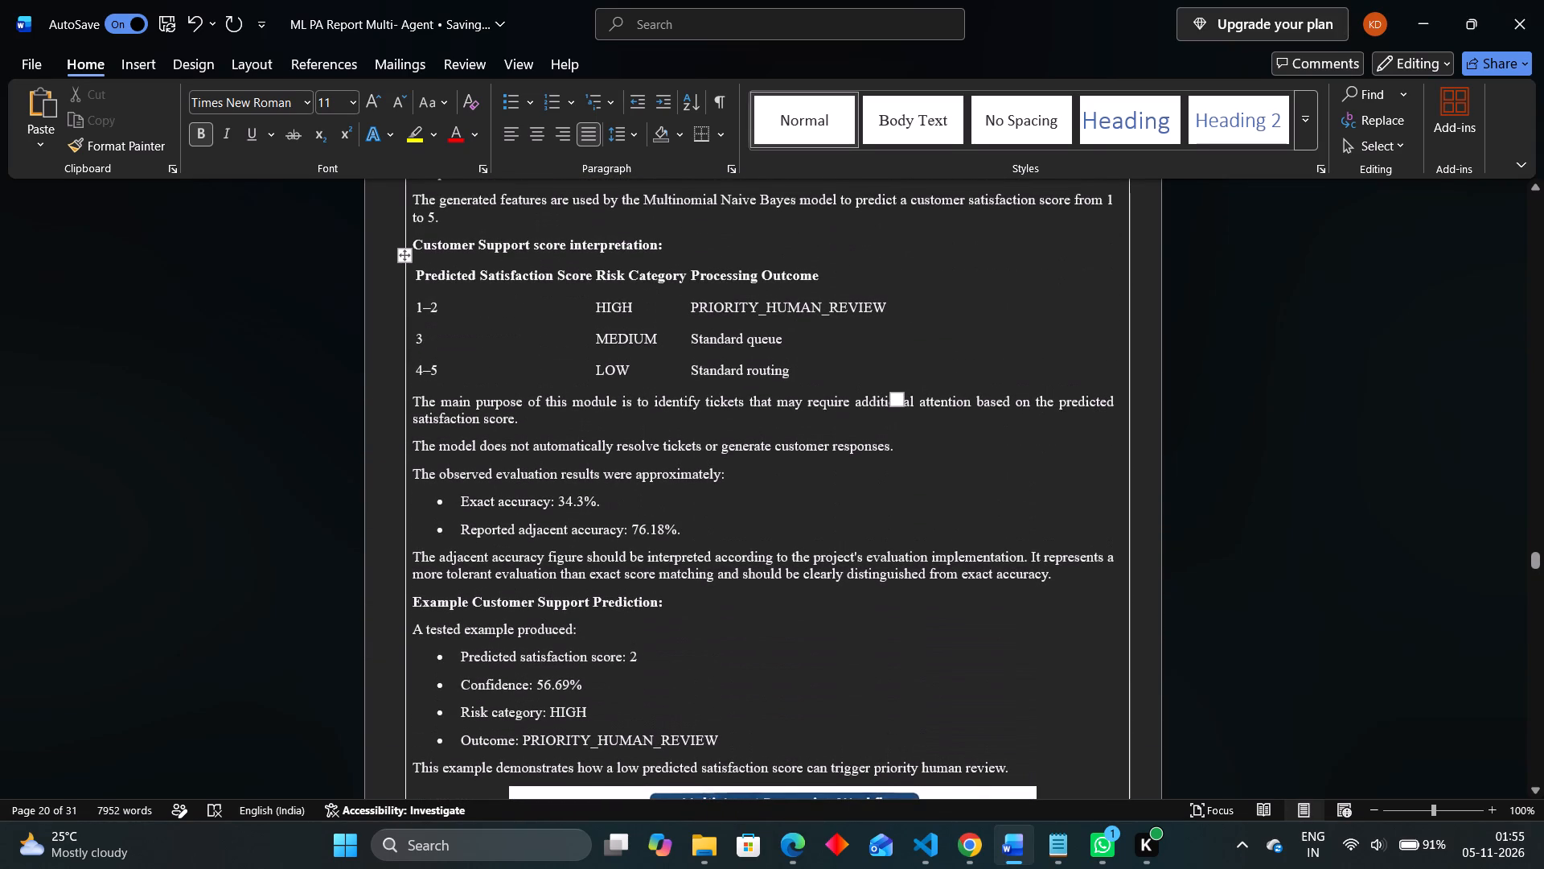
{"action": "left_click", "coordinate": [904, 447]}
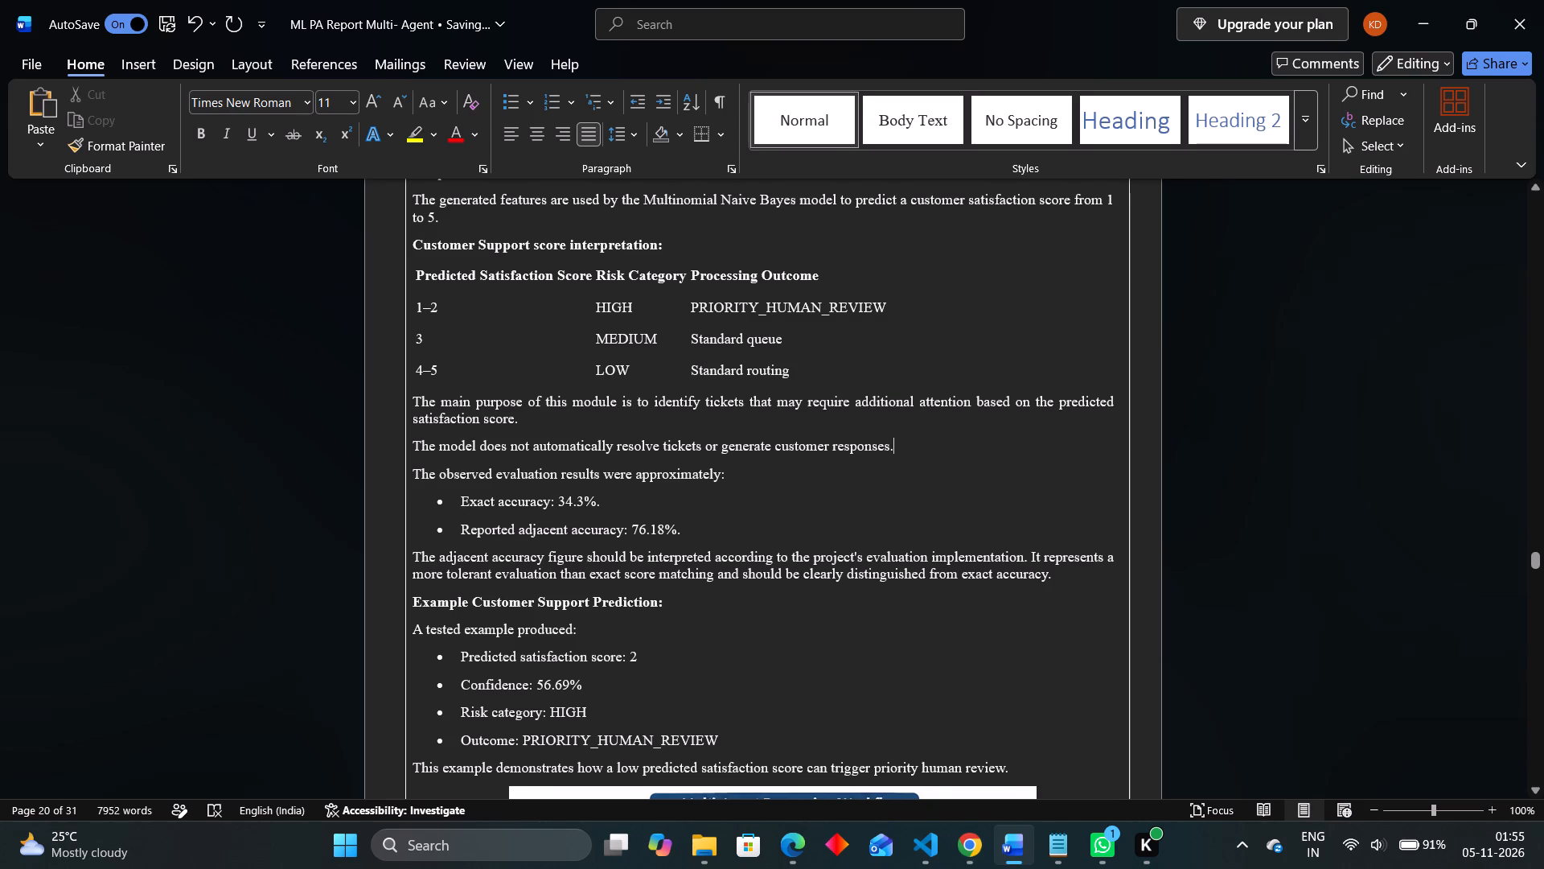
{"action": "scroll", "coordinate": [883, 442], "scroll_direction": "up", "scroll_amount": 1}
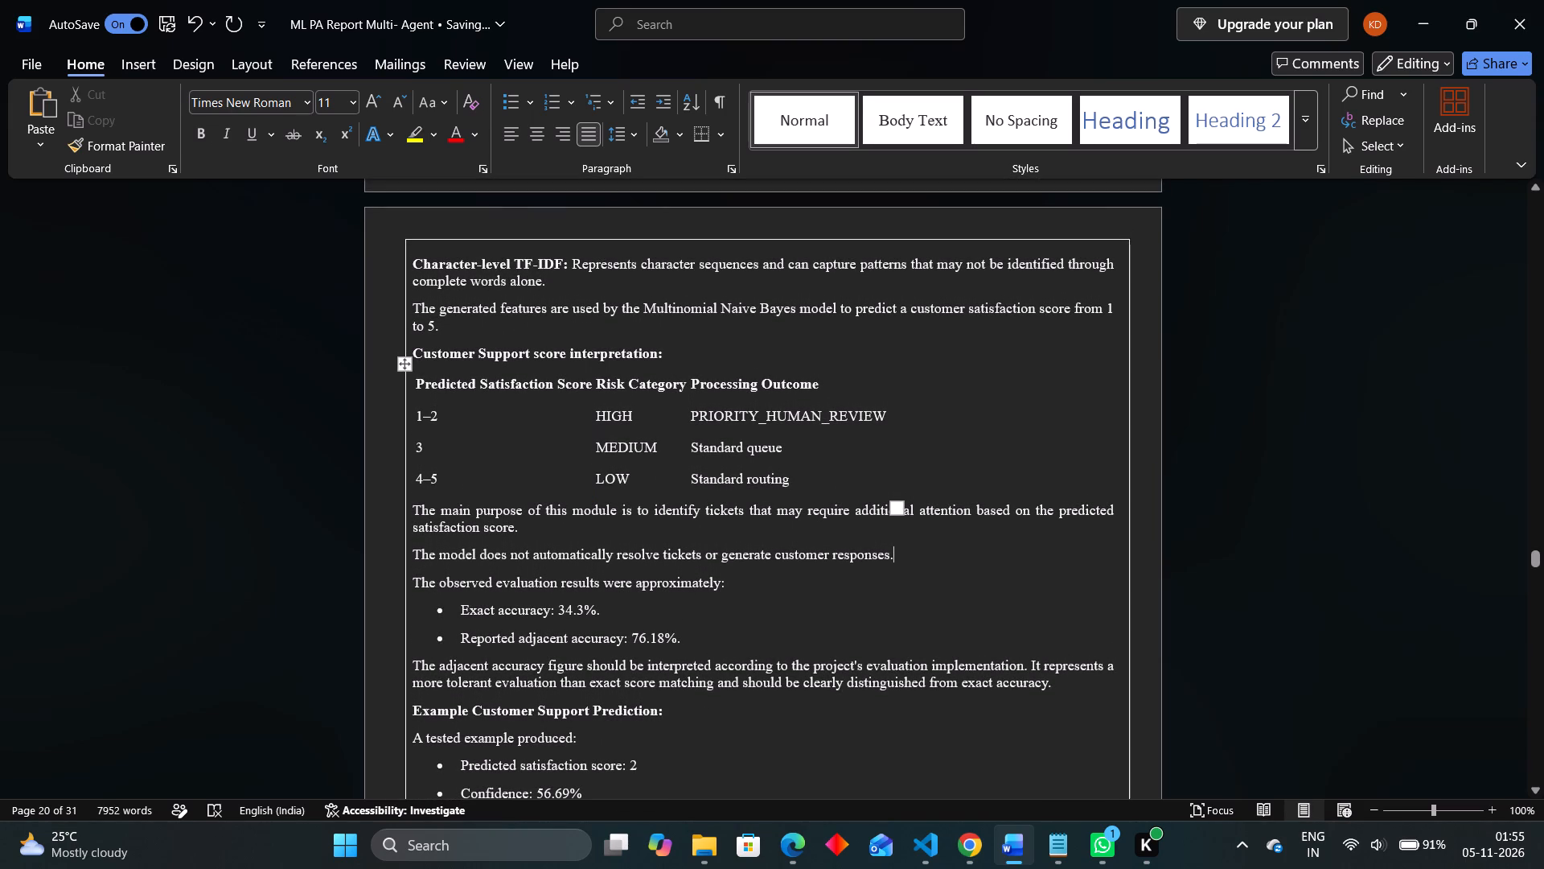
Shrink the Multi-Agent Processing Workflow diagram slightly, keeping its proportions, to bring the Figure 3.3 caption onto the same page.
{"action": "scroll", "coordinate": [618, 483], "scroll_direction": "down", "scroll_amount": 2}
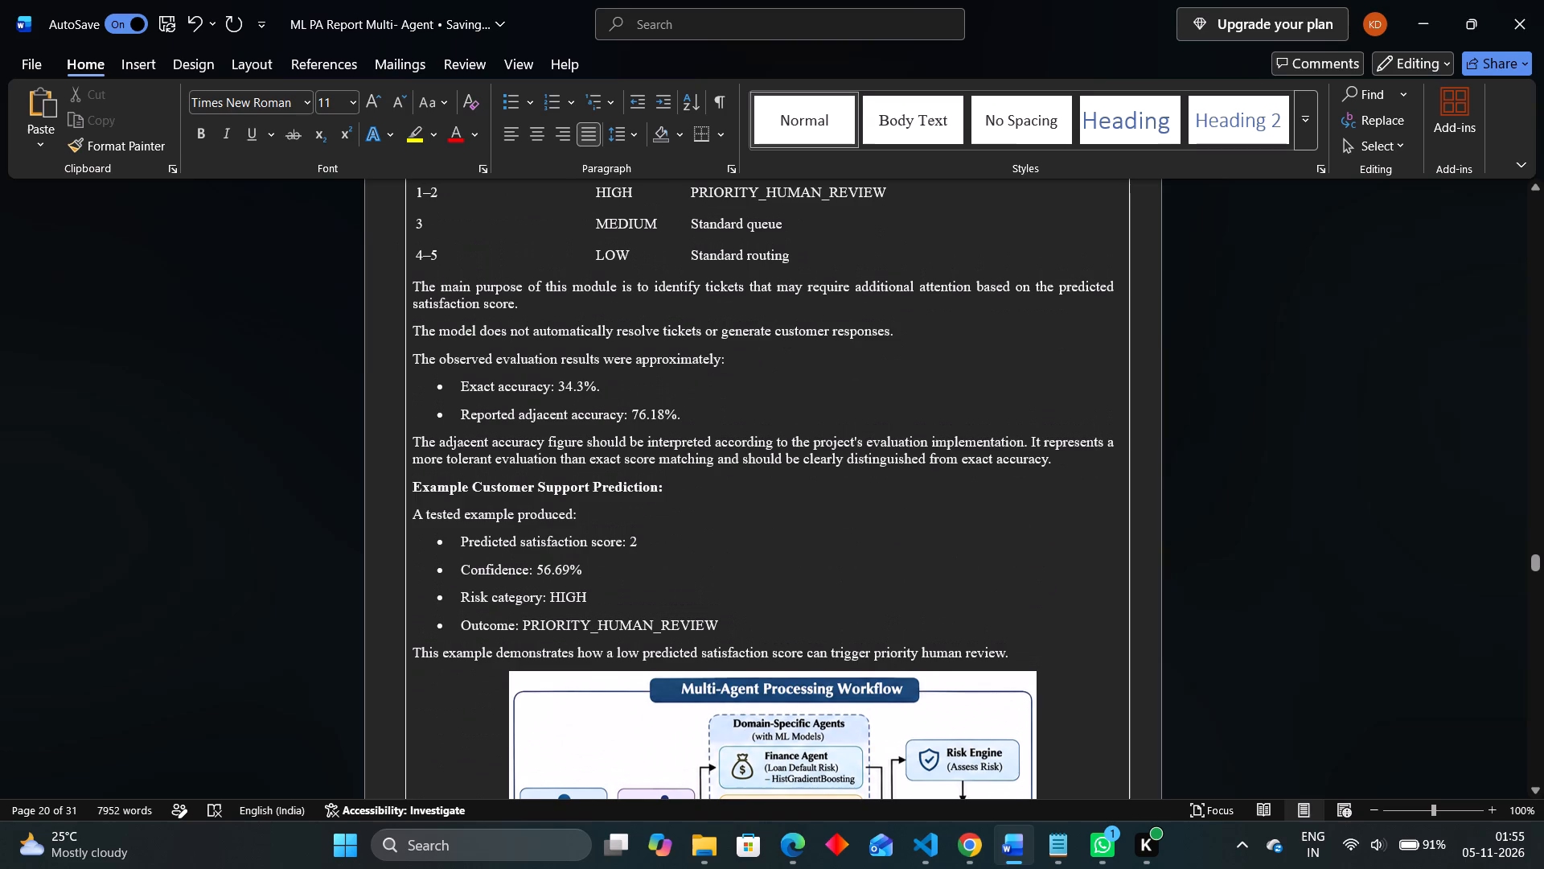
{"action": "scroll", "coordinate": [618, 483], "scroll_direction": "down", "scroll_amount": 1}
{"action": "scroll", "coordinate": [634, 585], "scroll_direction": "down", "scroll_amount": 1}
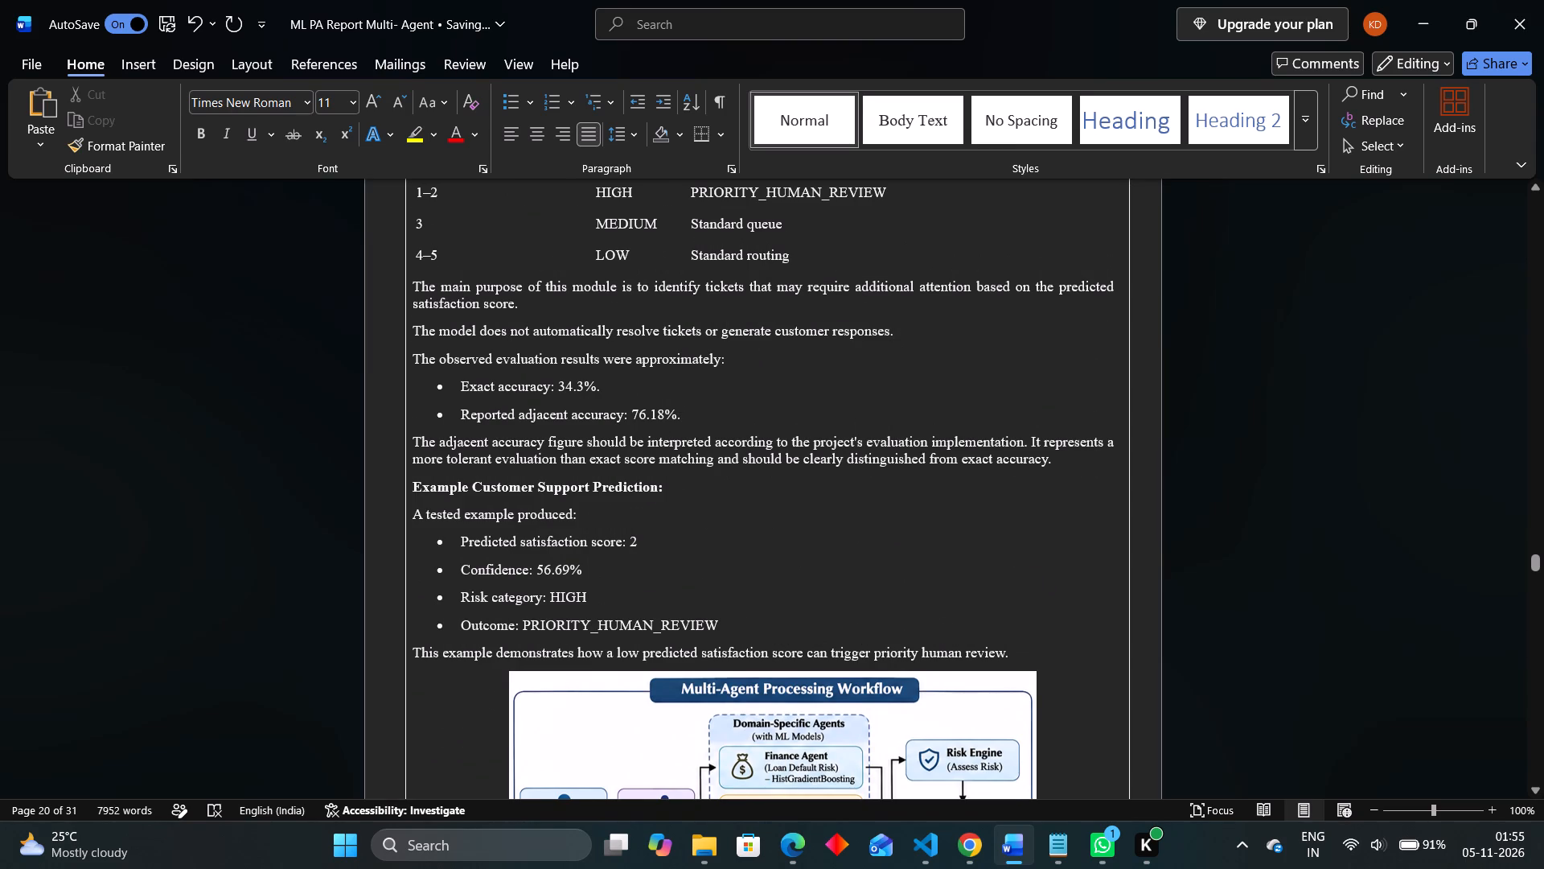
{"action": "scroll", "coordinate": [634, 585], "scroll_direction": "down", "scroll_amount": 1}
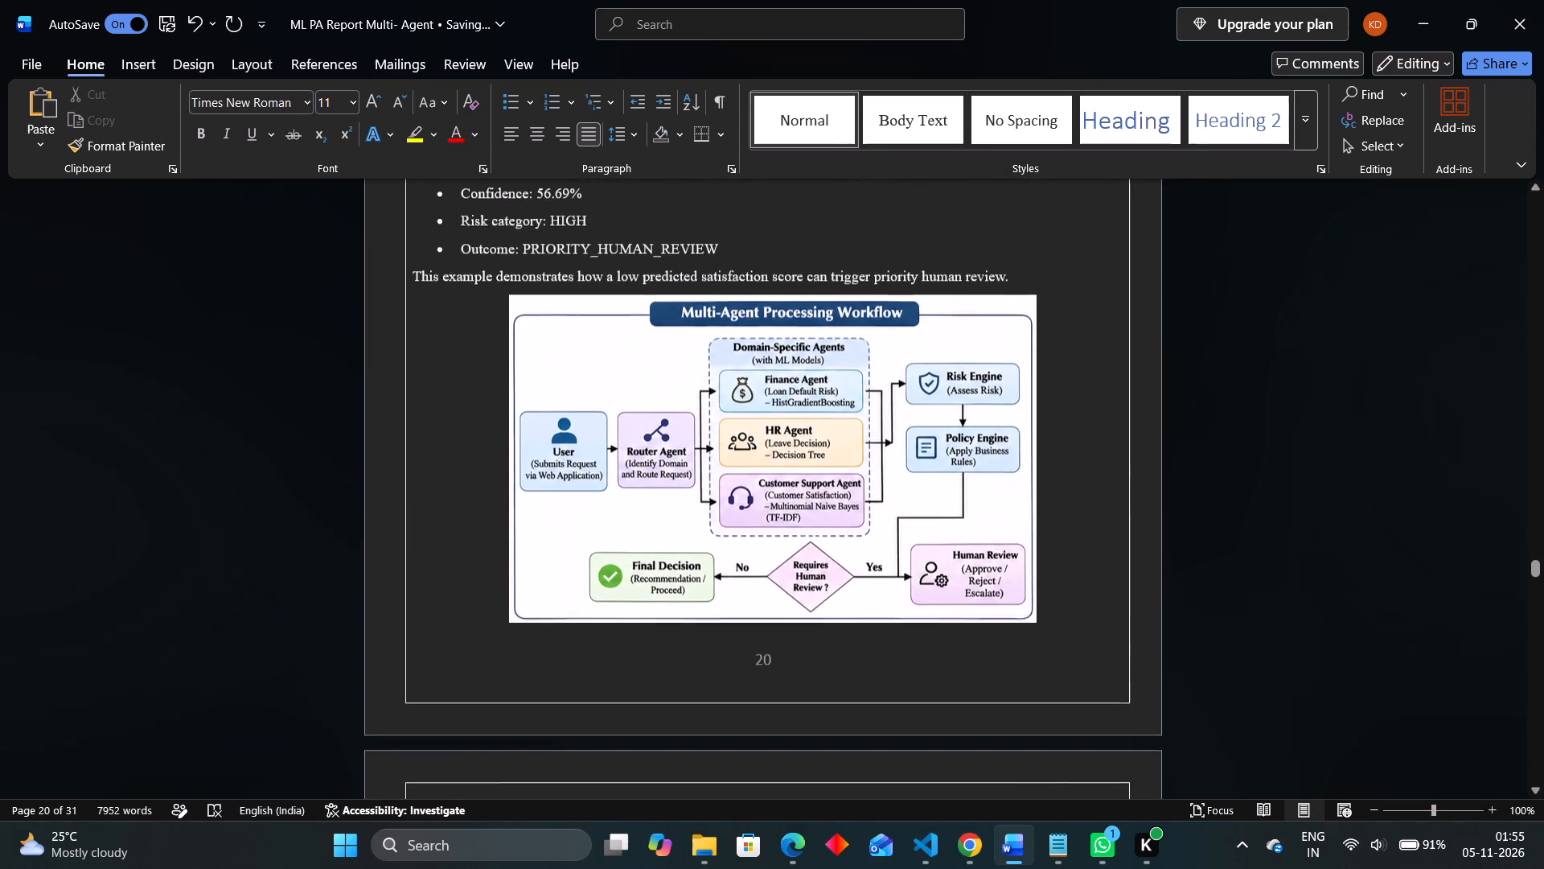
{"action": "left_click", "coordinate": [634, 585]}
{"action": "left_click_drag", "start_coordinate": [1036, 635], "coordinate": [1022, 626]}
Delete the blank space above the CHAPTER 4 heading at the start of the Result chapter.
{"action": "scroll", "coordinate": [1022, 626], "scroll_direction": "down", "scroll_amount": 2}
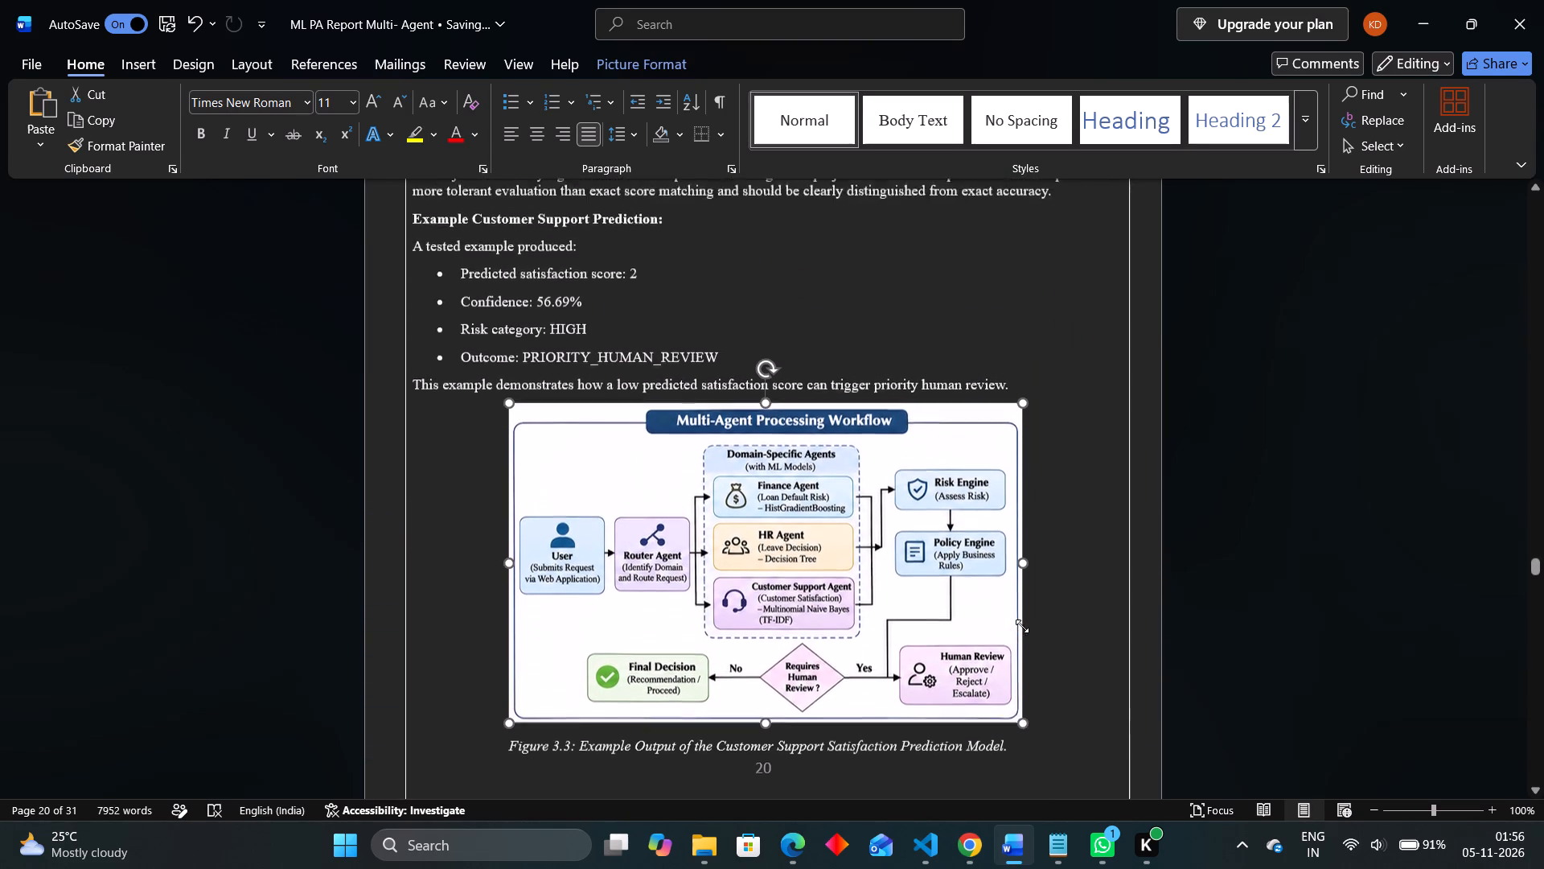
{"action": "scroll", "coordinate": [1022, 626], "scroll_direction": "down", "scroll_amount": 7}
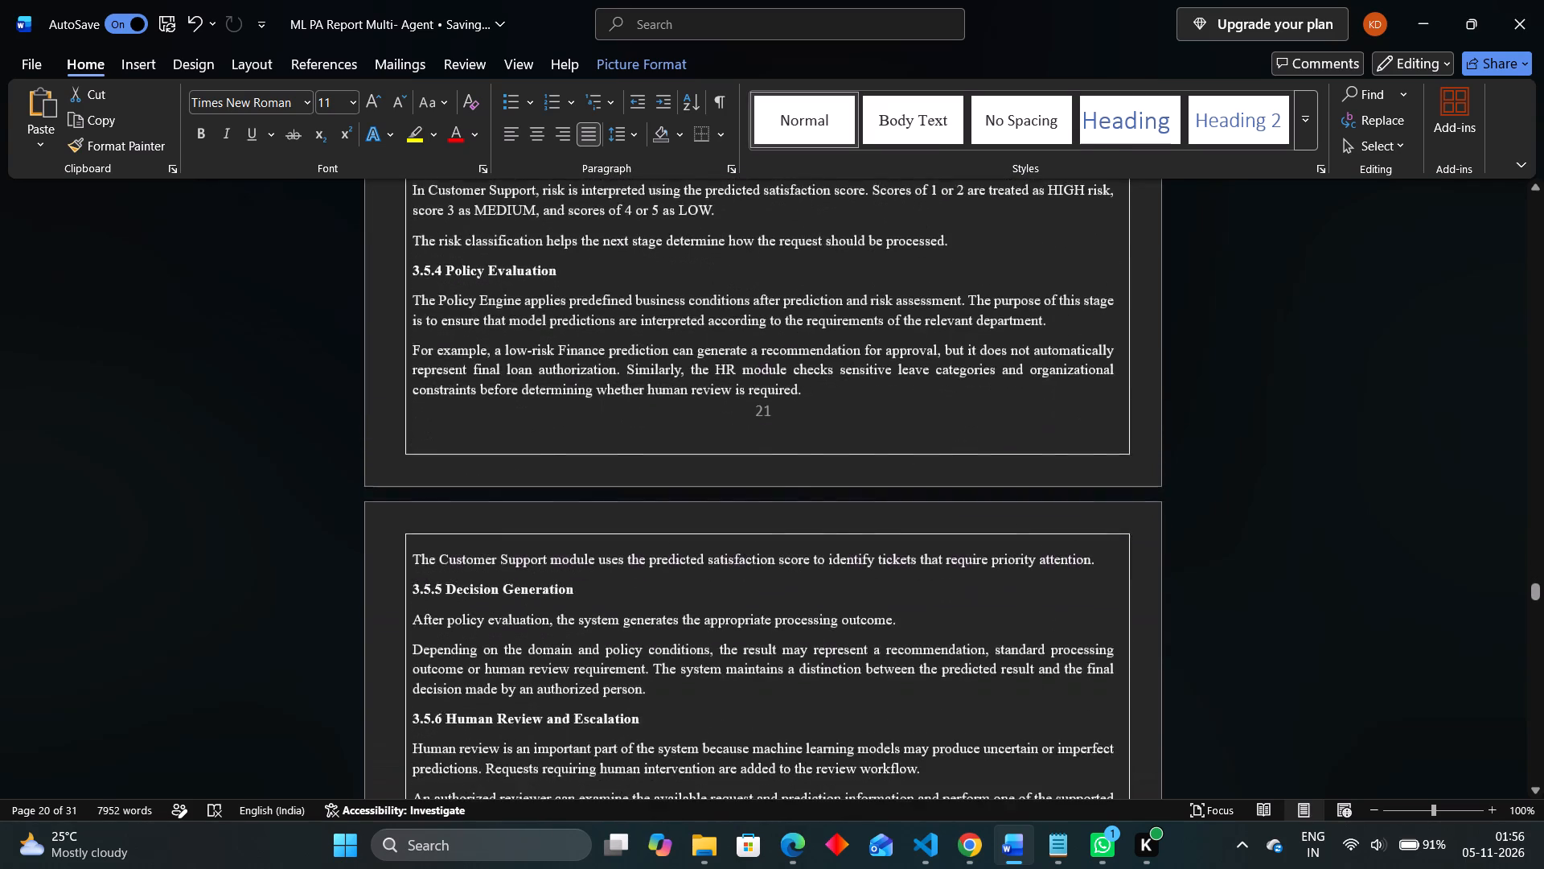
{"action": "scroll", "coordinate": [1022, 626], "scroll_direction": "down", "scroll_amount": 5}
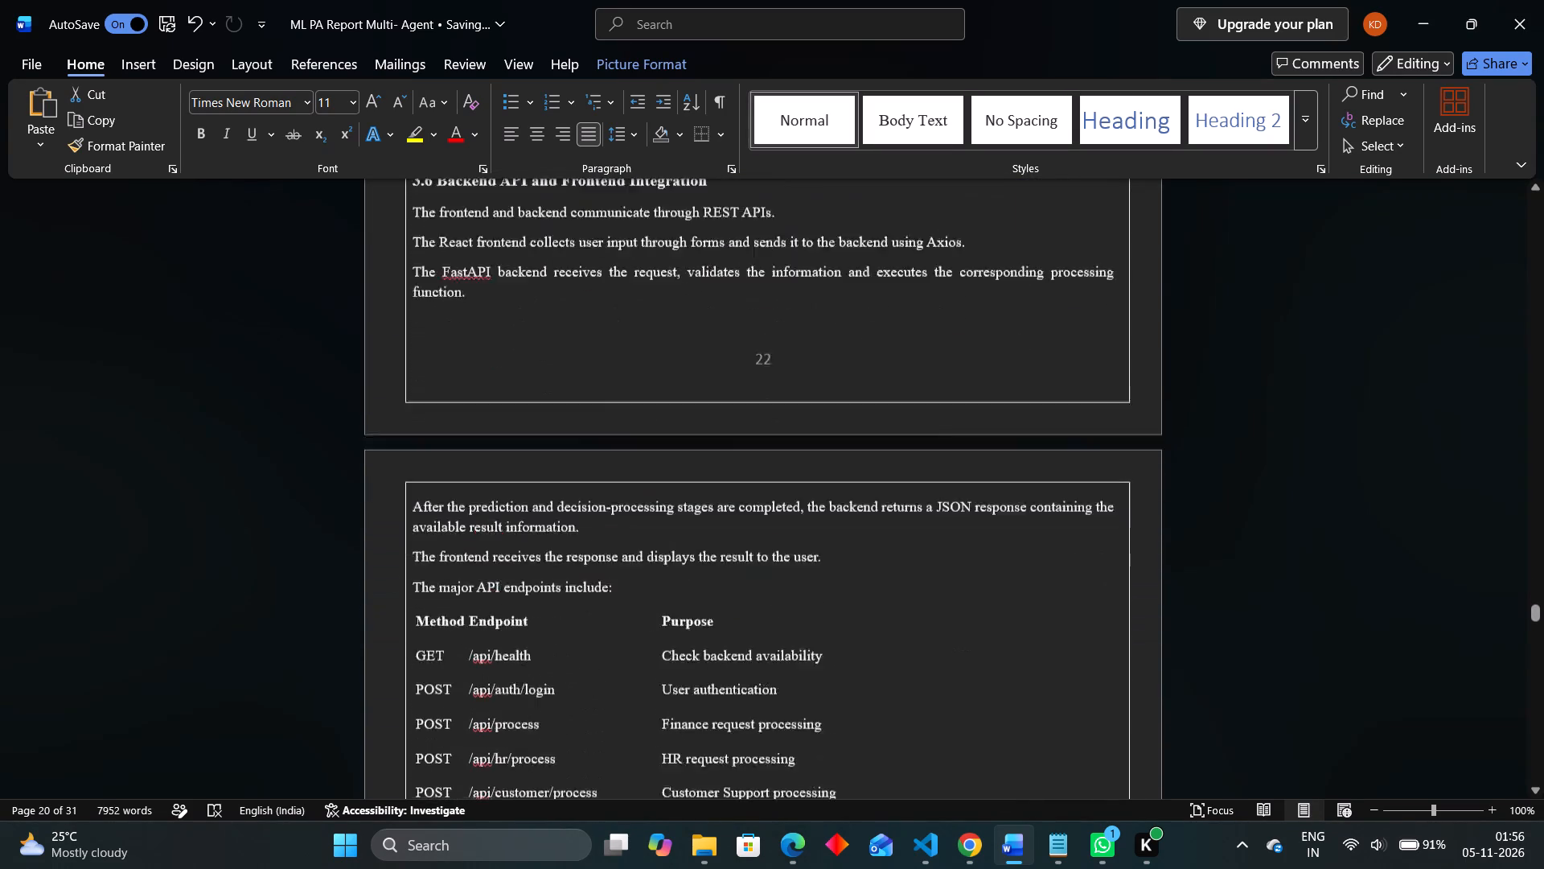
{"action": "scroll", "coordinate": [1025, 624], "scroll_direction": "down", "scroll_amount": 4}
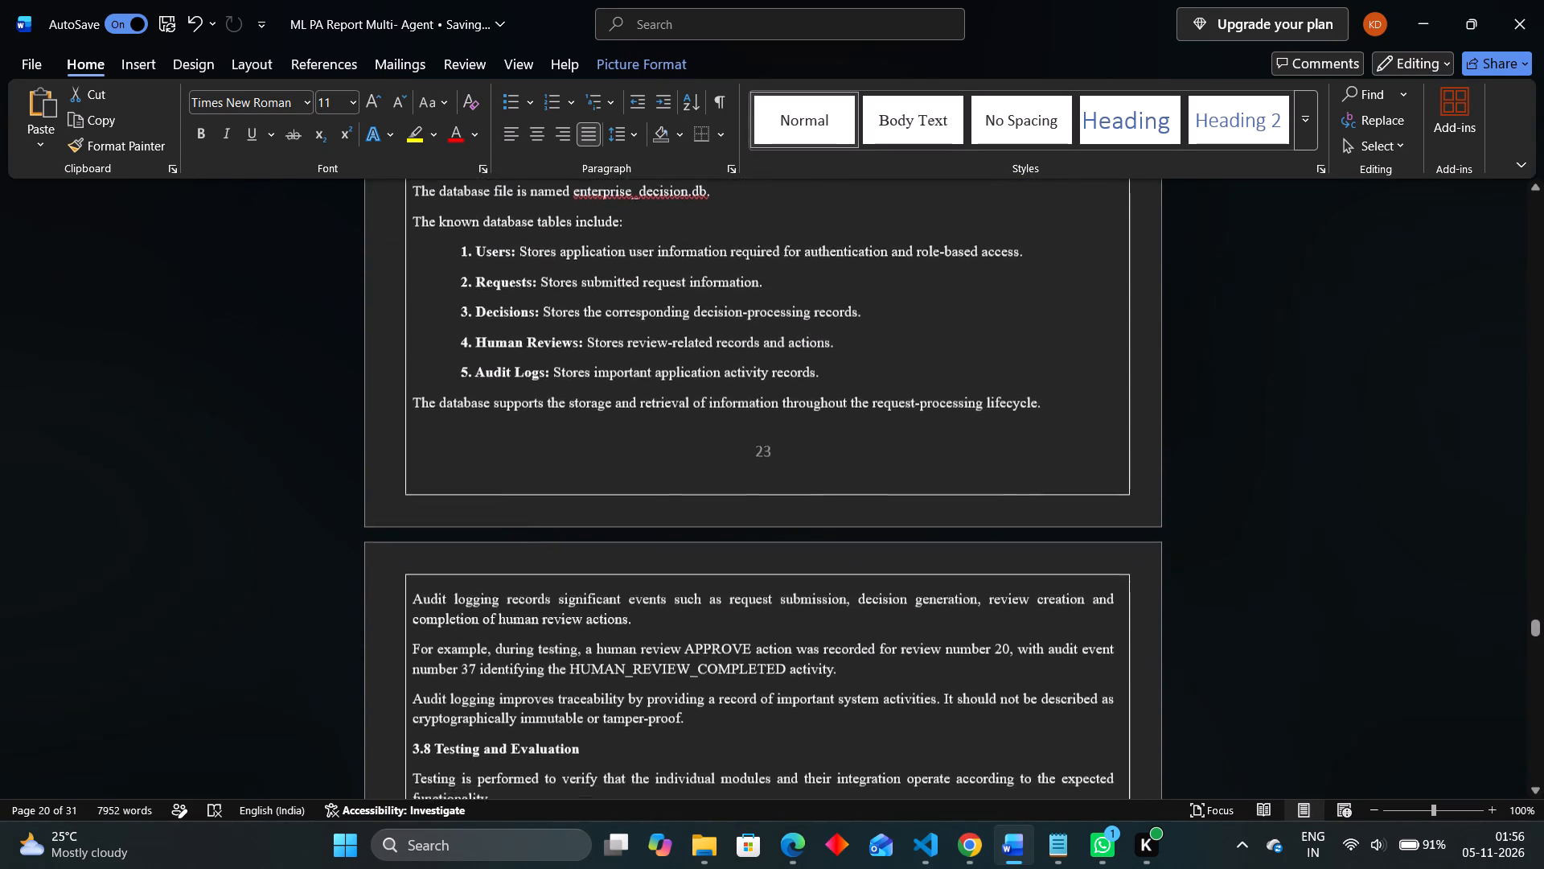
{"action": "scroll", "coordinate": [1025, 624], "scroll_direction": "down", "scroll_amount": 3}
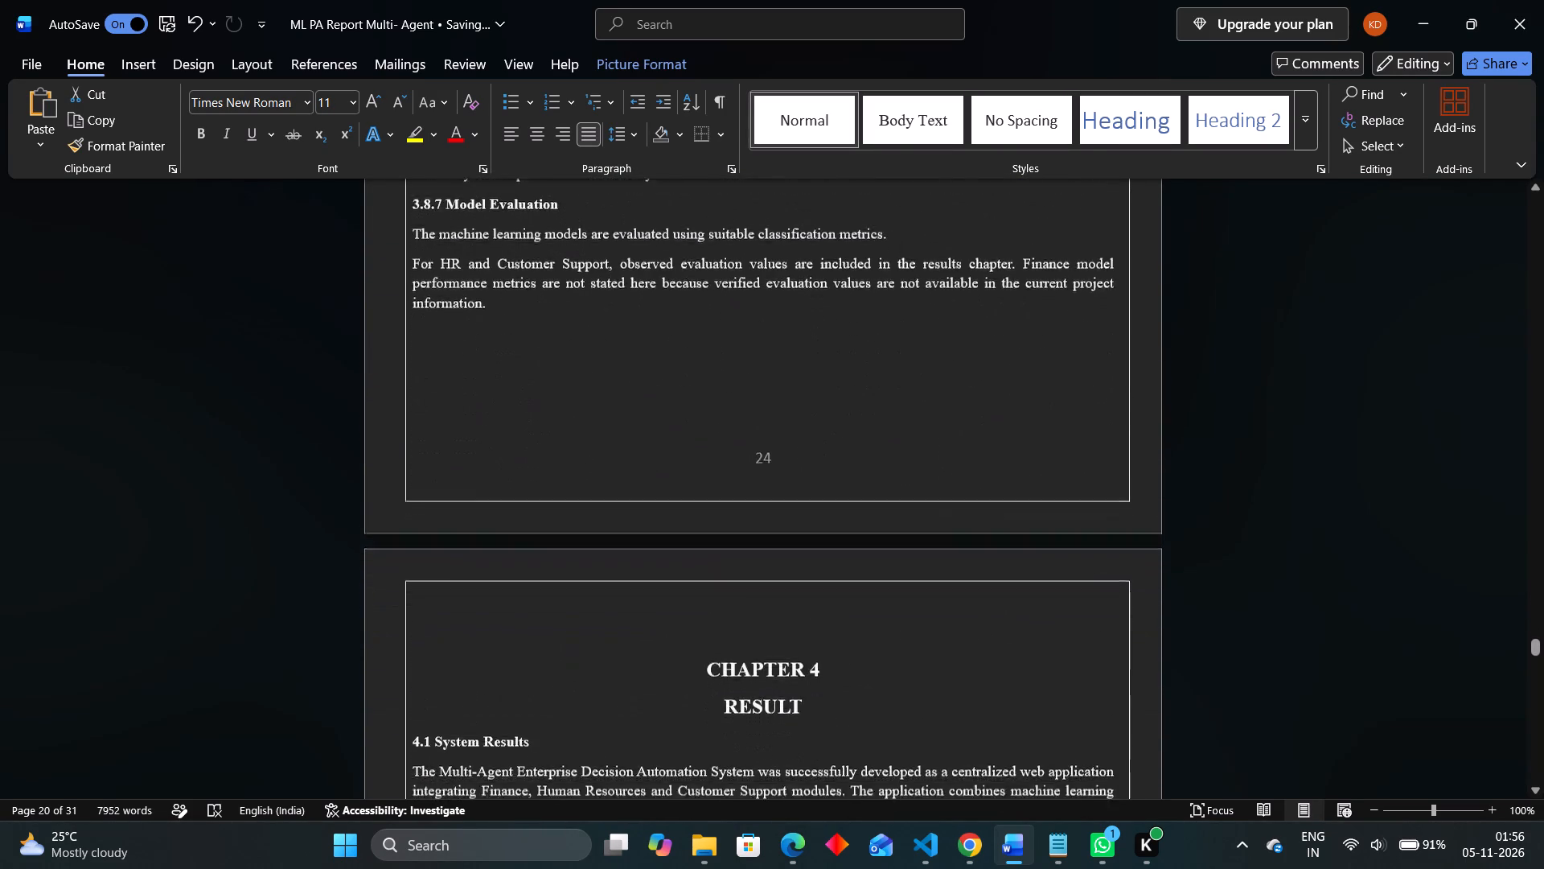
{"action": "left_click", "coordinate": [836, 542]}
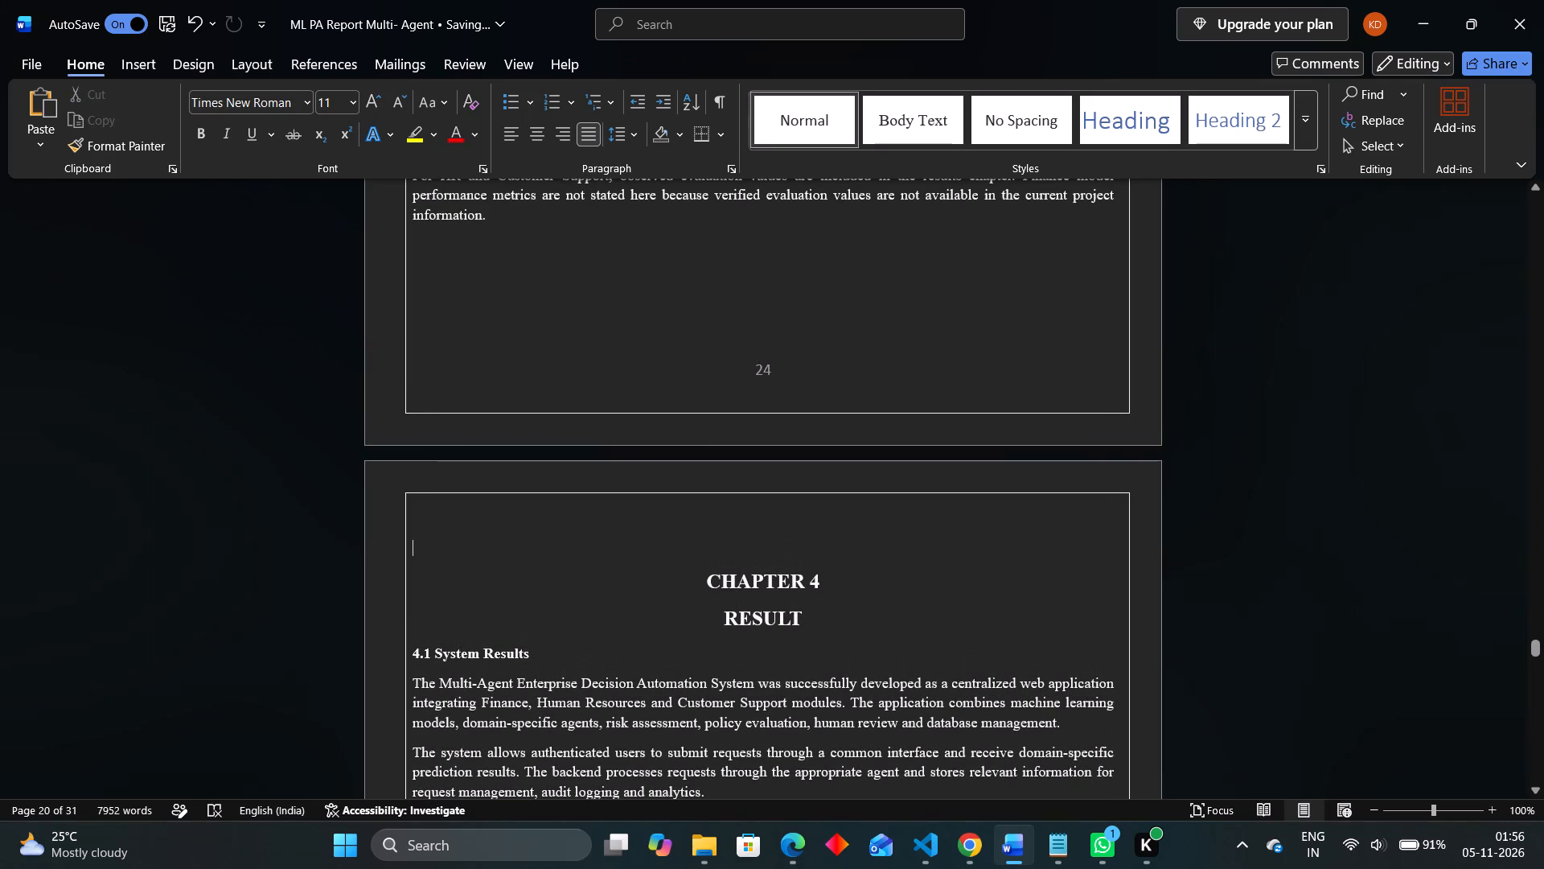
{"action": "key", "text": "BackSpace"}
{"action": "key", "text": "BackSpace"}
Enlarge the Data Preprocessing Workflow diagram above the Figure 3.1 caption to slightly wider than its caption, keeping its proportions.
{"action": "scroll", "coordinate": [836, 542], "scroll_direction": "up", "scroll_amount": 5}
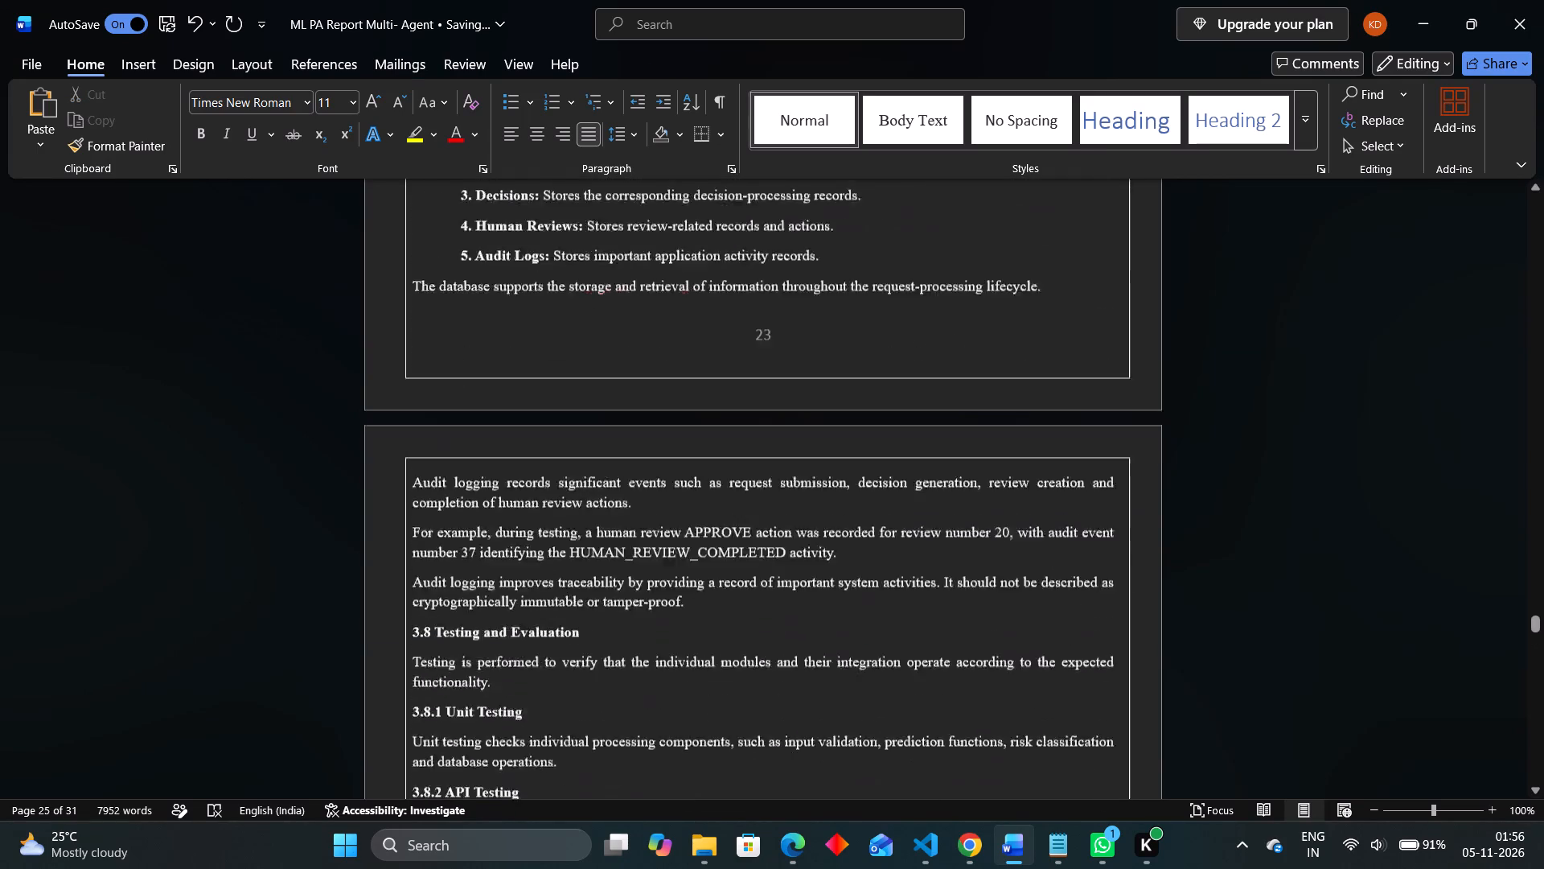
{"action": "scroll", "coordinate": [836, 542], "scroll_direction": "up", "scroll_amount": 11}
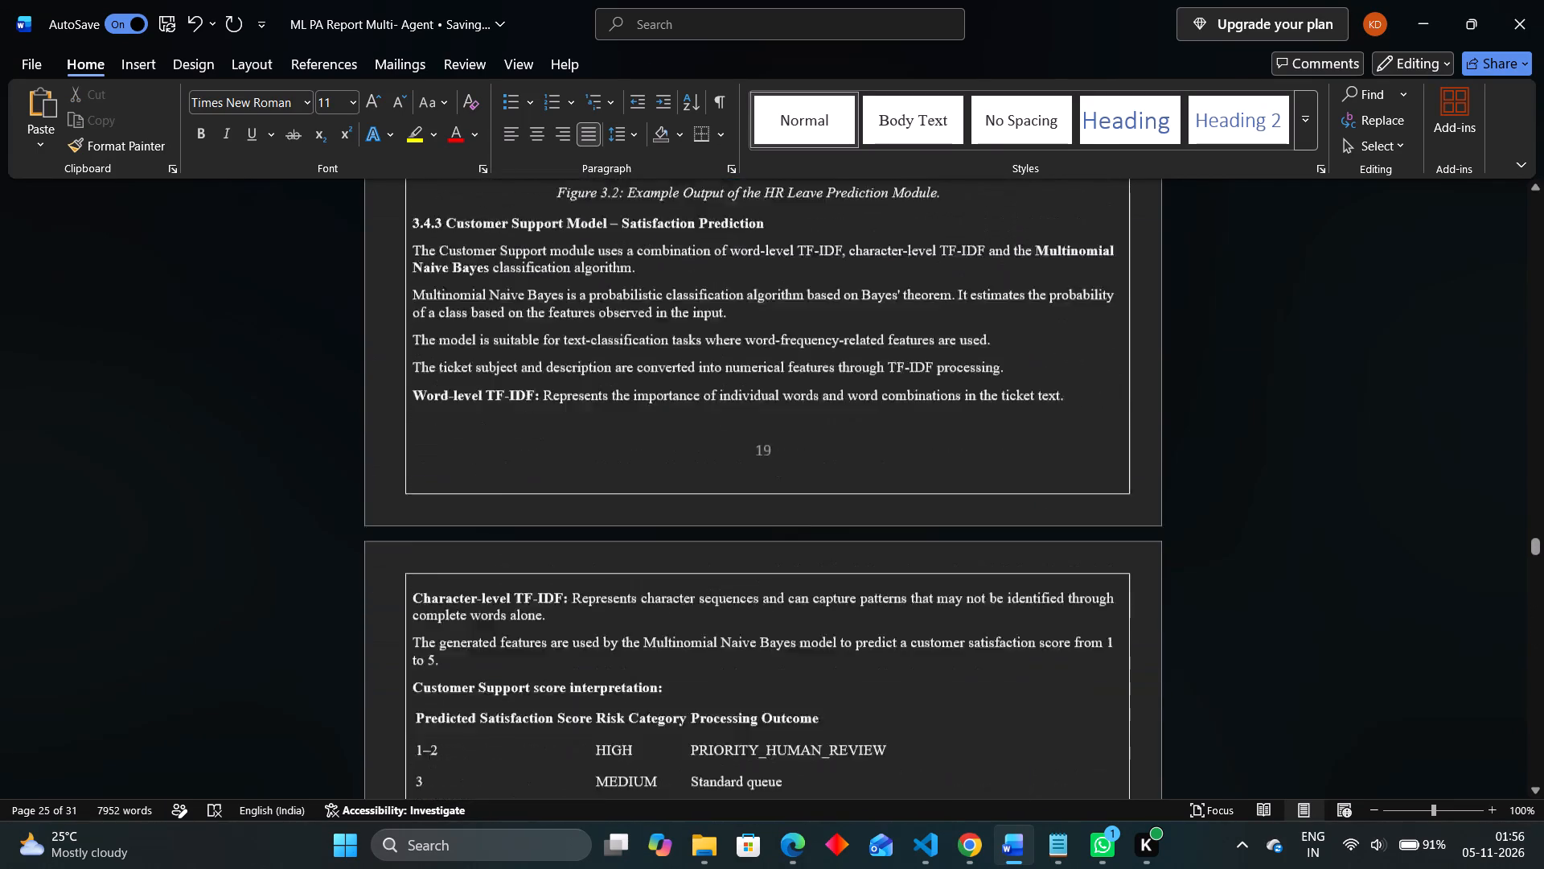
{"action": "scroll", "coordinate": [836, 542], "scroll_direction": "up", "scroll_amount": 4}
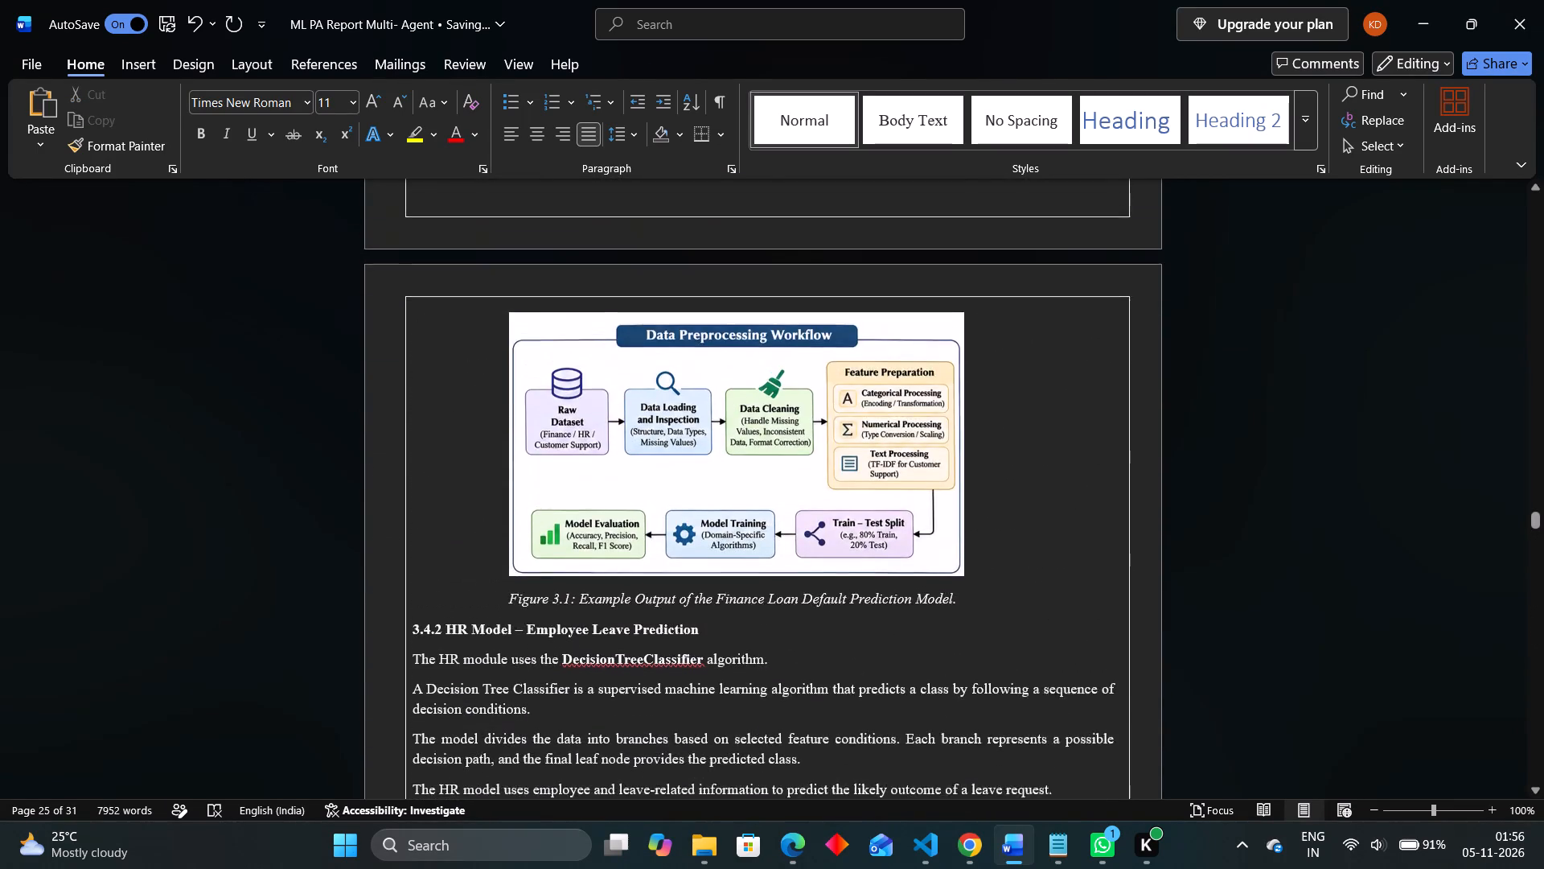
{"action": "scroll", "coordinate": [836, 542], "scroll_direction": "down", "scroll_amount": 1}
{"action": "scroll", "coordinate": [836, 542], "scroll_direction": "up", "scroll_amount": 1}
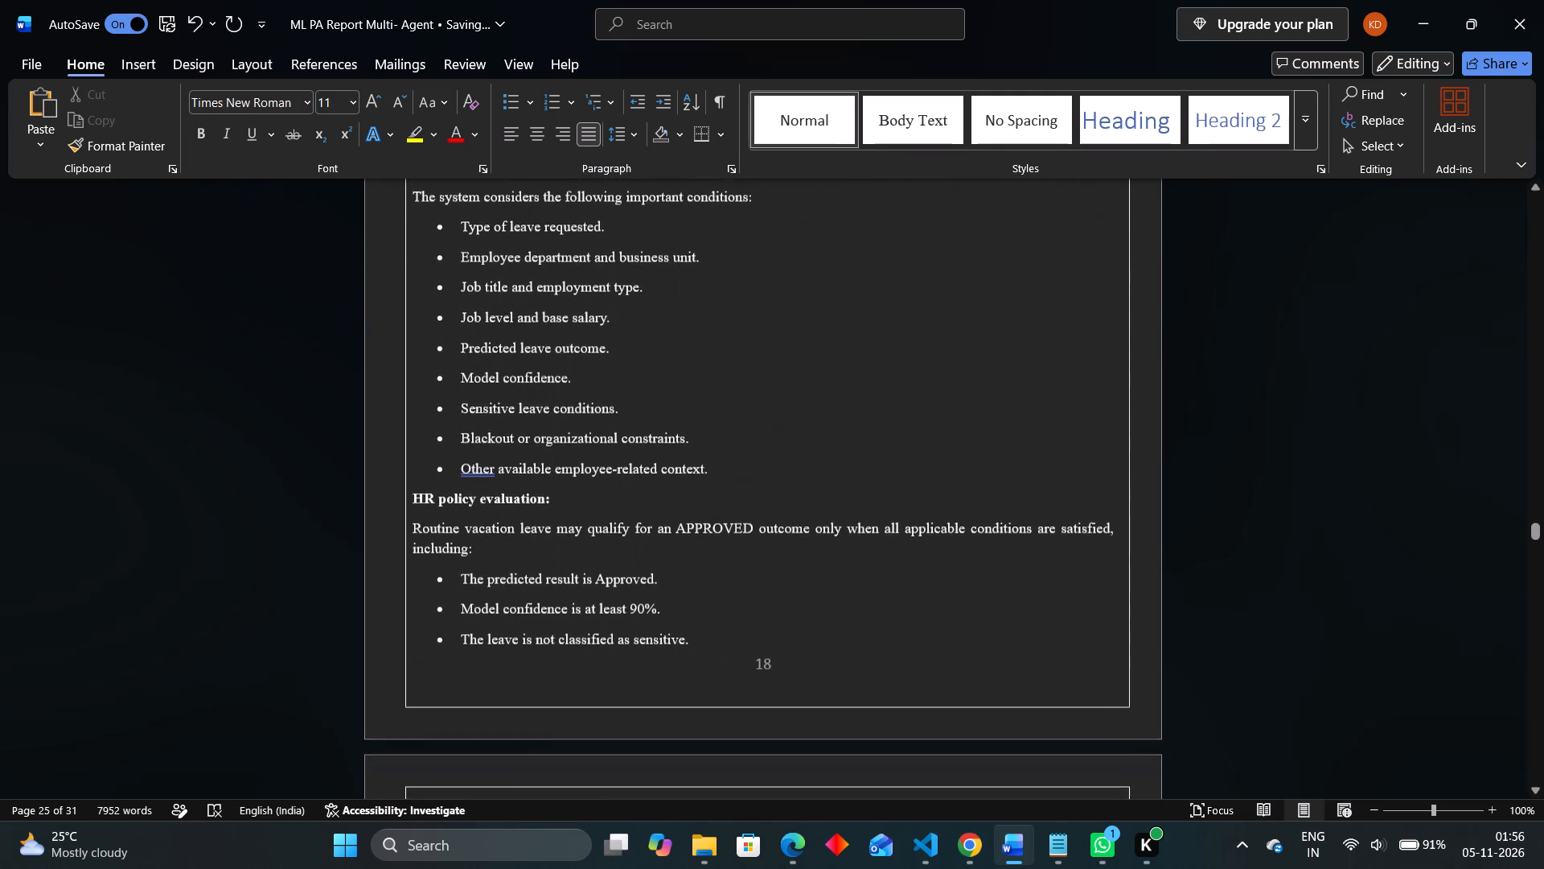
{"action": "scroll", "coordinate": [836, 542], "scroll_direction": "up", "scroll_amount": 4}
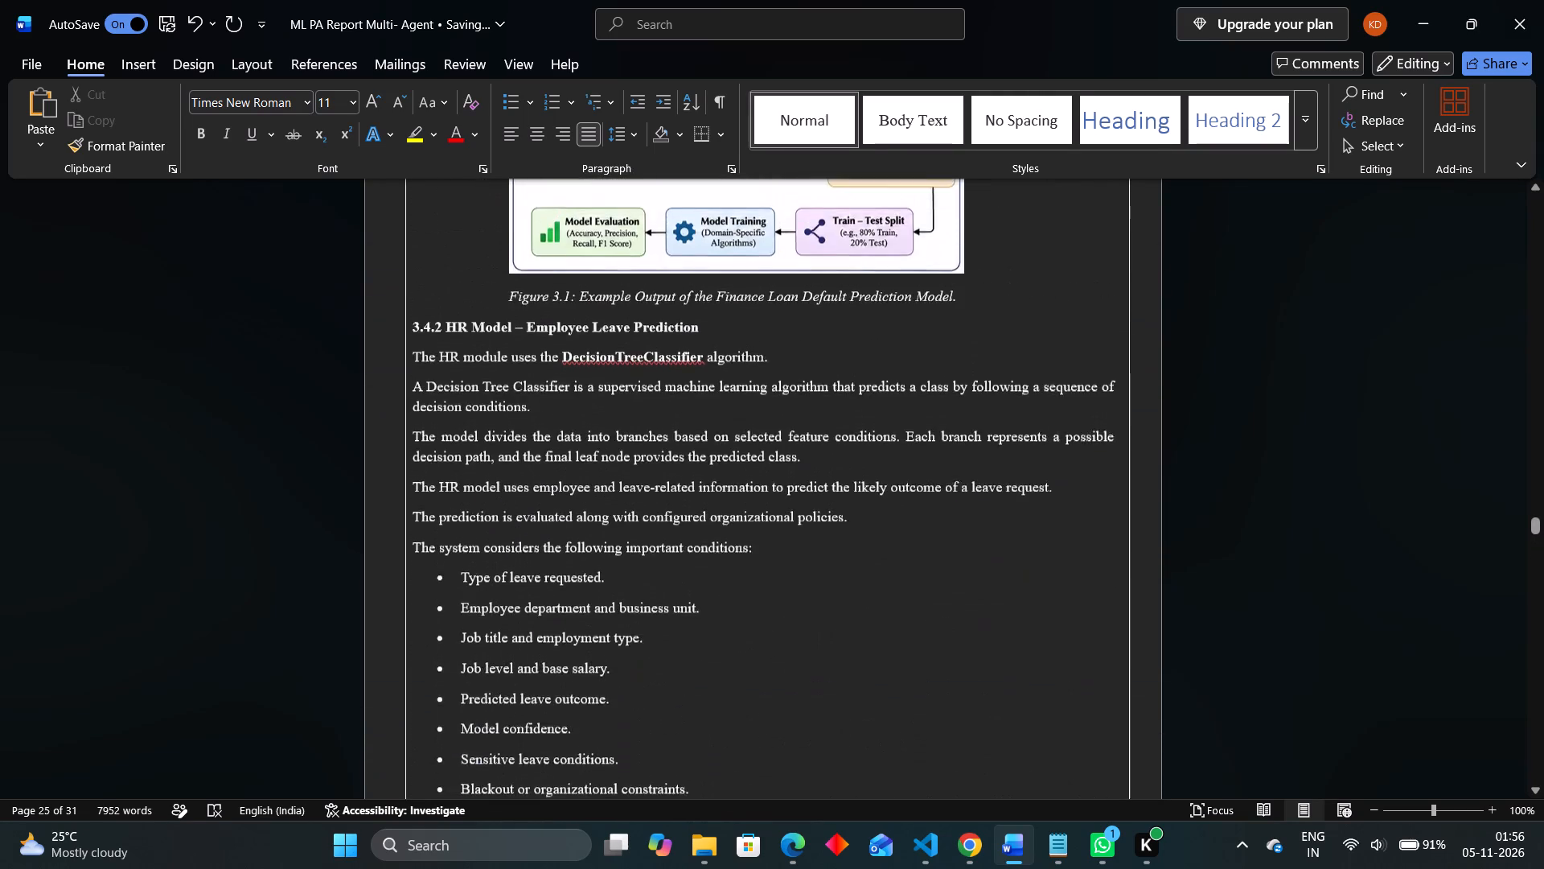
{"action": "scroll", "coordinate": [836, 542], "scroll_direction": "up", "scroll_amount": 1}
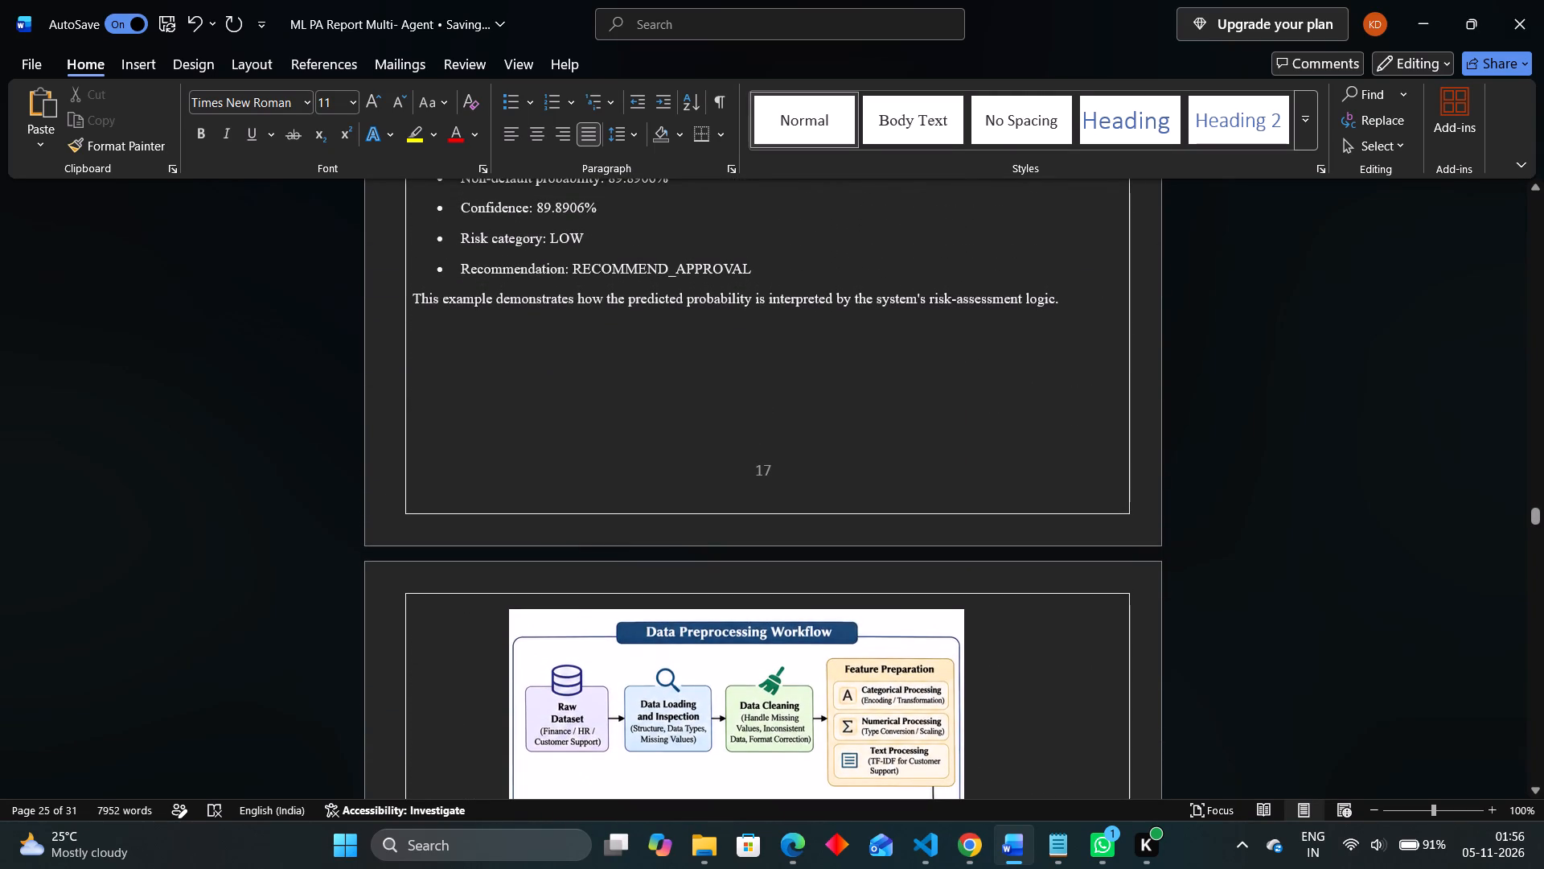
{"action": "left_click", "coordinate": [816, 386]}
{"action": "scroll", "coordinate": [816, 386], "scroll_direction": "down", "scroll_amount": 1}
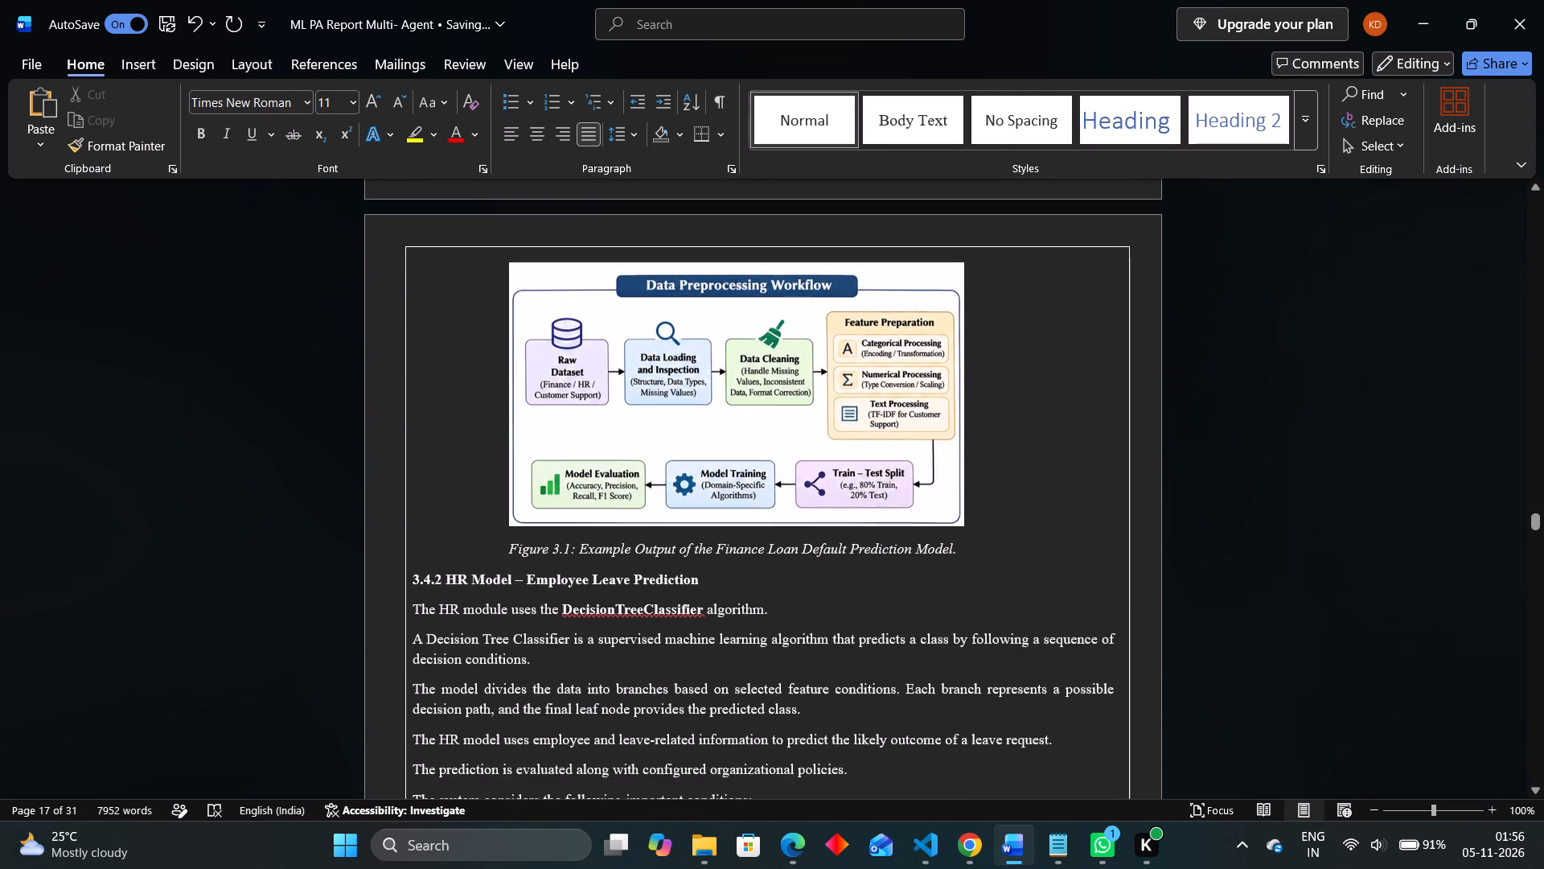
{"action": "left_click", "coordinate": [816, 386]}
{"action": "left_click_drag", "start_coordinate": [966, 528], "coordinate": [968, 529]}
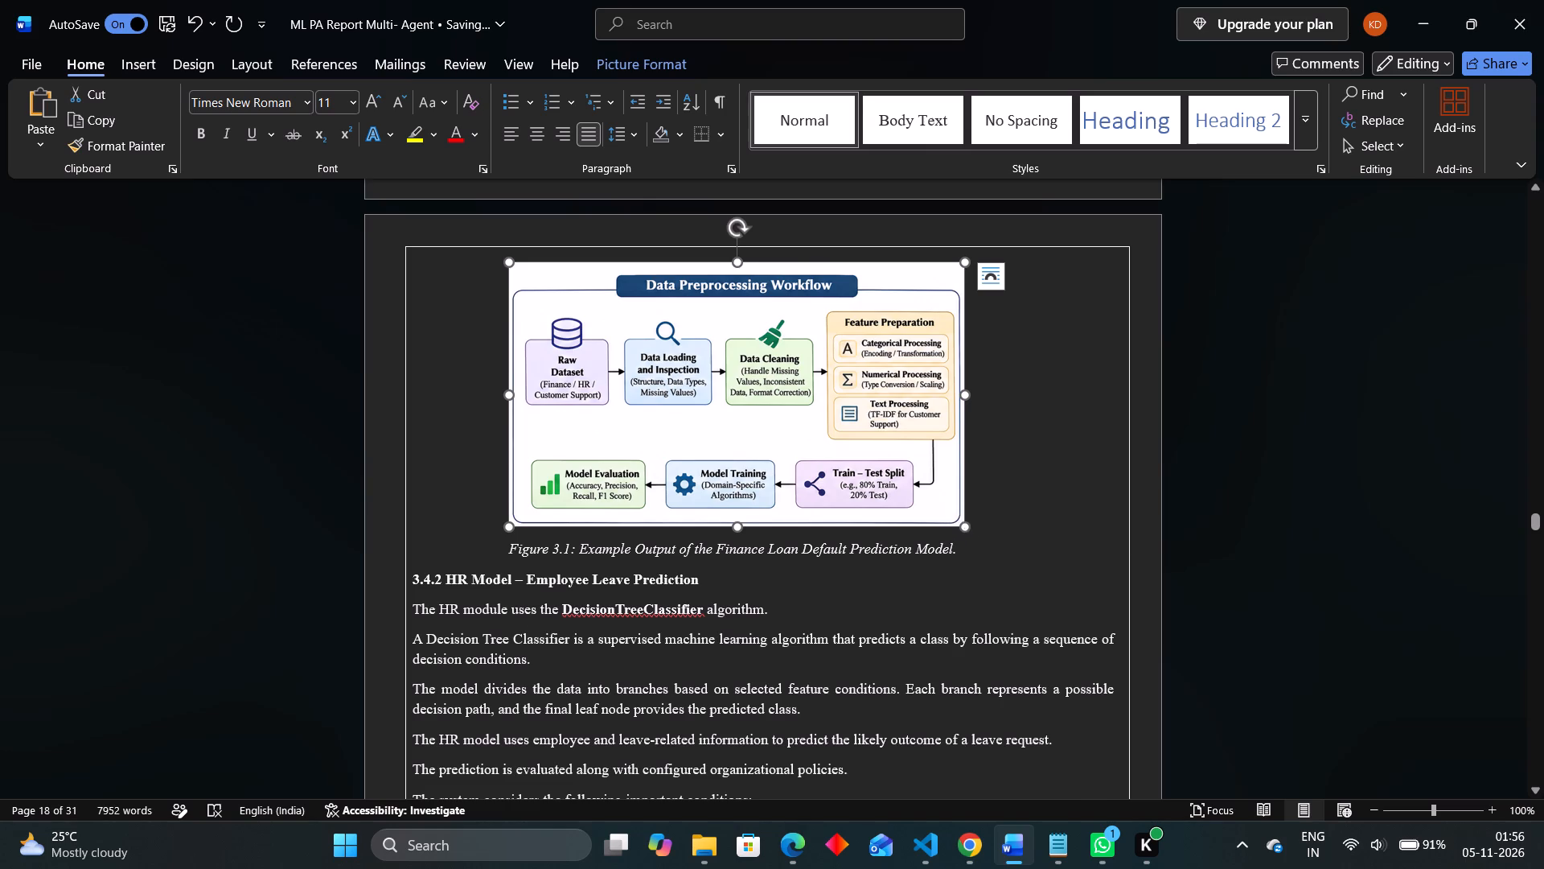
{"action": "left_click_drag", "start_coordinate": [968, 529], "coordinate": [1032, 568]}
Set line spacing to 1.0 for the section 3.4.2 text from "The HR module uses" through the bulleted list of conditions.
{"action": "scroll", "coordinate": [1032, 568], "scroll_direction": "down", "scroll_amount": 1}
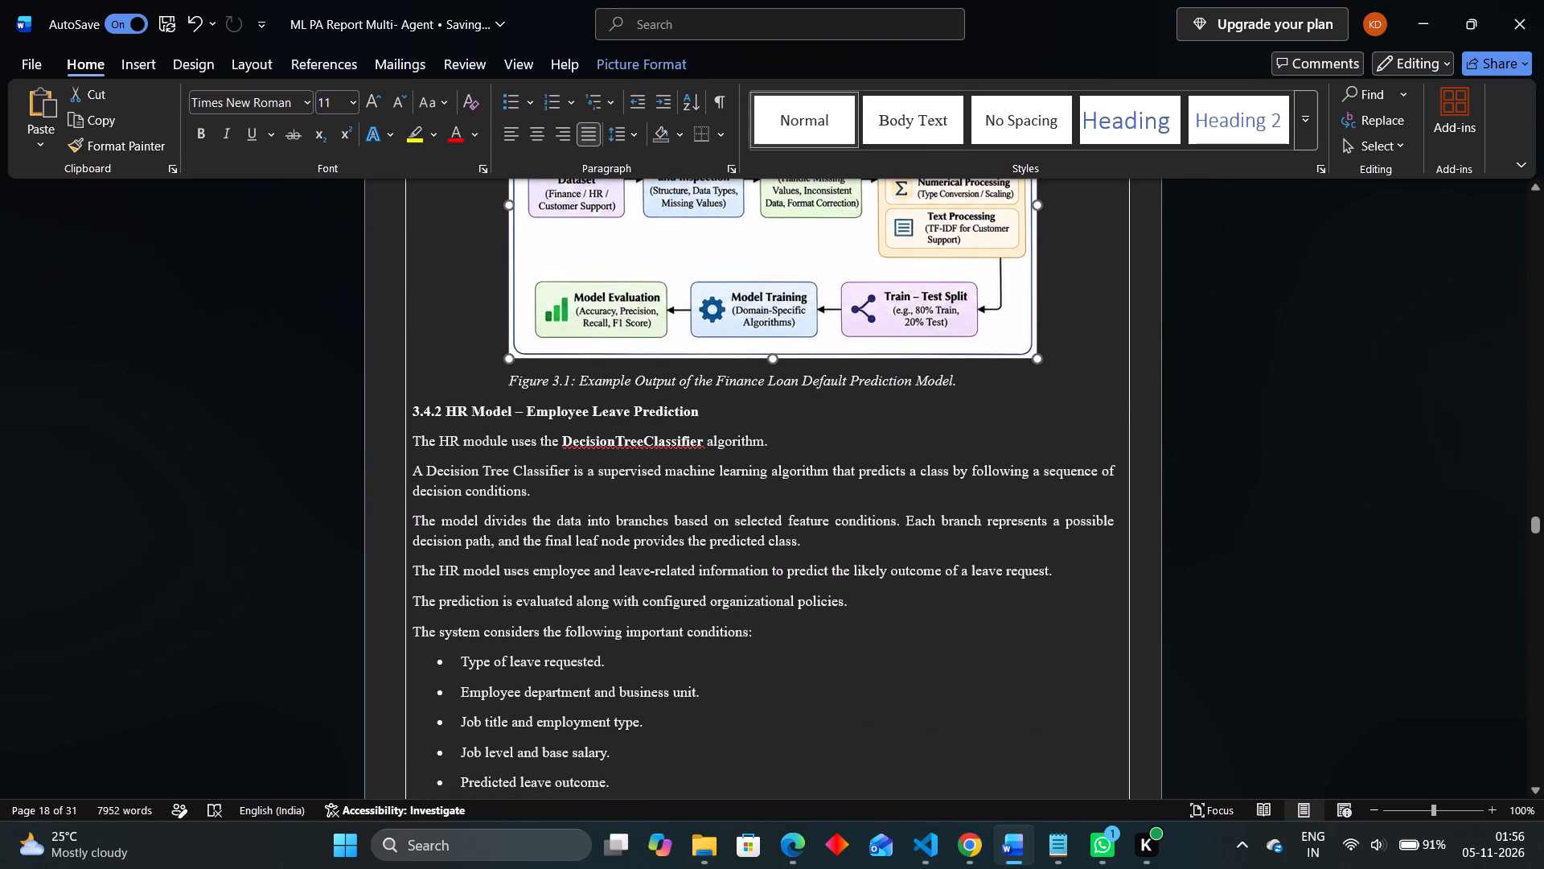
{"action": "scroll", "coordinate": [763, 628], "scroll_direction": "down", "scroll_amount": 2}
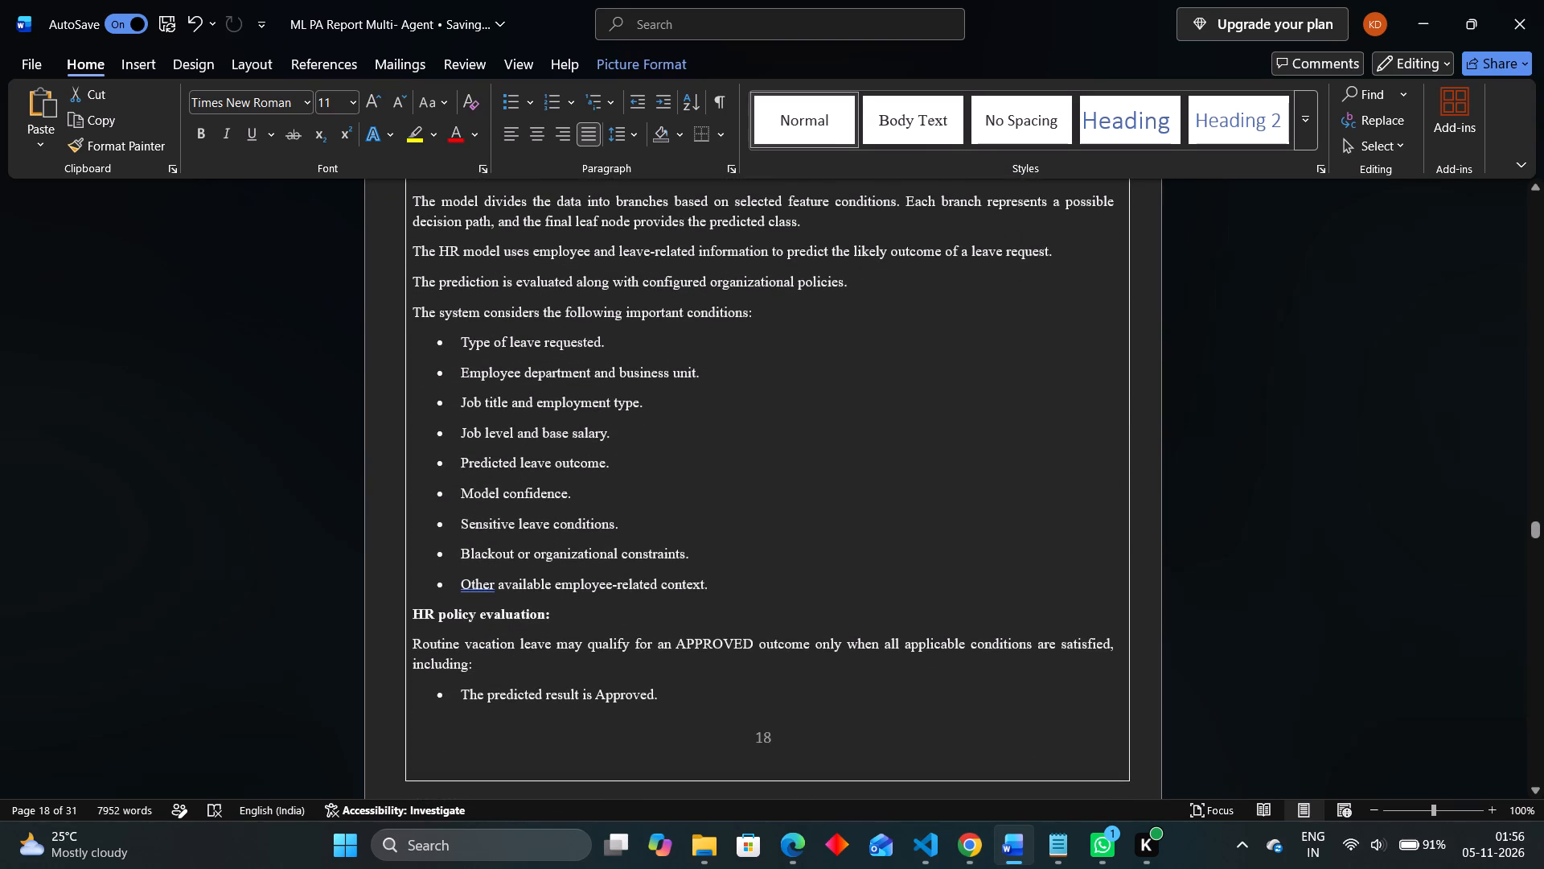
{"action": "left_click_drag", "start_coordinate": [707, 586], "coordinate": [363, 176]}
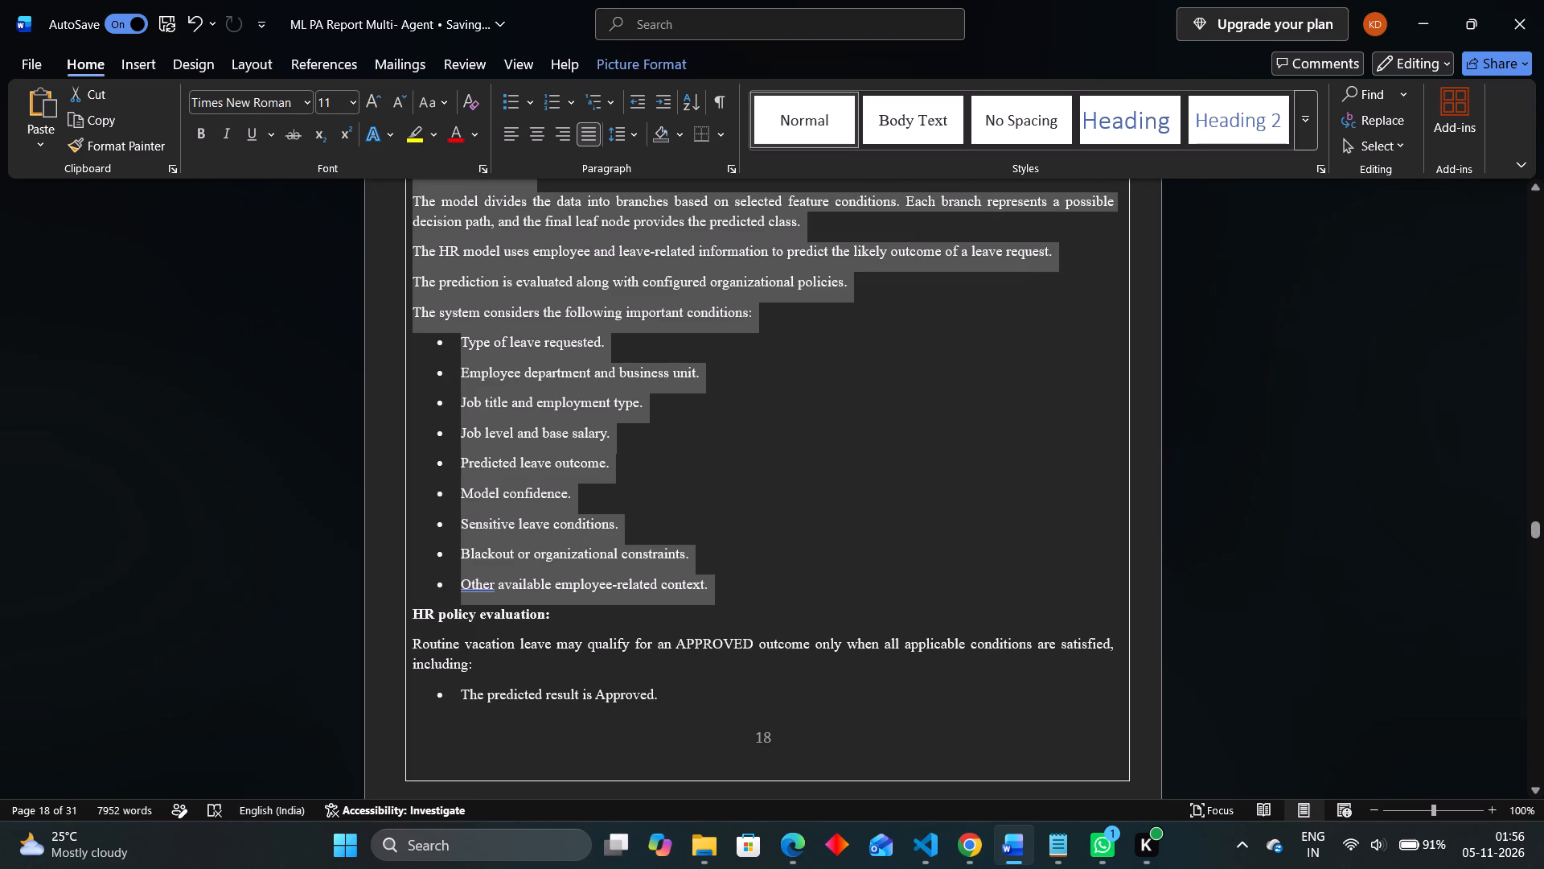
{"action": "left_click_drag", "start_coordinate": [363, 176], "coordinate": [413, 321]}
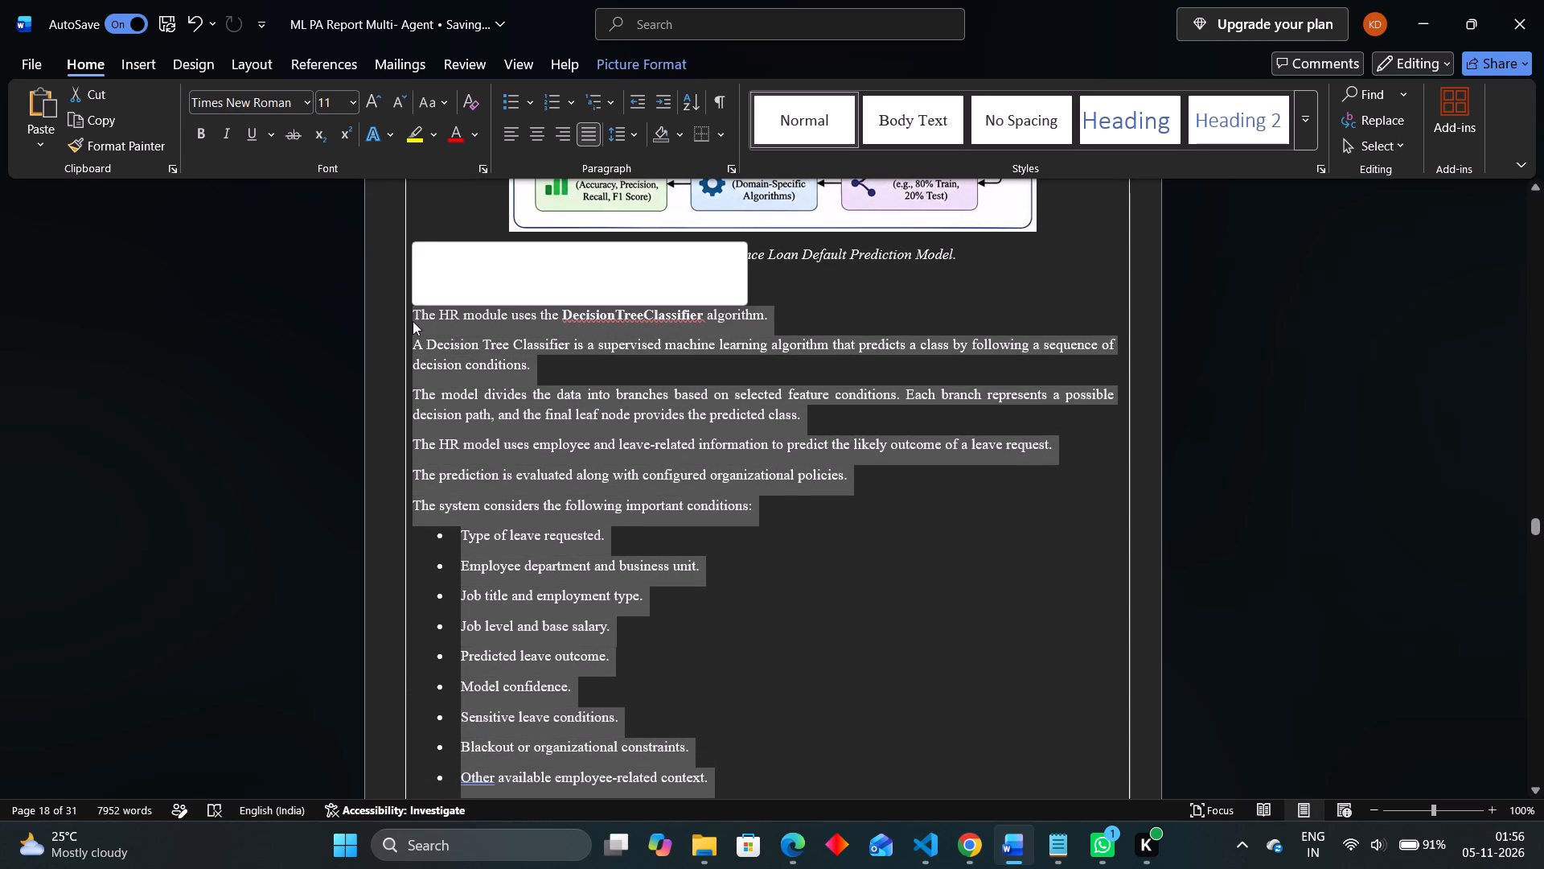
{"action": "left_click", "coordinate": [629, 130]}
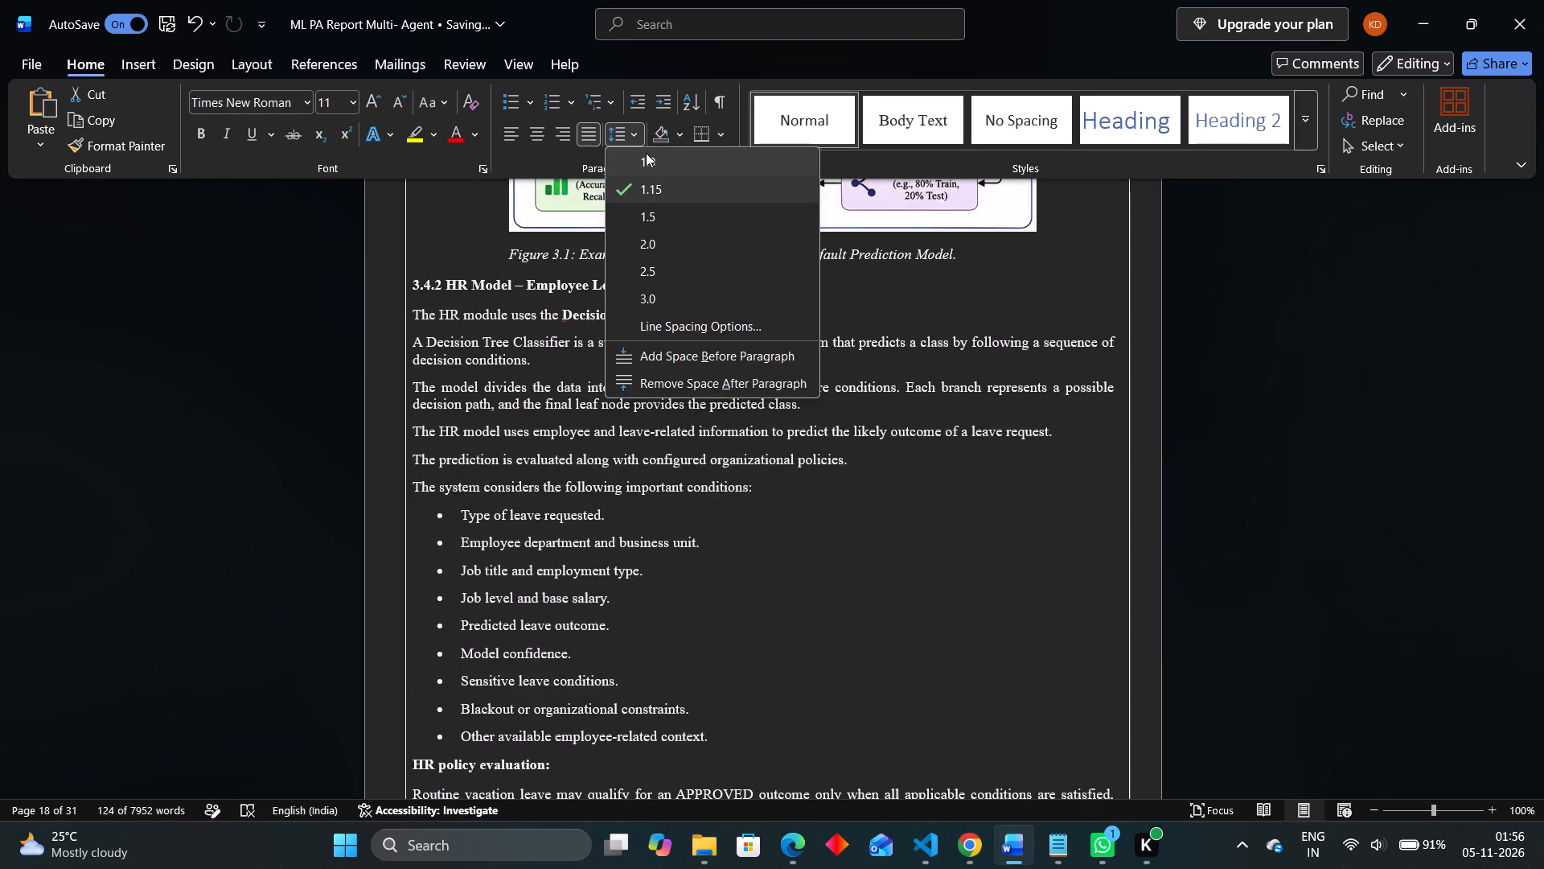
{"action": "left_click", "coordinate": [646, 153]}
Examine the page breaks and gaps from section 3.4.2 down to Chapter 4, and back up through Chapters 3 and 2.
{"action": "scroll", "coordinate": [668, 395], "scroll_direction": "down", "scroll_amount": 2}
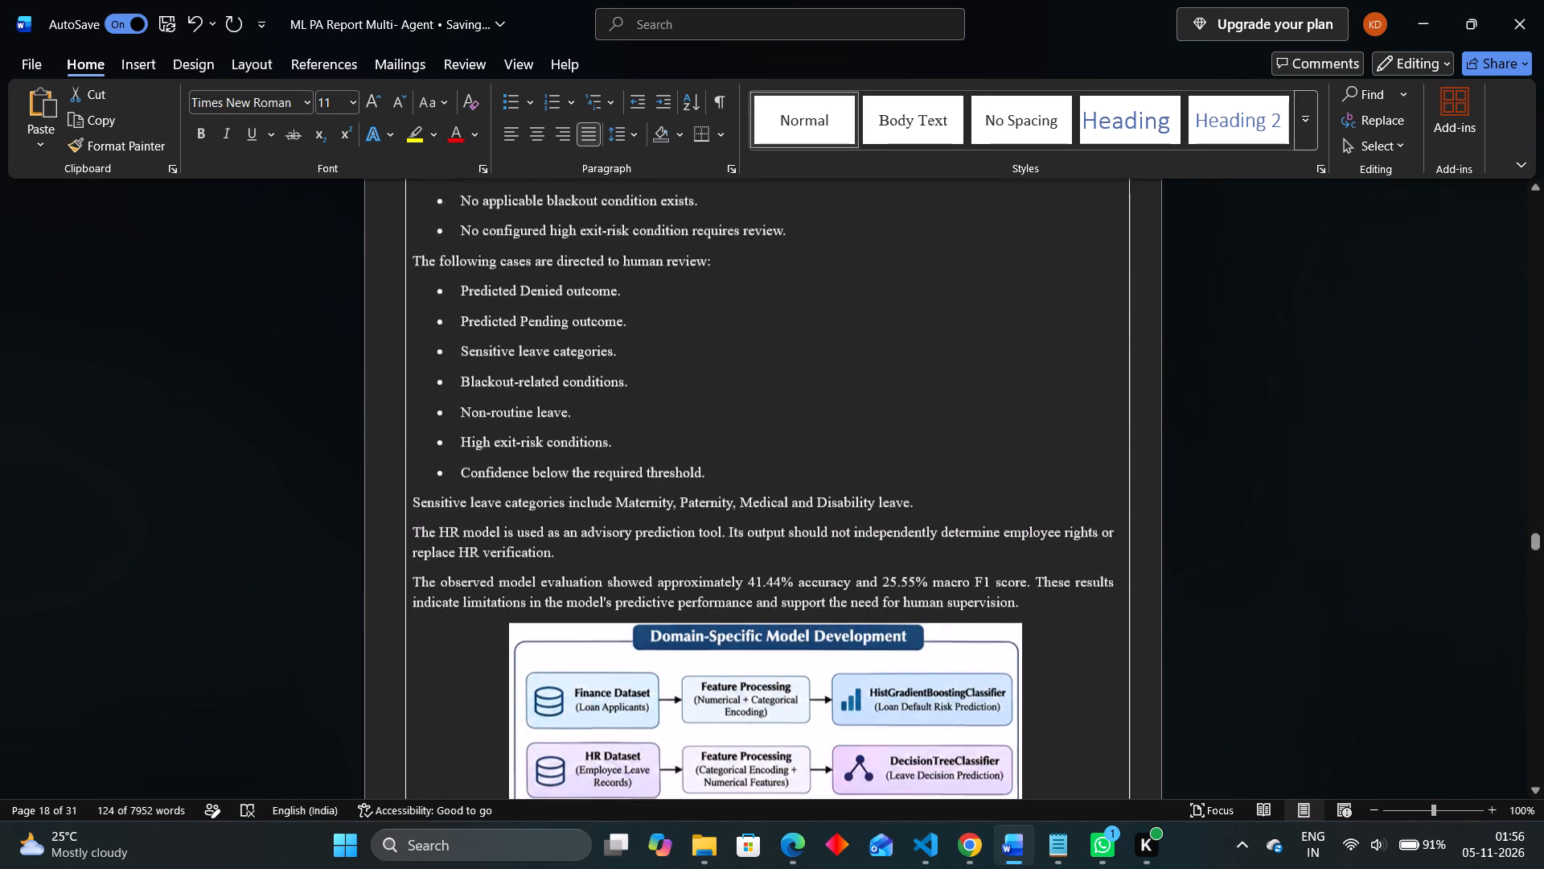
{"action": "scroll", "coordinate": [668, 395], "scroll_direction": "down", "scroll_amount": 5}
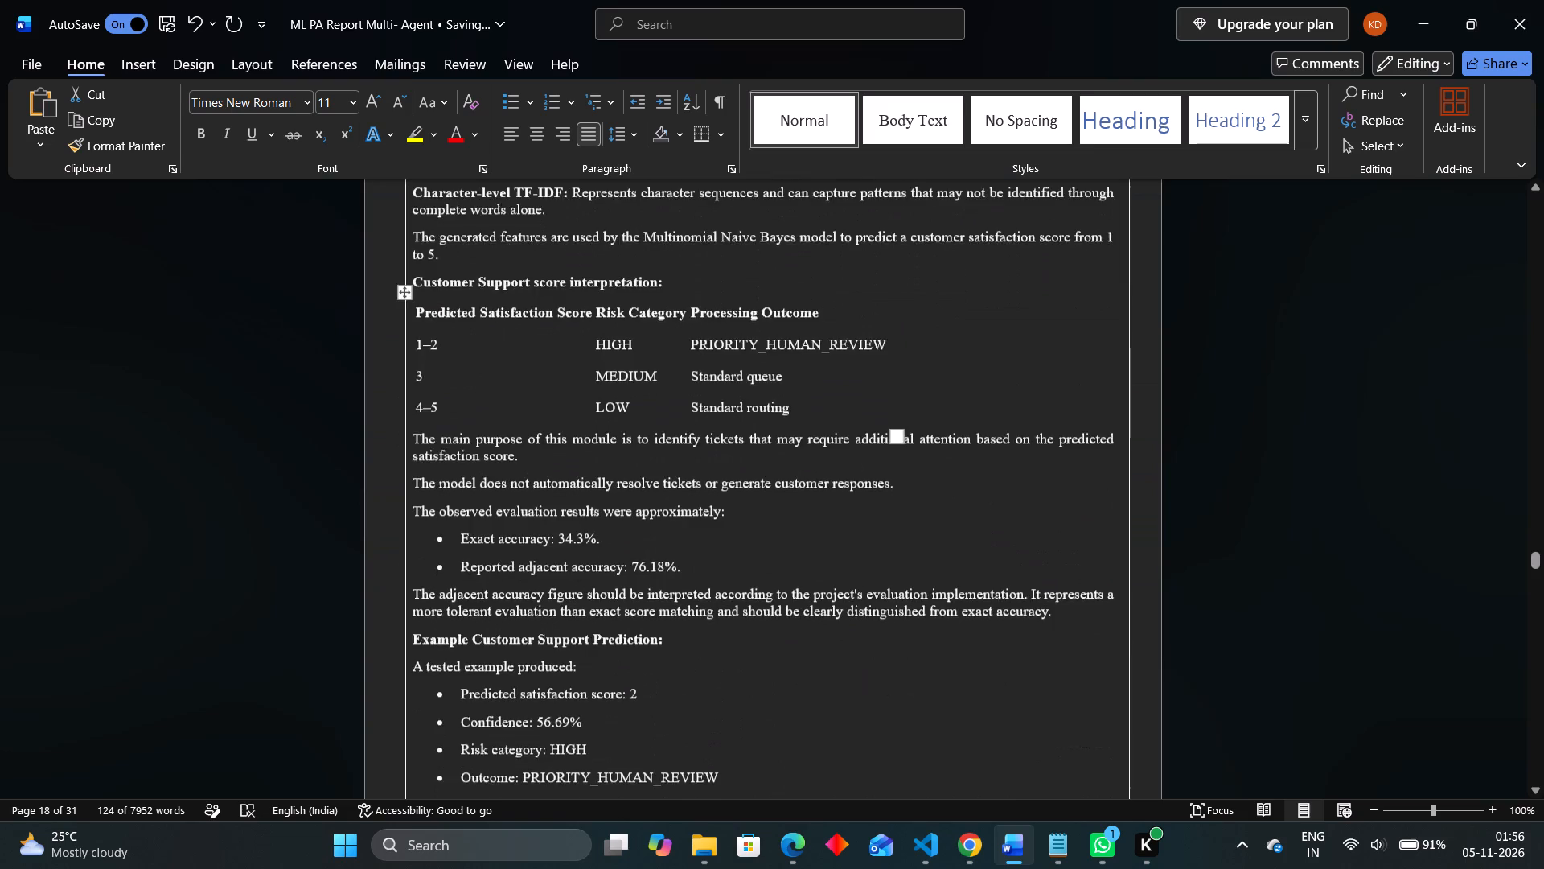
{"action": "scroll", "coordinate": [668, 395], "scroll_direction": "down", "scroll_amount": 5}
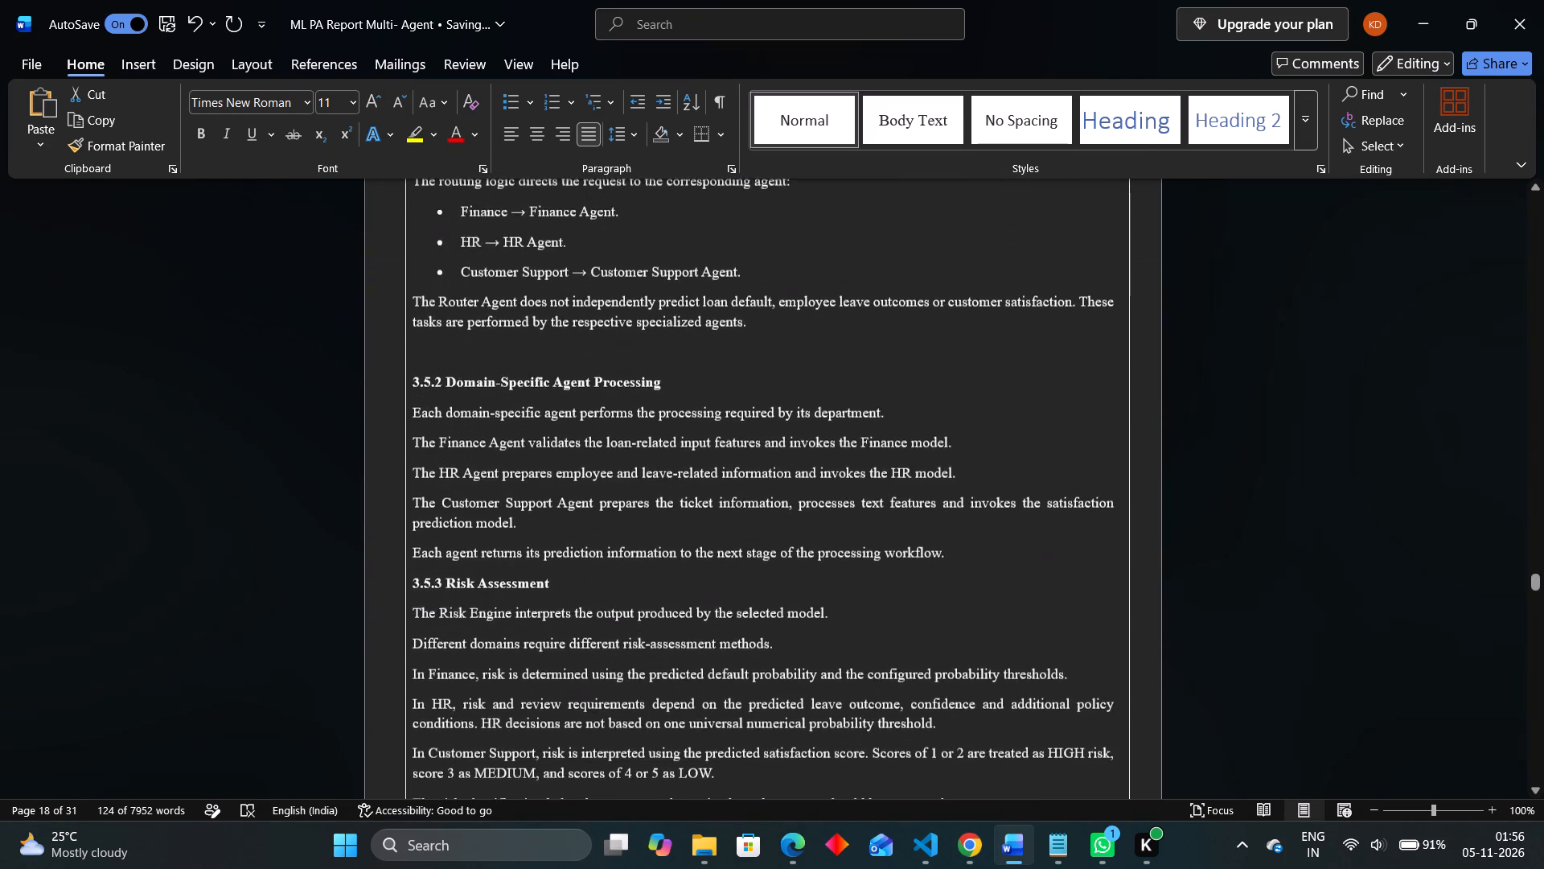
{"action": "scroll", "coordinate": [668, 395], "scroll_direction": "down", "scroll_amount": 5}
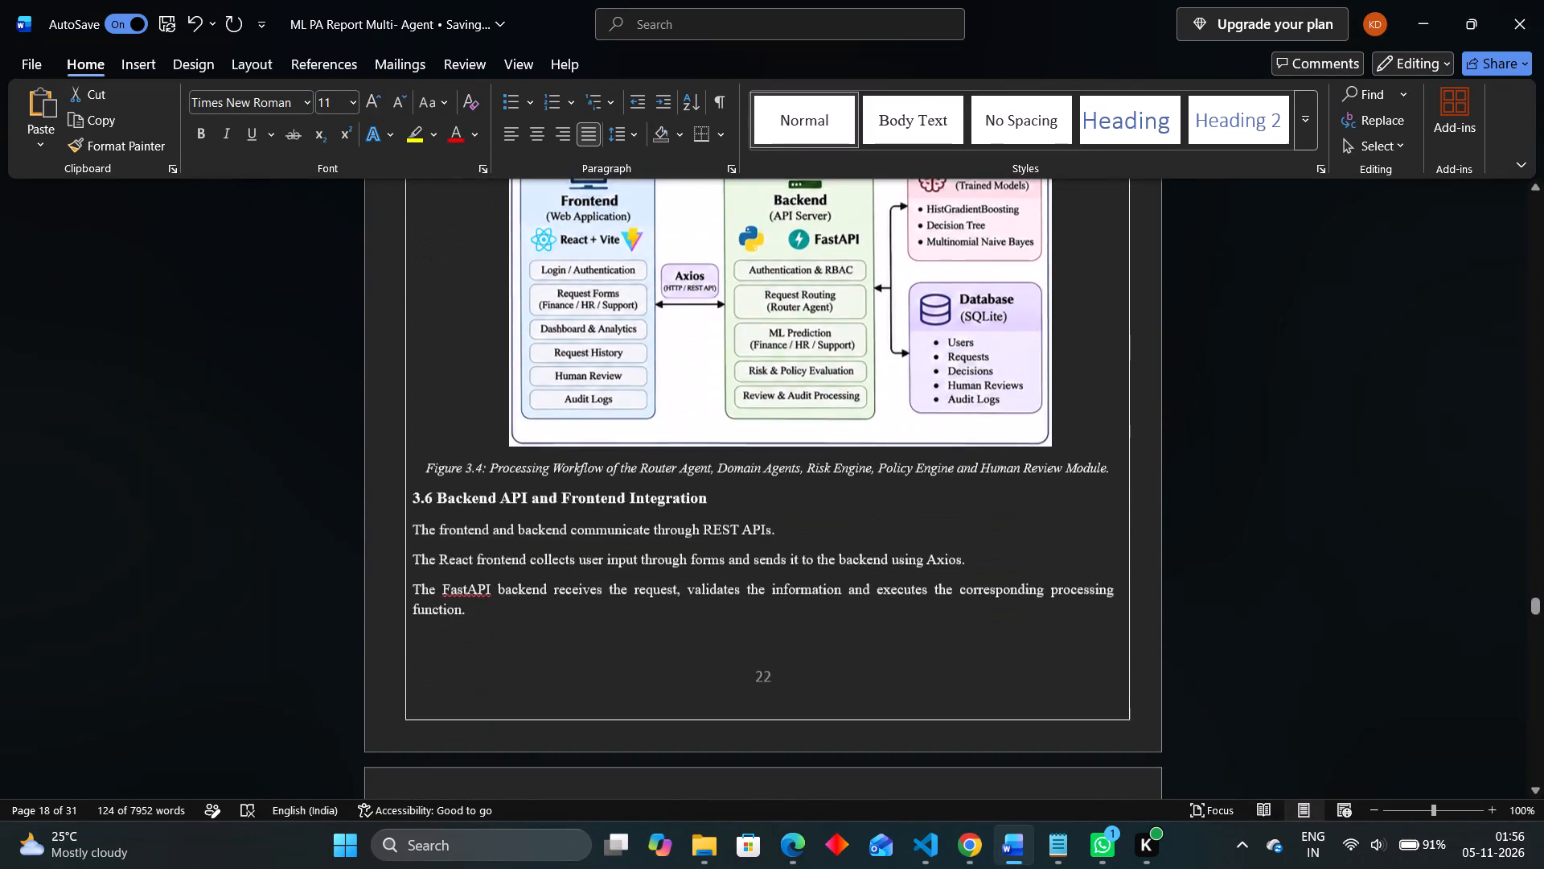
{"action": "scroll", "coordinate": [668, 395], "scroll_direction": "down", "scroll_amount": 4}
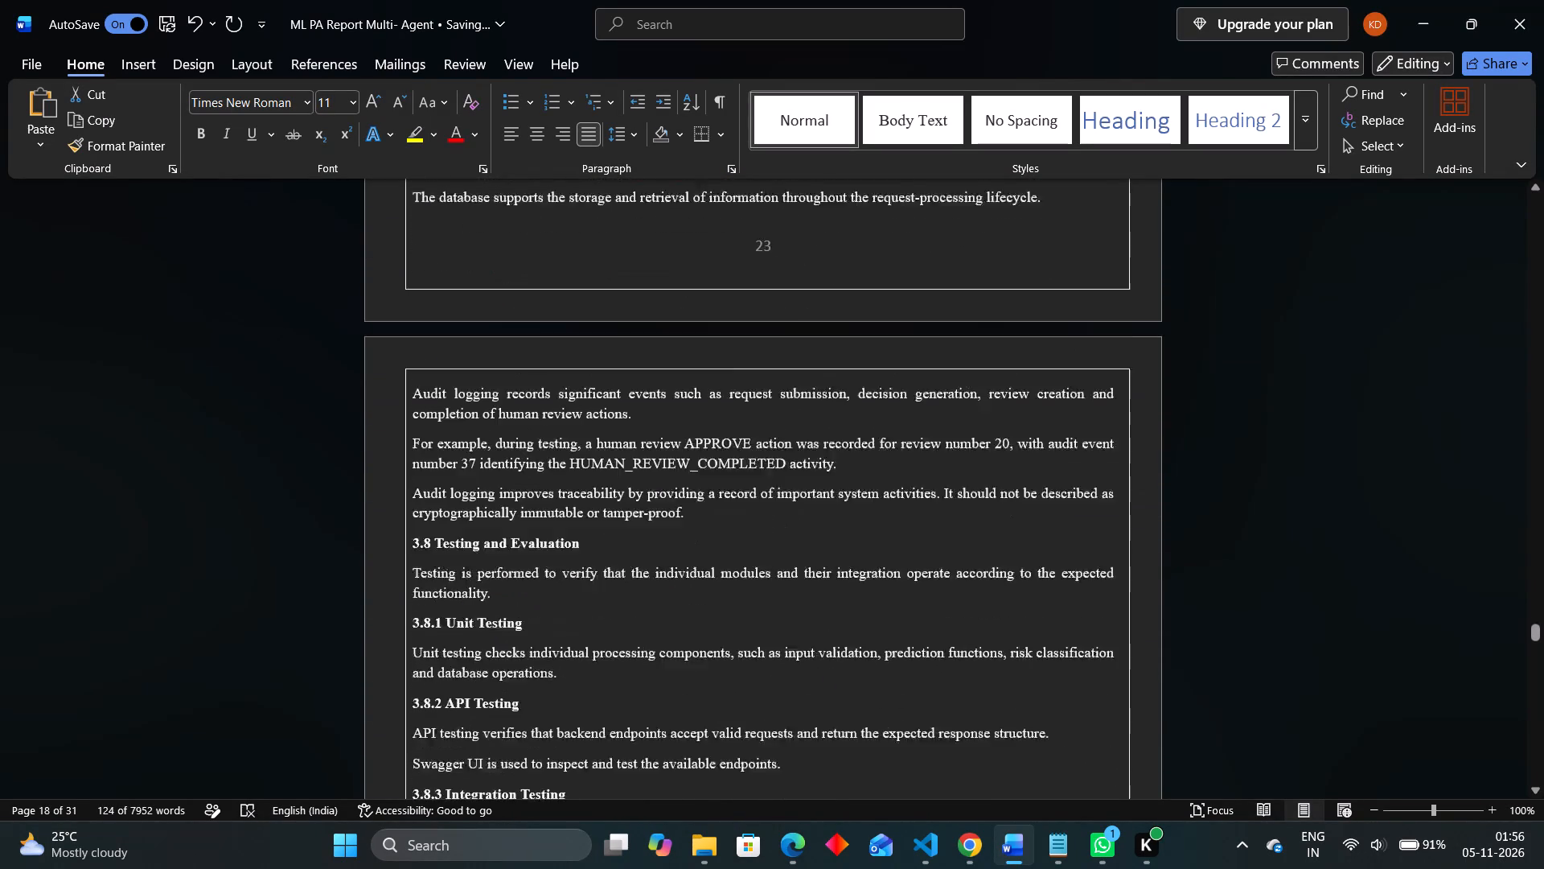
{"action": "scroll", "coordinate": [668, 395], "scroll_direction": "down", "scroll_amount": 3}
{"action": "scroll", "coordinate": [668, 395], "scroll_direction": "up", "scroll_amount": 3}
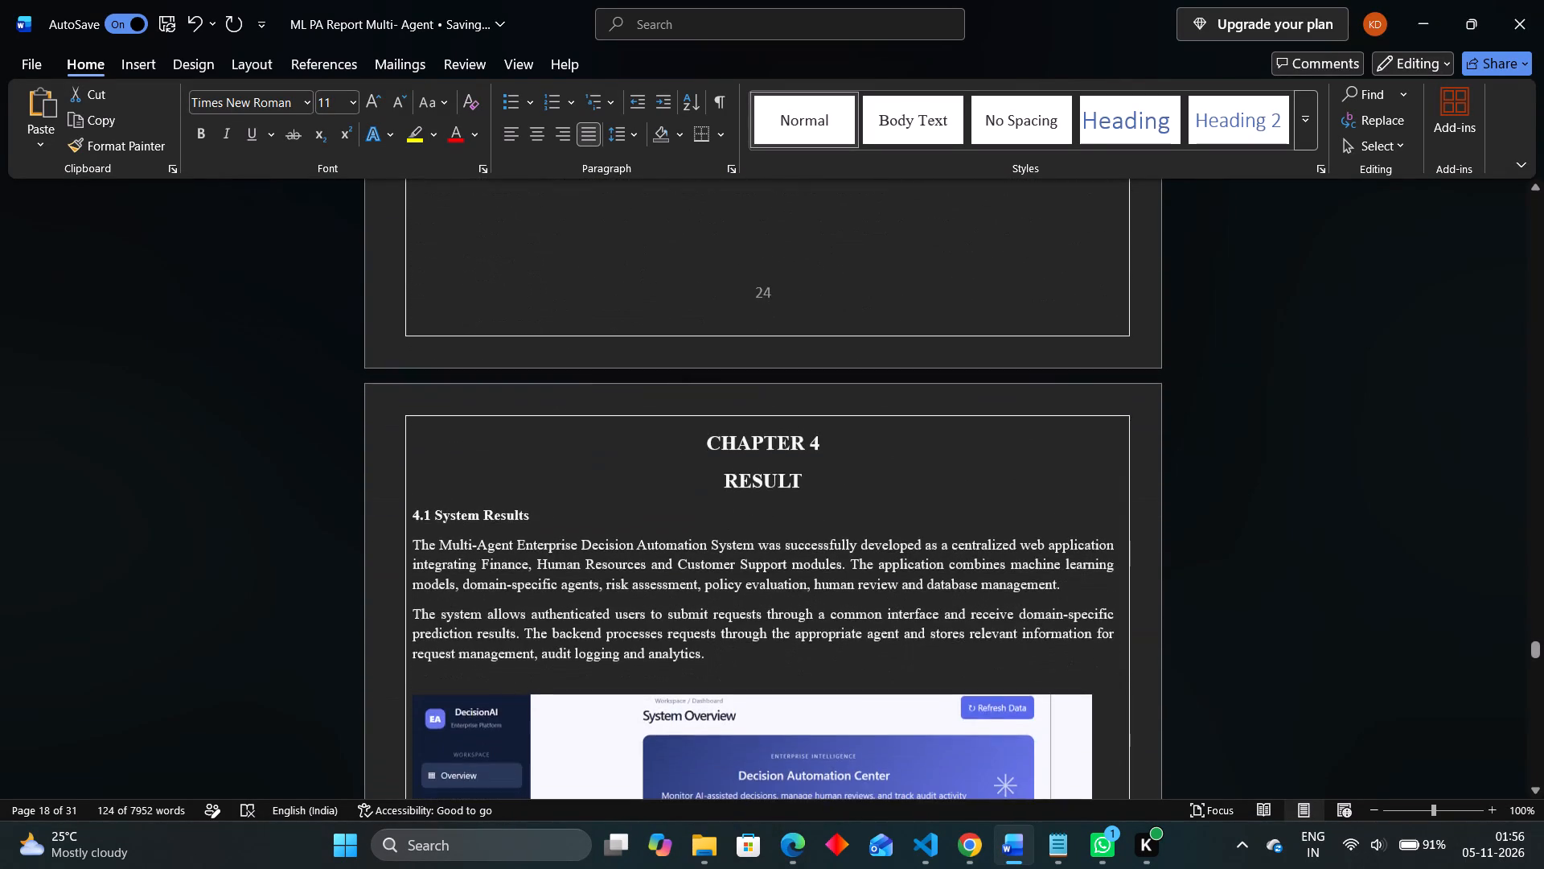
{"action": "scroll", "coordinate": [668, 395], "scroll_direction": "up", "scroll_amount": 19}
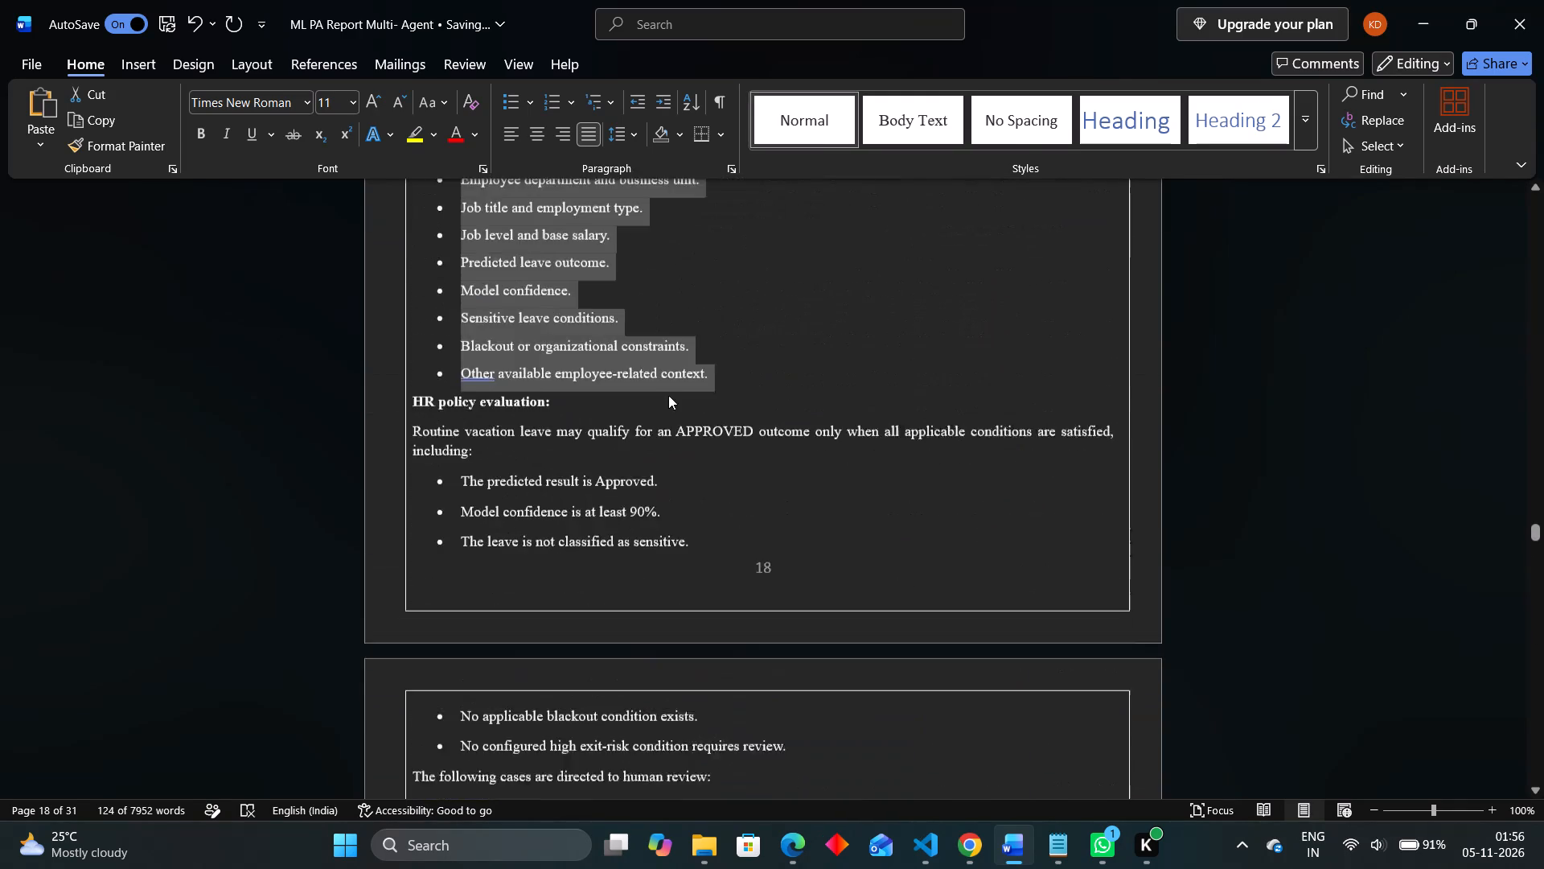
{"action": "scroll", "coordinate": [668, 395], "scroll_direction": "up", "scroll_amount": 9}
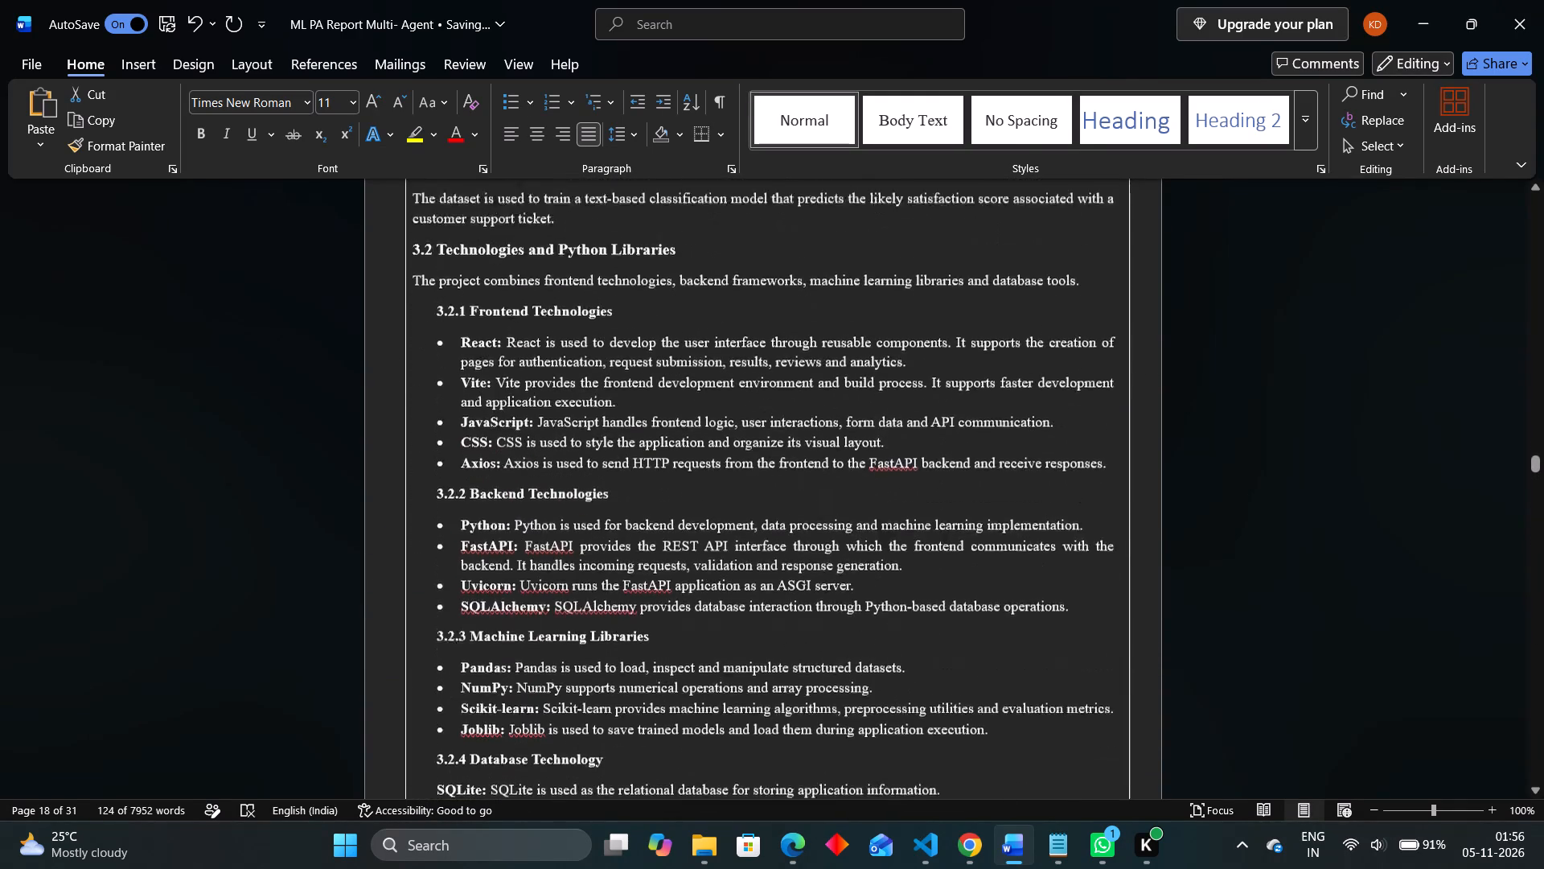
{"action": "scroll", "coordinate": [668, 395], "scroll_direction": "up", "scroll_amount": 4}
{"action": "scroll", "coordinate": [668, 395], "scroll_direction": "down", "scroll_amount": 1}
{"action": "scroll", "coordinate": [668, 395], "scroll_direction": "up", "scroll_amount": 1}
{"action": "scroll", "coordinate": [668, 395], "scroll_direction": "down", "scroll_amount": 2}
{"action": "scroll", "coordinate": [668, 395], "scroll_direction": "up", "scroll_amount": 1}
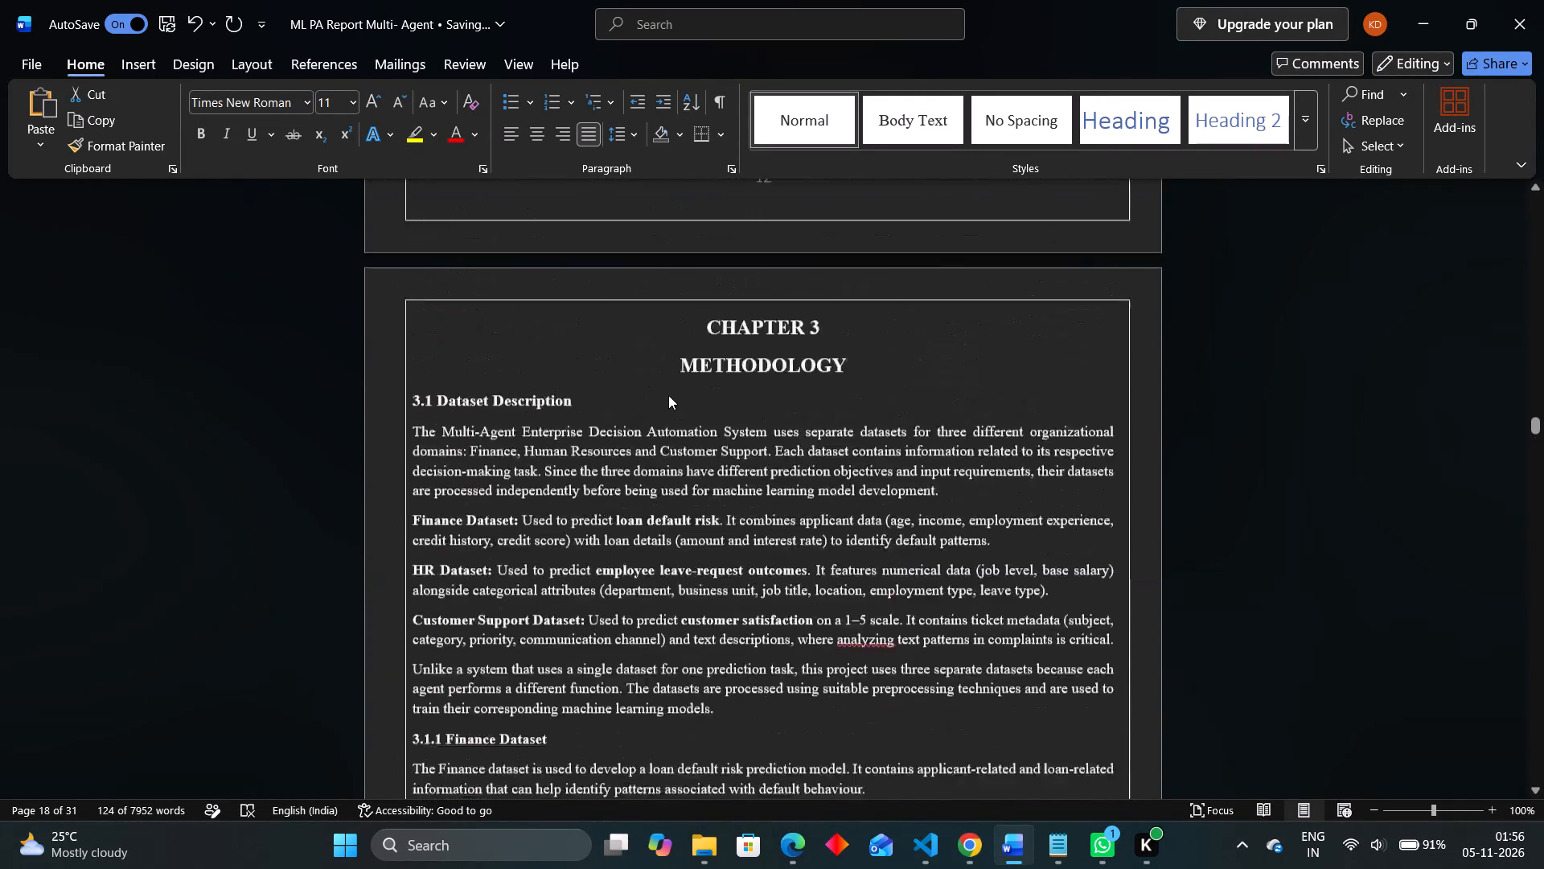
{"action": "scroll", "coordinate": [668, 395], "scroll_direction": "up", "scroll_amount": 7}
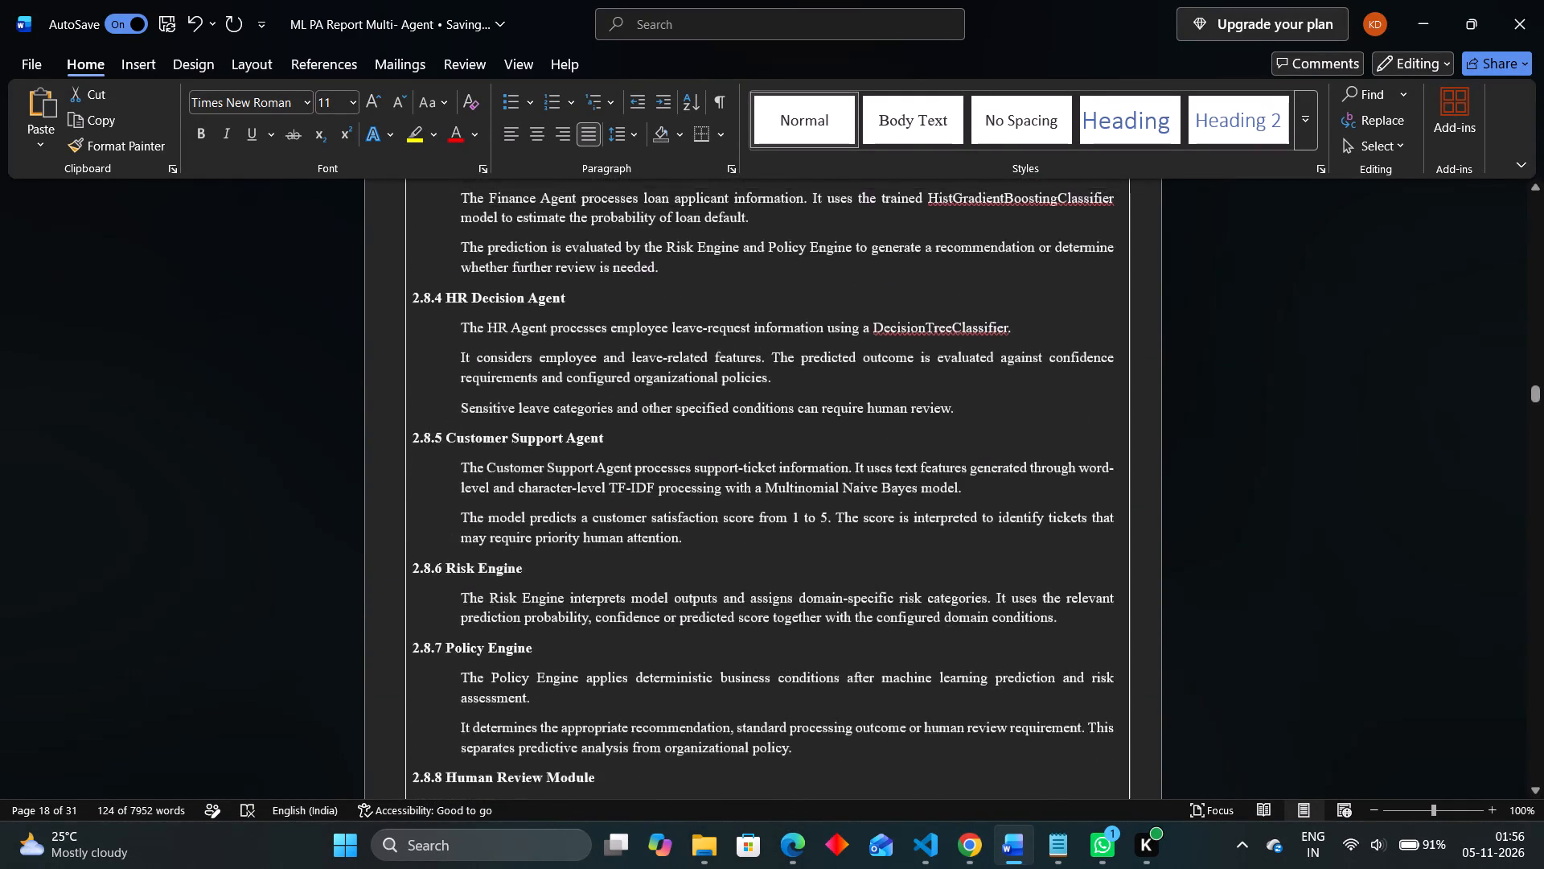
{"action": "scroll", "coordinate": [668, 395], "scroll_direction": "up", "scroll_amount": 6}
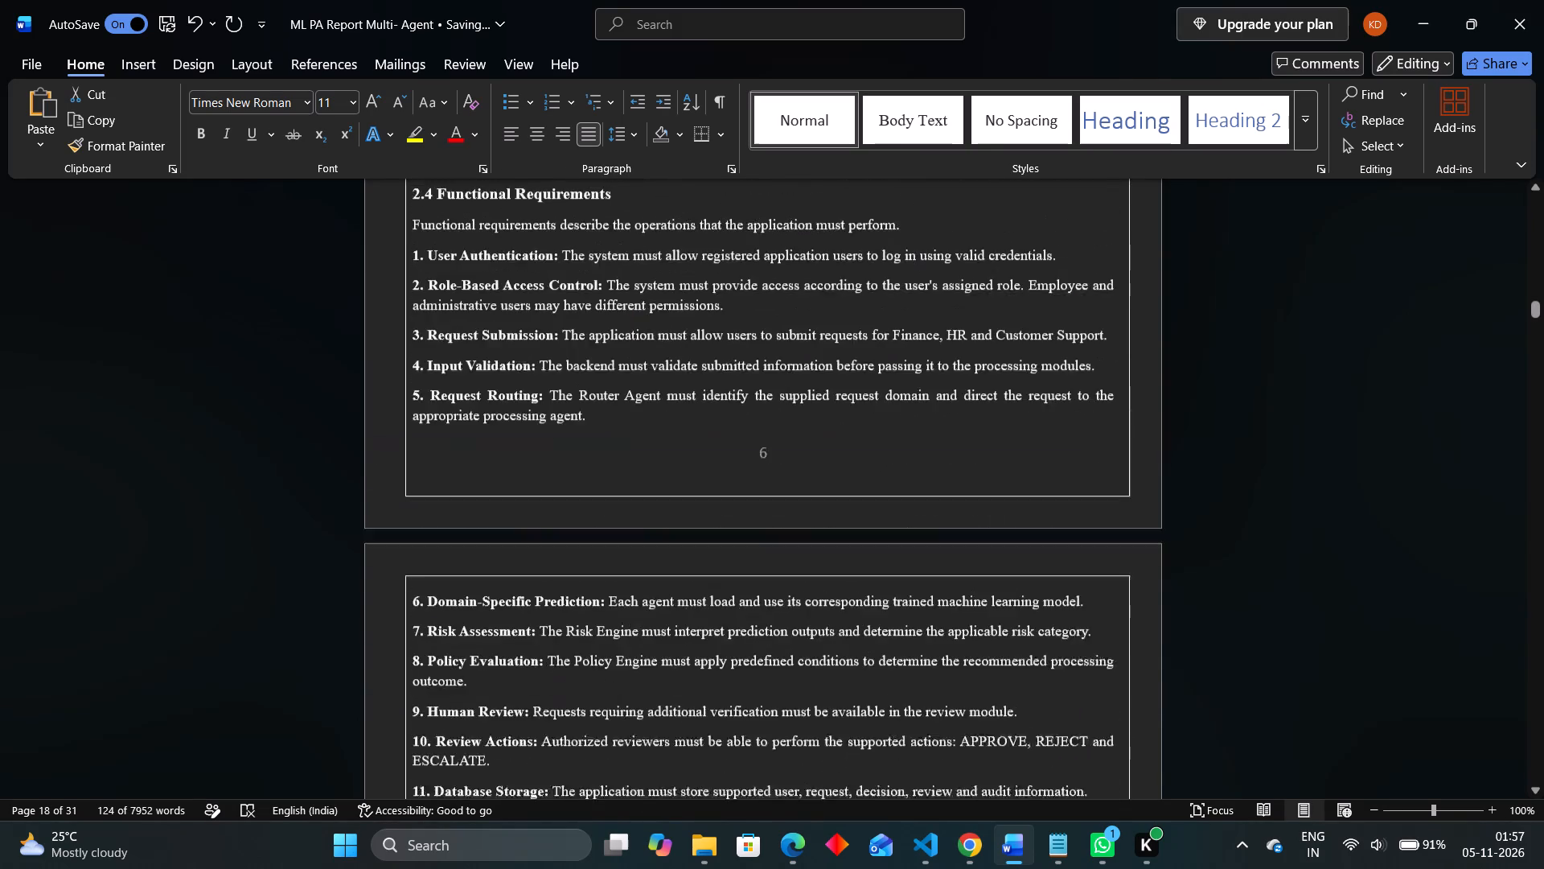
{"action": "scroll", "coordinate": [668, 395], "scroll_direction": "up", "scroll_amount": 1}
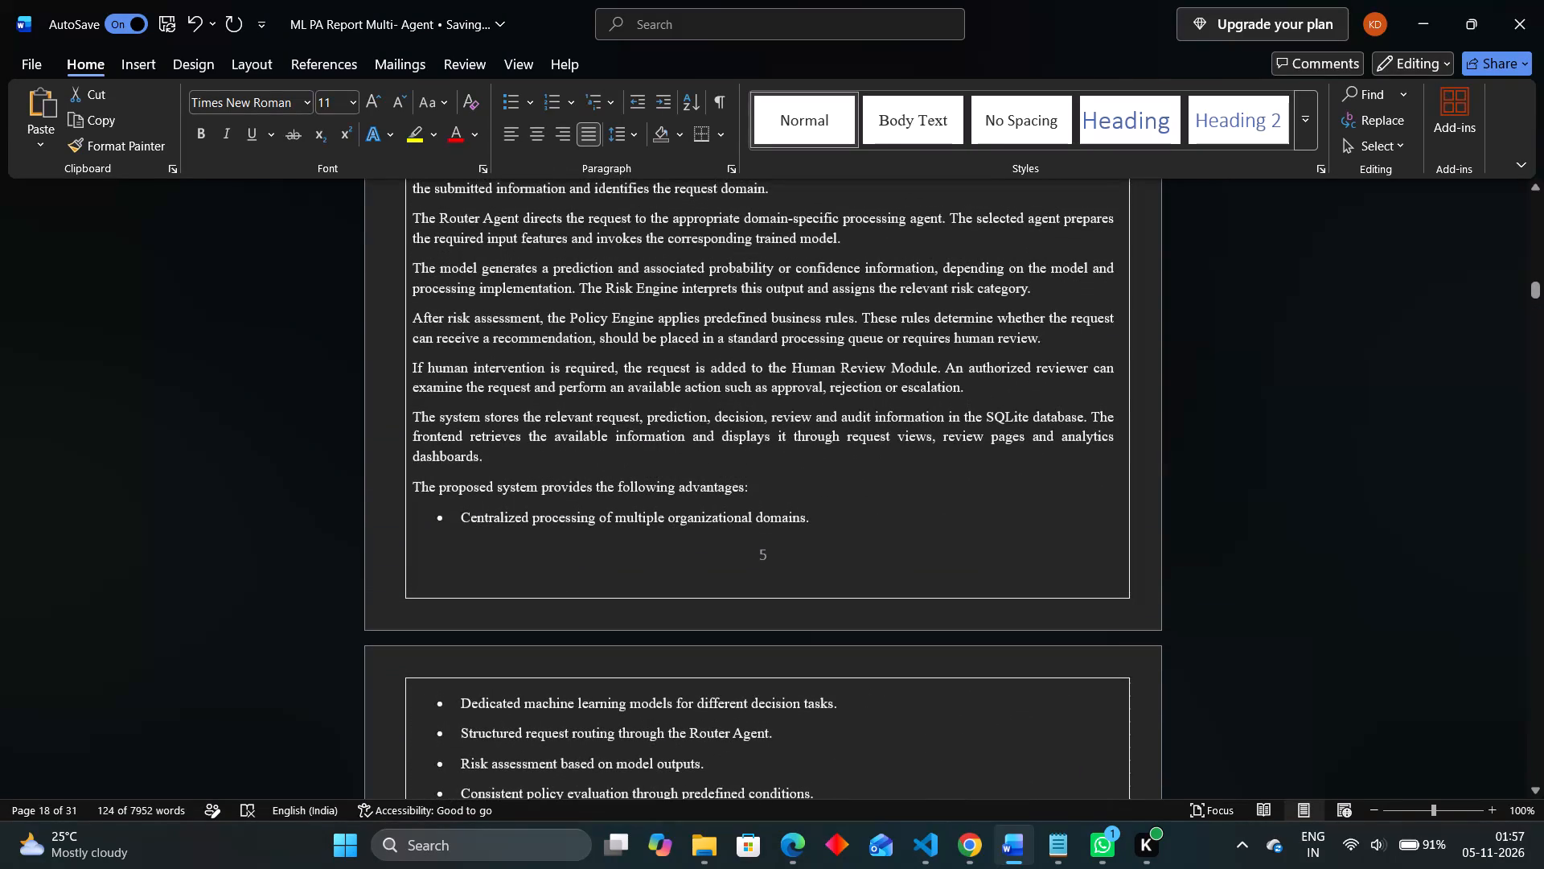
Save the report document.
{"action": "key", "text": "ctrl+s"}
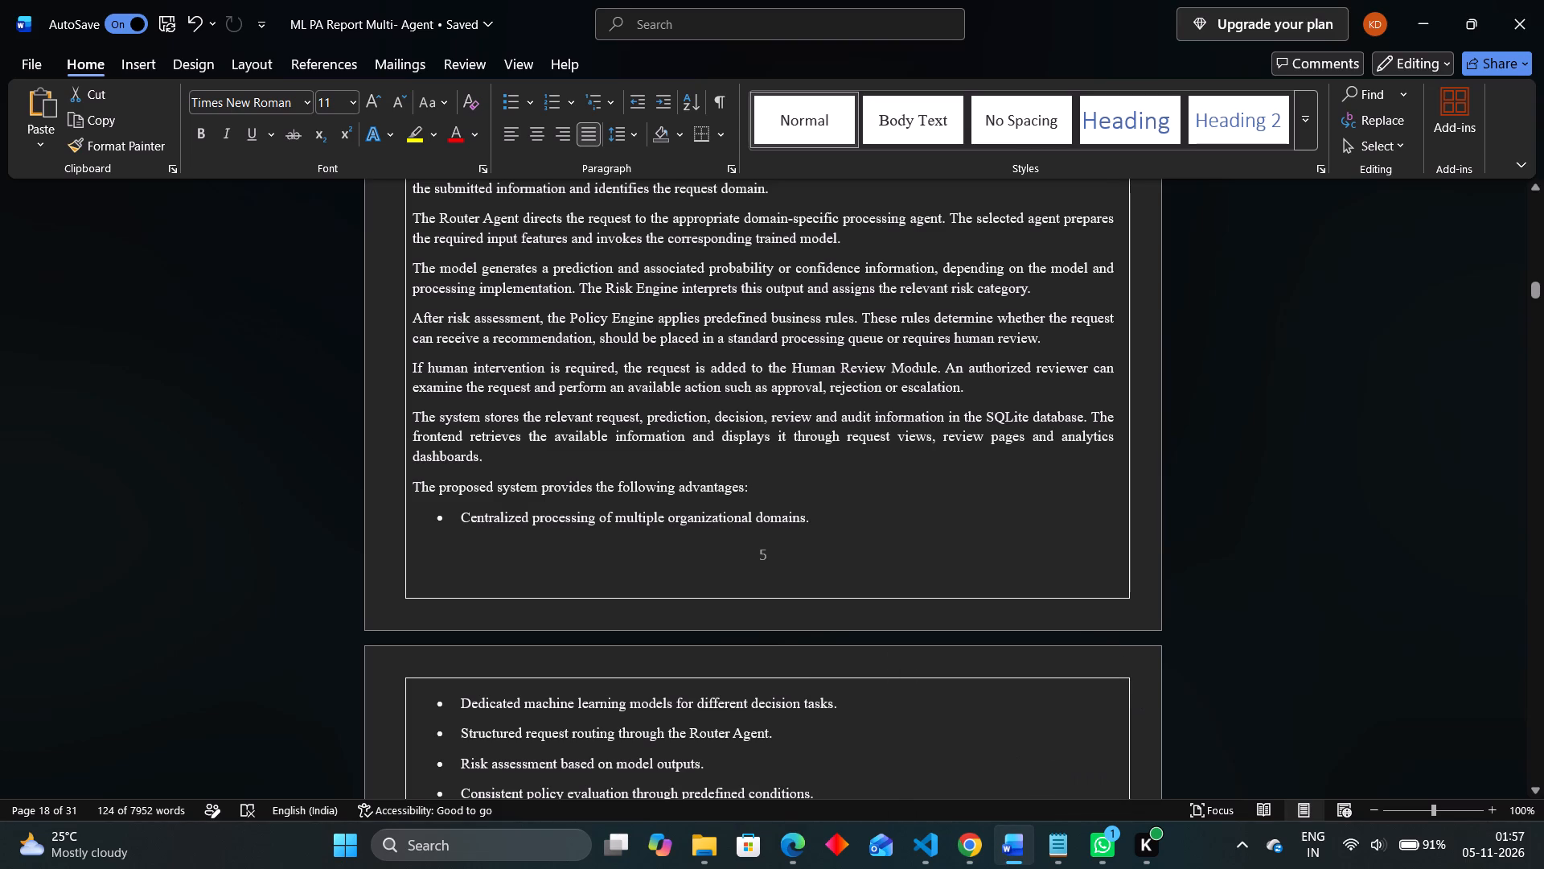
Review the print preview of the whole report, from Chapter 1 to the last page, checking layout and figure placement.
{"action": "scroll", "coordinate": [1233, 447], "scroll_direction": "up", "scroll_amount": 5}
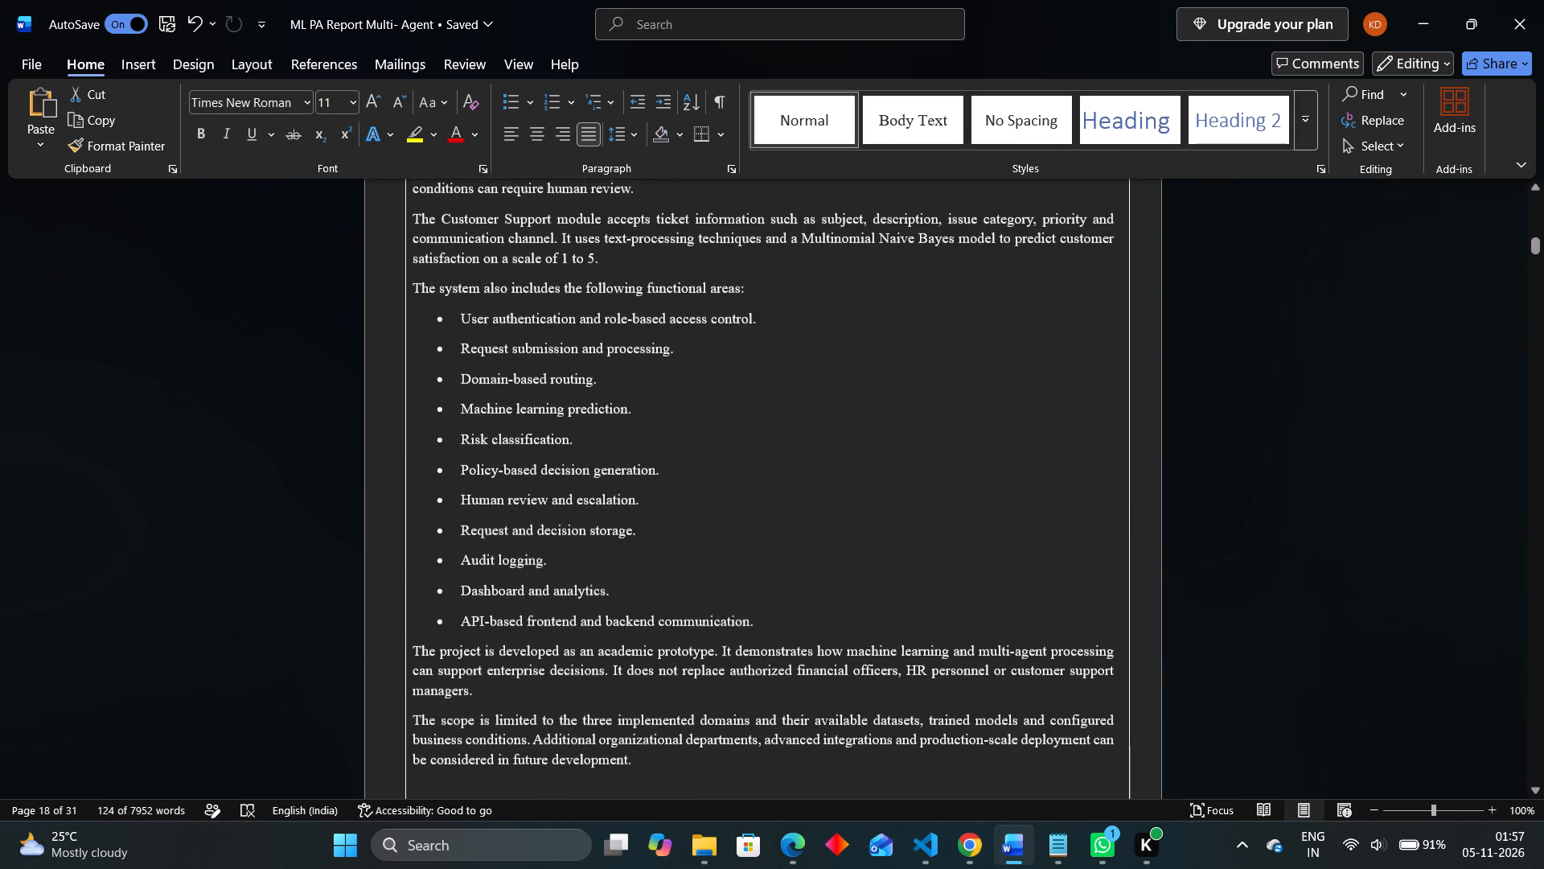
{"action": "left_click", "coordinate": [246, 374]}
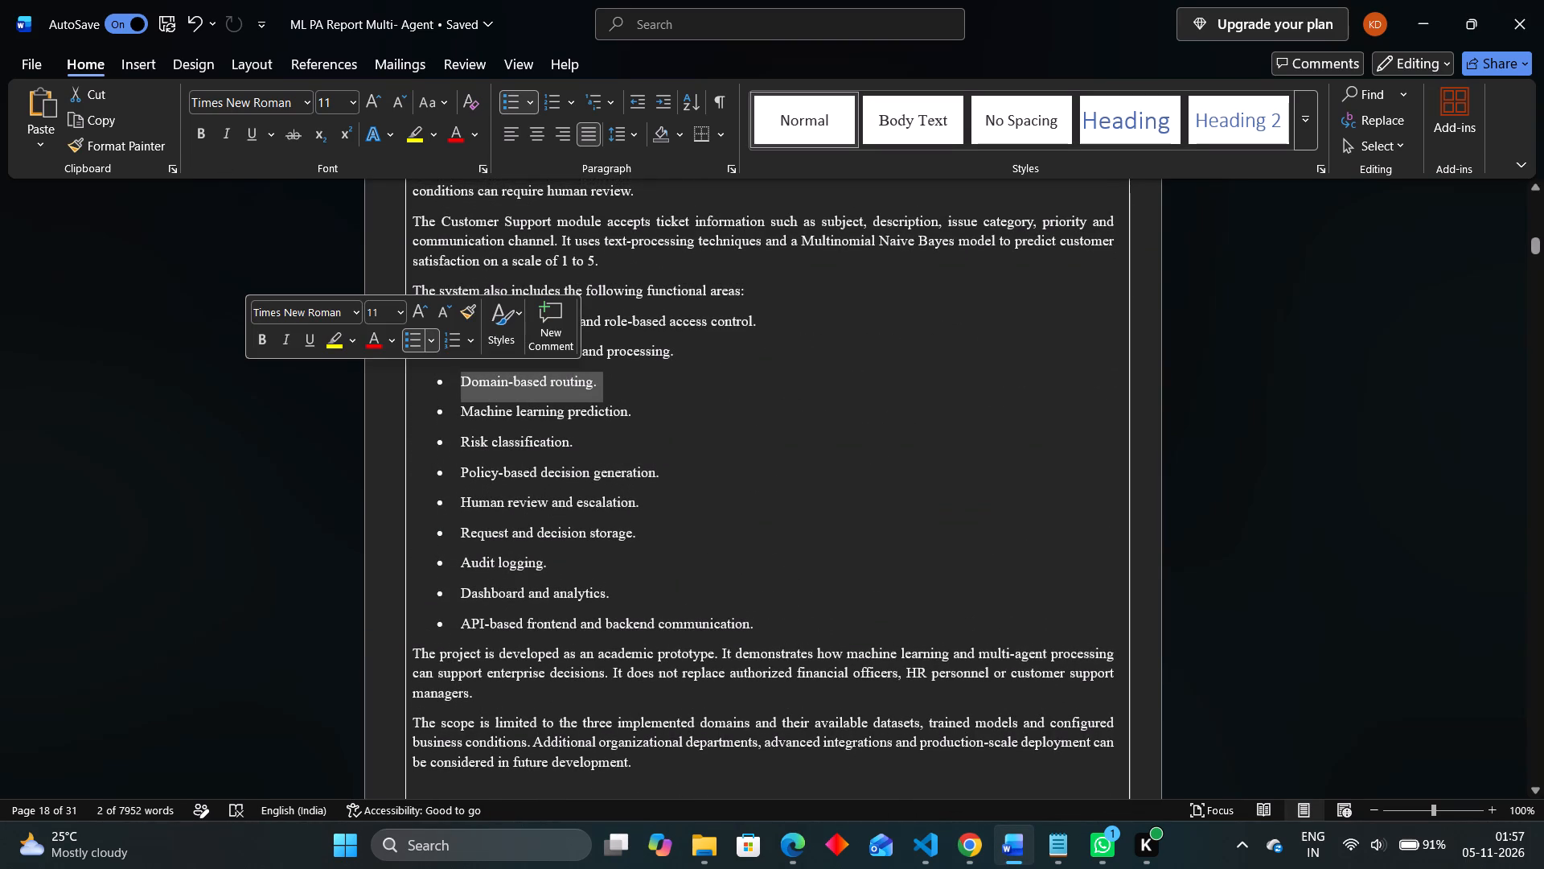
{"action": "key", "text": "ctrl+p"}
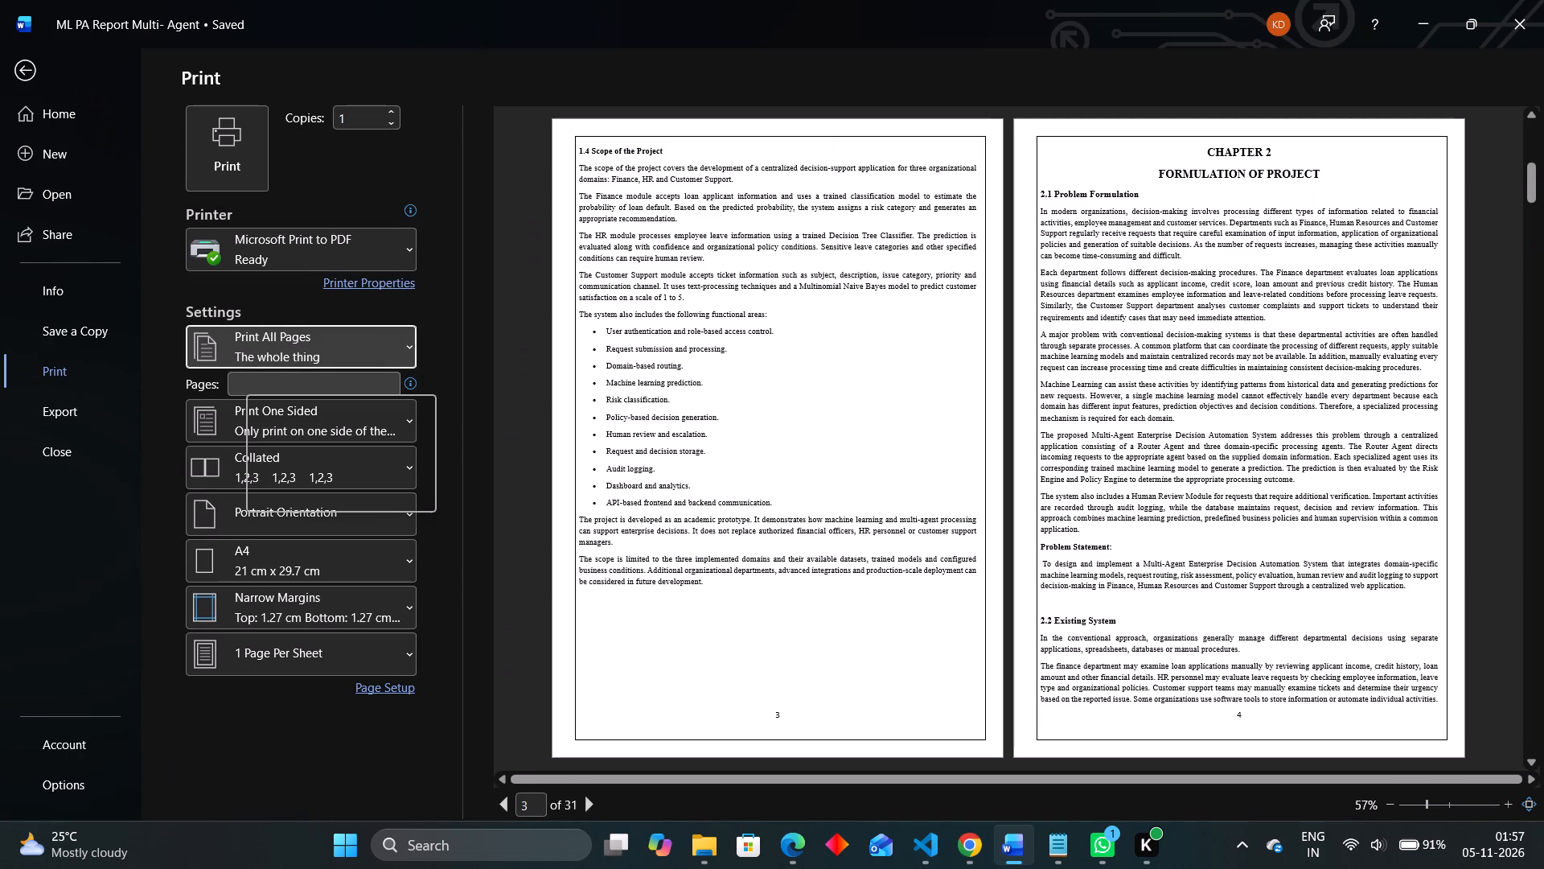
{"action": "scroll", "coordinate": [679, 450], "scroll_direction": "up", "scroll_amount": 7}
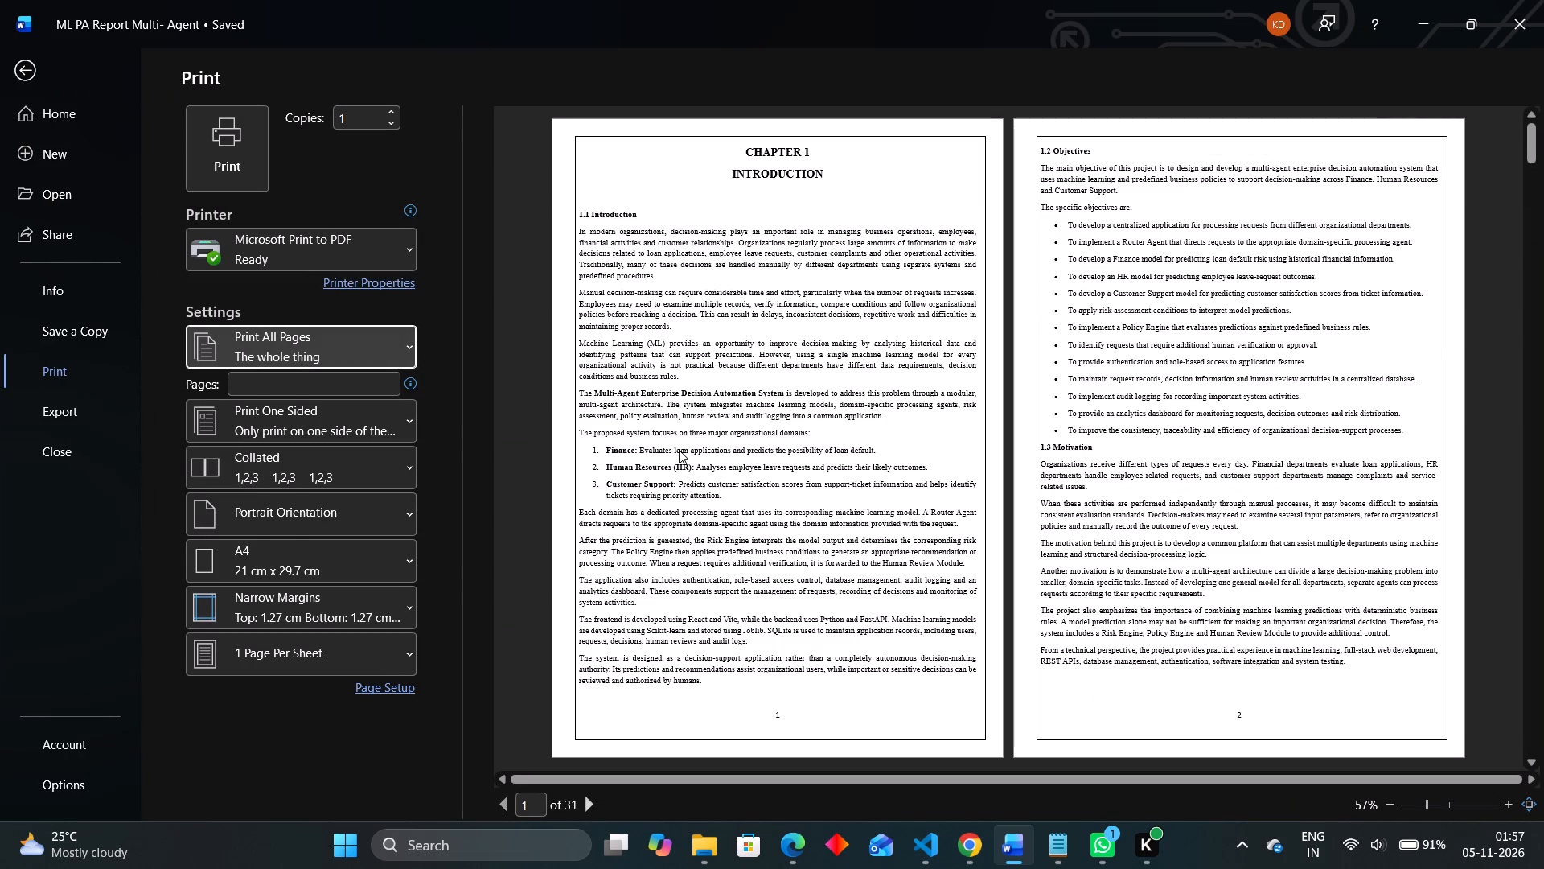
{"action": "scroll", "coordinate": [679, 450], "scroll_direction": "up", "scroll_amount": 5}
{"action": "left_click", "coordinate": [679, 450]}
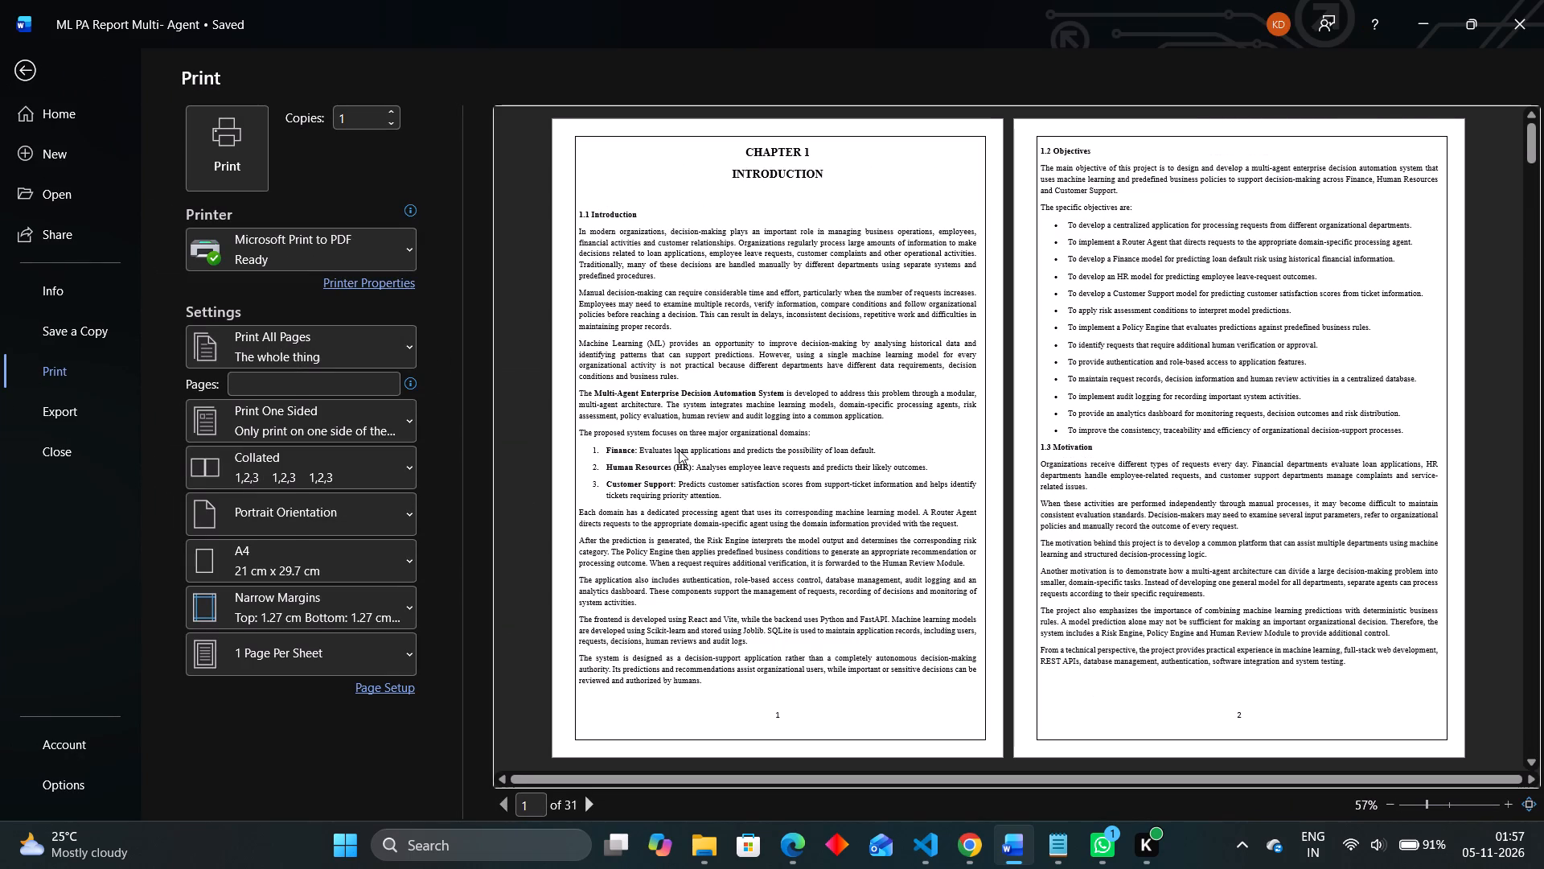
{"action": "key", "text": "Down"}
{"action": "key", "text": "Up"}
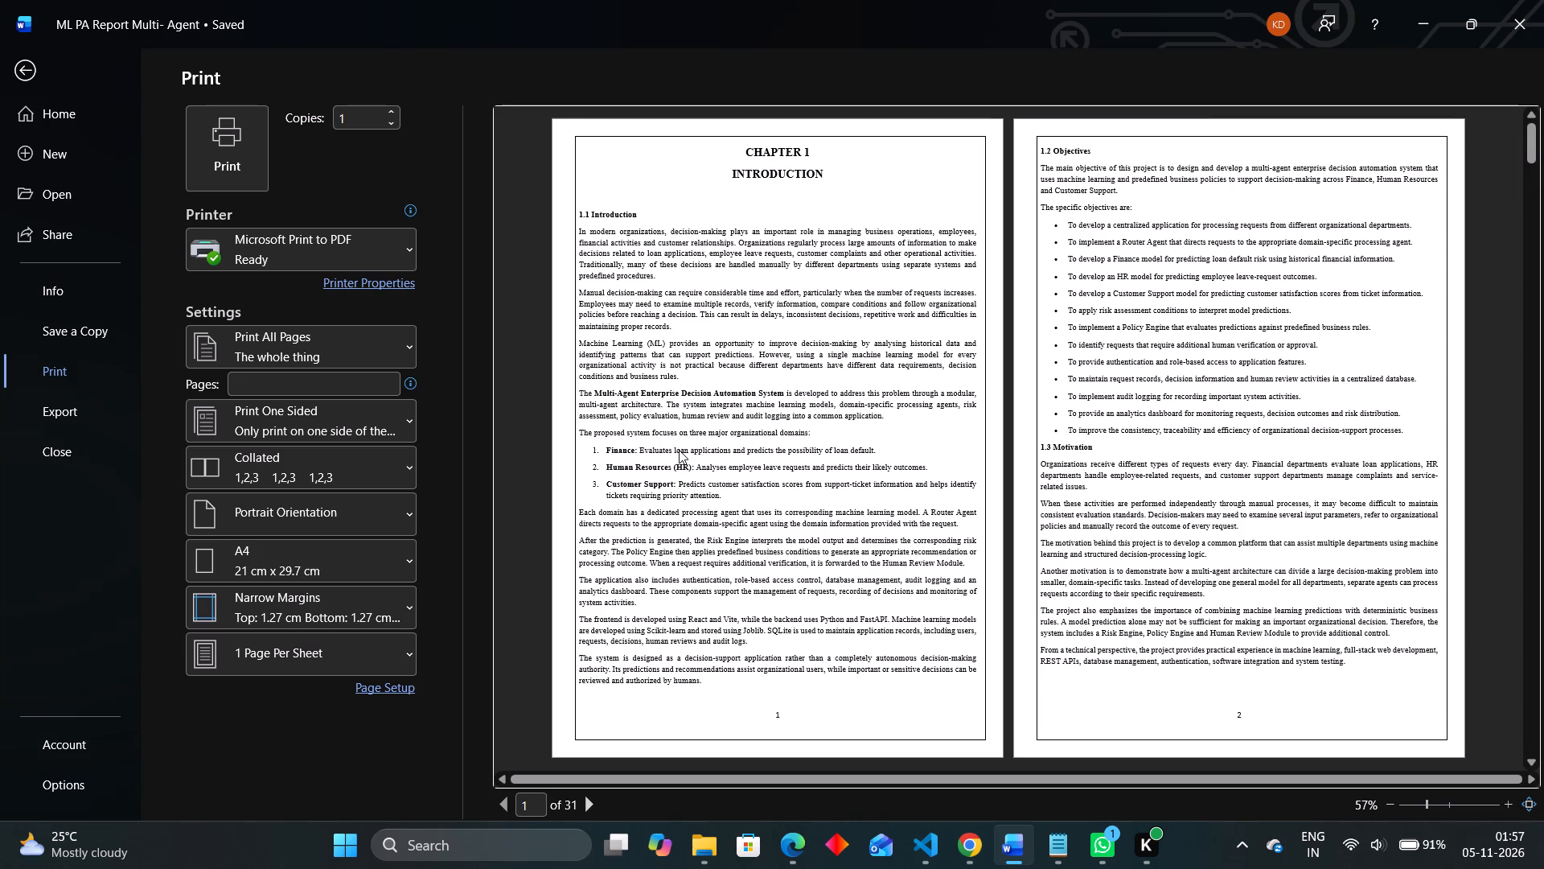
{"action": "key", "text": "Down"}
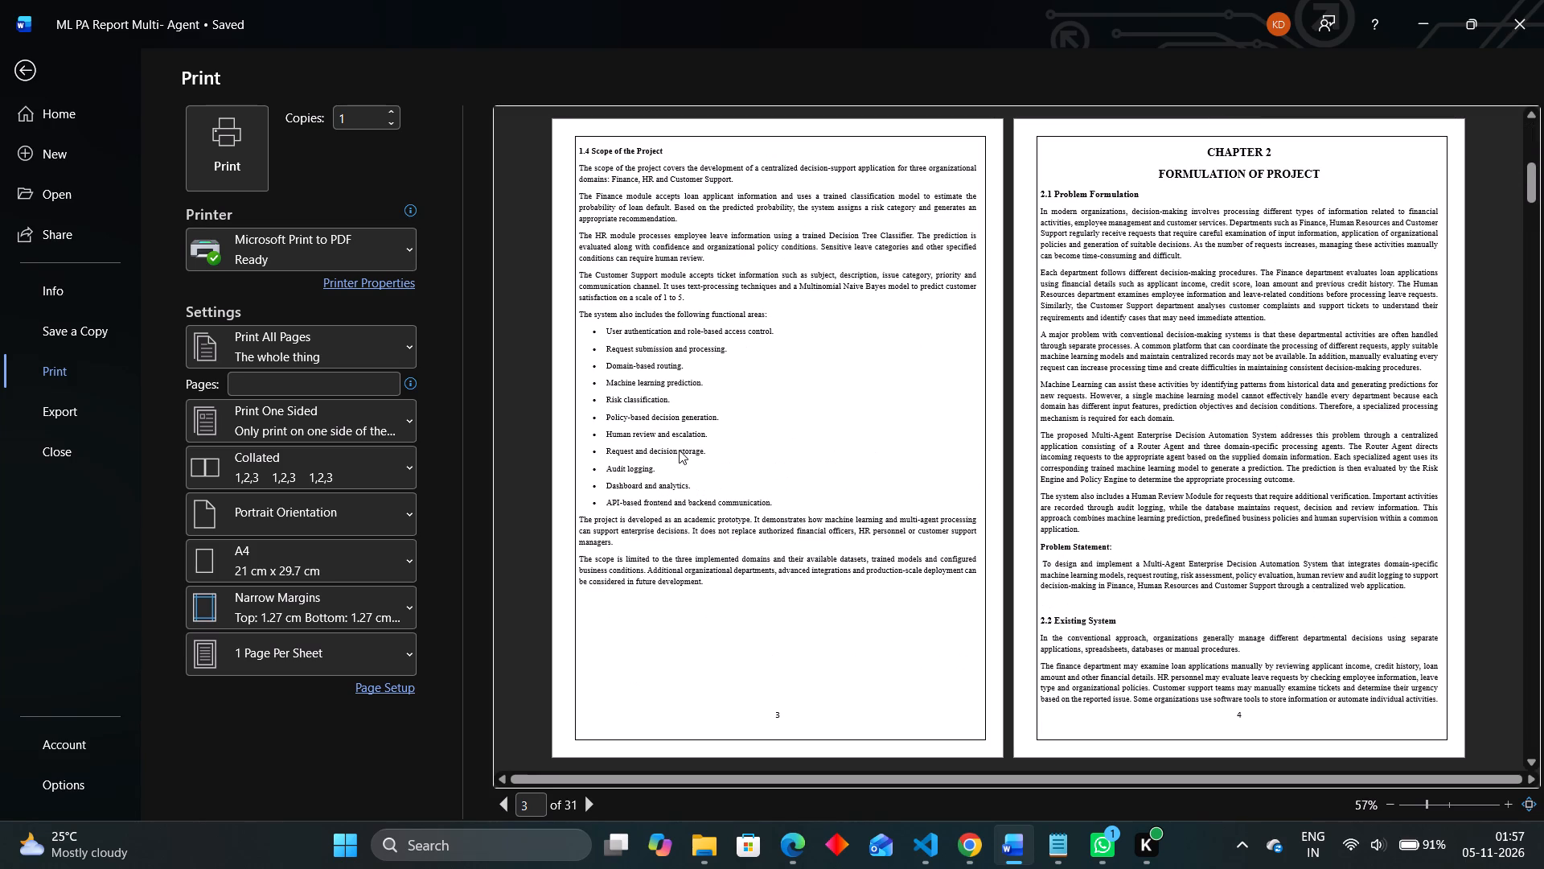
{"action": "key", "text": "Down"}
{"action": "key", "text": "Down"}
{"action": "key", "text": "Down"}
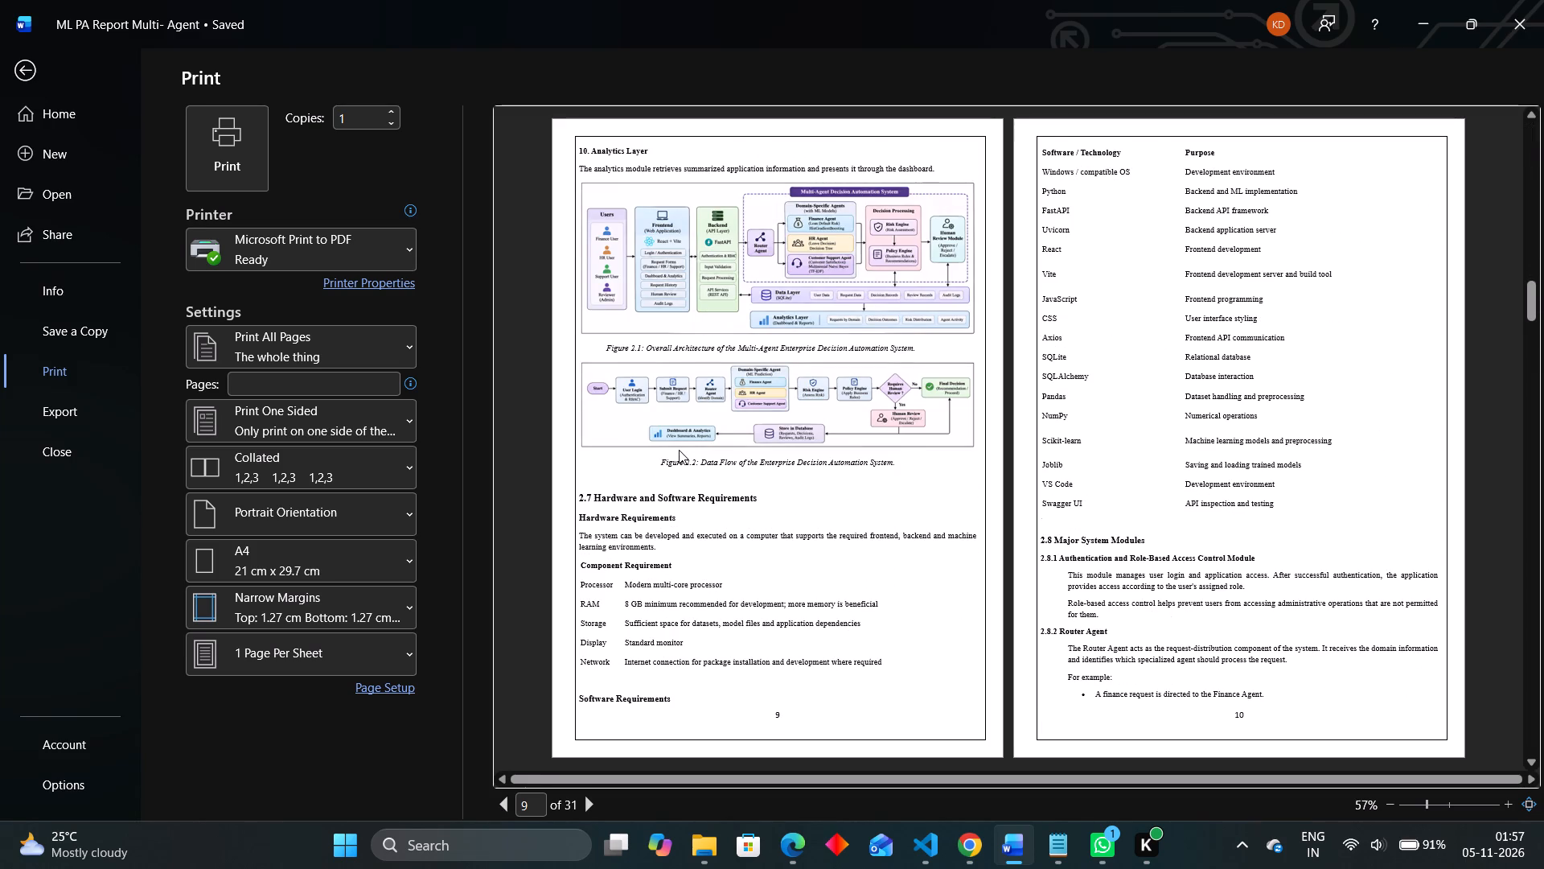
{"action": "key", "text": "Down"}
{"action": "key", "text": "Down"}
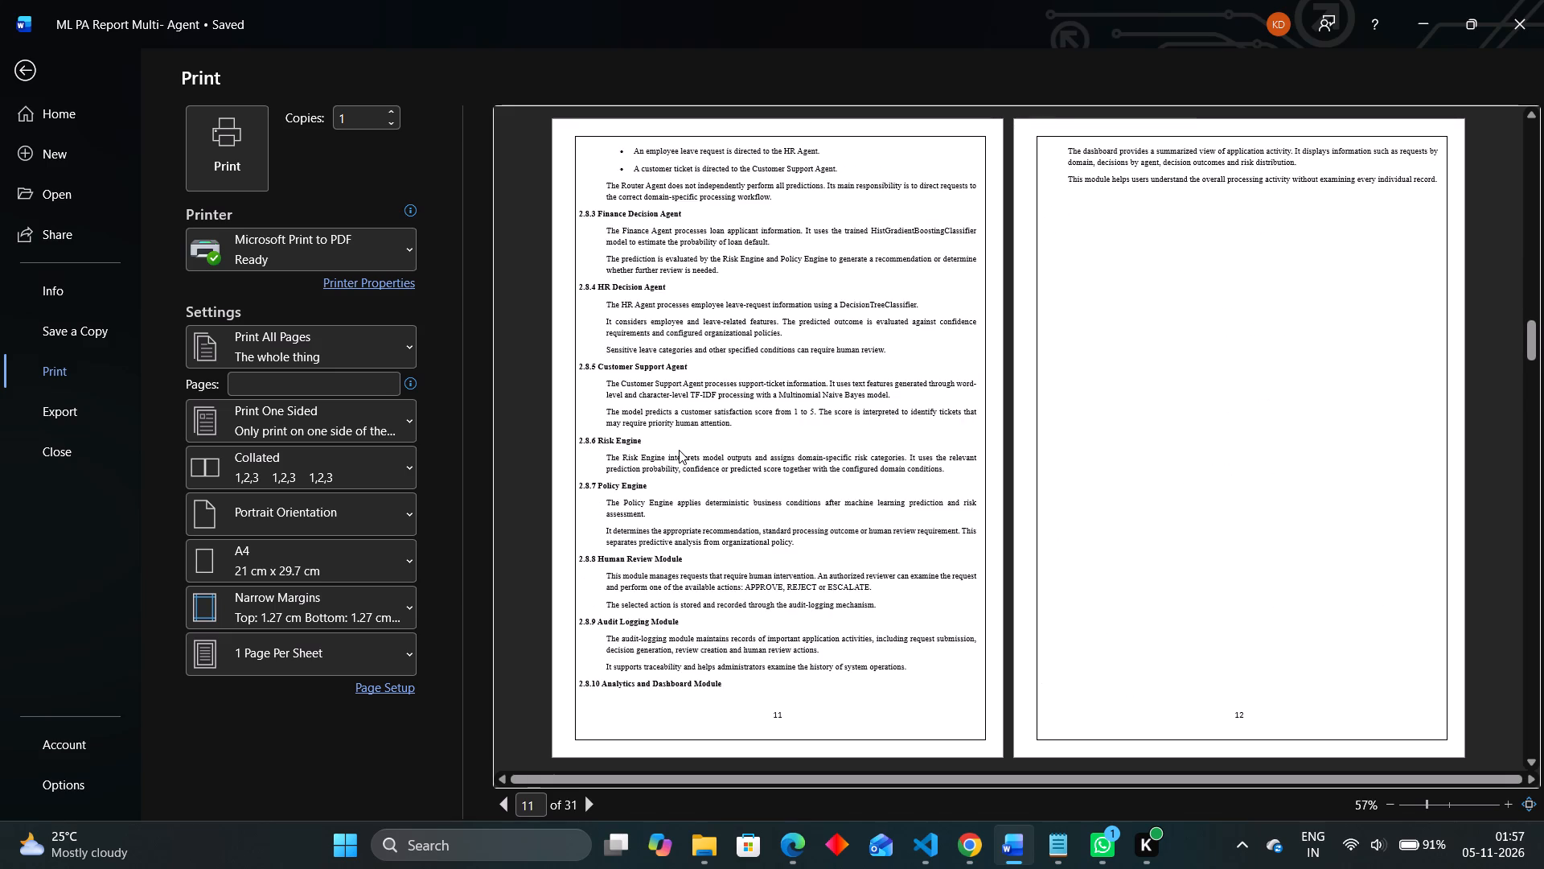
{"action": "key", "text": "Down"}
{"action": "key", "text": "Down"}
{"action": "key", "text": "Down"}
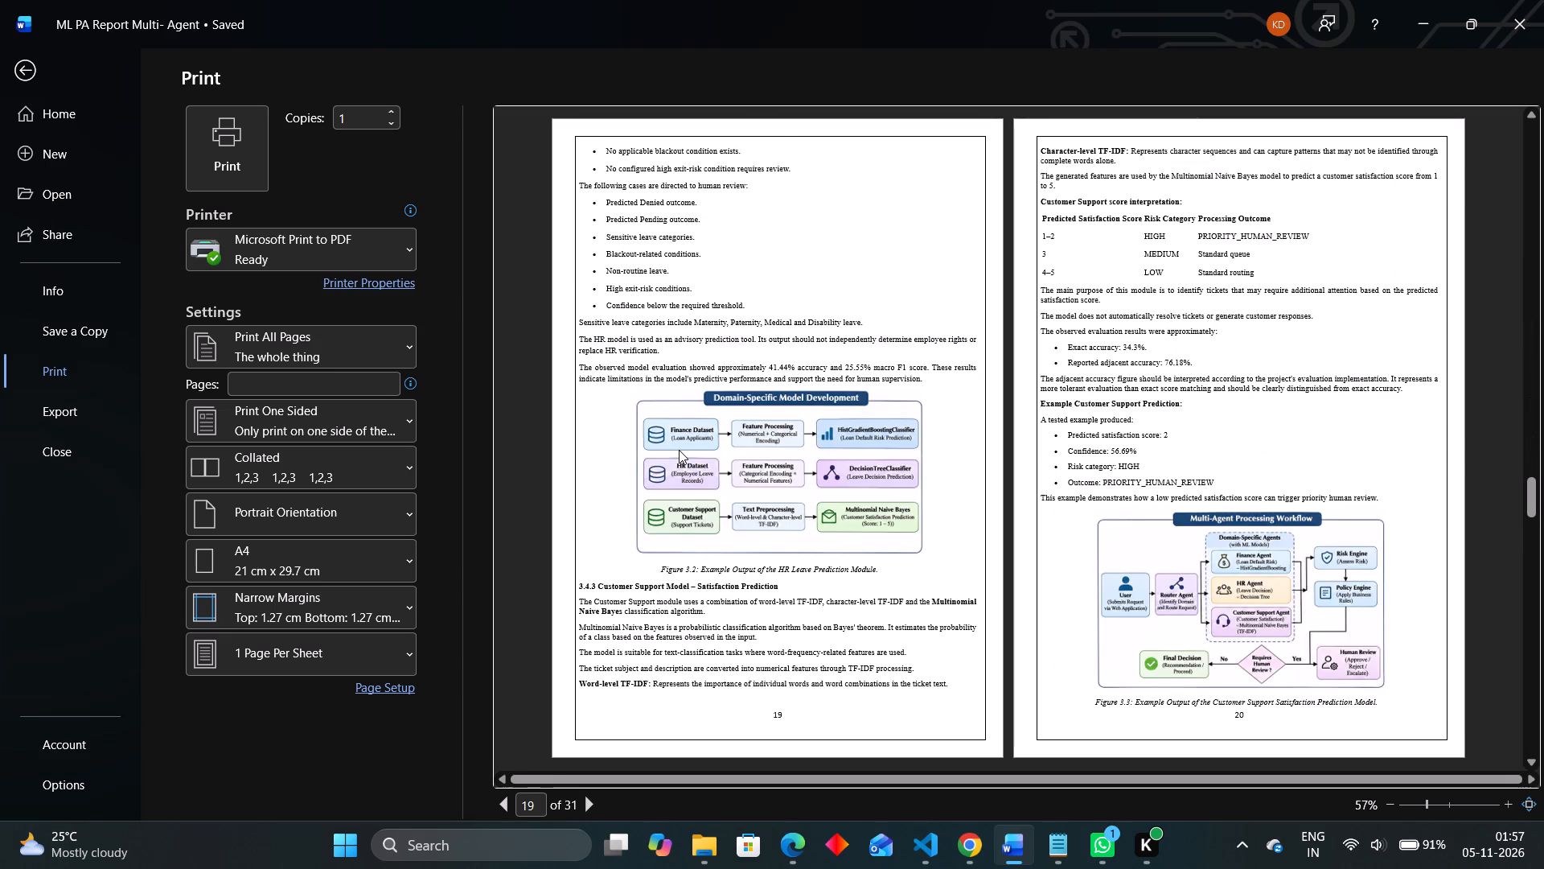
{"action": "key", "text": "Down"}
{"action": "key", "text": "Down"}
{"action": "key", "text": "Down"}
{"action": "key", "text": "Down"}
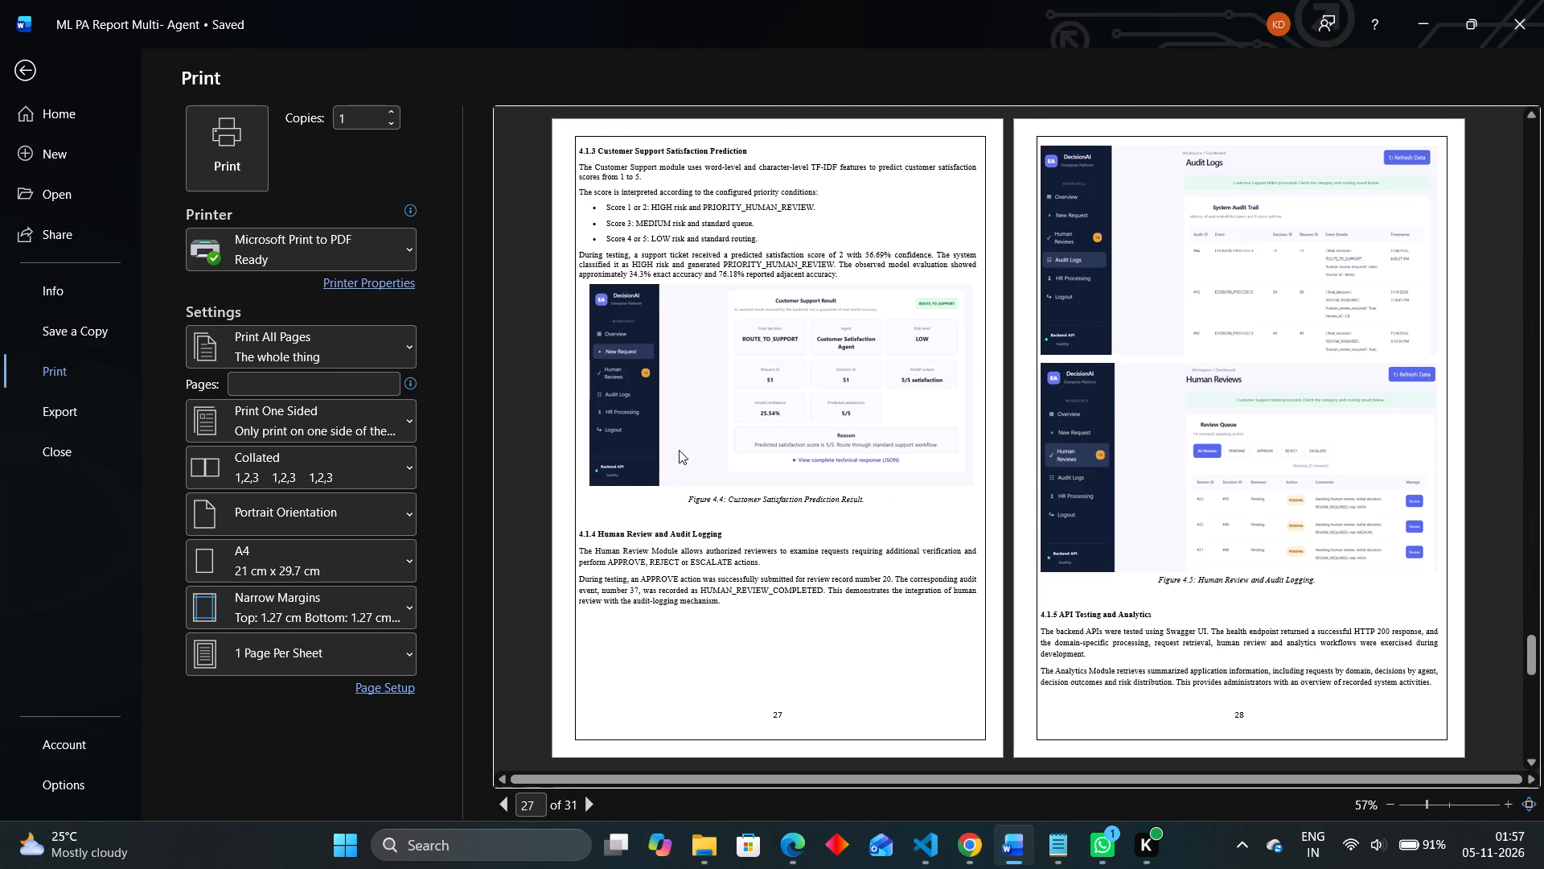
{"action": "key", "text": "Down"}
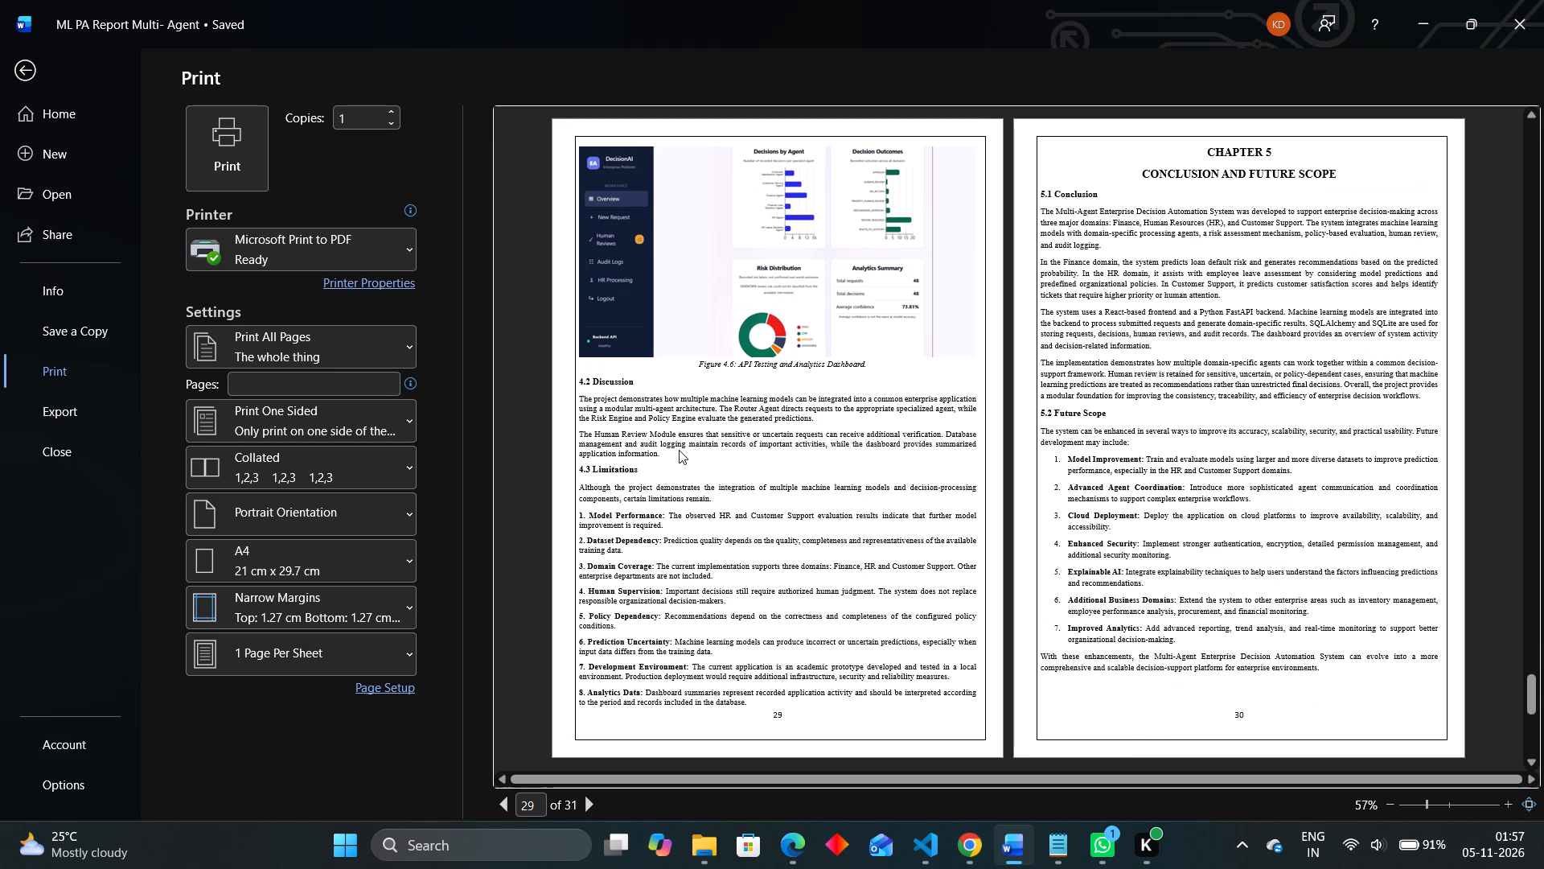
{"action": "key", "text": "Down"}
{"action": "key", "text": "Down"}
{"action": "key", "text": "Down"}
{"action": "key", "text": "Down"}
{"action": "key", "text": "Up"}
{"action": "key", "text": "Up"}
{"action": "key", "text": "Up"}
{"action": "key", "text": "Up"}
{"action": "key", "text": "Up"}
{"action": "key", "text": "Up"}
{"action": "key", "text": "Up"}
{"action": "key", "text": "Up"}
{"action": "key", "text": "Up"}
{"action": "key", "text": "Up"}
{"action": "key", "text": "Up"}
{"action": "key", "text": "Up"}
{"action": "key", "text": "Up"}
{"action": "key", "text": "Up"}
{"action": "key", "text": "Up"}
{"action": "key", "text": "Up"}
{"action": "key", "text": "Up"}
{"action": "key", "text": "Up"}
{"action": "key", "text": "Up"}
{"action": "key", "text": "Up"}
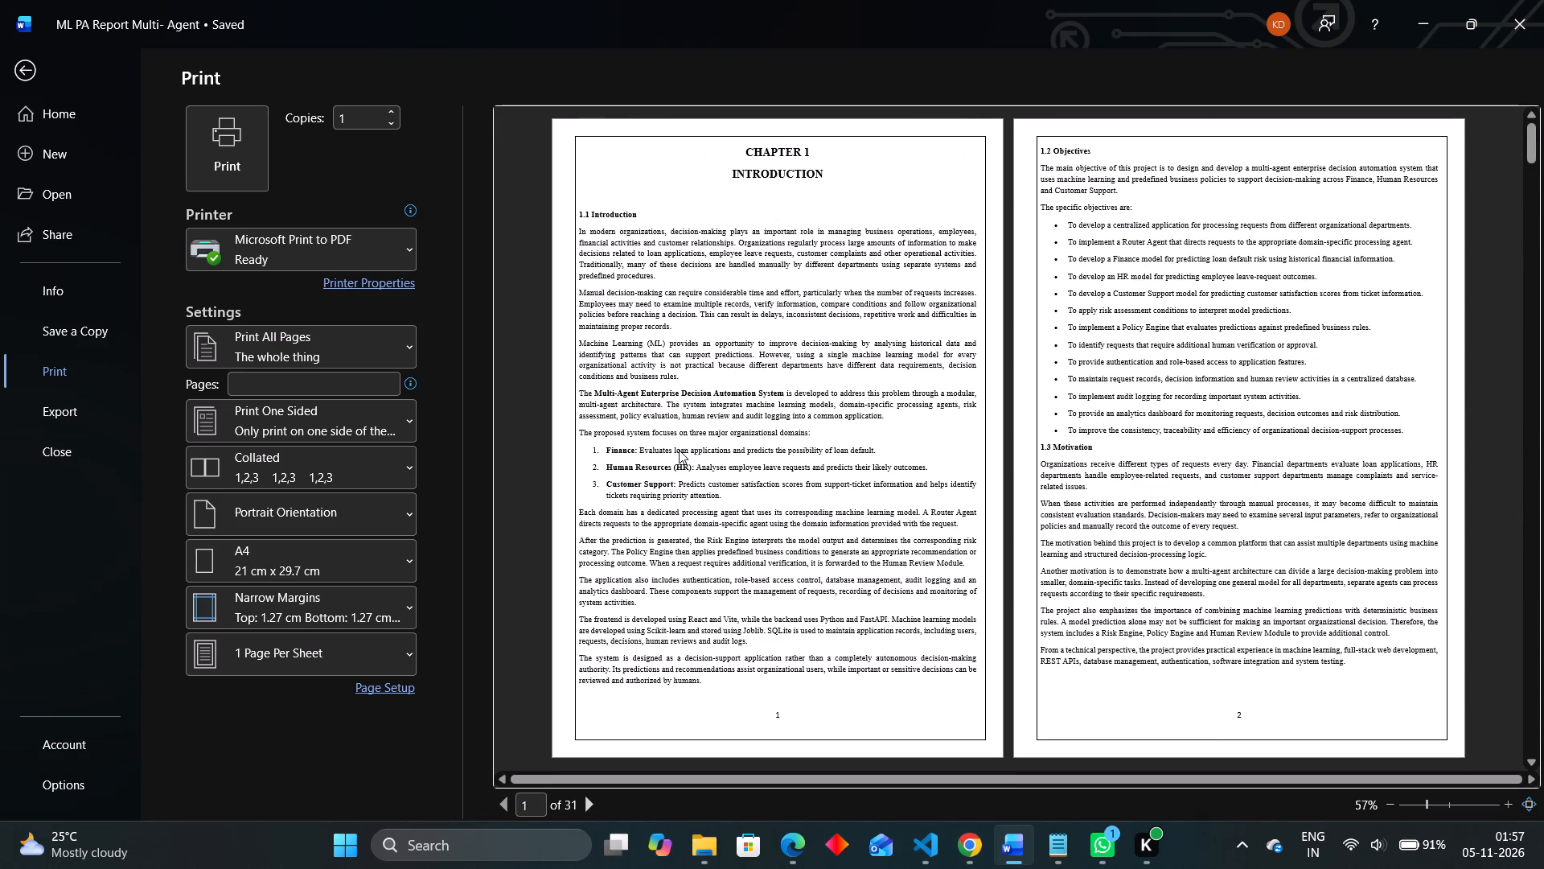
Print all pages with Microsoft Print to PDF, saving the file as "PA Report Body" in the Clg folder under Documents.
{"action": "left_click", "coordinate": [220, 183]}
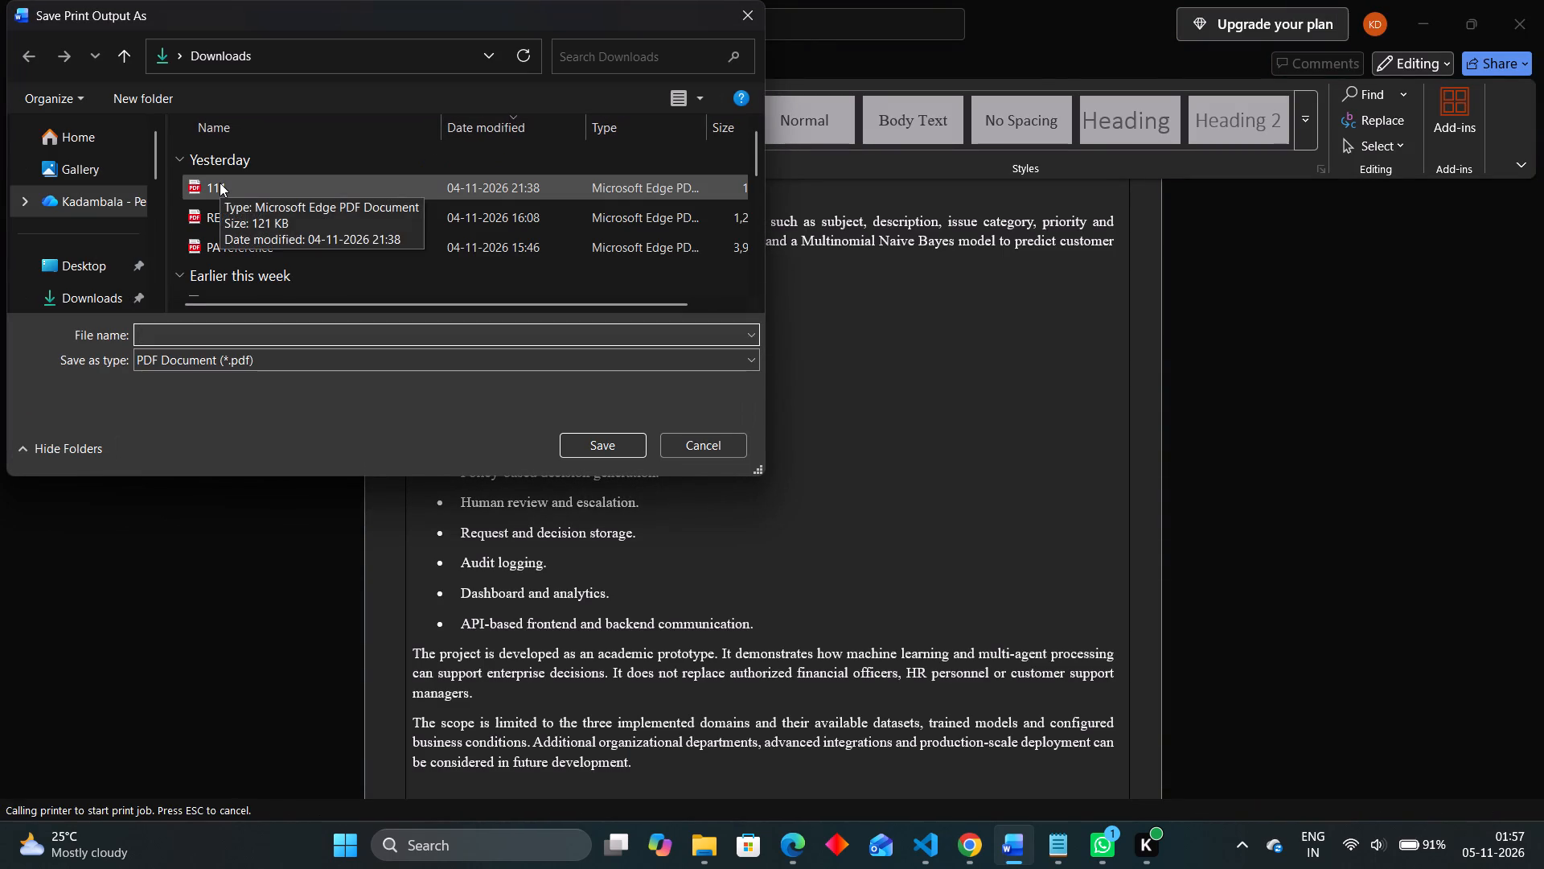
{"action": "scroll", "coordinate": [96, 272], "scroll_direction": "down", "scroll_amount": 1}
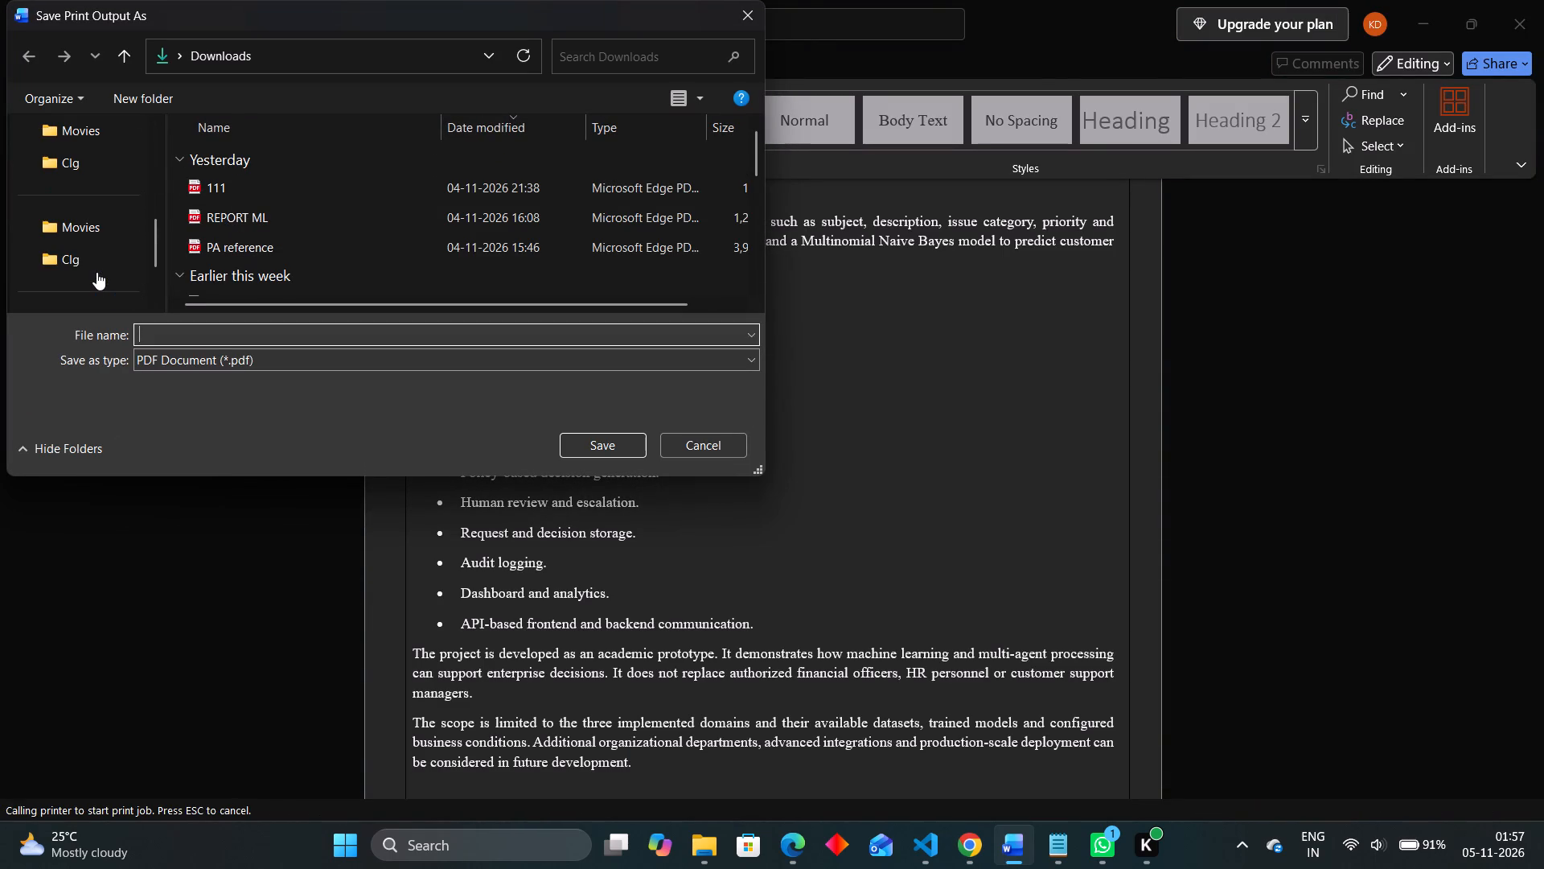
{"action": "scroll", "coordinate": [96, 272], "scroll_direction": "down", "scroll_amount": 1}
{"action": "scroll", "coordinate": [96, 272], "scroll_direction": "up", "scroll_amount": 1}
{"action": "left_click", "coordinate": [92, 171]}
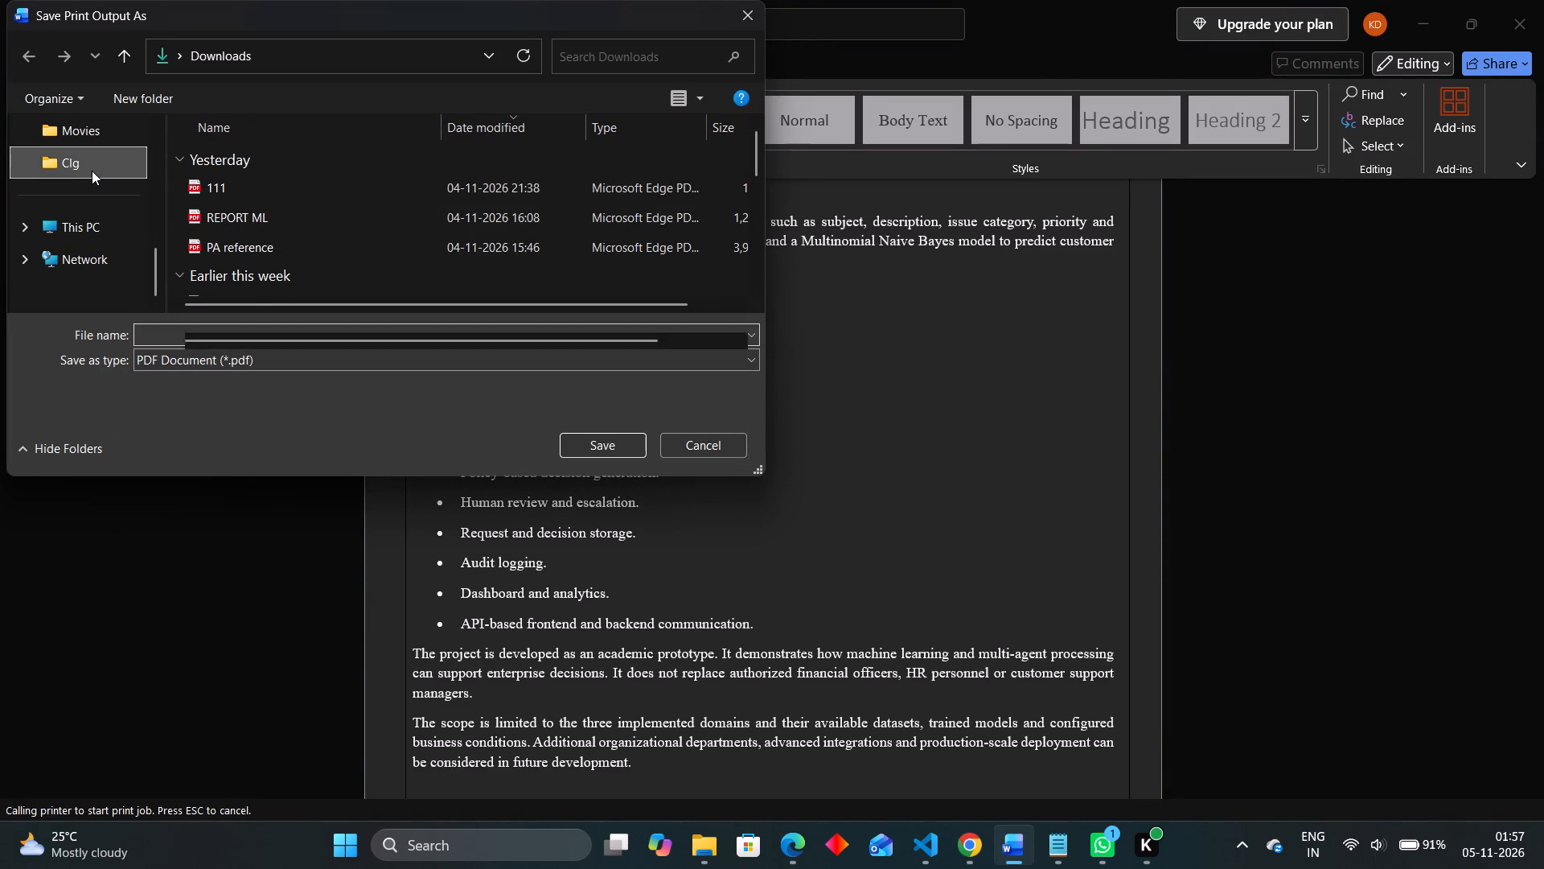
{"action": "type", "text": "PA"}
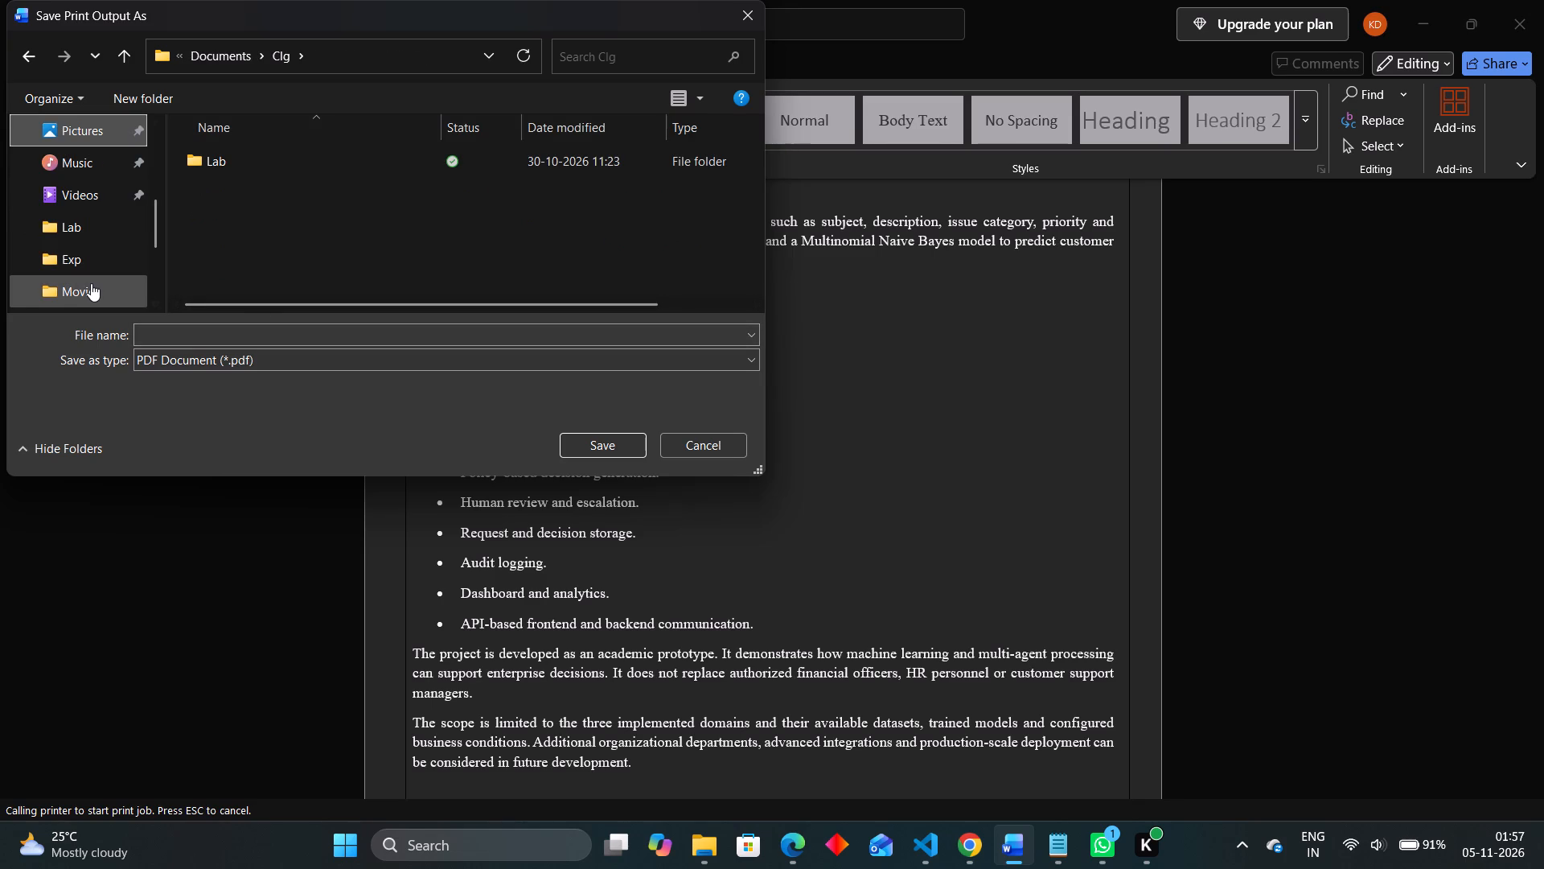
{"action": "scroll", "coordinate": [91, 283], "scroll_direction": "down", "scroll_amount": 1}
{"action": "left_click", "coordinate": [194, 330]}
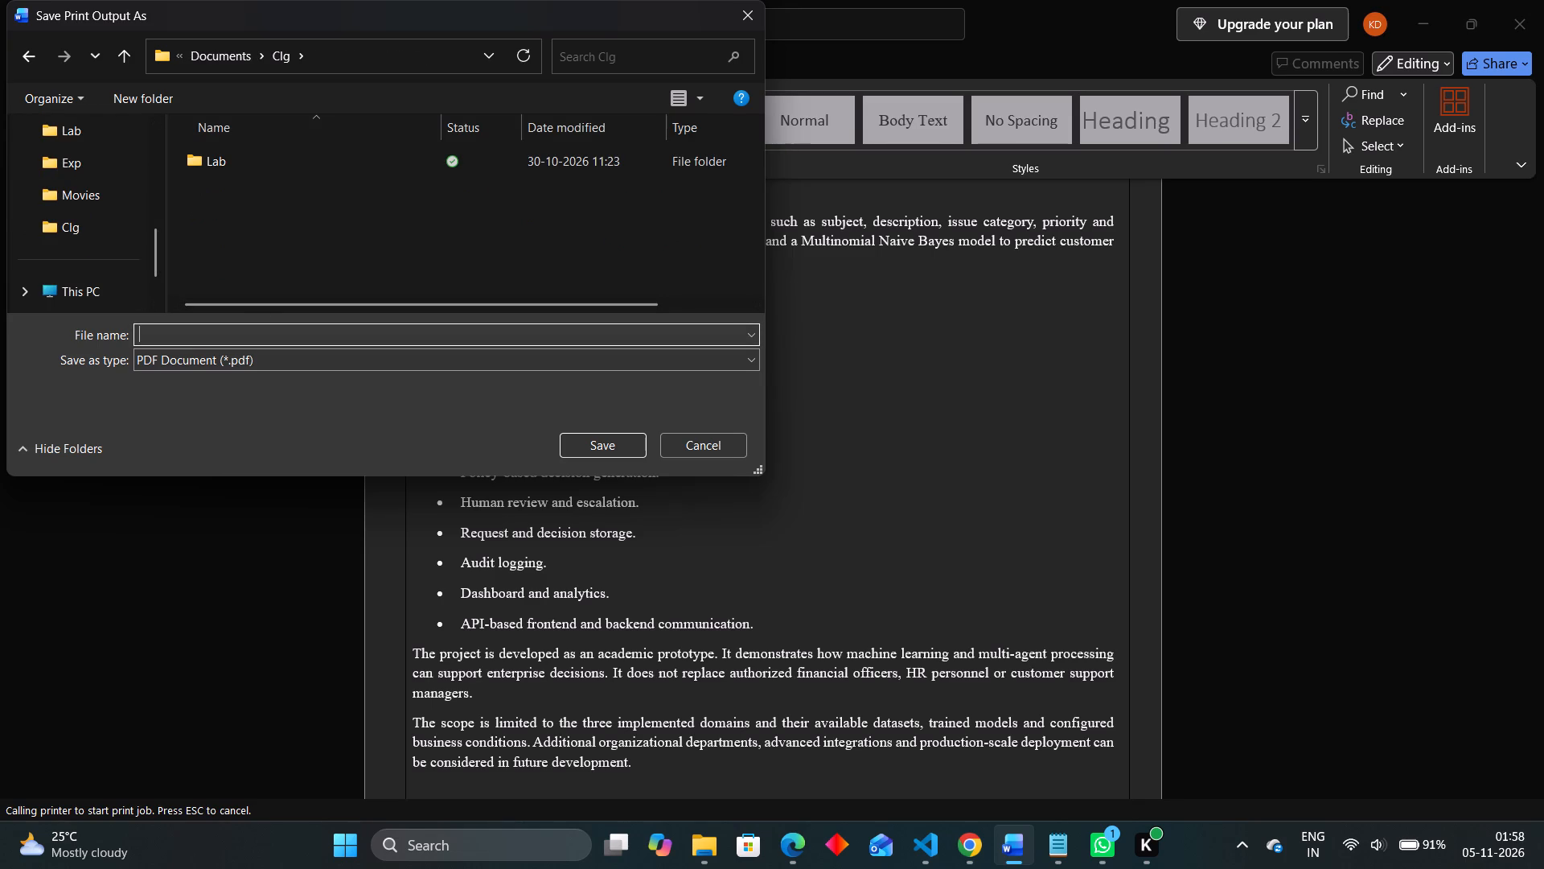
{"action": "type", "text": "PA"}
{"action": "key", "text": "space"}
{"action": "type", "text": "Report Body"}
{"action": "key", "text": "Return"}
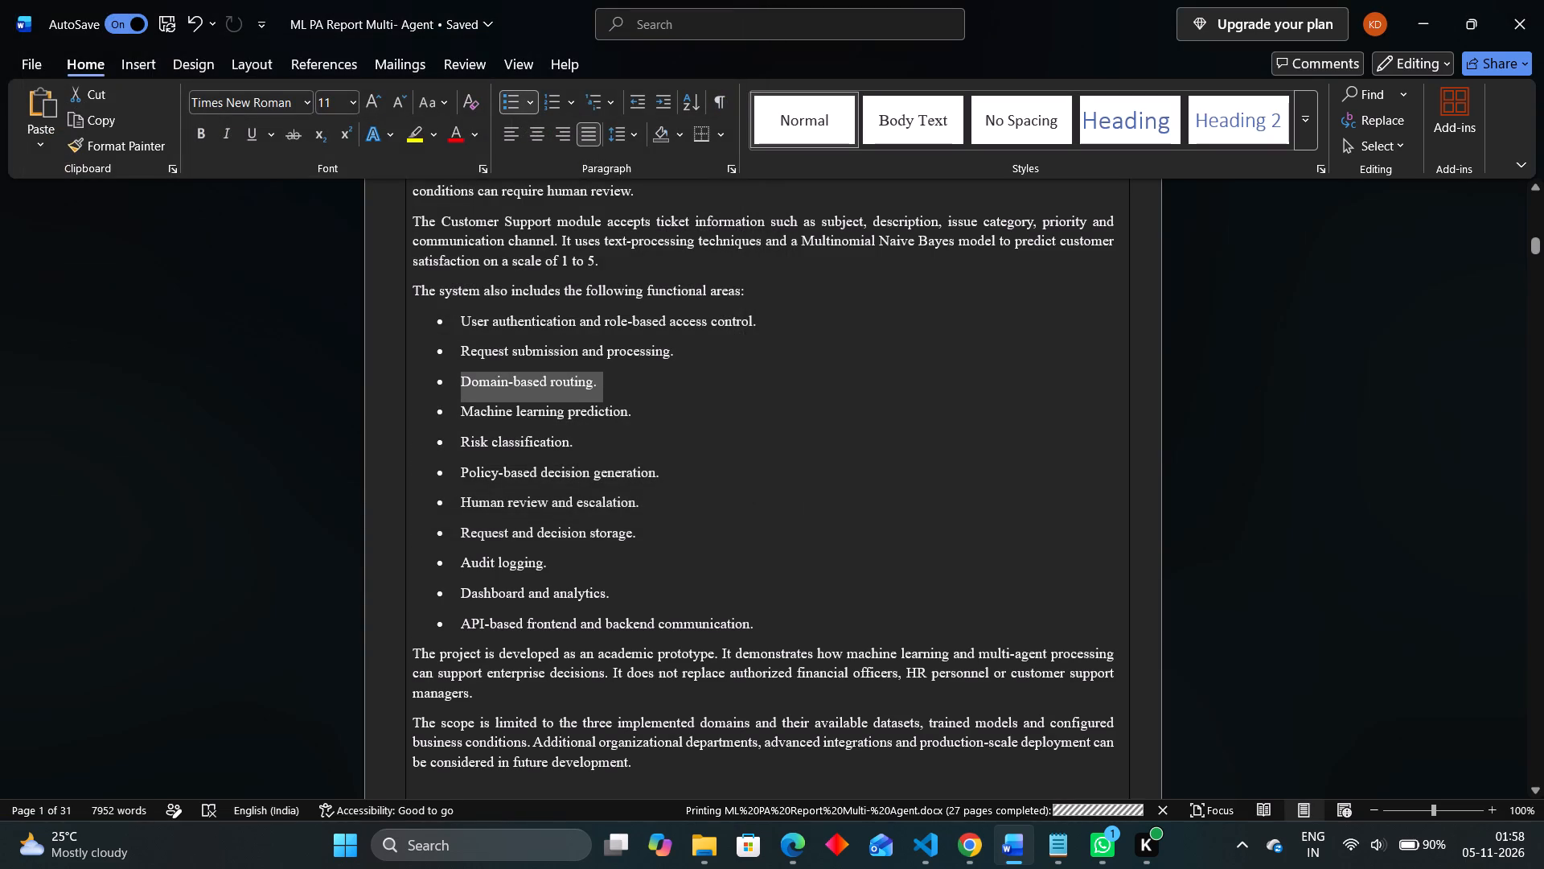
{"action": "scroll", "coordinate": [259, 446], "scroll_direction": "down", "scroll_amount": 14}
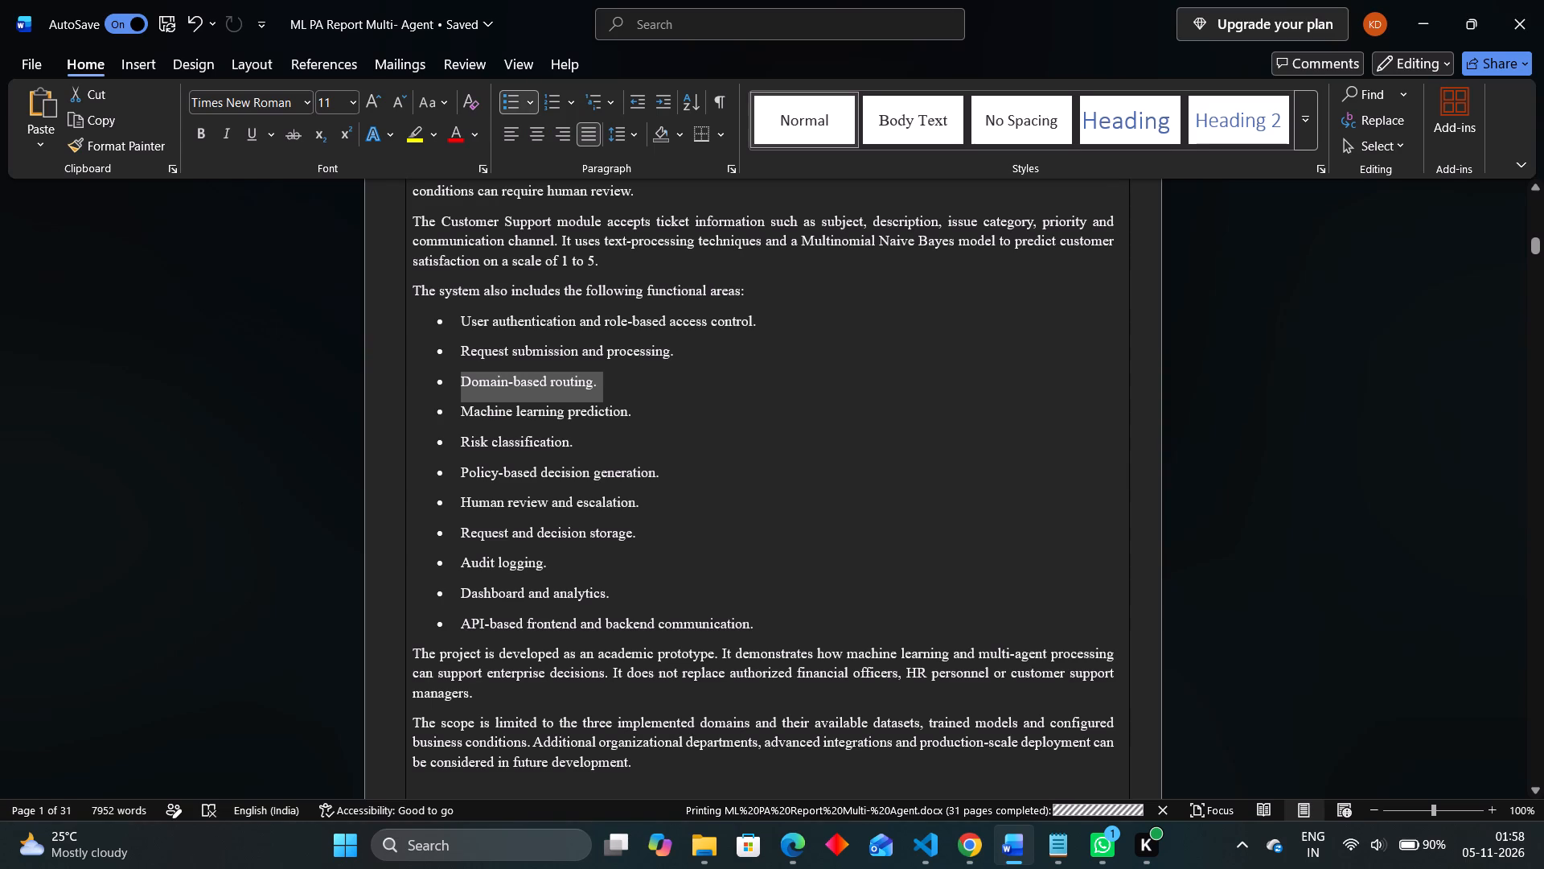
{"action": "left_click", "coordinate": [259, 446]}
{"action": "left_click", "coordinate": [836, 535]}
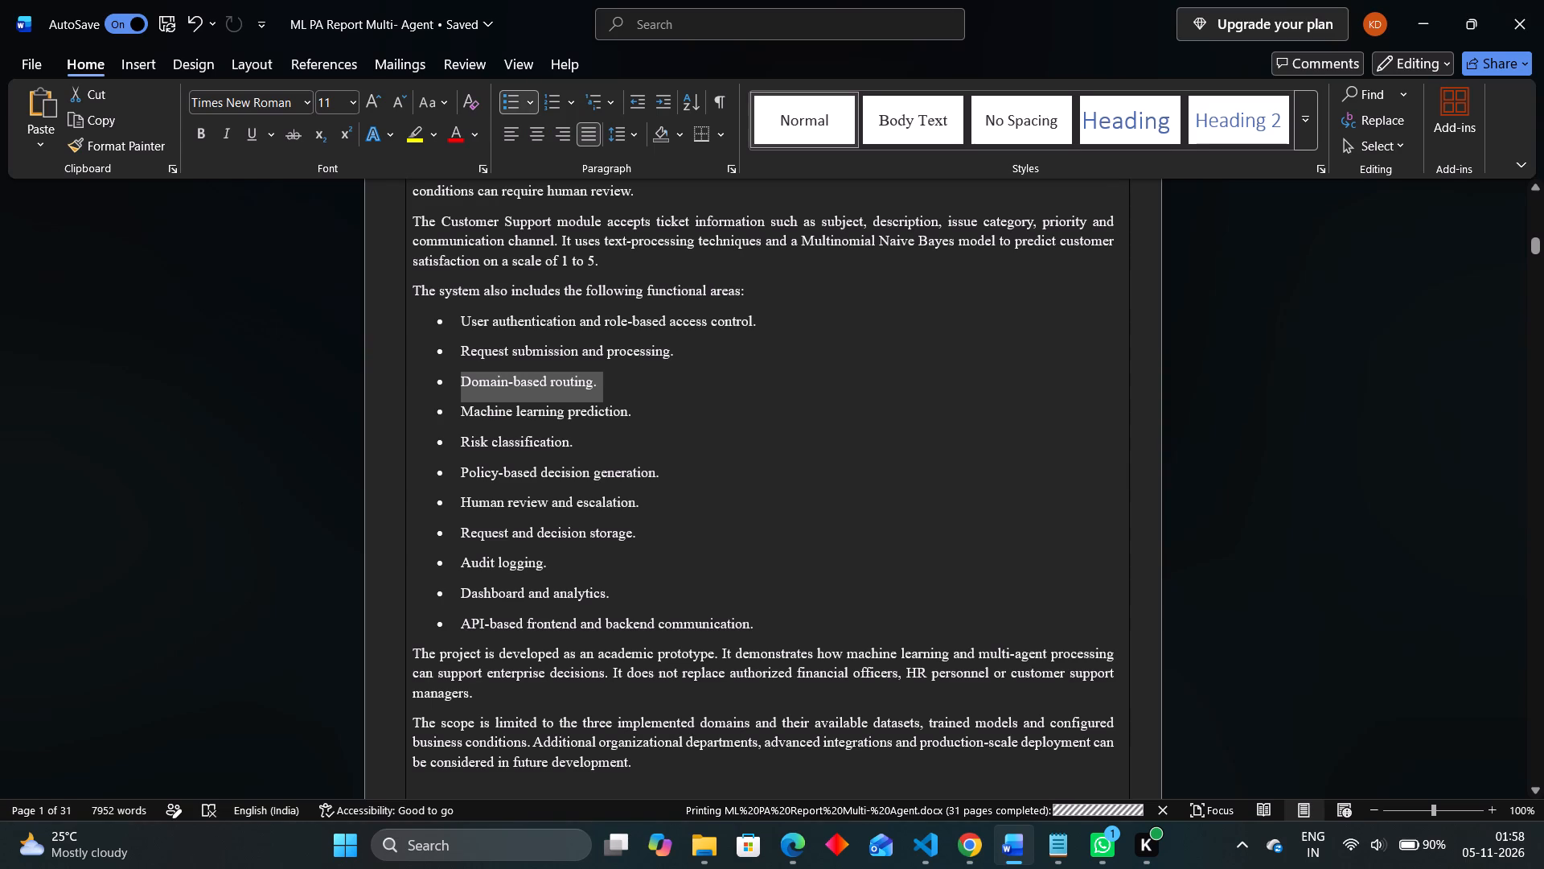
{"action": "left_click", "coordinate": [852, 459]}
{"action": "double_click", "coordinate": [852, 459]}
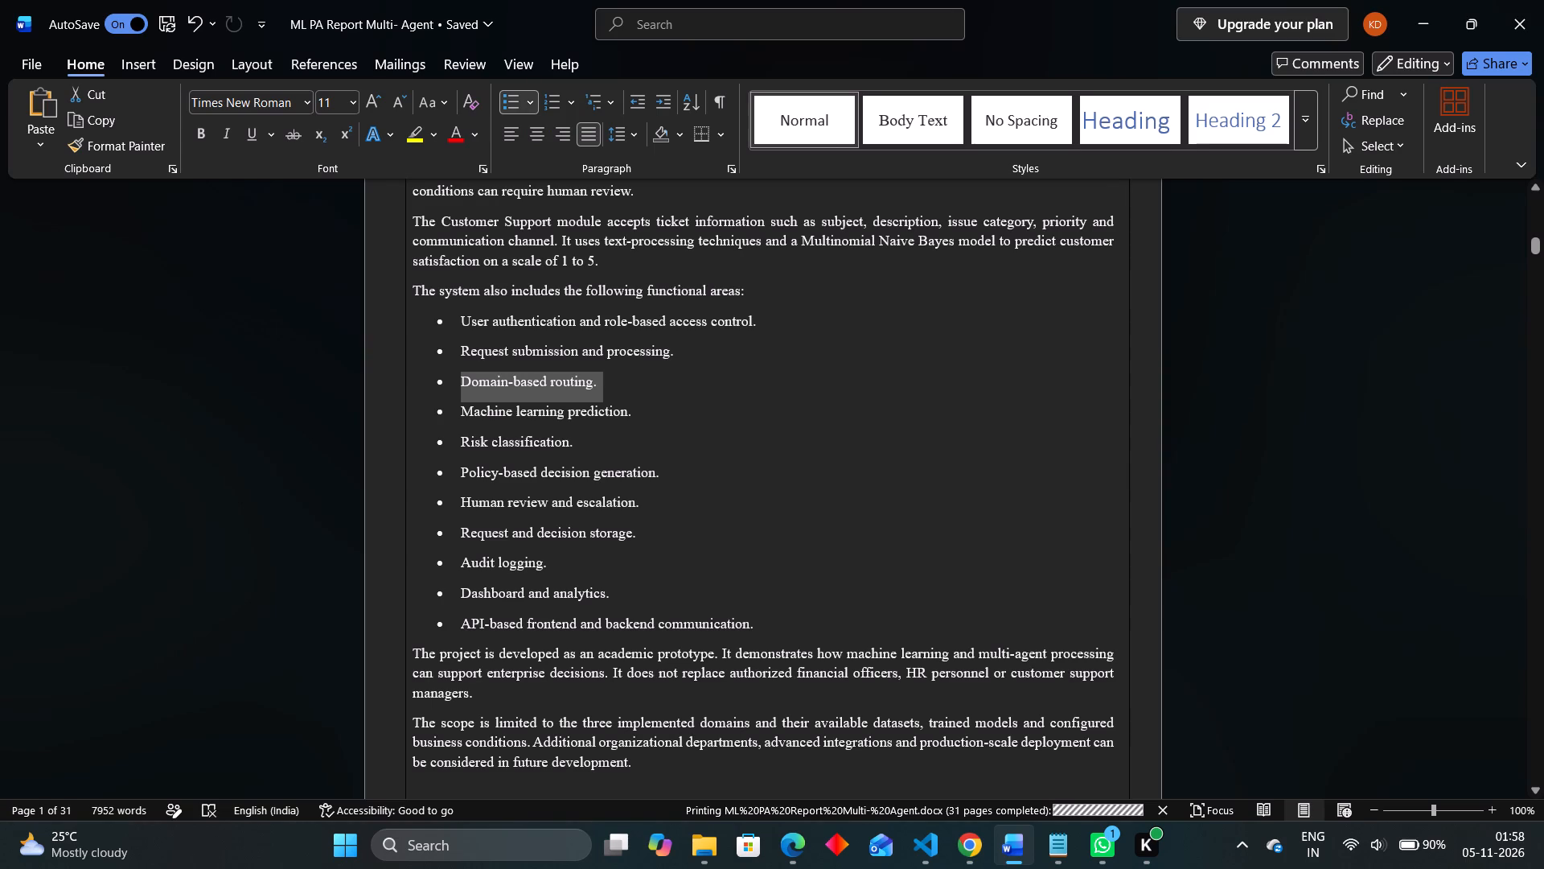
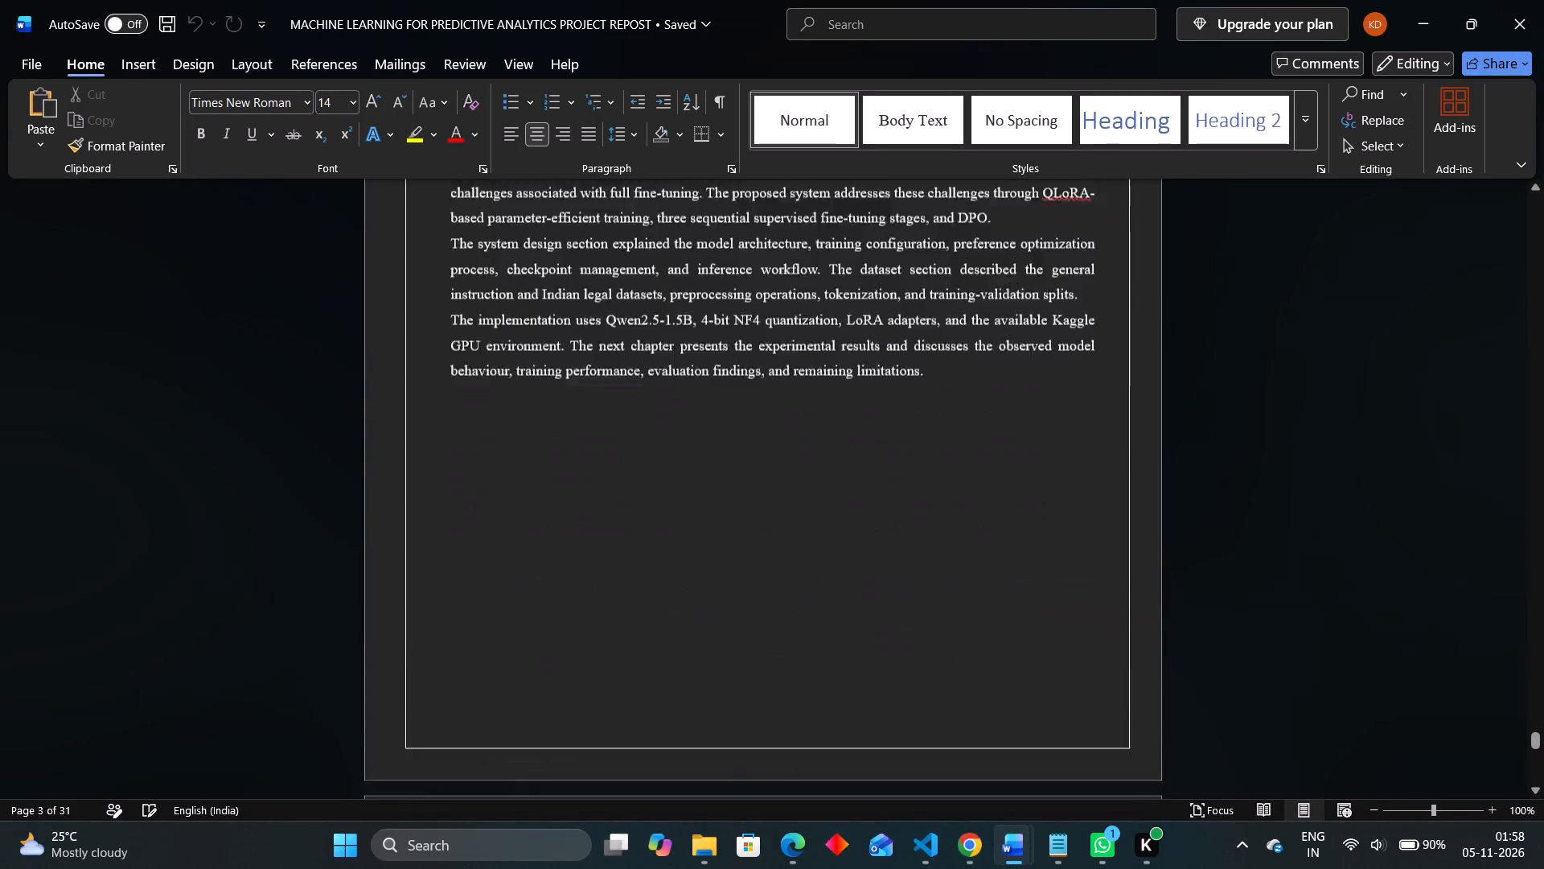
Copy the entire Course Outcome (COs) Attainment page at the end of the Machine Learning for Predictive Analytics report.
{"action": "scroll", "coordinate": [713, 506], "scroll_direction": "down", "scroll_amount": 15}
{"action": "scroll", "coordinate": [713, 506], "scroll_direction": "down", "scroll_amount": 15}
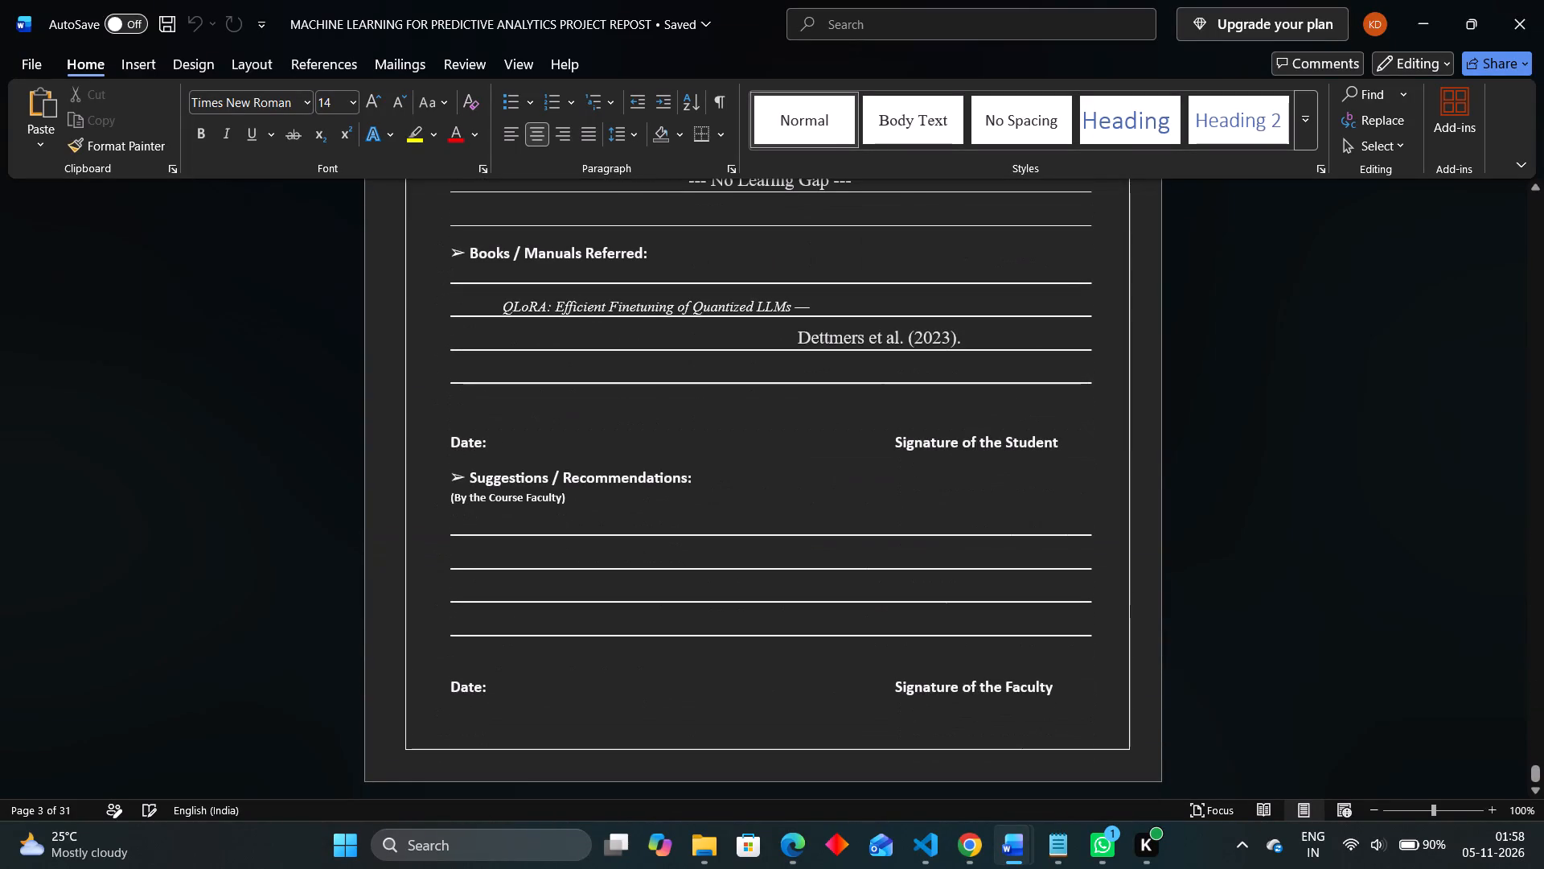
{"action": "scroll", "coordinate": [713, 506], "scroll_direction": "down", "scroll_amount": 5}
{"action": "scroll", "coordinate": [713, 506], "scroll_direction": "up", "scroll_amount": 5}
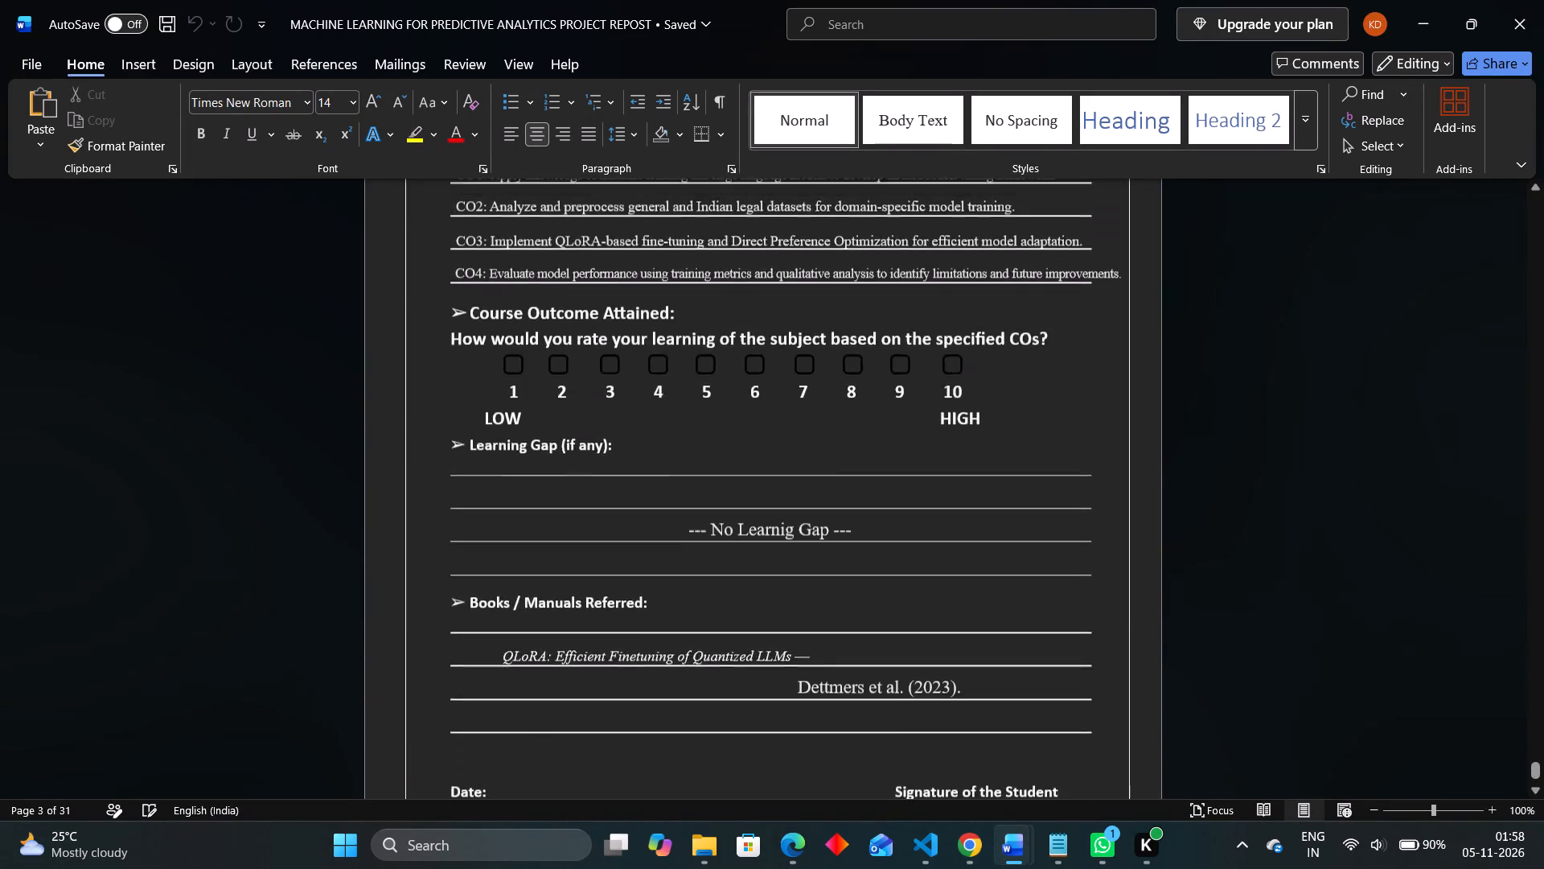
{"action": "scroll", "coordinate": [713, 506], "scroll_direction": "up", "scroll_amount": 4}
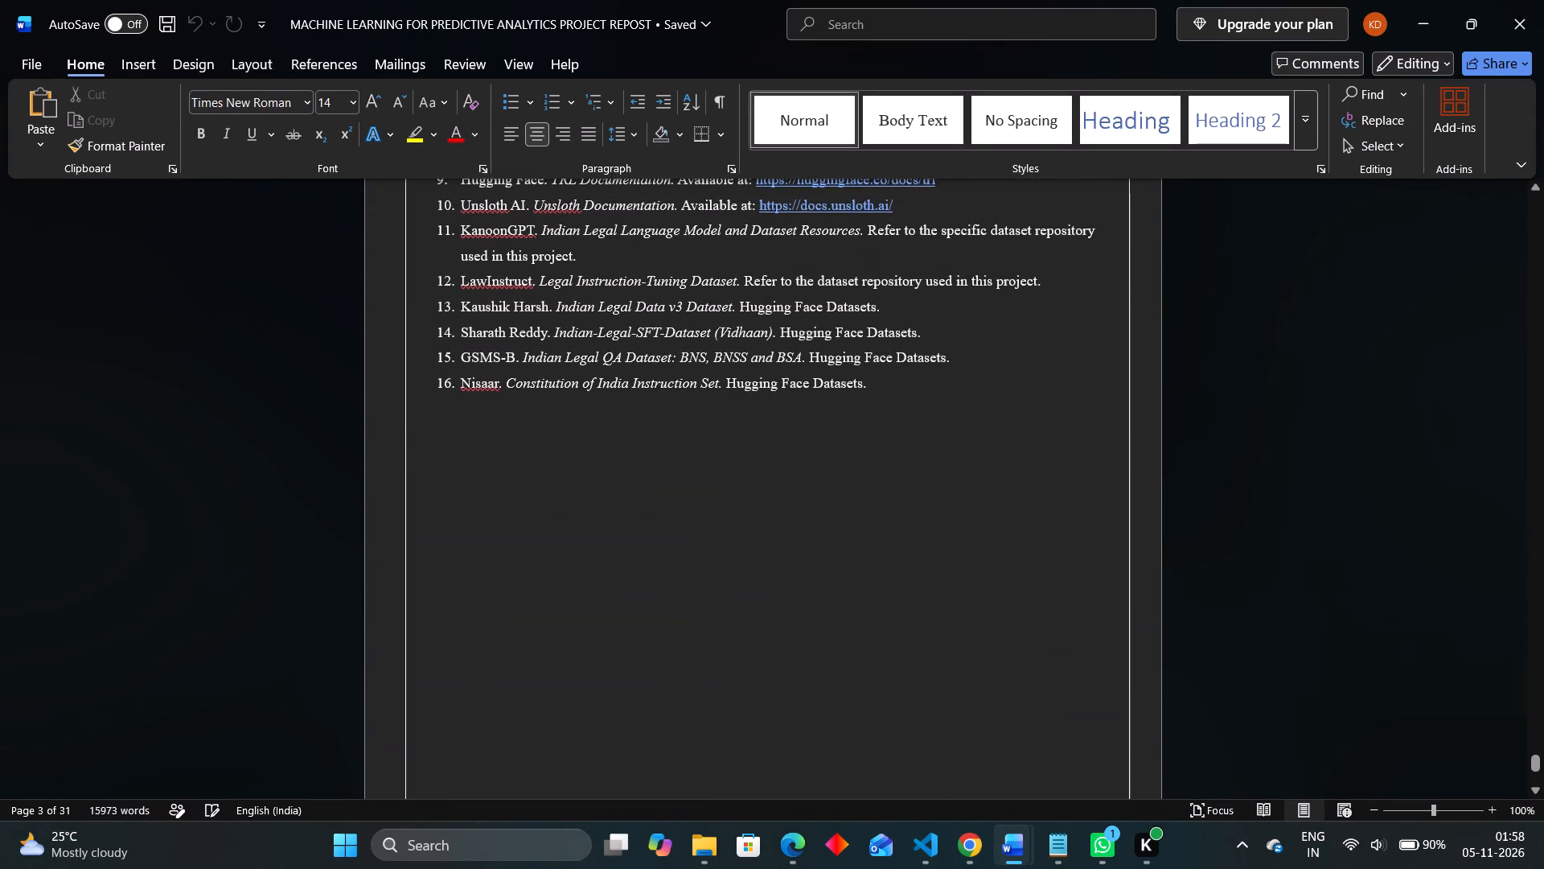
{"action": "scroll", "coordinate": [713, 506], "scroll_direction": "down", "scroll_amount": 1}
{"action": "left_click", "coordinate": [713, 506]}
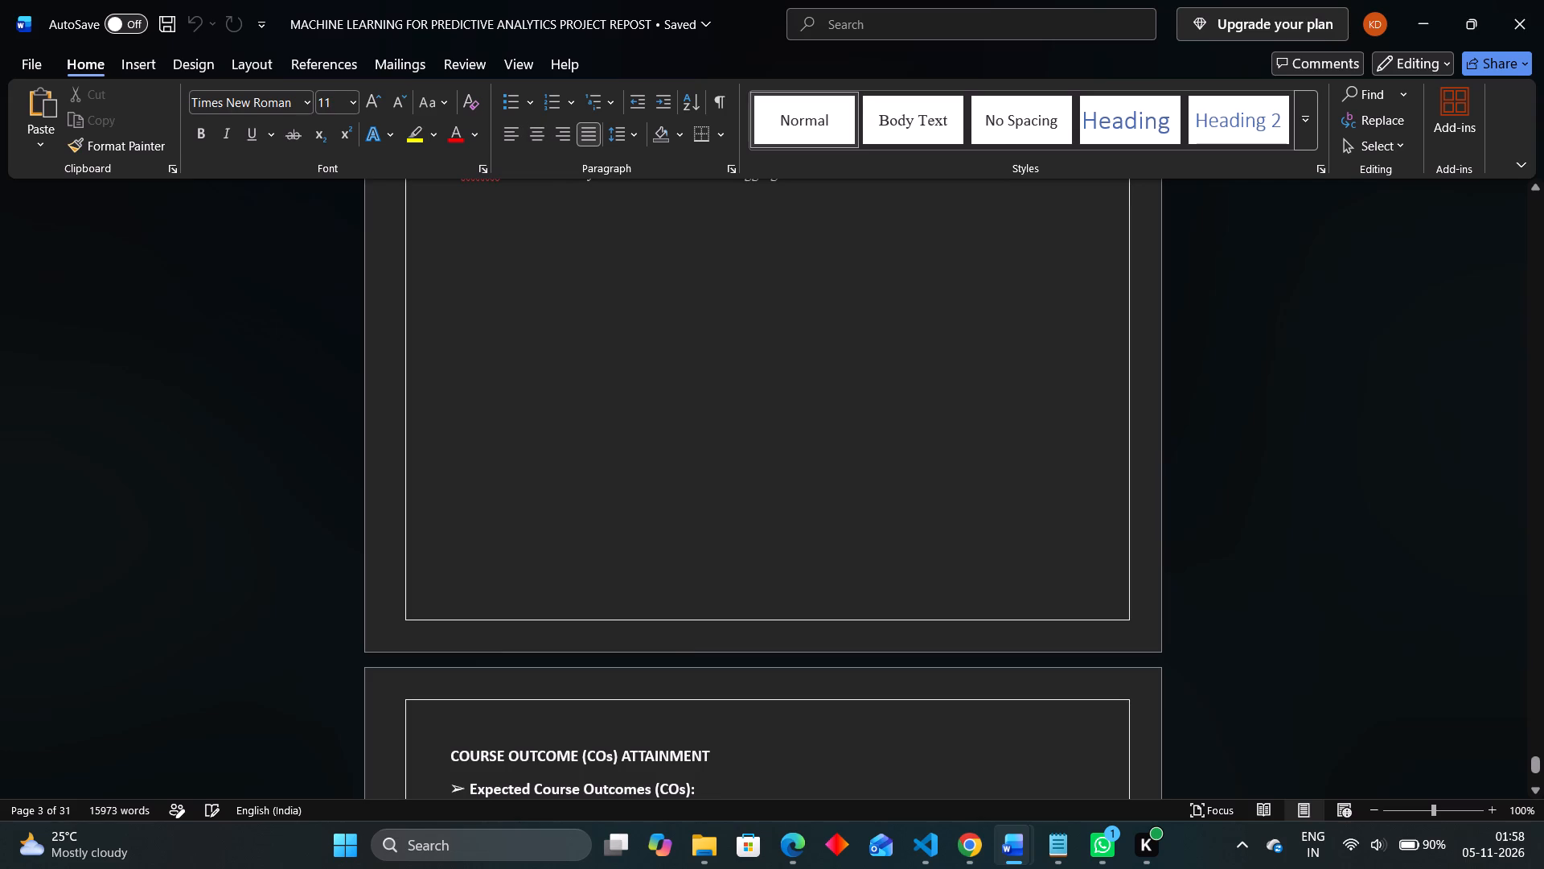
{"action": "left_click_drag", "start_coordinate": [494, 507], "coordinate": [774, 868]}
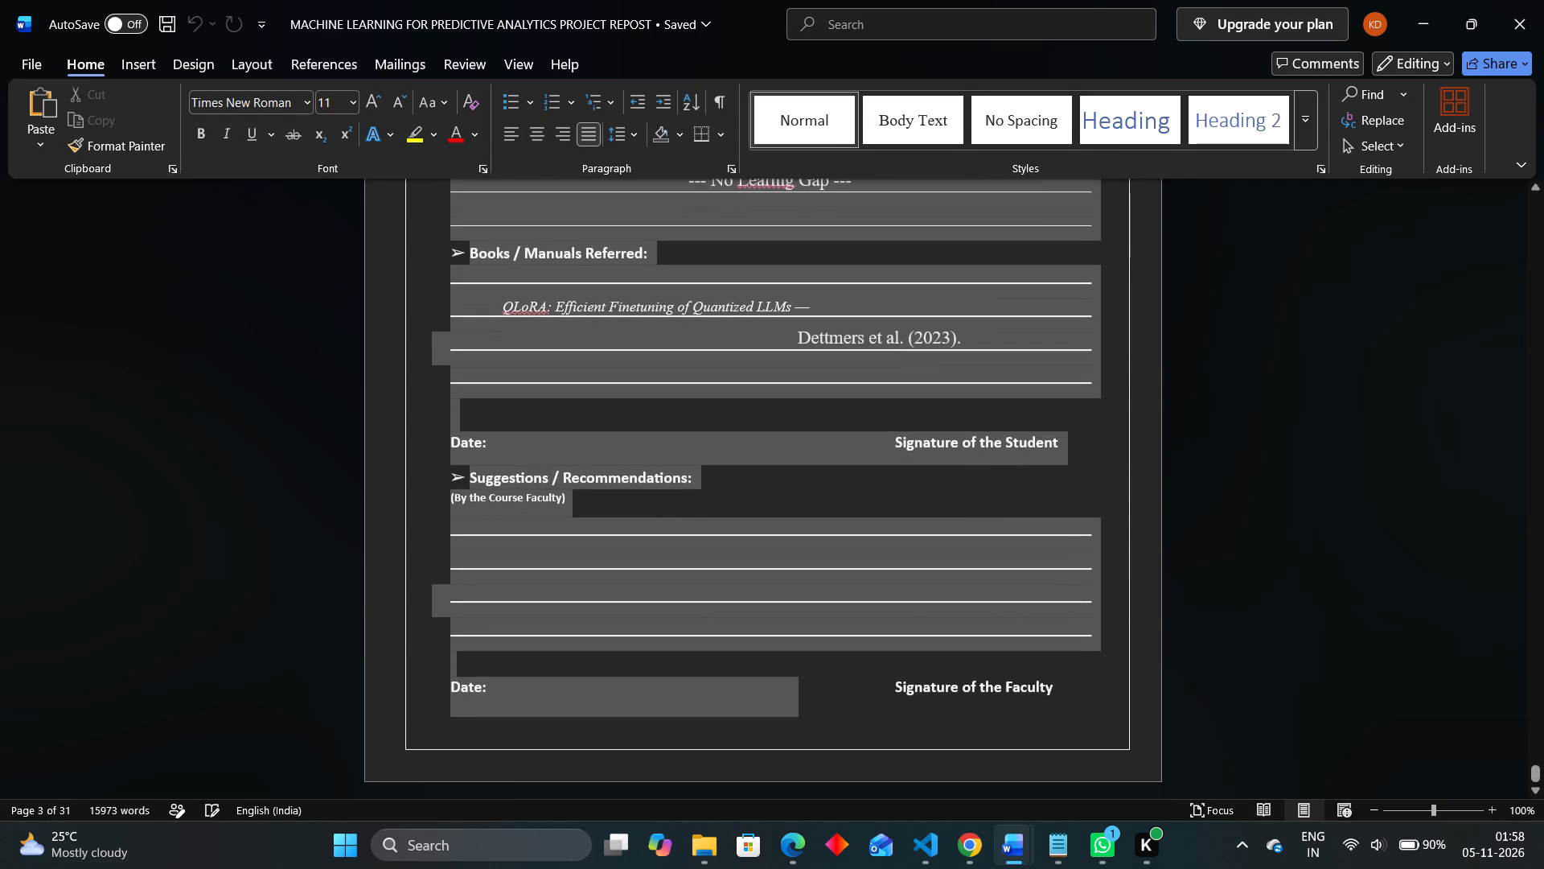
{"action": "left_click_drag", "start_coordinate": [774, 868], "coordinate": [775, 868]}
{"action": "key", "text": "ctrl+c"}
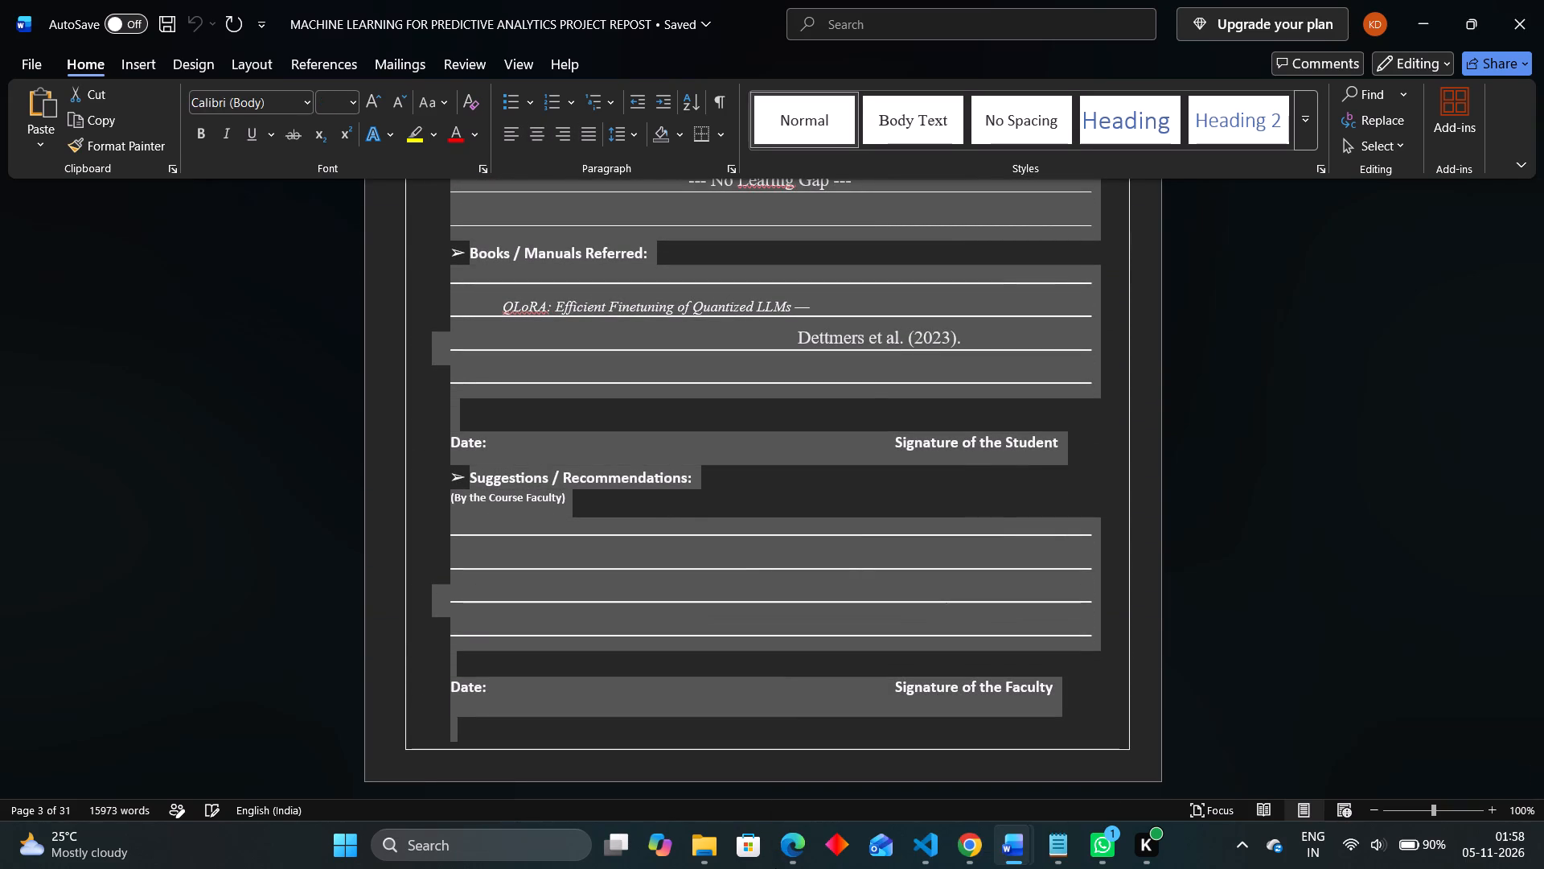
Switch to the "ML PA Report Multi- Agent" document and paste the attainment page on a new page after the last reference, using blank lines.
{"action": "left_click", "coordinate": [1026, 851]}
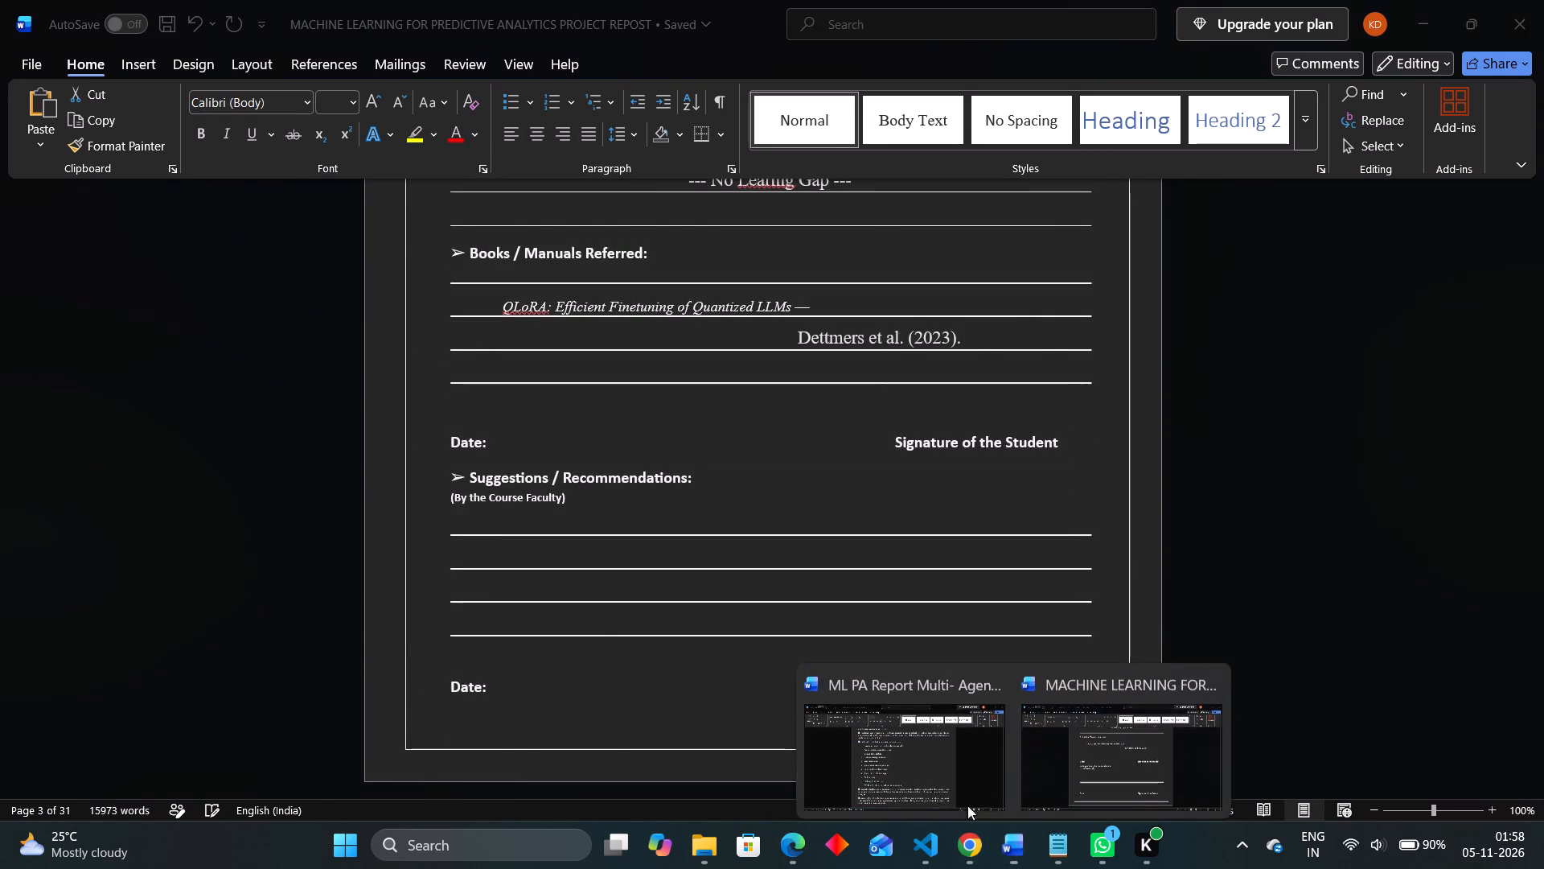
{"action": "left_click", "coordinate": [933, 777]}
{"action": "scroll", "coordinate": [874, 690], "scroll_direction": "down", "scroll_amount": 20}
{"action": "scroll", "coordinate": [874, 690], "scroll_direction": "down", "scroll_amount": 1}
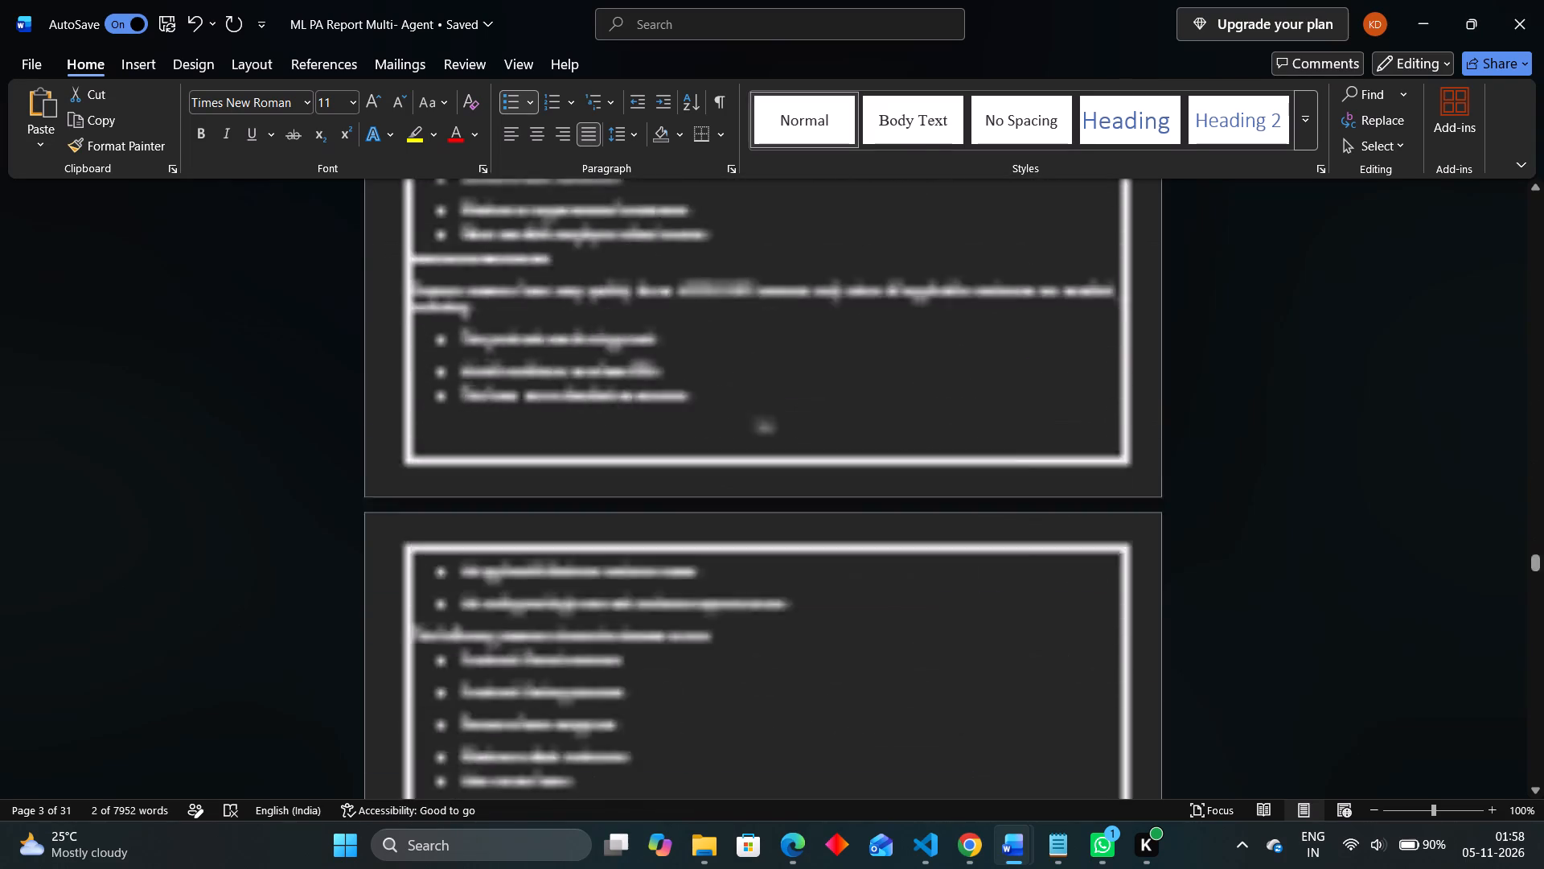
{"action": "scroll", "coordinate": [874, 690], "scroll_direction": "down", "scroll_amount": 16}
{"action": "left_click", "coordinate": [874, 690]}
{"action": "scroll", "coordinate": [874, 690], "scroll_direction": "down", "scroll_amount": 3}
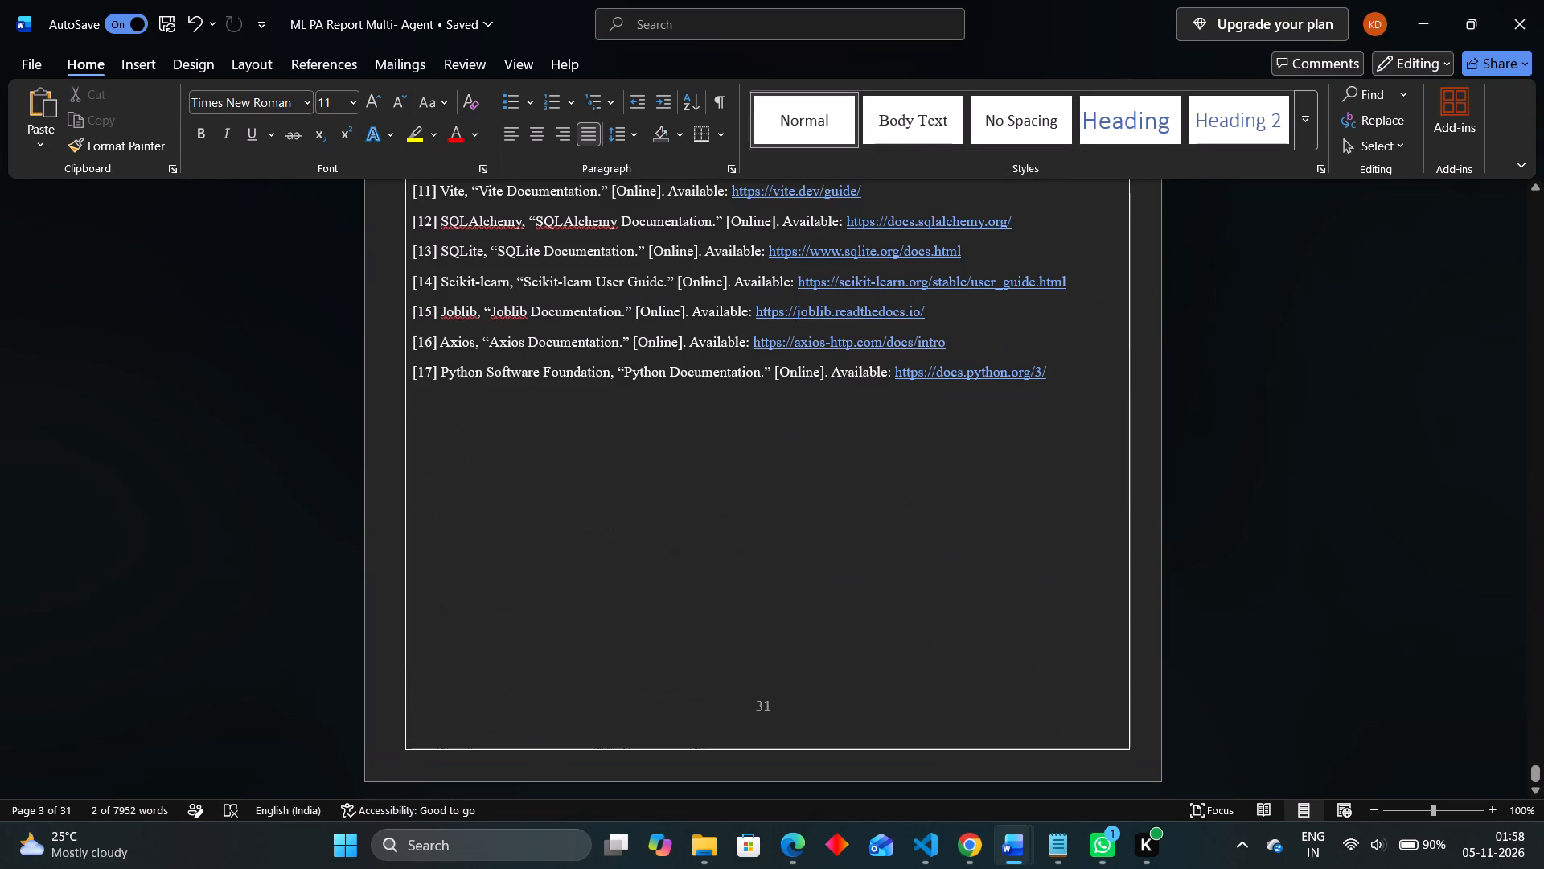
{"action": "key", "text": "Return"}
{"action": "key", "text": "Return"}
{"action": "key", "text": "Return"}
{"action": "key", "text": "Return"}
{"action": "key", "text": "Return"}
{"action": "key", "text": "Return"}
{"action": "key", "text": "Return"}
{"action": "key", "text": "Return"}
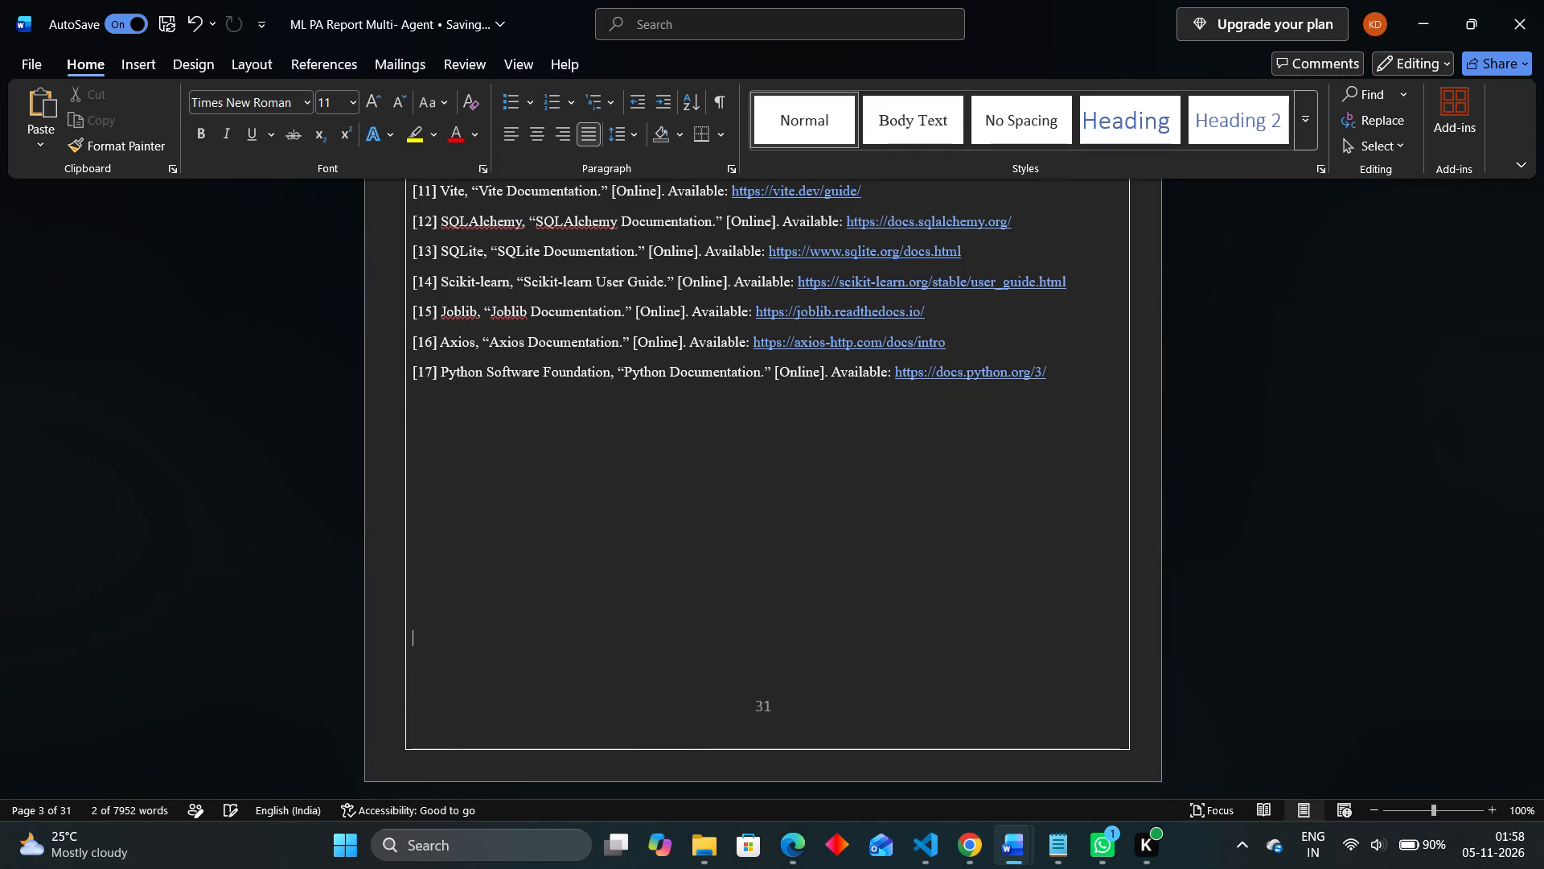
{"action": "key", "text": "Return"}
{"action": "key", "text": "Return"}
{"action": "key", "text": "Return"}
{"action": "key", "text": "BackSpace"}
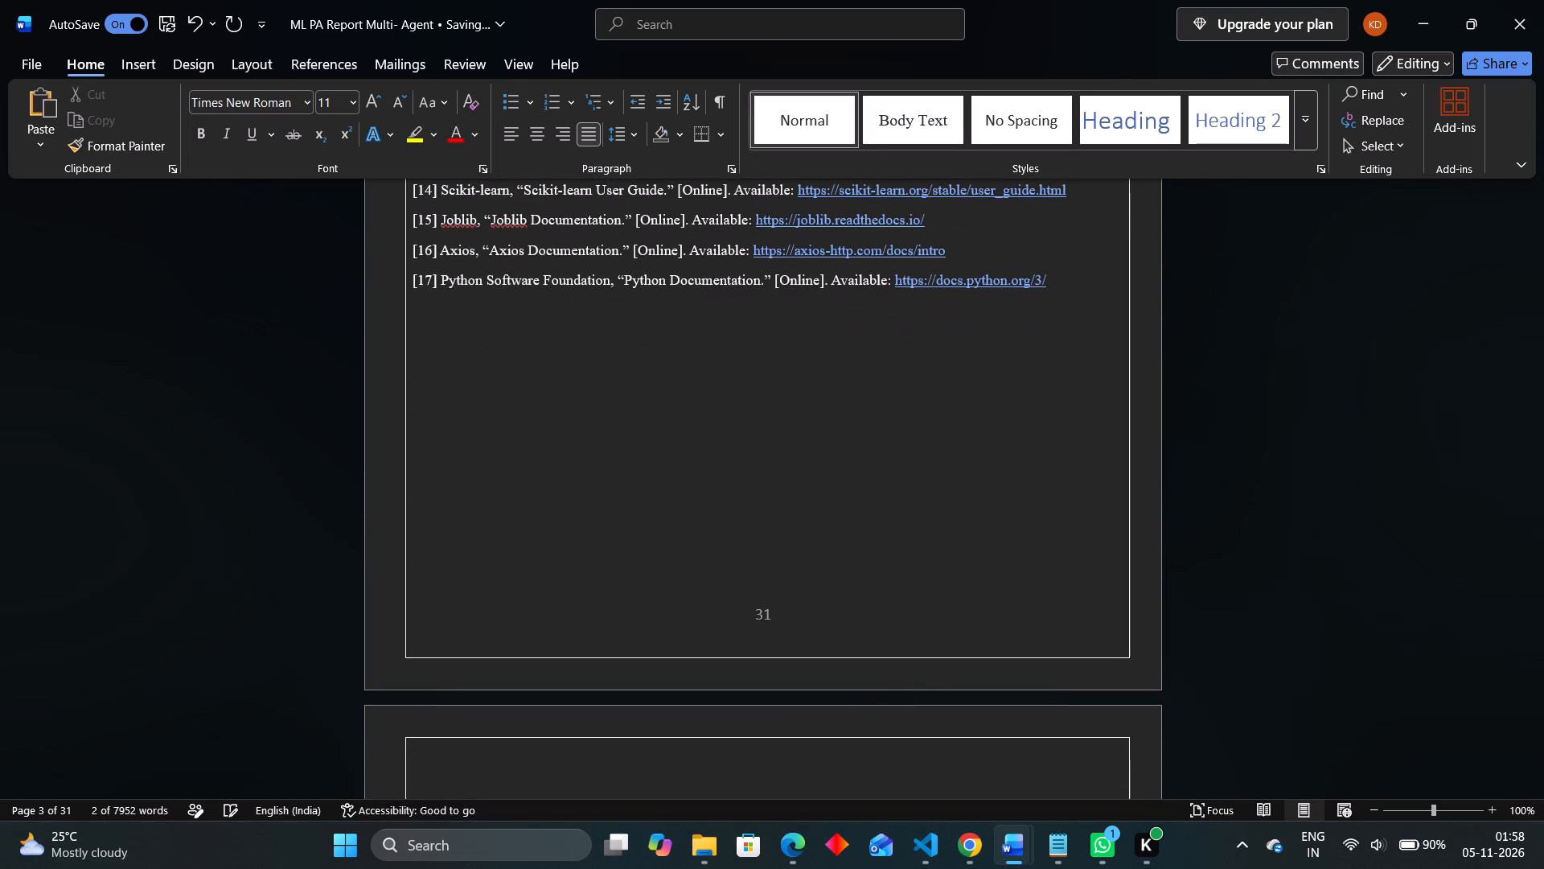
{"action": "key", "text": "ctrl+v"}
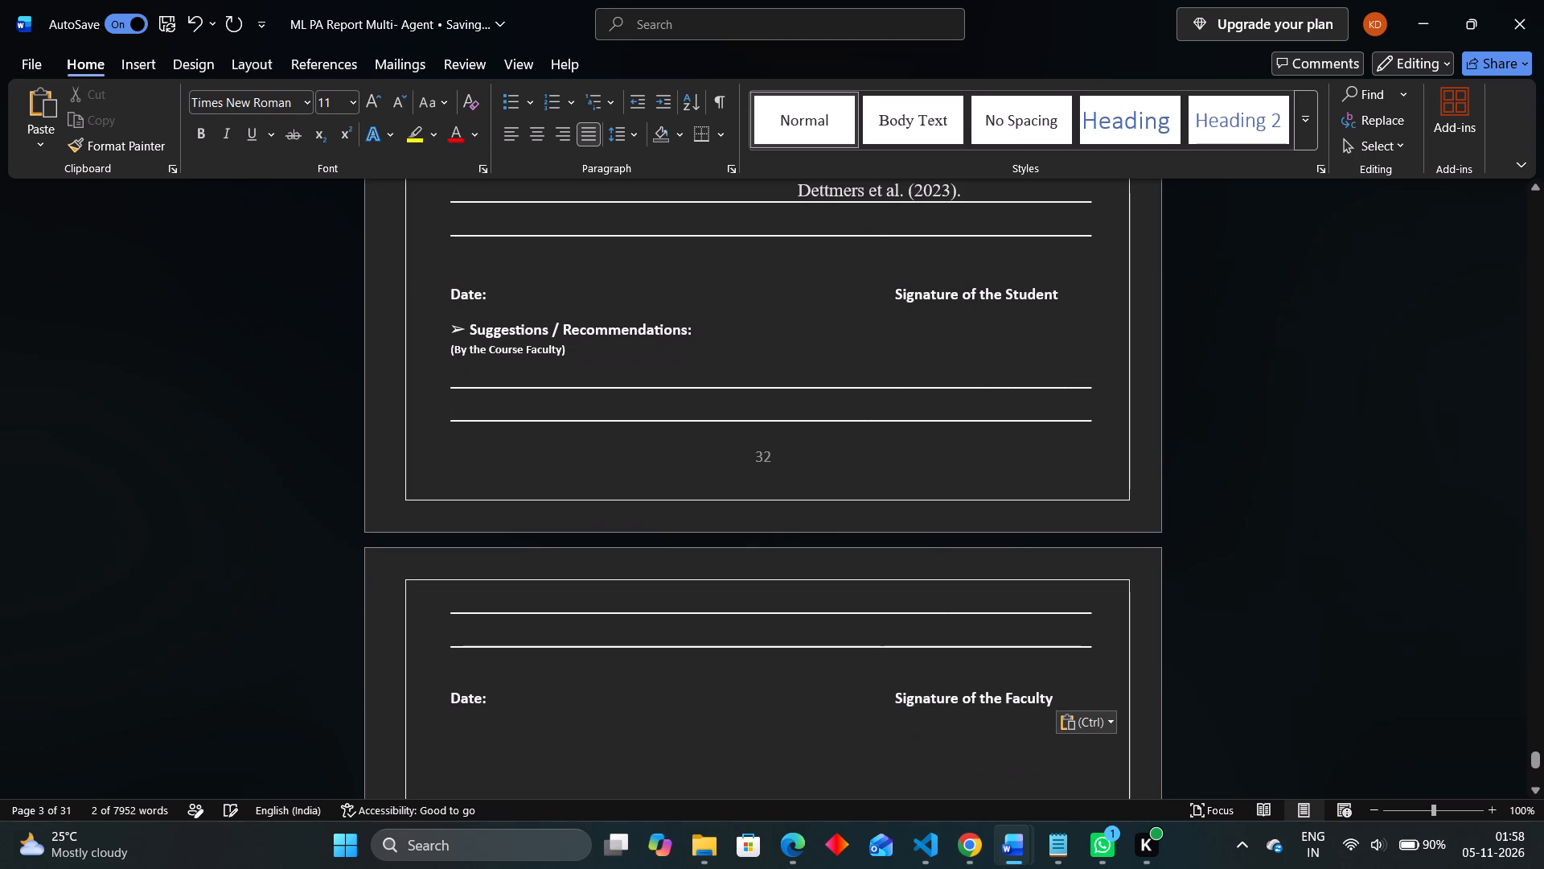
Delete the blank lines above the "COURSE OUTCOME (COs) ATTAINMENT" heading so it starts at the top of its page.
{"action": "scroll", "coordinate": [860, 626], "scroll_direction": "up", "scroll_amount": 5}
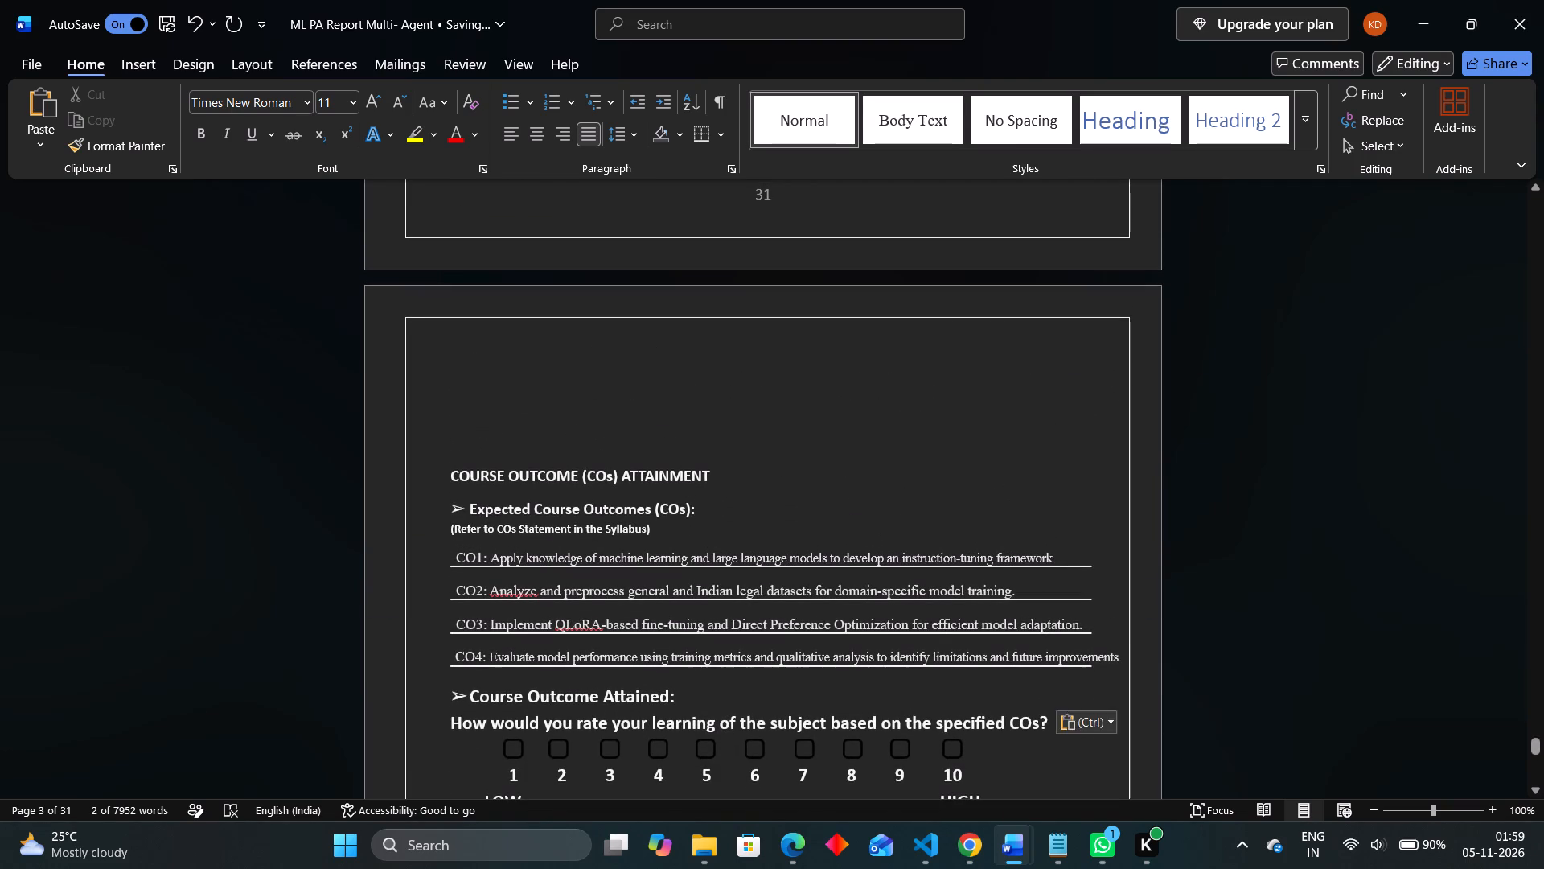
{"action": "left_click", "coordinate": [606, 440]}
{"action": "key", "text": "BackSpace"}
{"action": "key", "text": "BackSpace"}
{"action": "key", "text": "BackSpace"}
{"action": "key", "text": "BackSpace"}
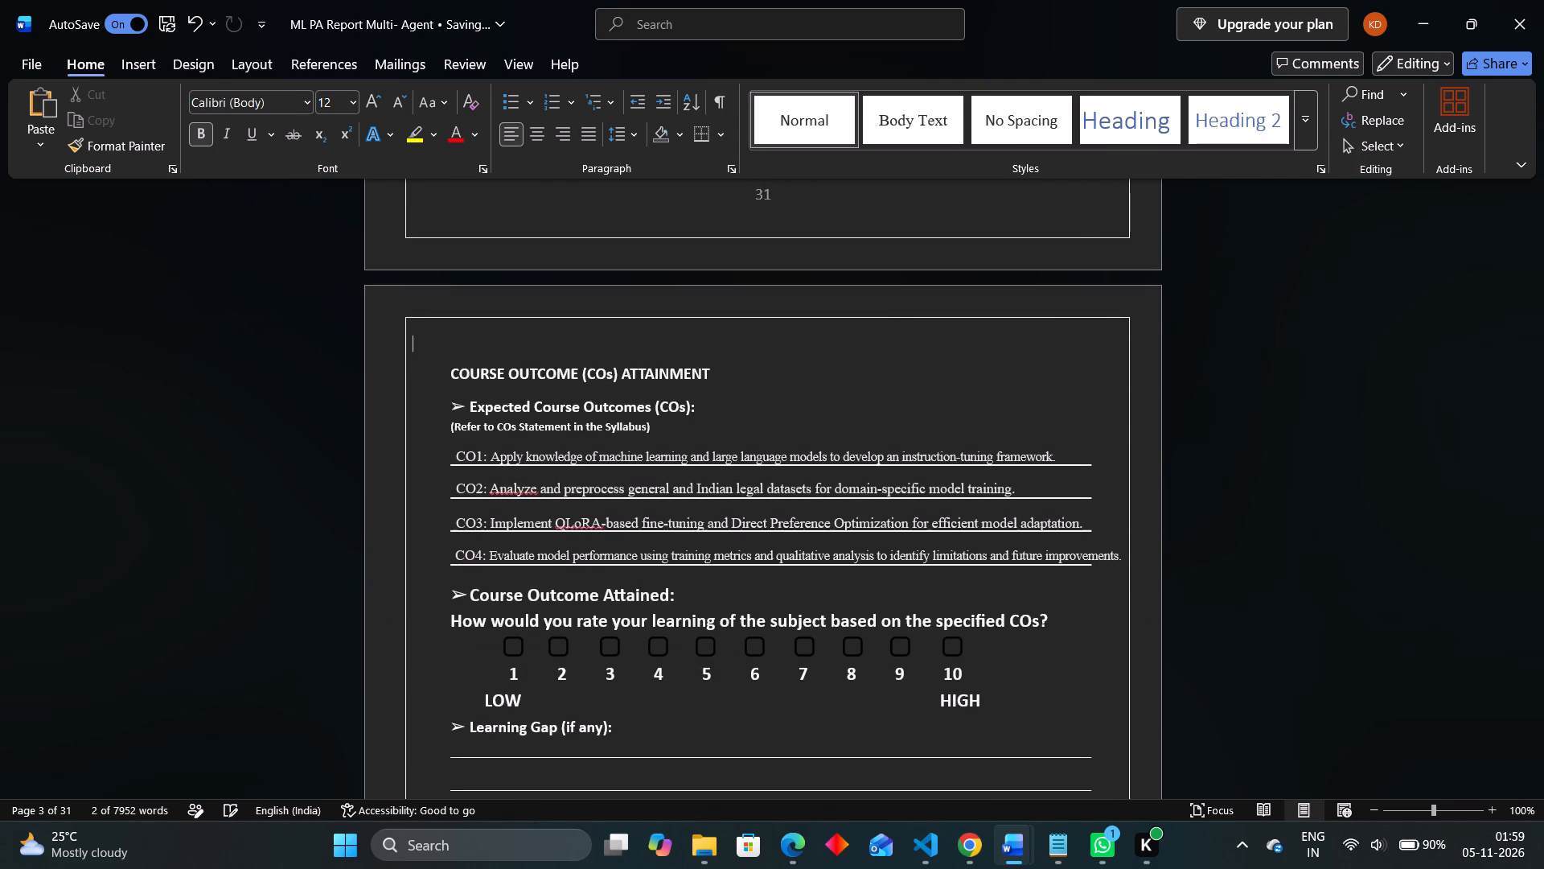
{"action": "key", "text": "BackSpace"}
Remove the empty page after the attainment form by deleting the trailing blank lines below "Signature of the Faculty".
{"action": "scroll", "coordinate": [802, 591], "scroll_direction": "down", "scroll_amount": 1}
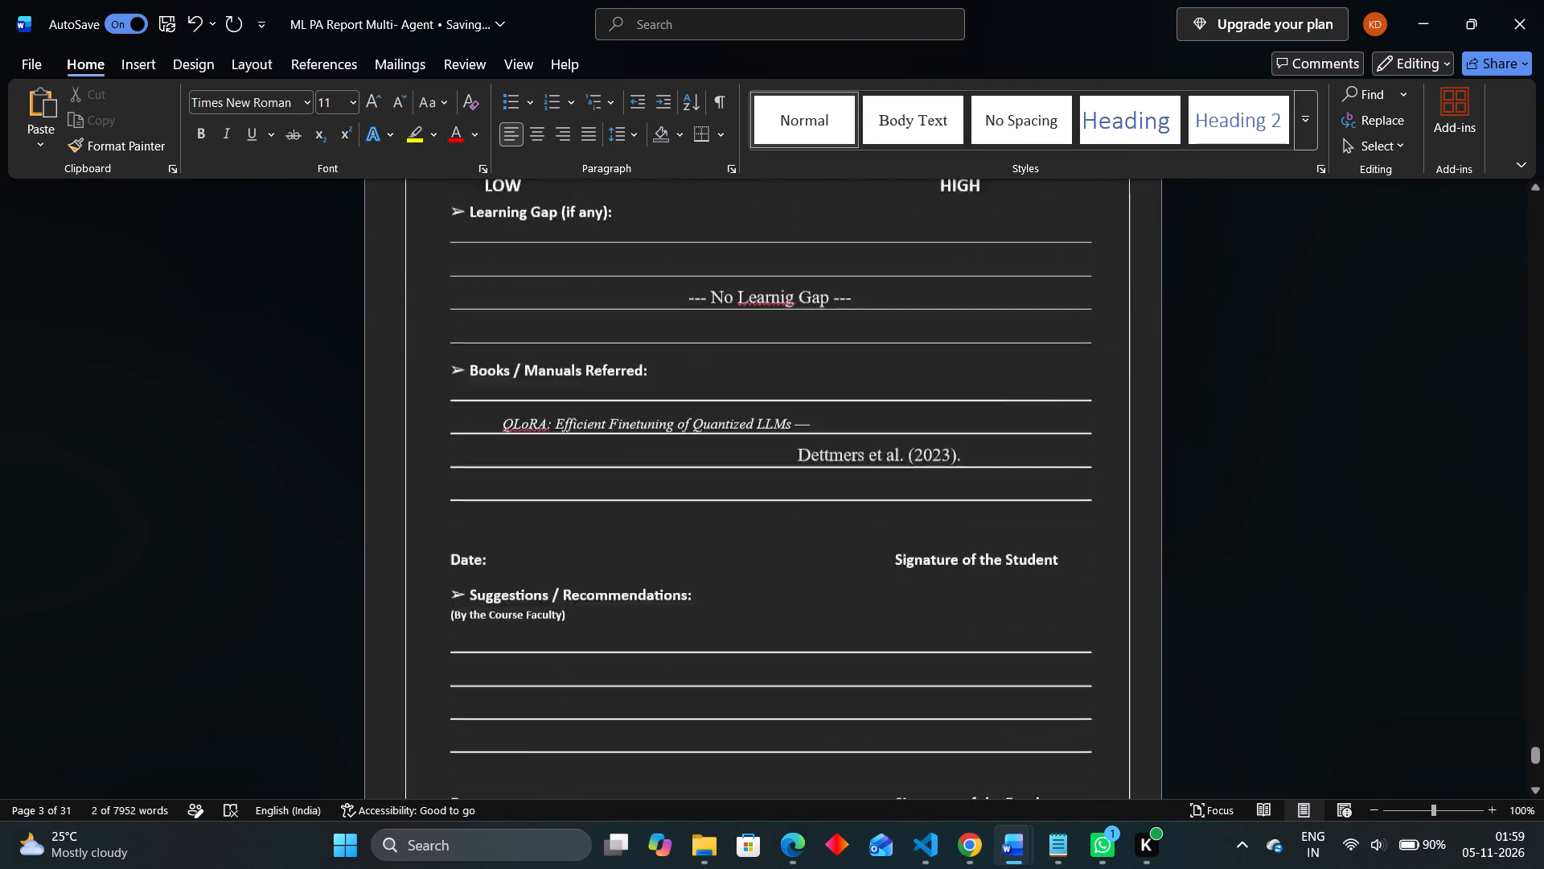
{"action": "scroll", "coordinate": [802, 591], "scroll_direction": "down", "scroll_amount": 2}
{"action": "left_click", "coordinate": [766, 589]}
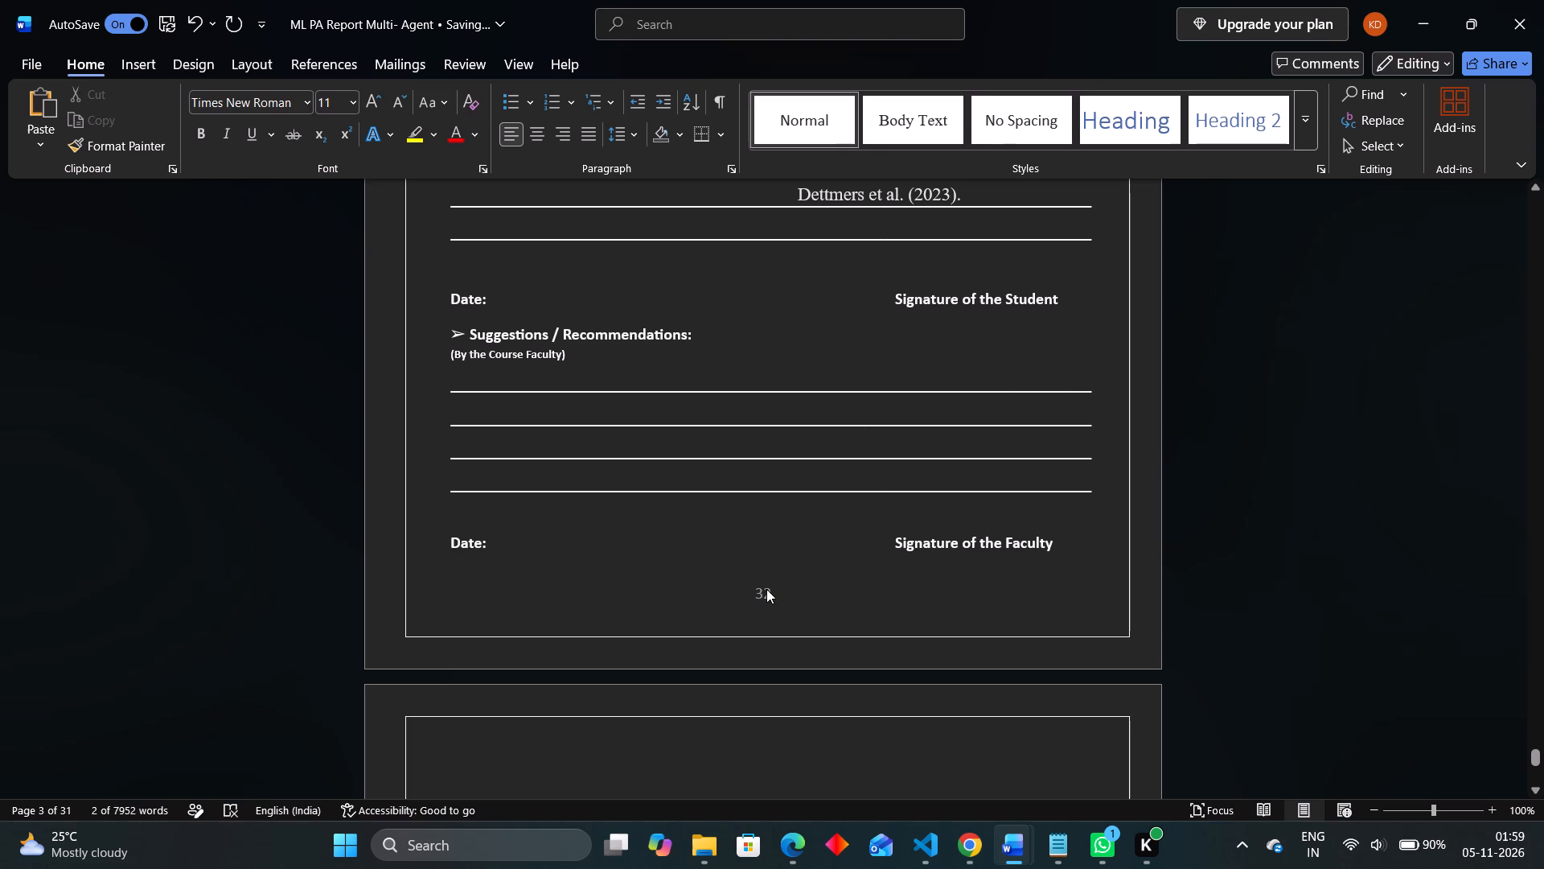
{"action": "scroll", "coordinate": [766, 589], "scroll_direction": "down", "scroll_amount": 8}
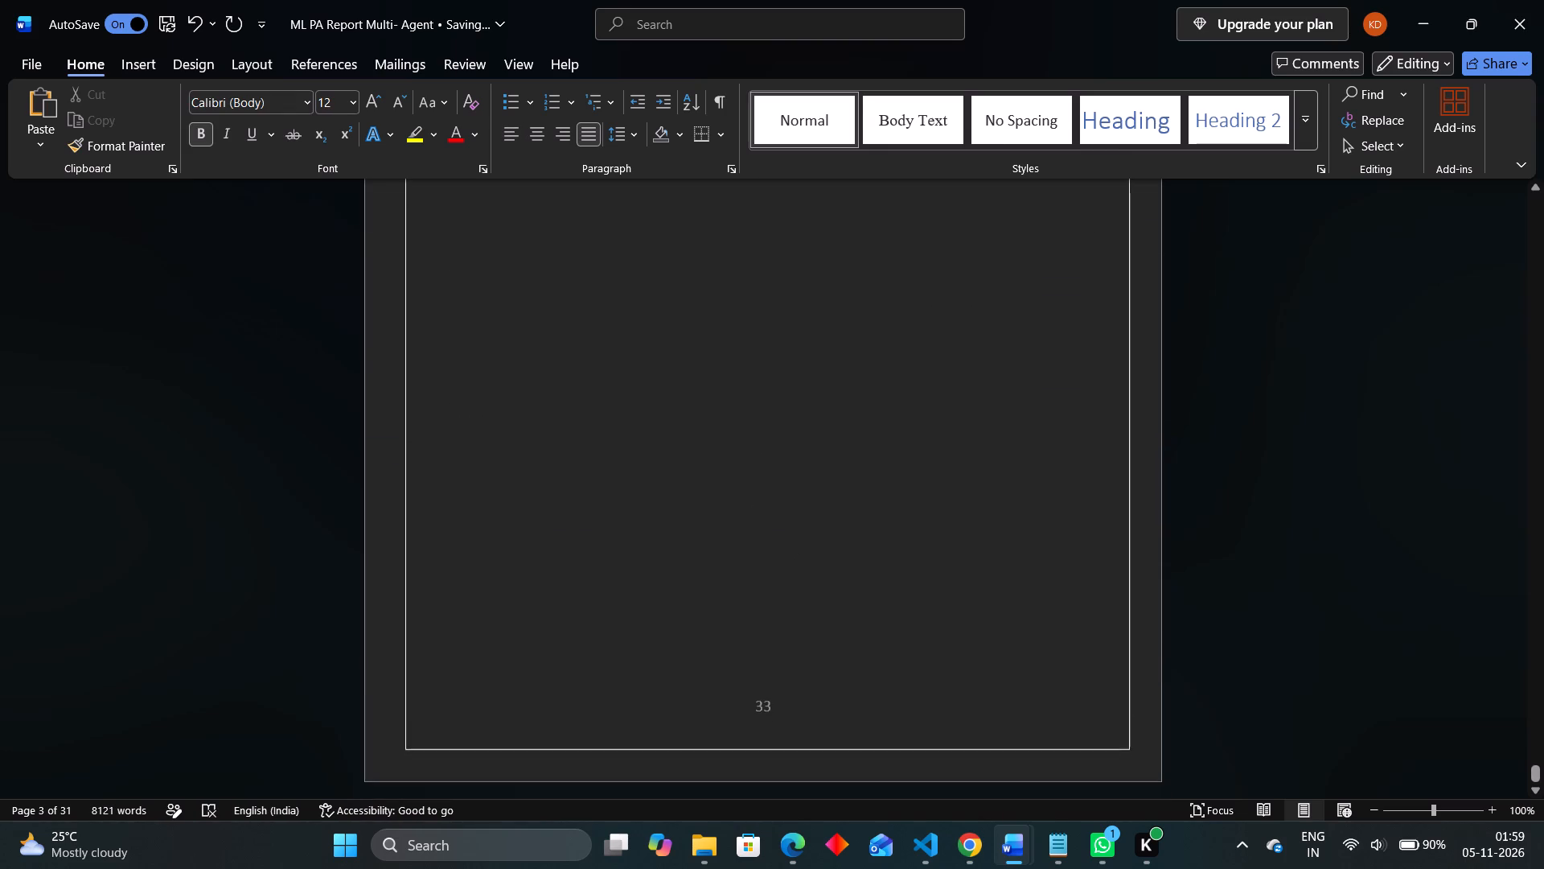
{"action": "scroll", "coordinate": [766, 589], "scroll_direction": "up", "scroll_amount": 5}
{"action": "scroll", "coordinate": [766, 589], "scroll_direction": "down", "scroll_amount": 4}
{"action": "left_click", "coordinate": [766, 589]}
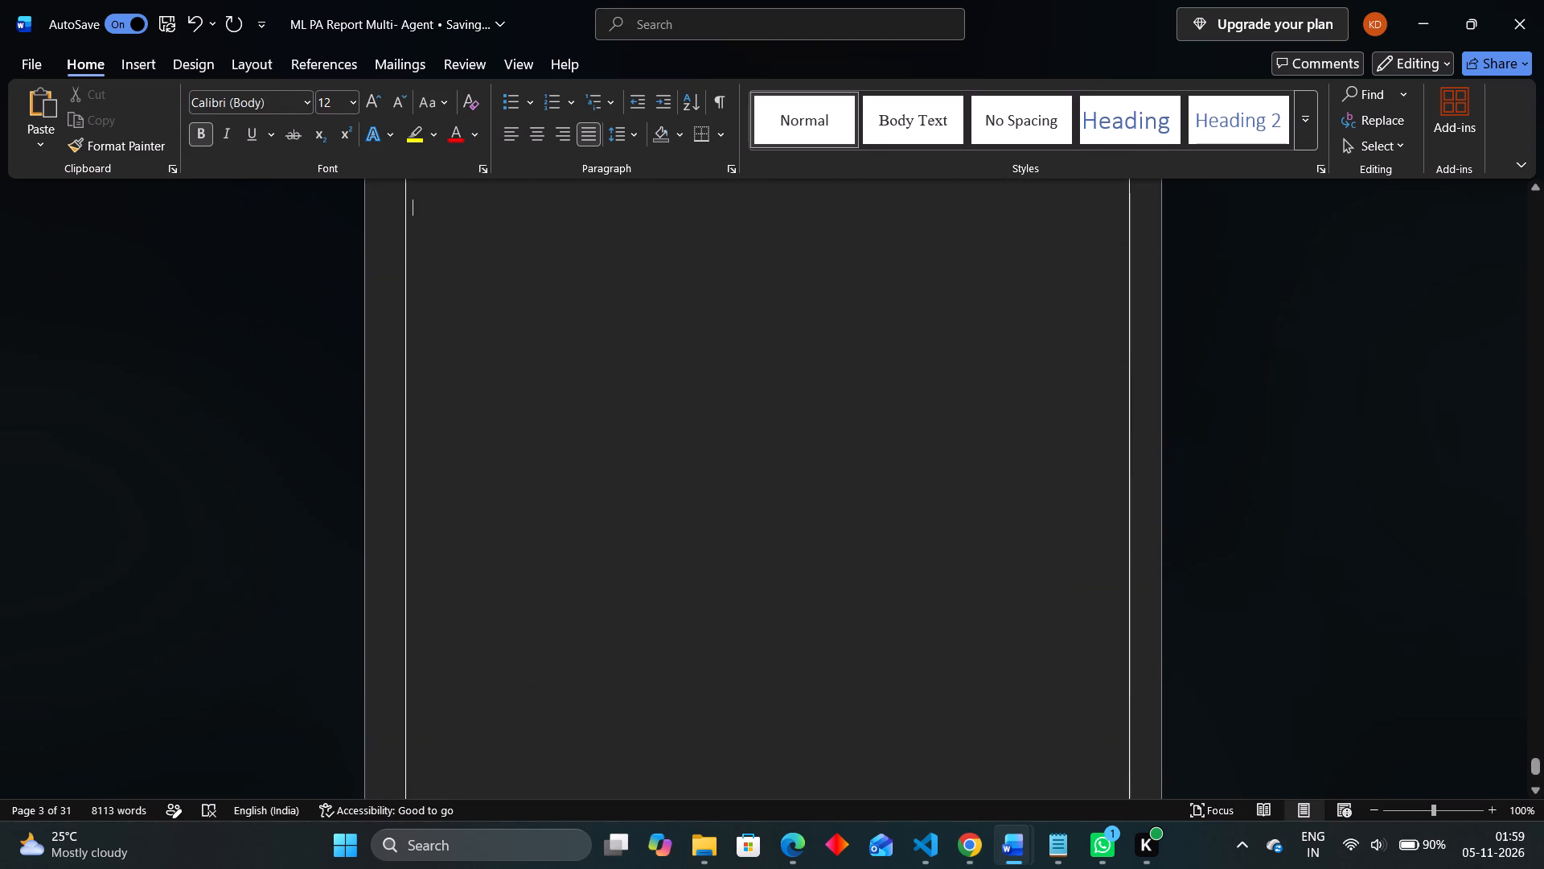
{"action": "key", "text": "BackSpace"}
{"action": "key", "text": "BackSpace"}
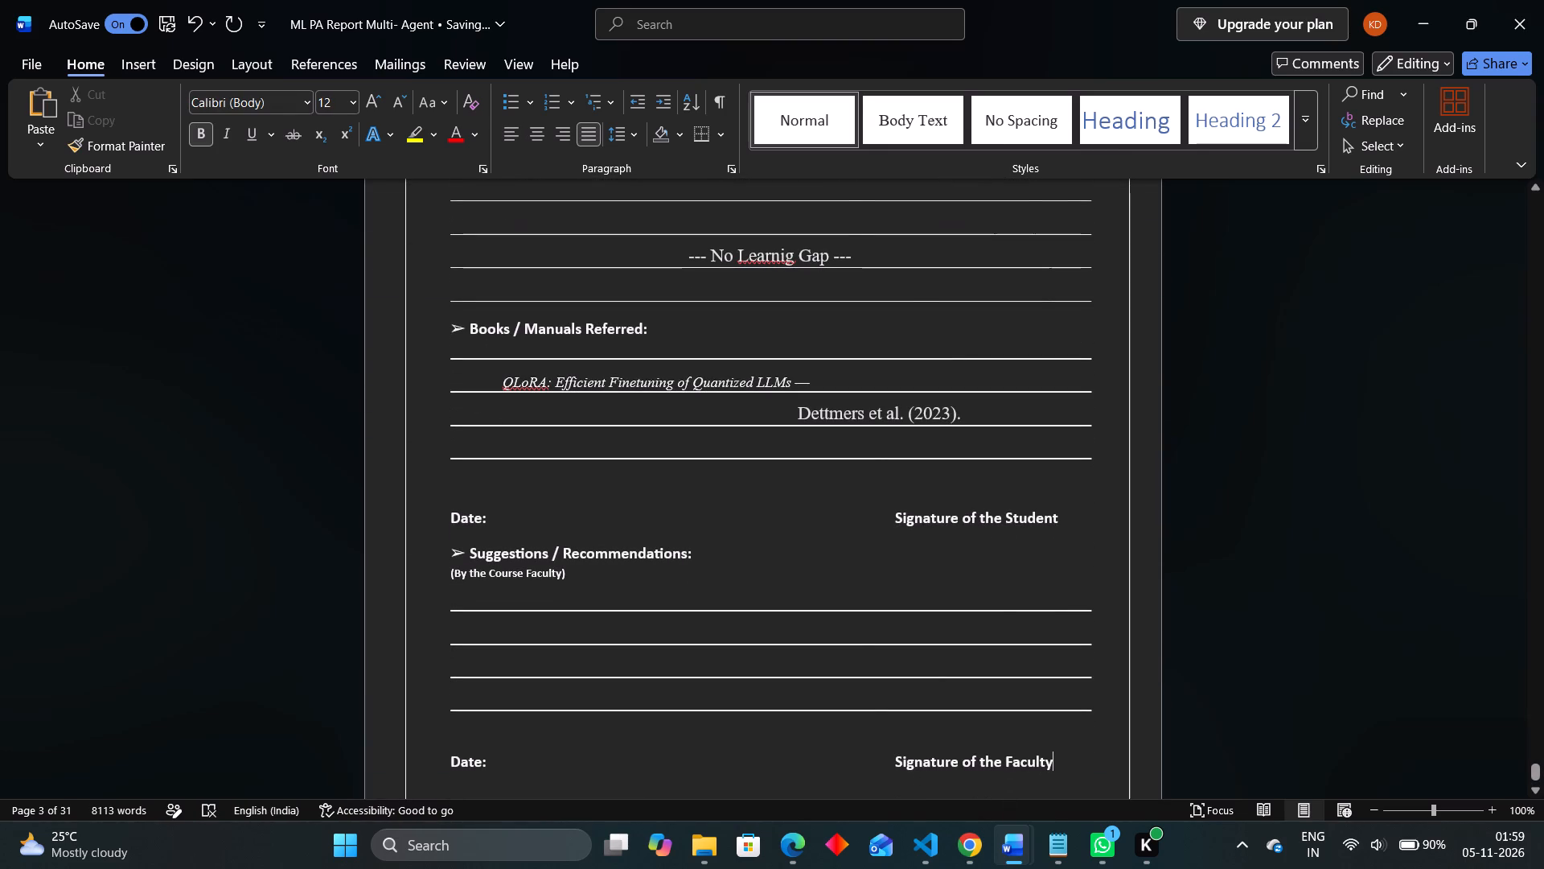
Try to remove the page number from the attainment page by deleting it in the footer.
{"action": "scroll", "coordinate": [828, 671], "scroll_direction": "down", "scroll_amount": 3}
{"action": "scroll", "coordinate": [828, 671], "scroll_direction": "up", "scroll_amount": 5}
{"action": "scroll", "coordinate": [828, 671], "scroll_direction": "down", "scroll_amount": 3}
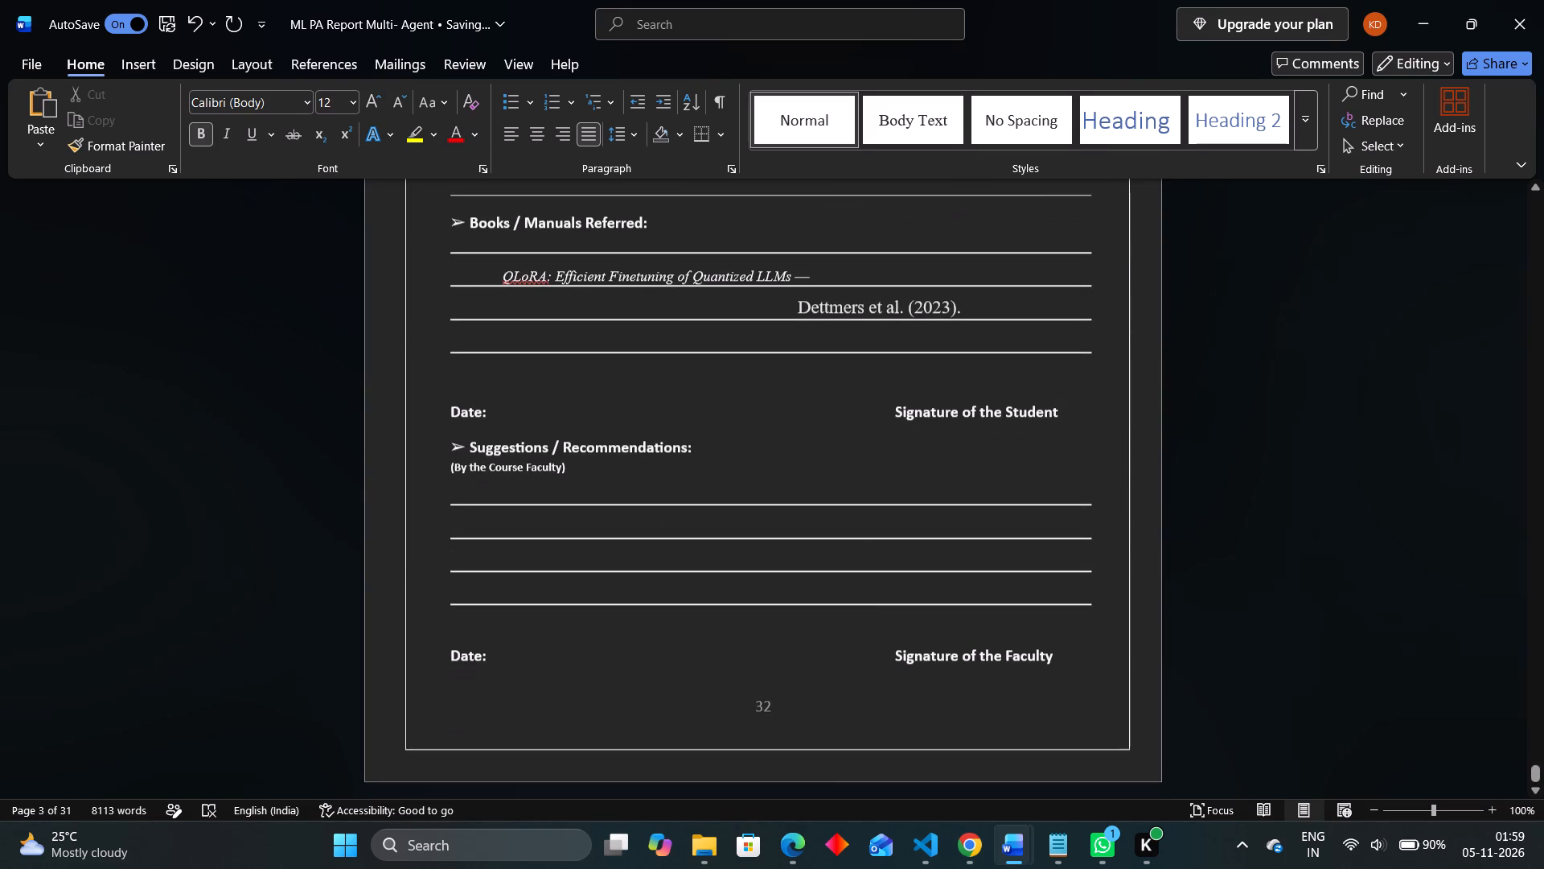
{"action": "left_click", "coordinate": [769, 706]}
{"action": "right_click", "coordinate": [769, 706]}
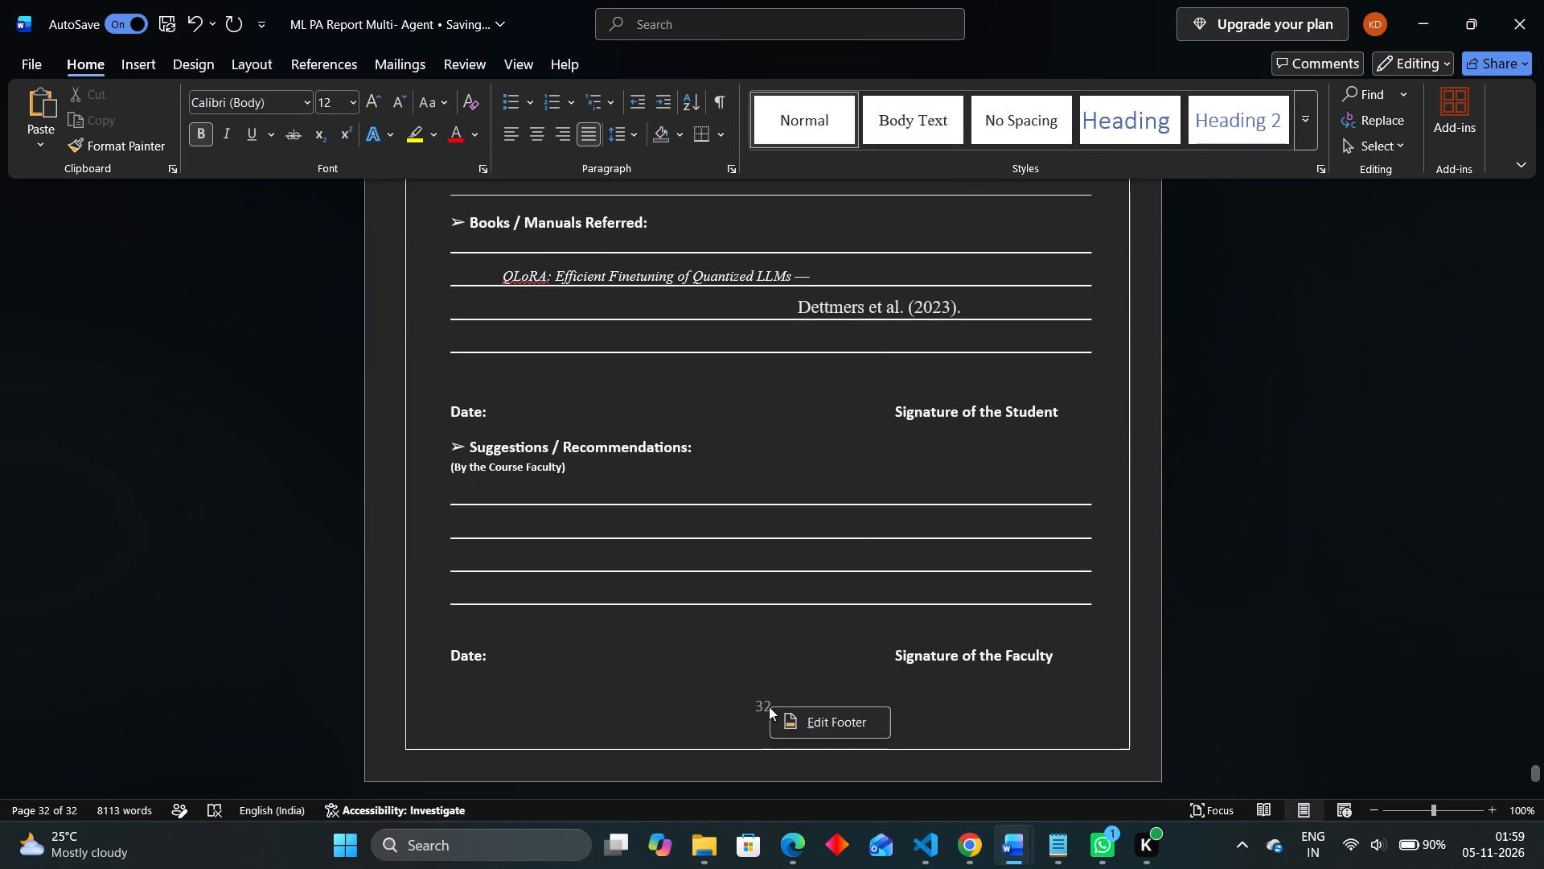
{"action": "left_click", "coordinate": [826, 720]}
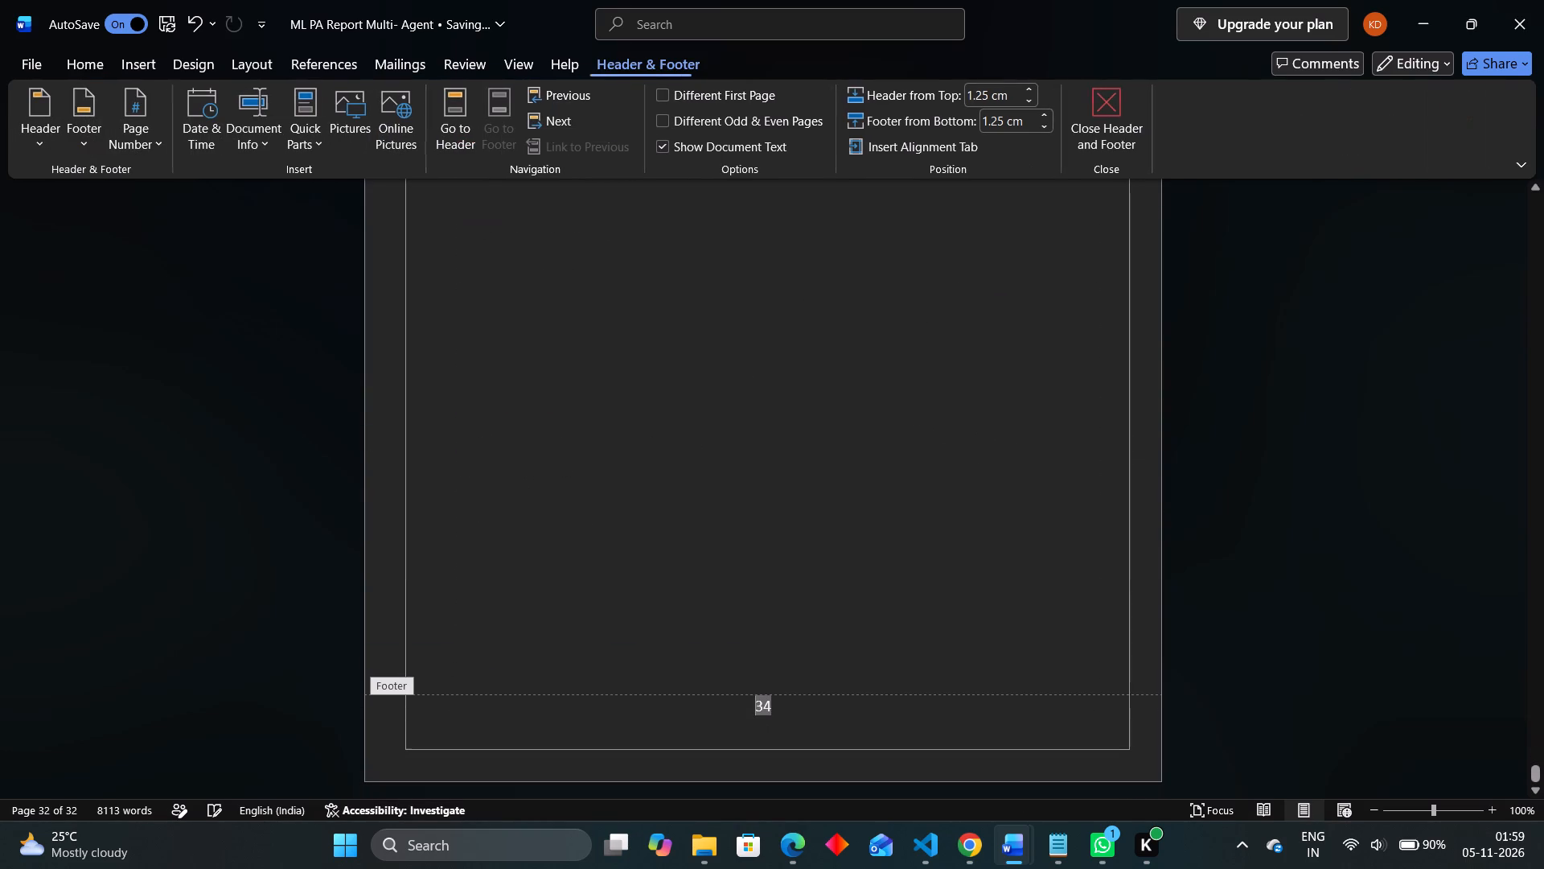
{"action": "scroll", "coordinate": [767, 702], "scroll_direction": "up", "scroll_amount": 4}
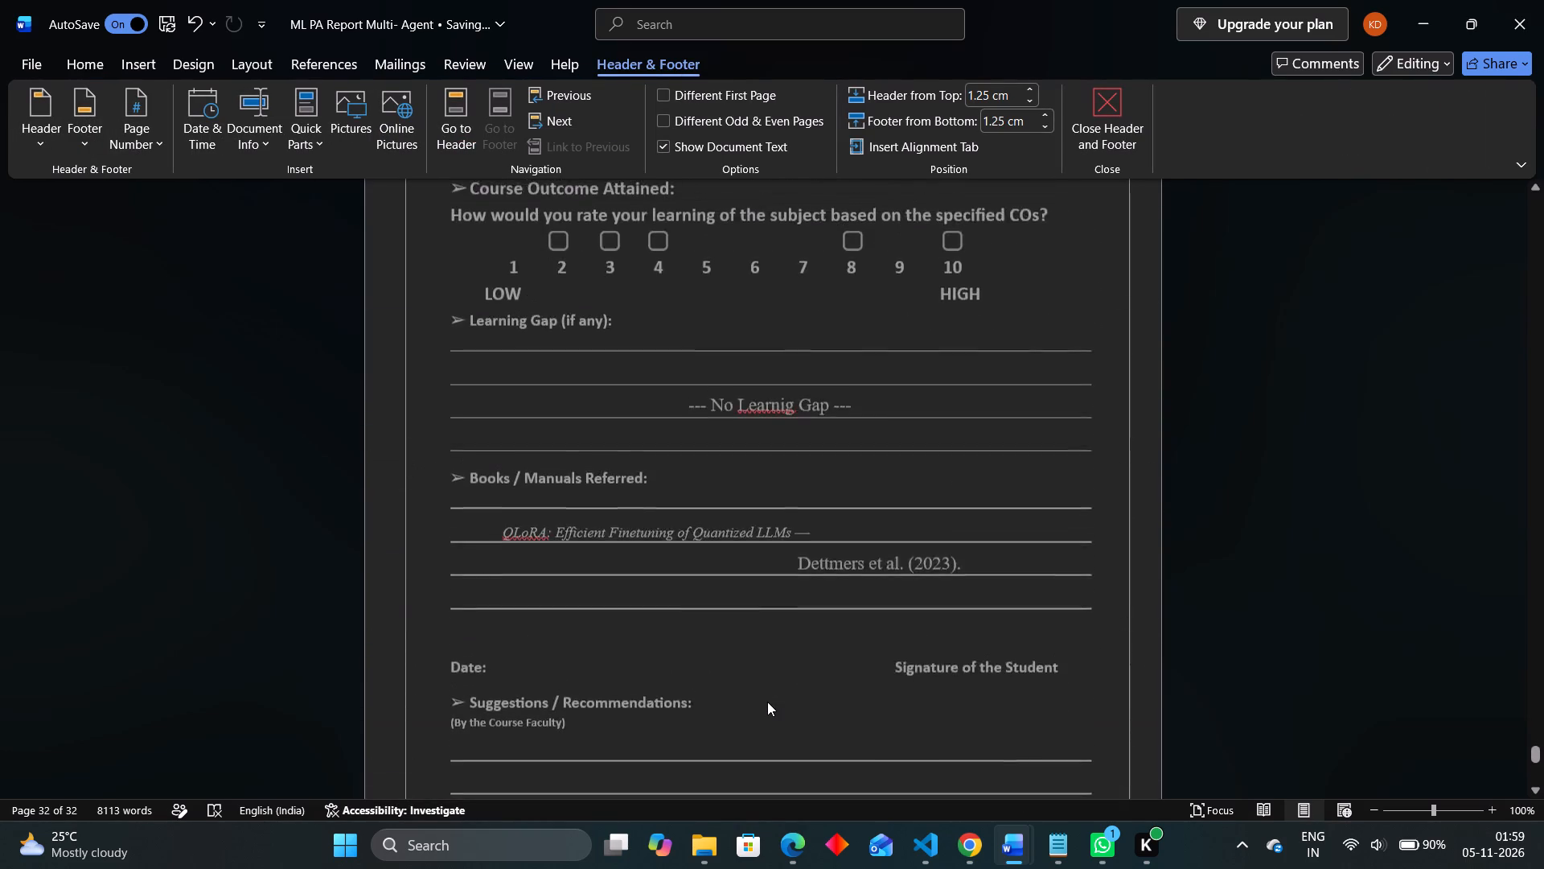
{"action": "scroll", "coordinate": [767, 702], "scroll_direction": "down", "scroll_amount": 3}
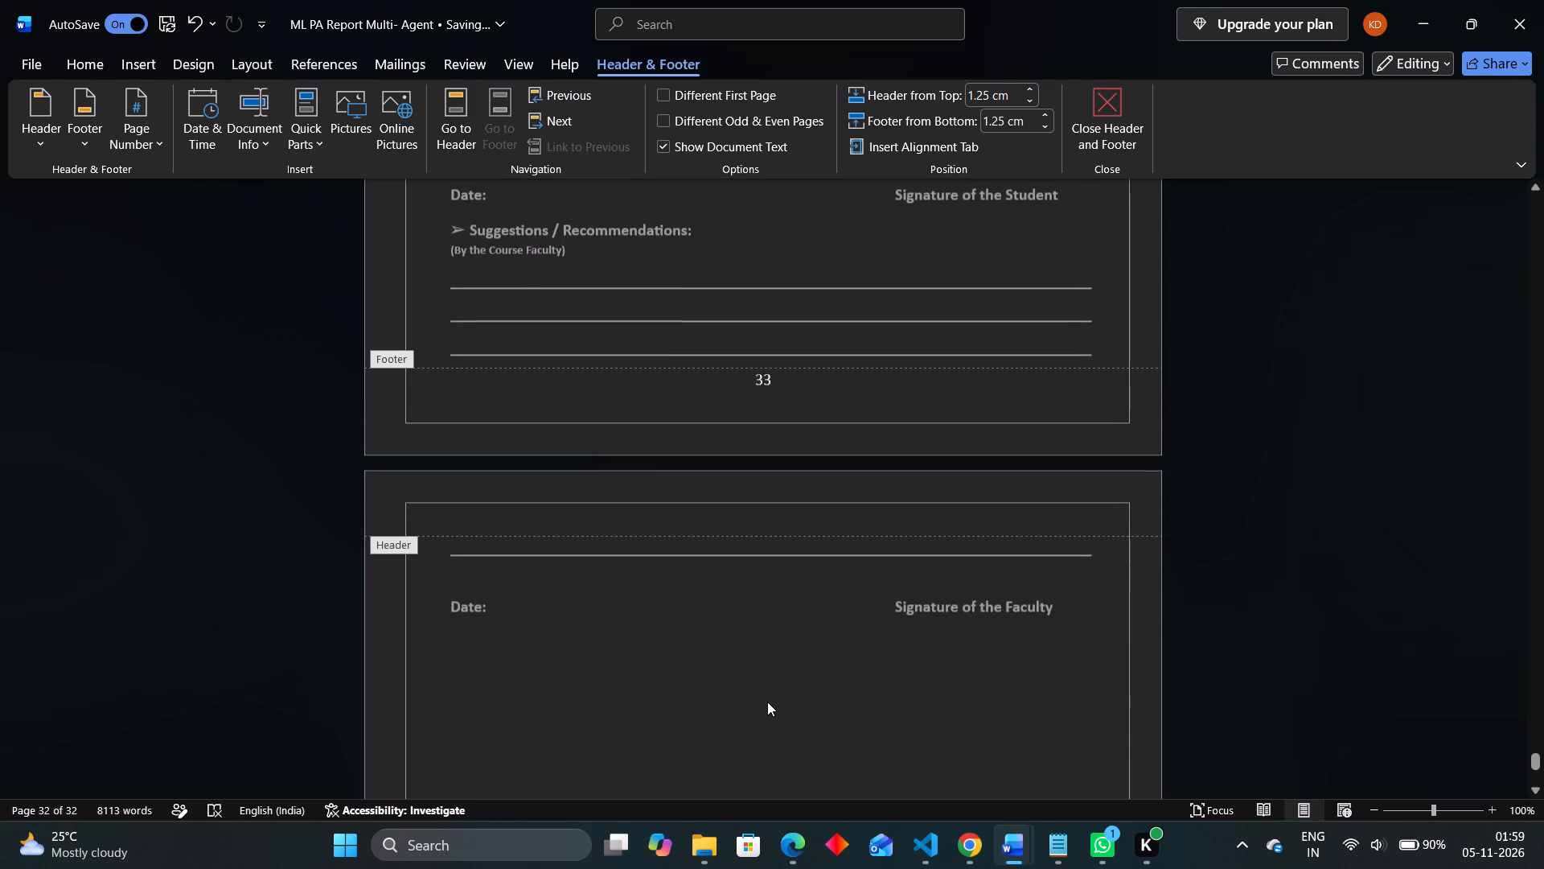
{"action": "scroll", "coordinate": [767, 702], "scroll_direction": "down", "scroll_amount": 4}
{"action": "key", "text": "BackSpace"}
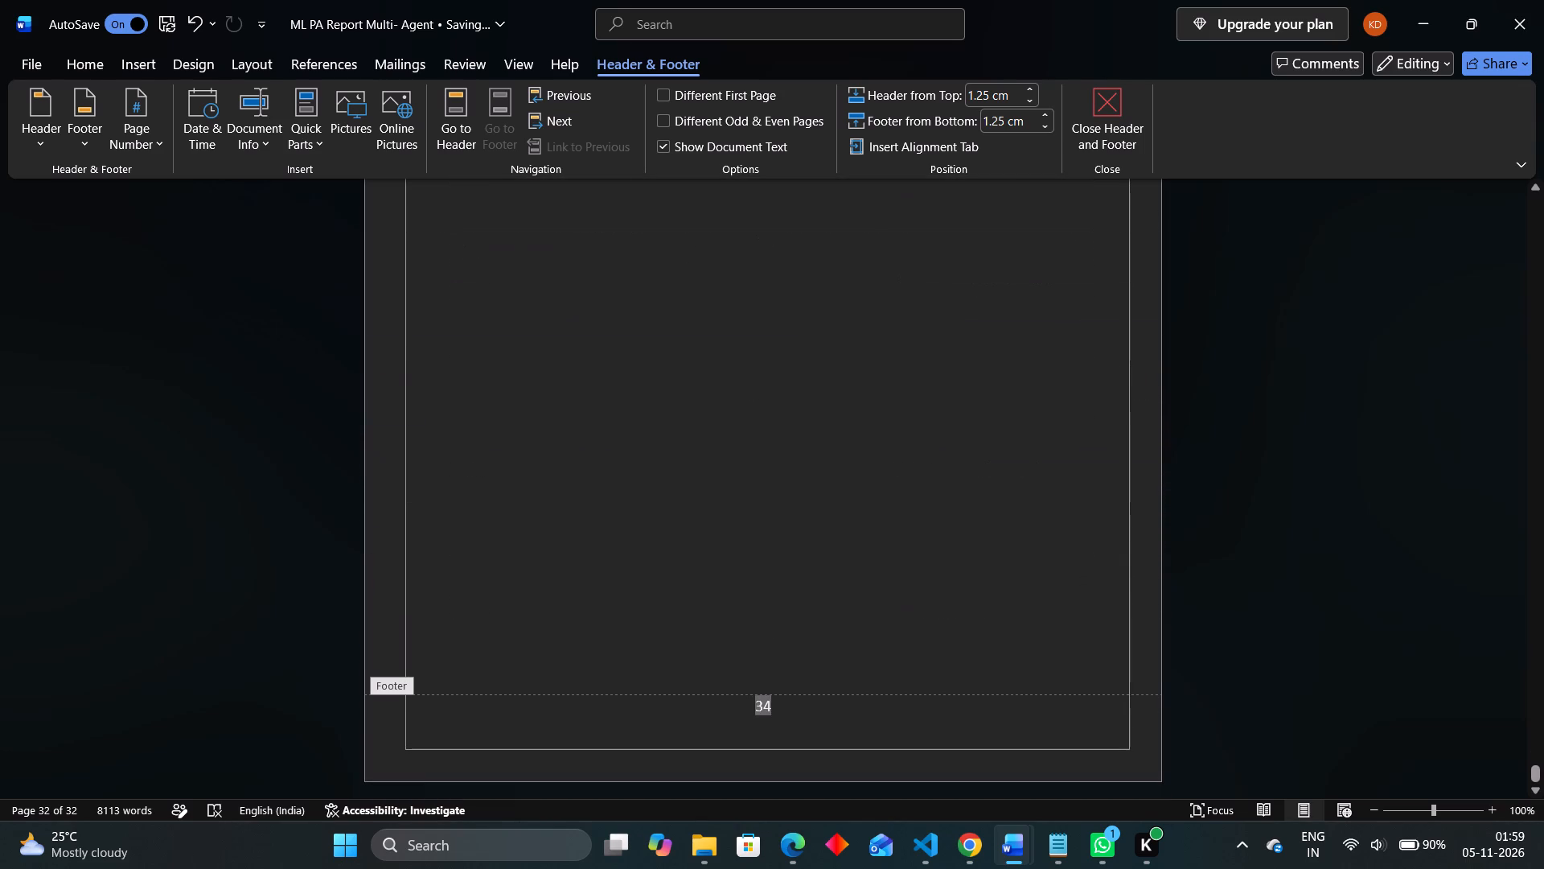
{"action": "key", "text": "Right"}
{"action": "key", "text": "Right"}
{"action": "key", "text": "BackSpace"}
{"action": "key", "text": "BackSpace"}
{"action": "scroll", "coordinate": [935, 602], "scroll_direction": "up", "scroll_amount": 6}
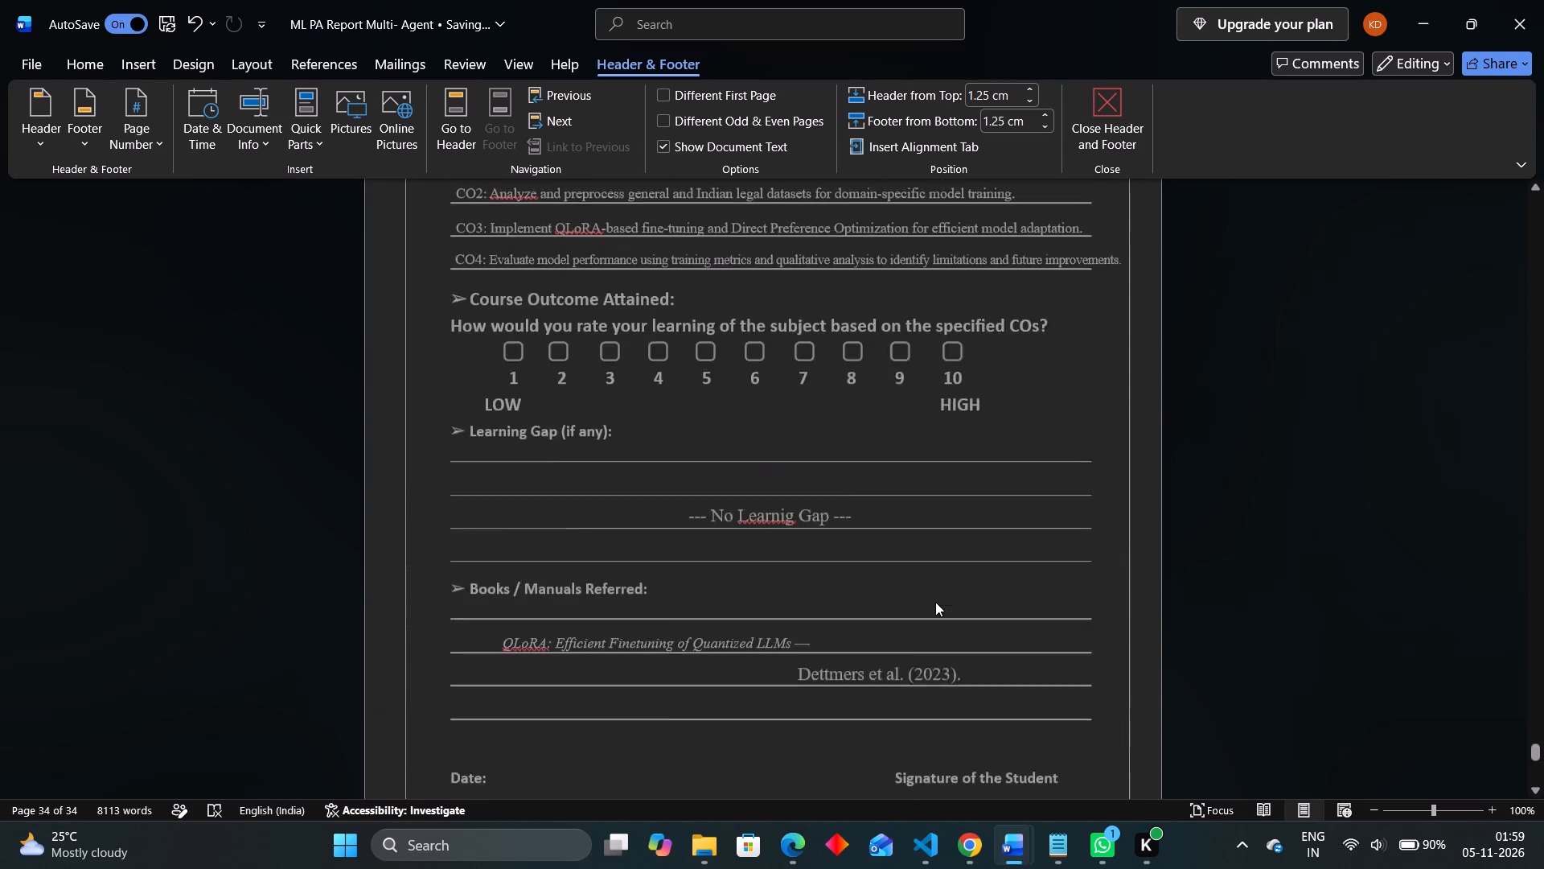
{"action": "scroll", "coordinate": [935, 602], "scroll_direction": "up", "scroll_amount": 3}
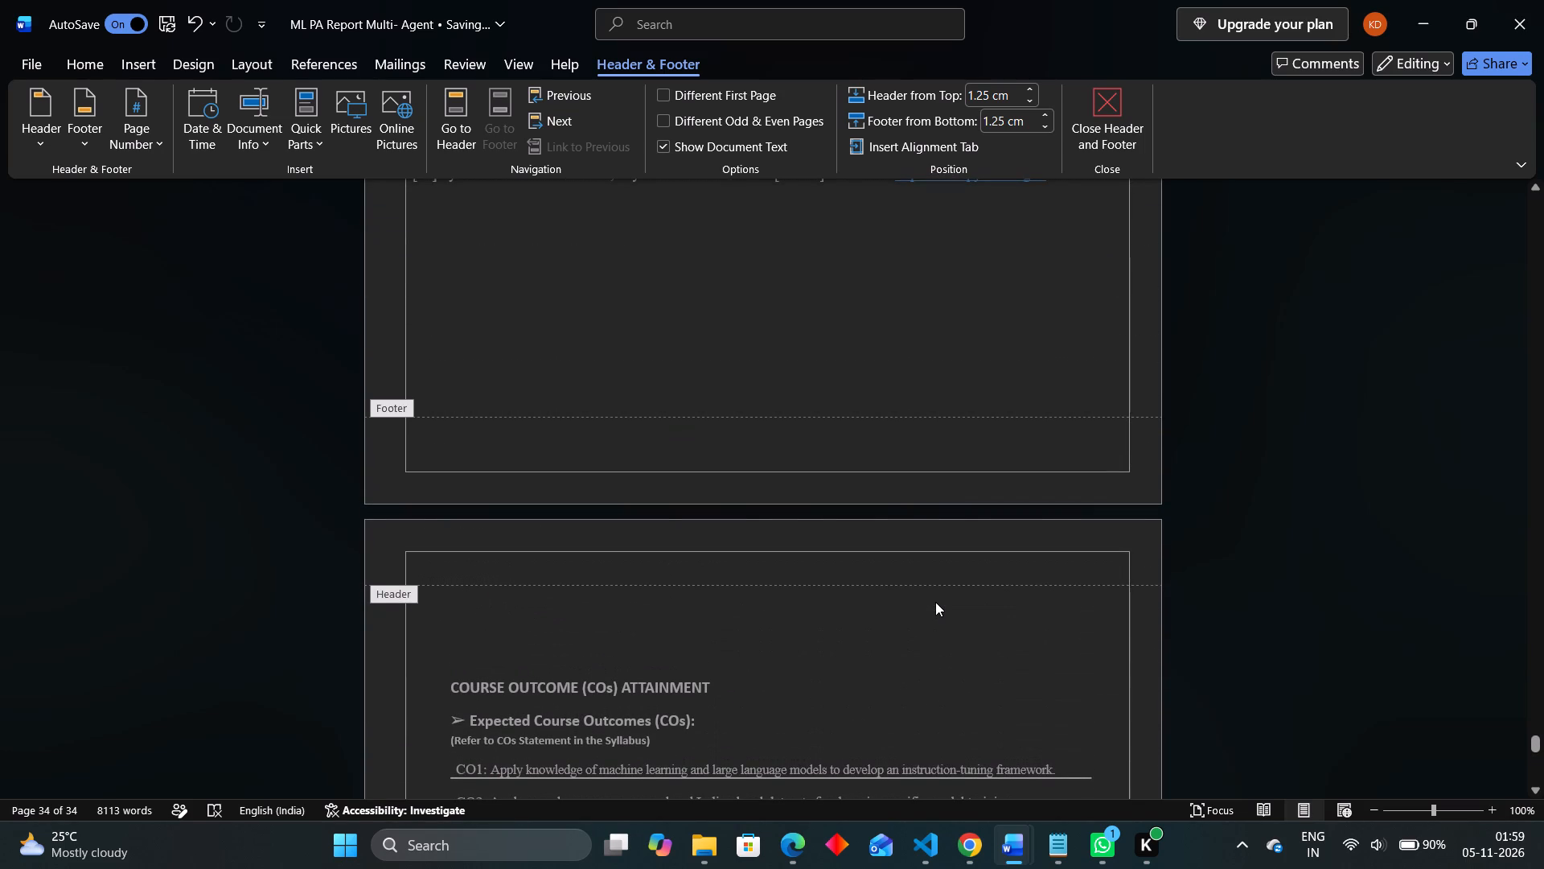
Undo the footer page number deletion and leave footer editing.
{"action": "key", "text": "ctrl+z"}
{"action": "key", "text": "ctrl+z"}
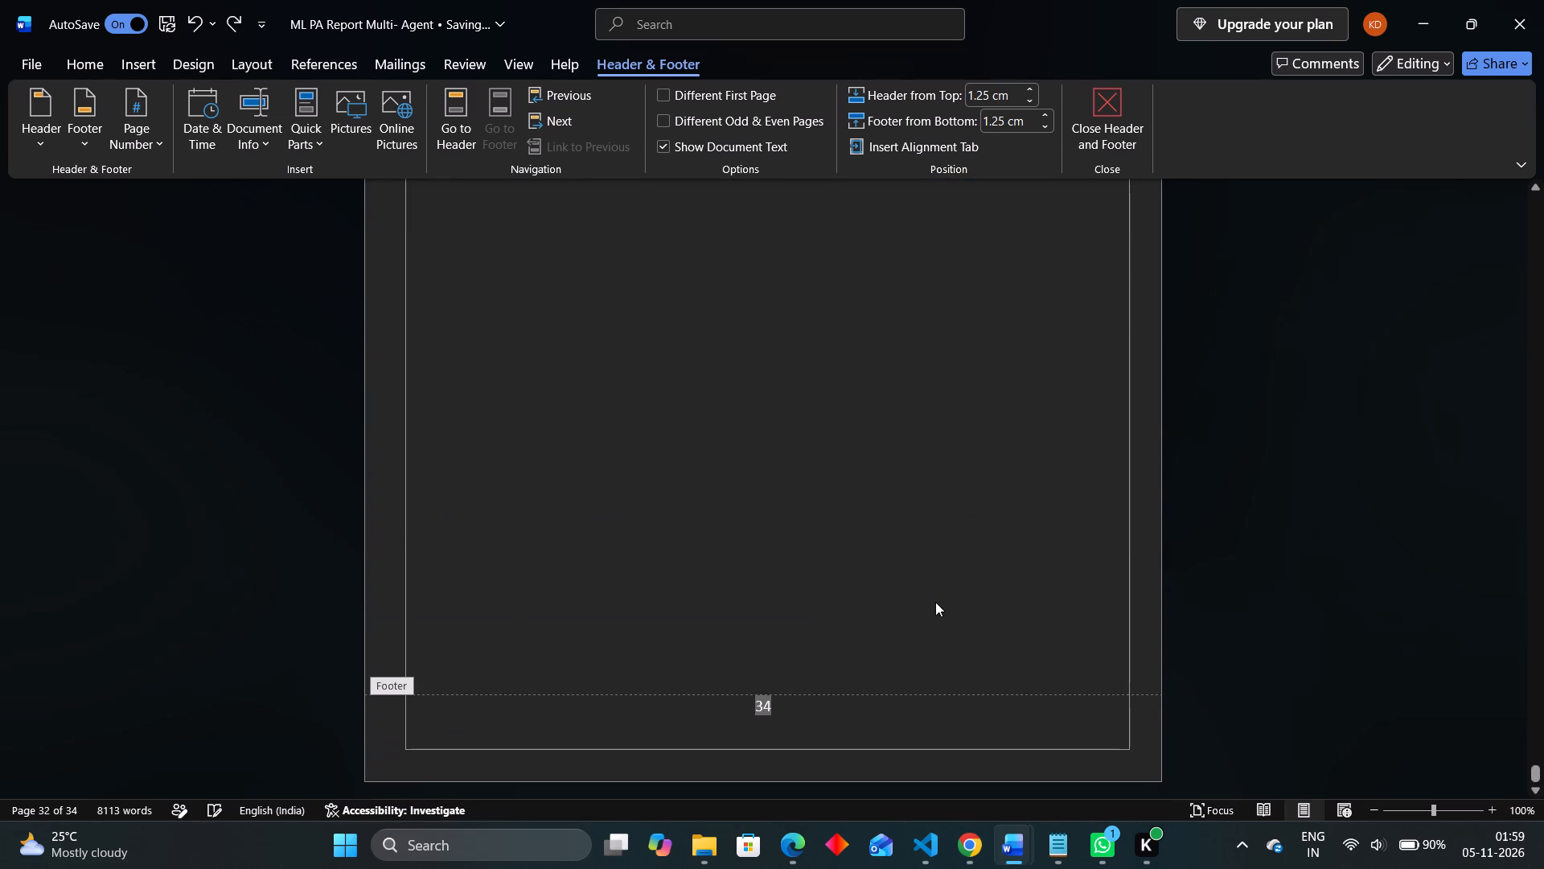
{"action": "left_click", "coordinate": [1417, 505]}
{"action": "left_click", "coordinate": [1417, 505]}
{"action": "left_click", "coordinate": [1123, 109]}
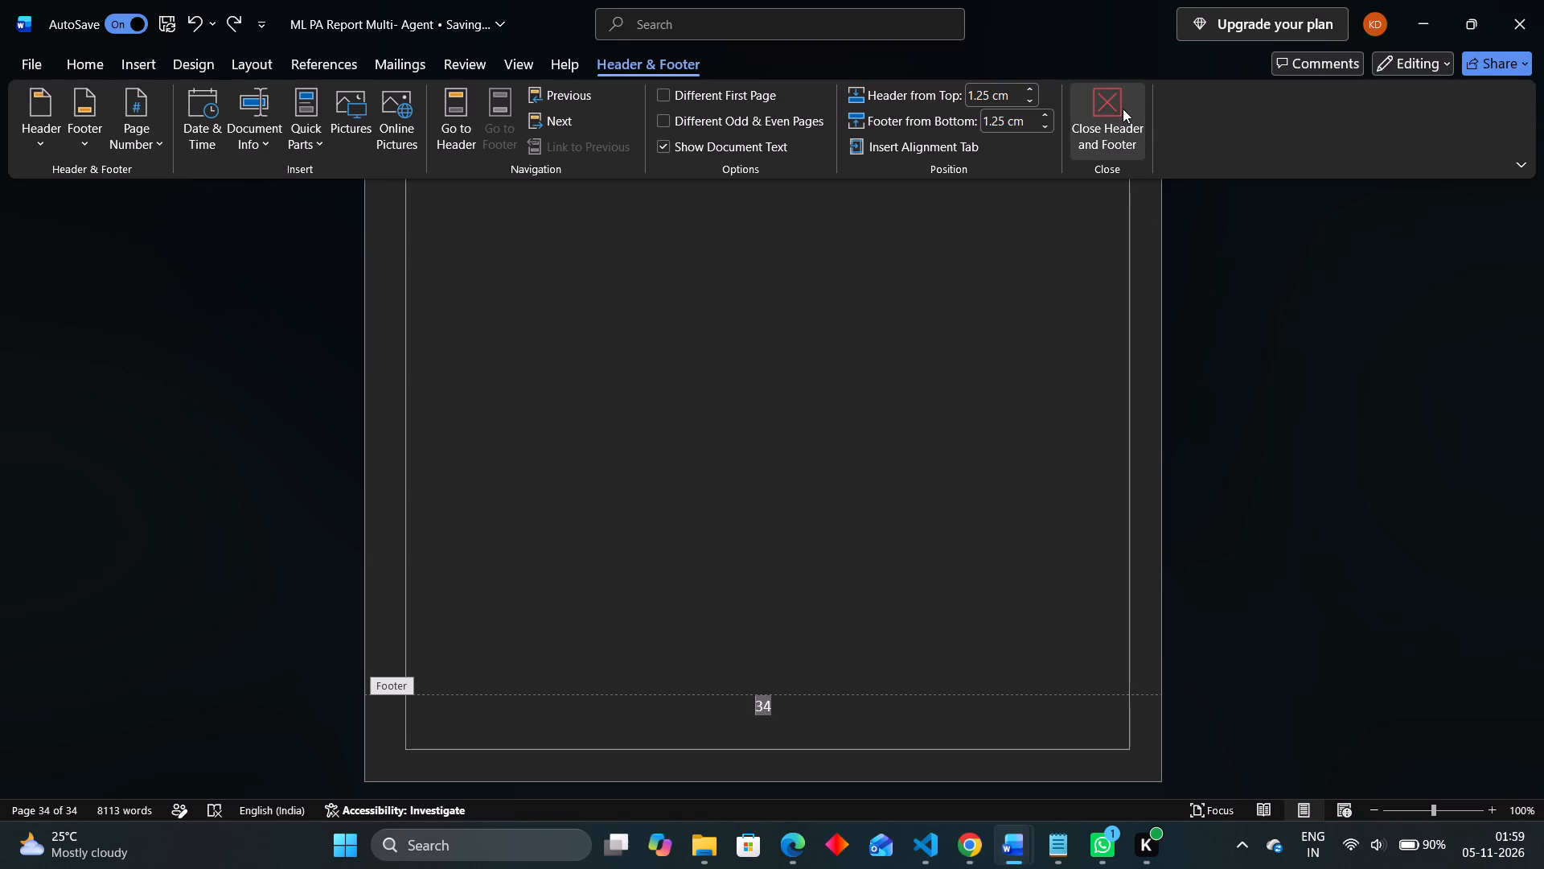
Check the layout and page numbering of the references page and the attainment page.
{"action": "scroll", "coordinate": [1082, 377], "scroll_direction": "down", "scroll_amount": 4}
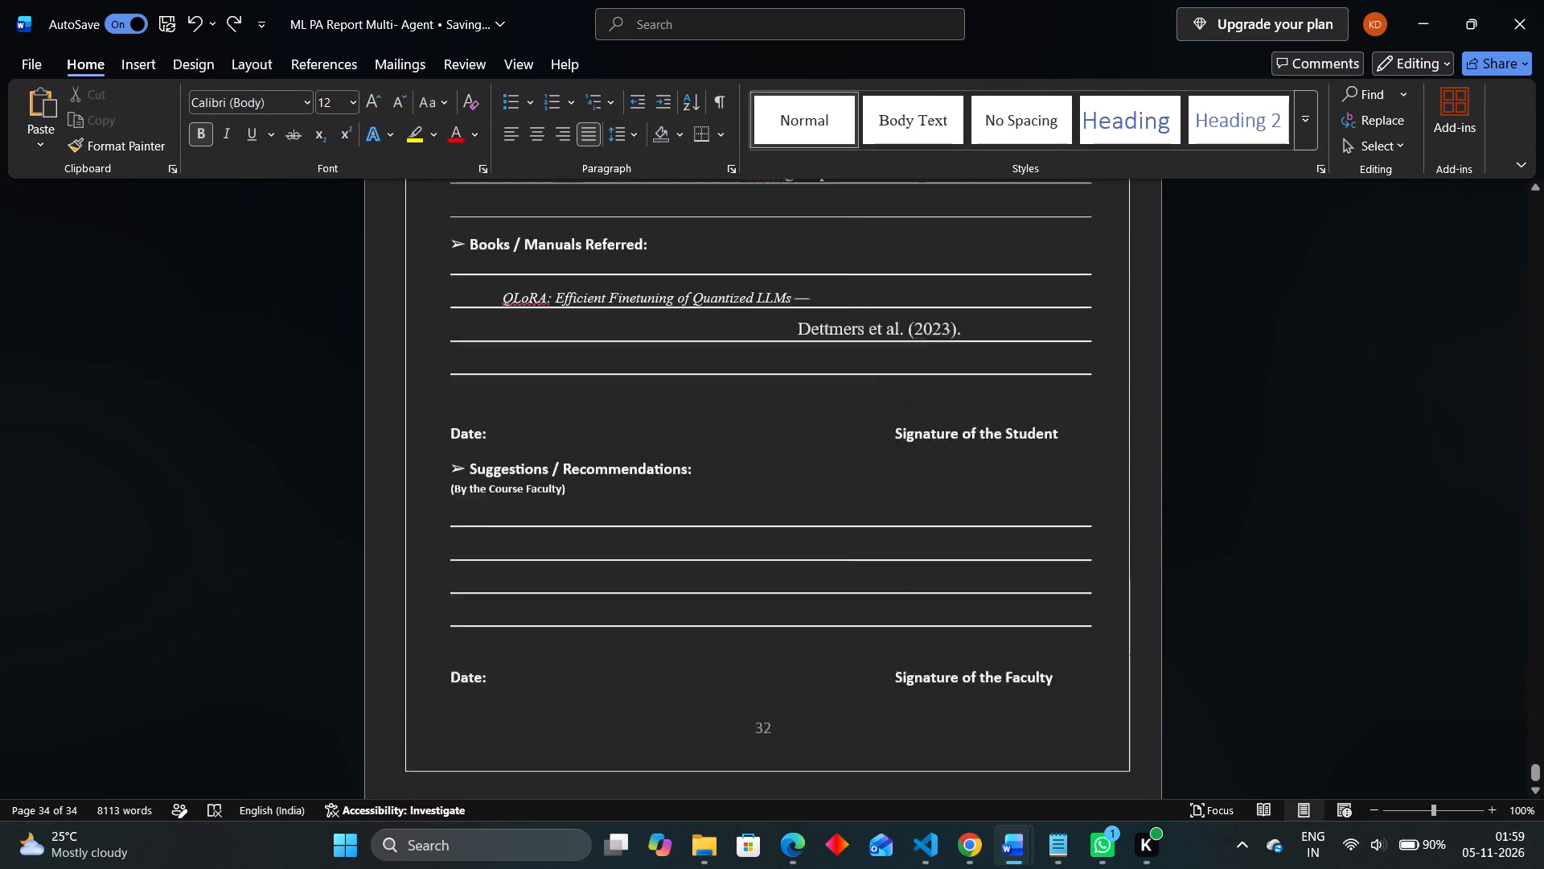
{"action": "scroll", "coordinate": [1082, 377], "scroll_direction": "down", "scroll_amount": 1}
{"action": "scroll", "coordinate": [1082, 377], "scroll_direction": "up", "scroll_amount": 6}
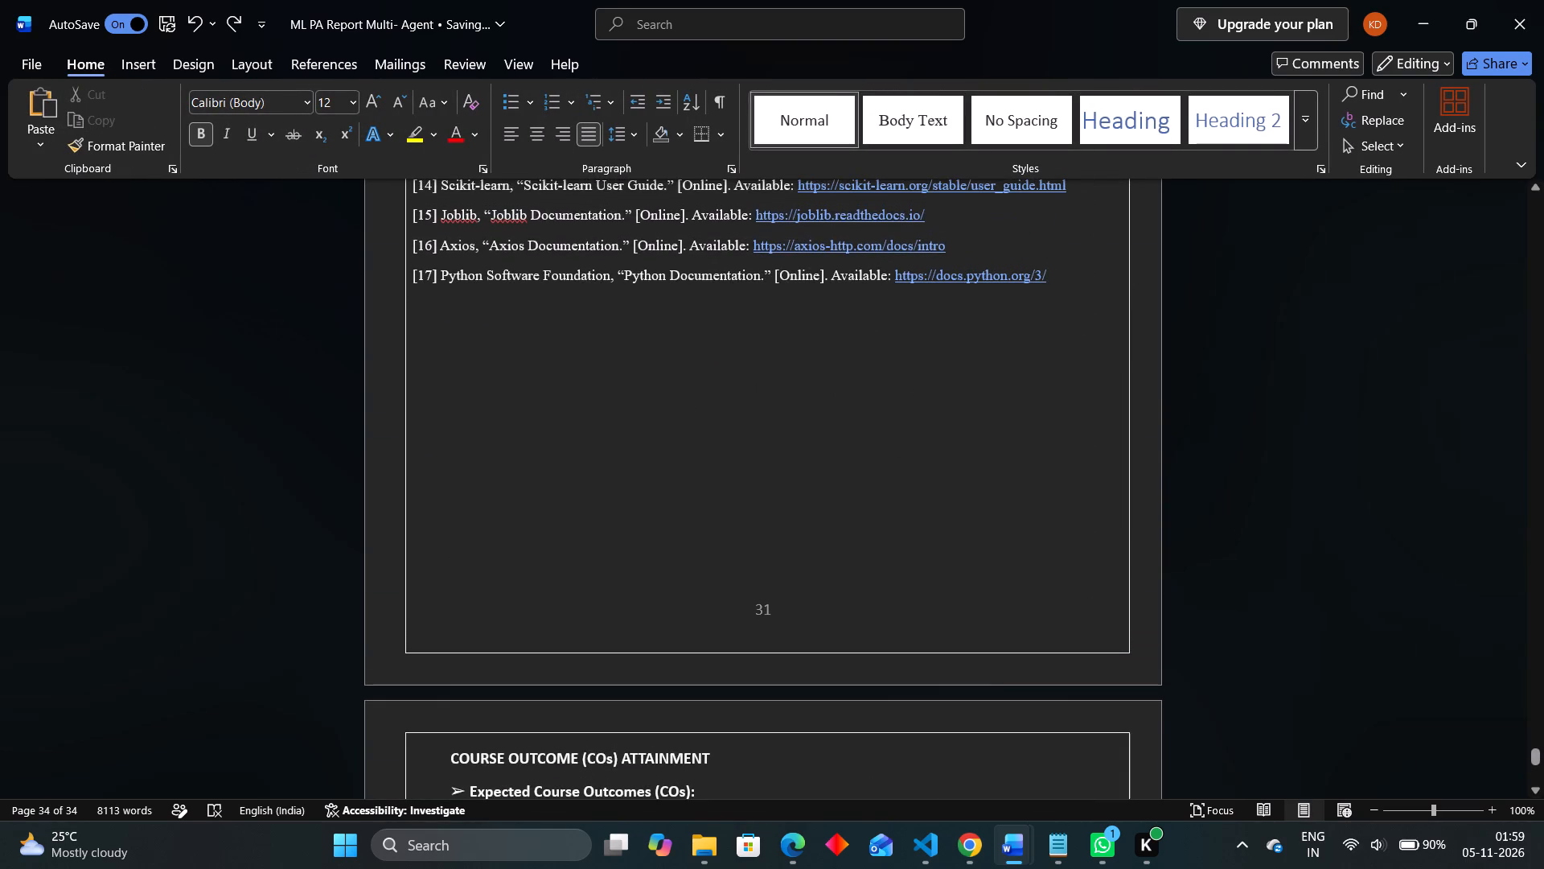
{"action": "scroll", "coordinate": [1082, 377], "scroll_direction": "up", "scroll_amount": 2}
{"action": "scroll", "coordinate": [1082, 377], "scroll_direction": "down", "scroll_amount": 19}
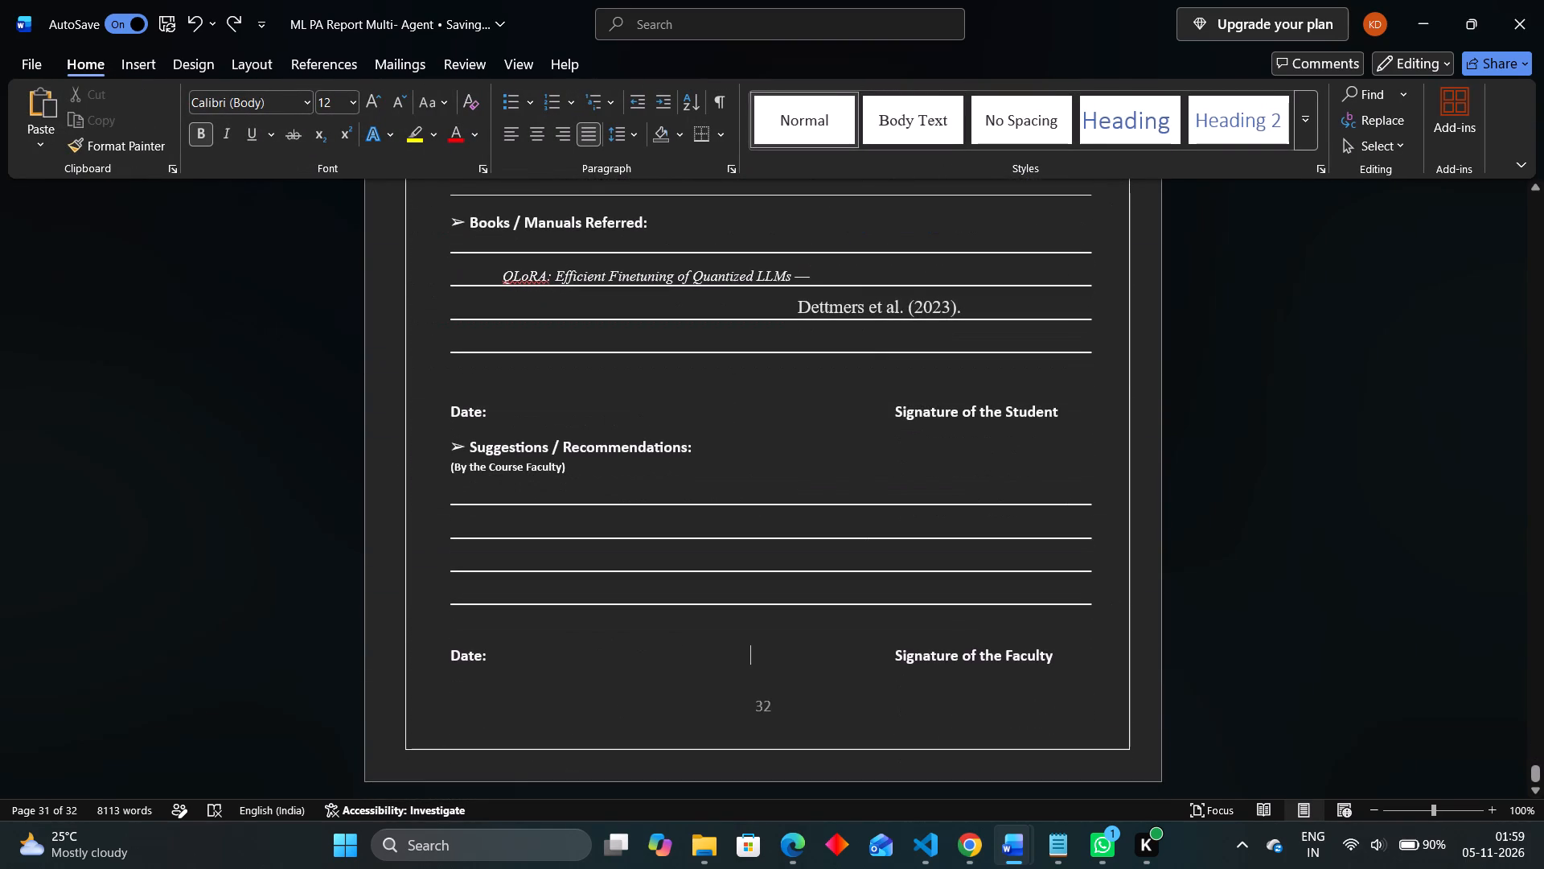
Check the Course Outcome Attainment page in the "MACHINE LEARNING FOR PREDICTIVE ANALYTICS PROJECT REPOST" document for comparison.
{"action": "left_click", "coordinate": [1200, 439]}
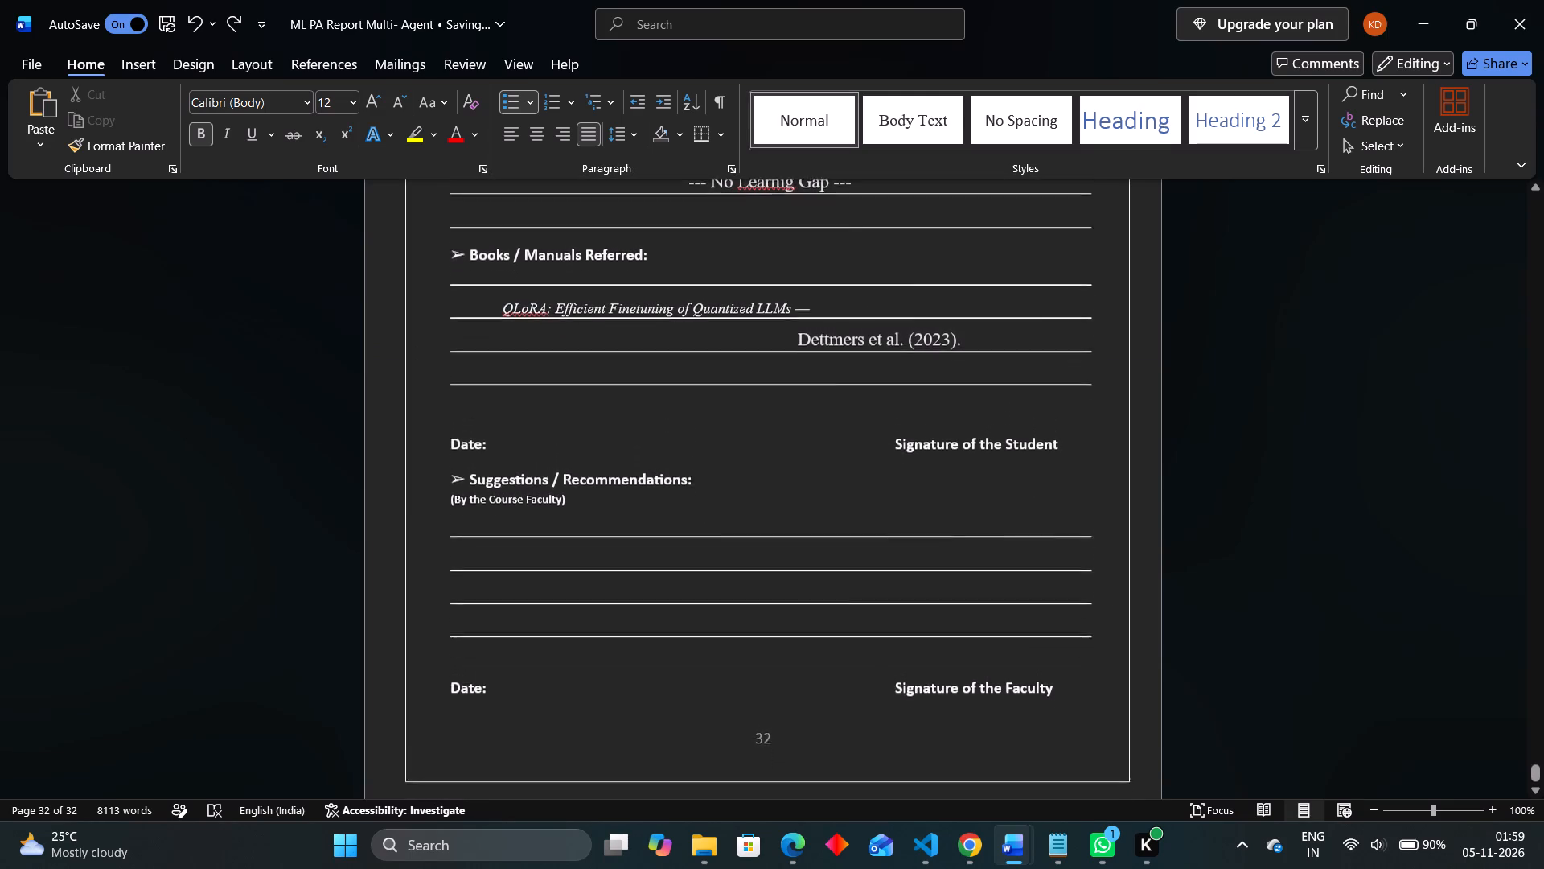
{"action": "left_click", "coordinate": [1026, 834]}
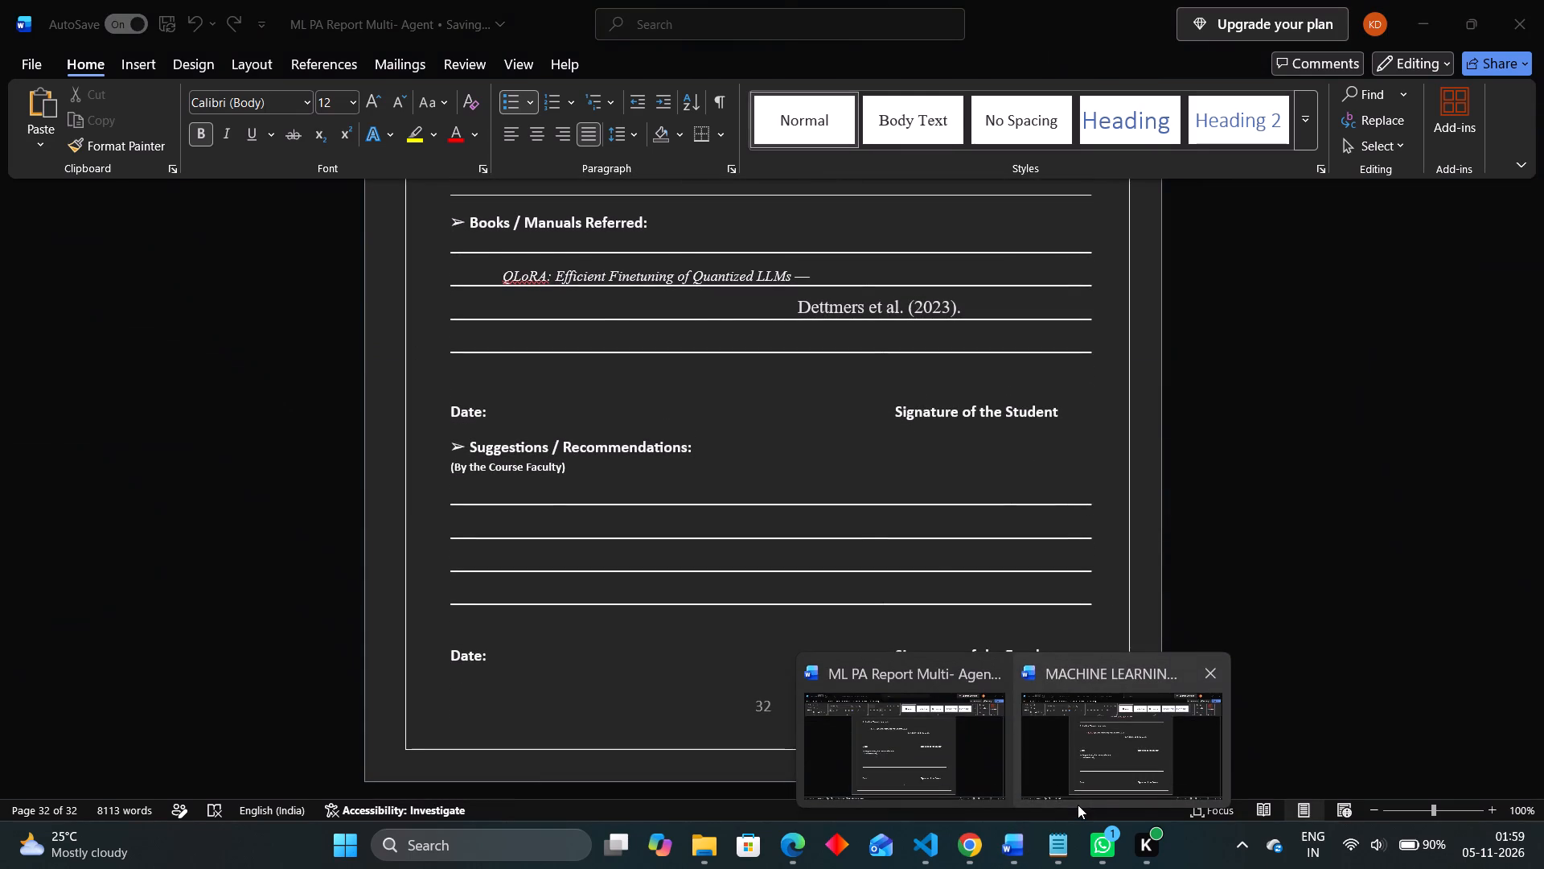
{"action": "left_click", "coordinate": [1078, 805]}
{"action": "scroll", "coordinate": [1029, 648], "scroll_direction": "up", "scroll_amount": 3}
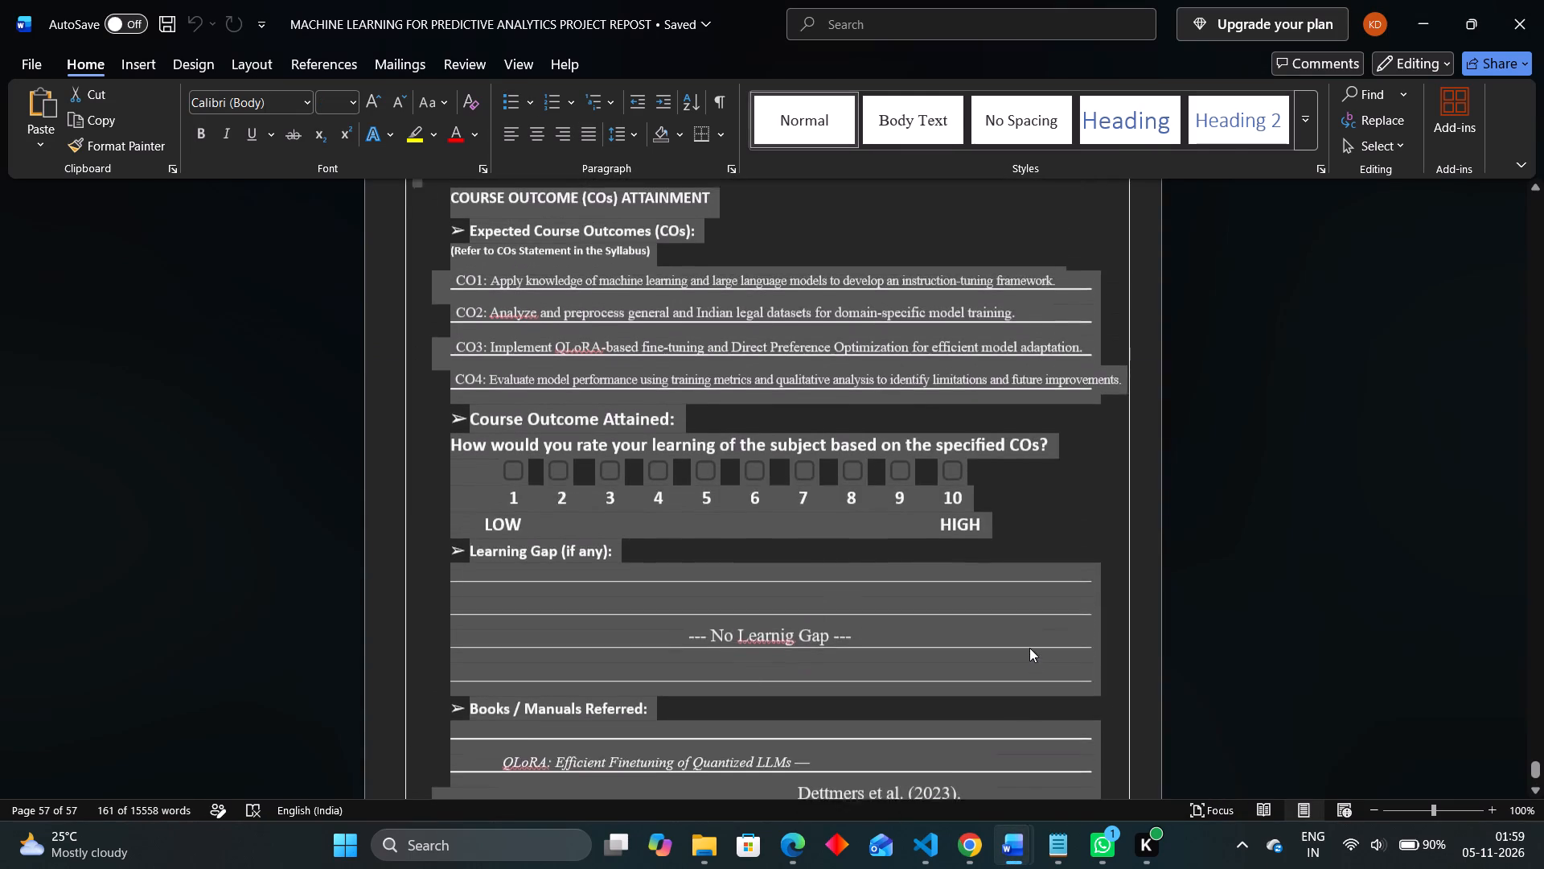
{"action": "scroll", "coordinate": [1029, 648], "scroll_direction": "up", "scroll_amount": 2}
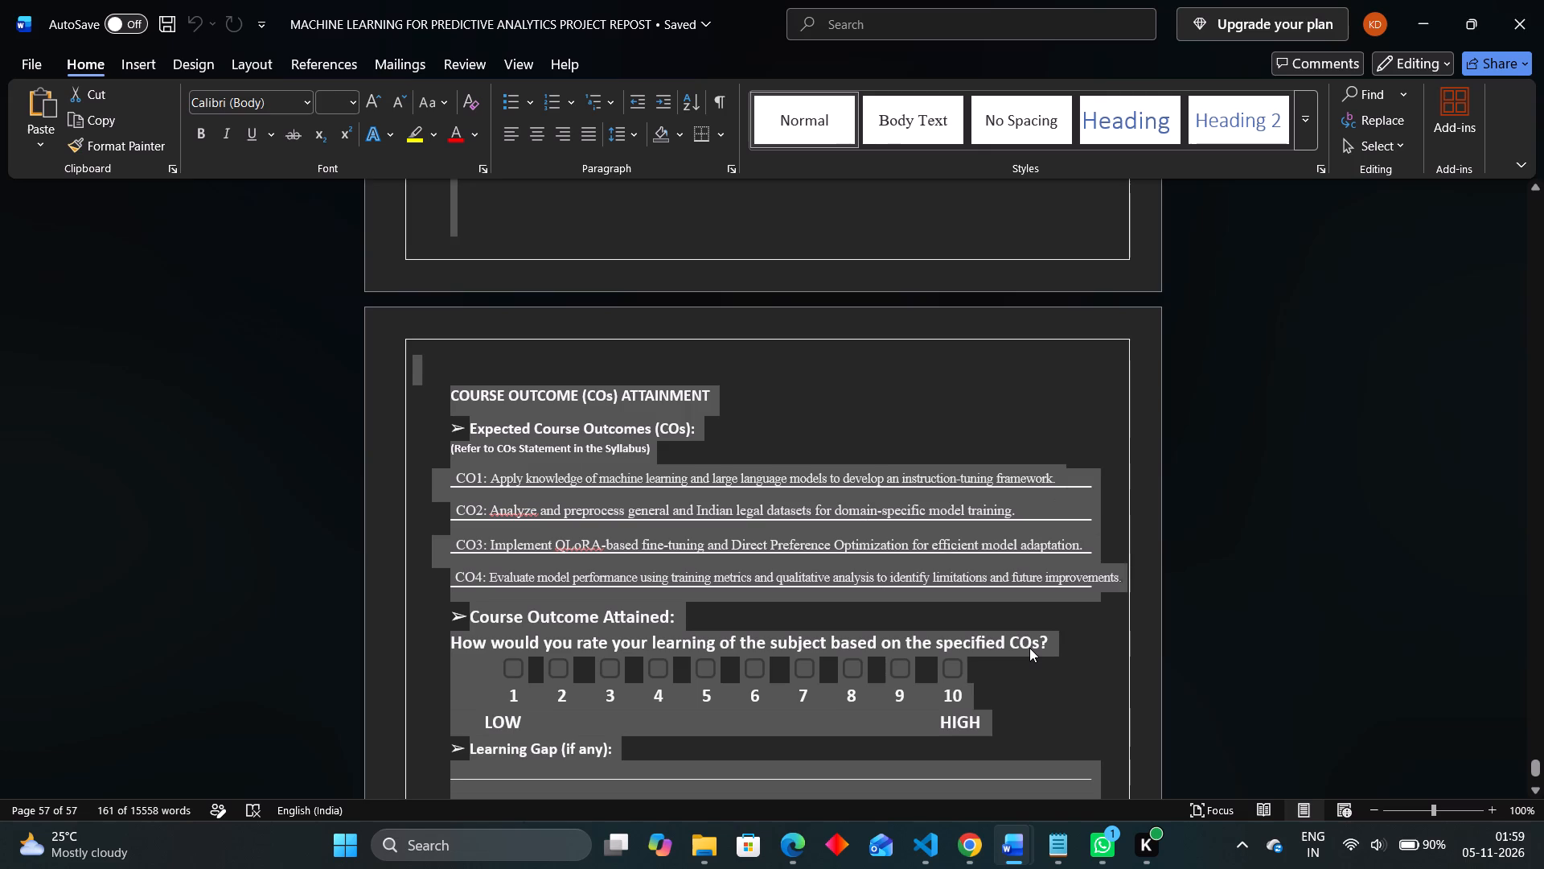
{"action": "scroll", "coordinate": [1029, 648], "scroll_direction": "down", "scroll_amount": 2}
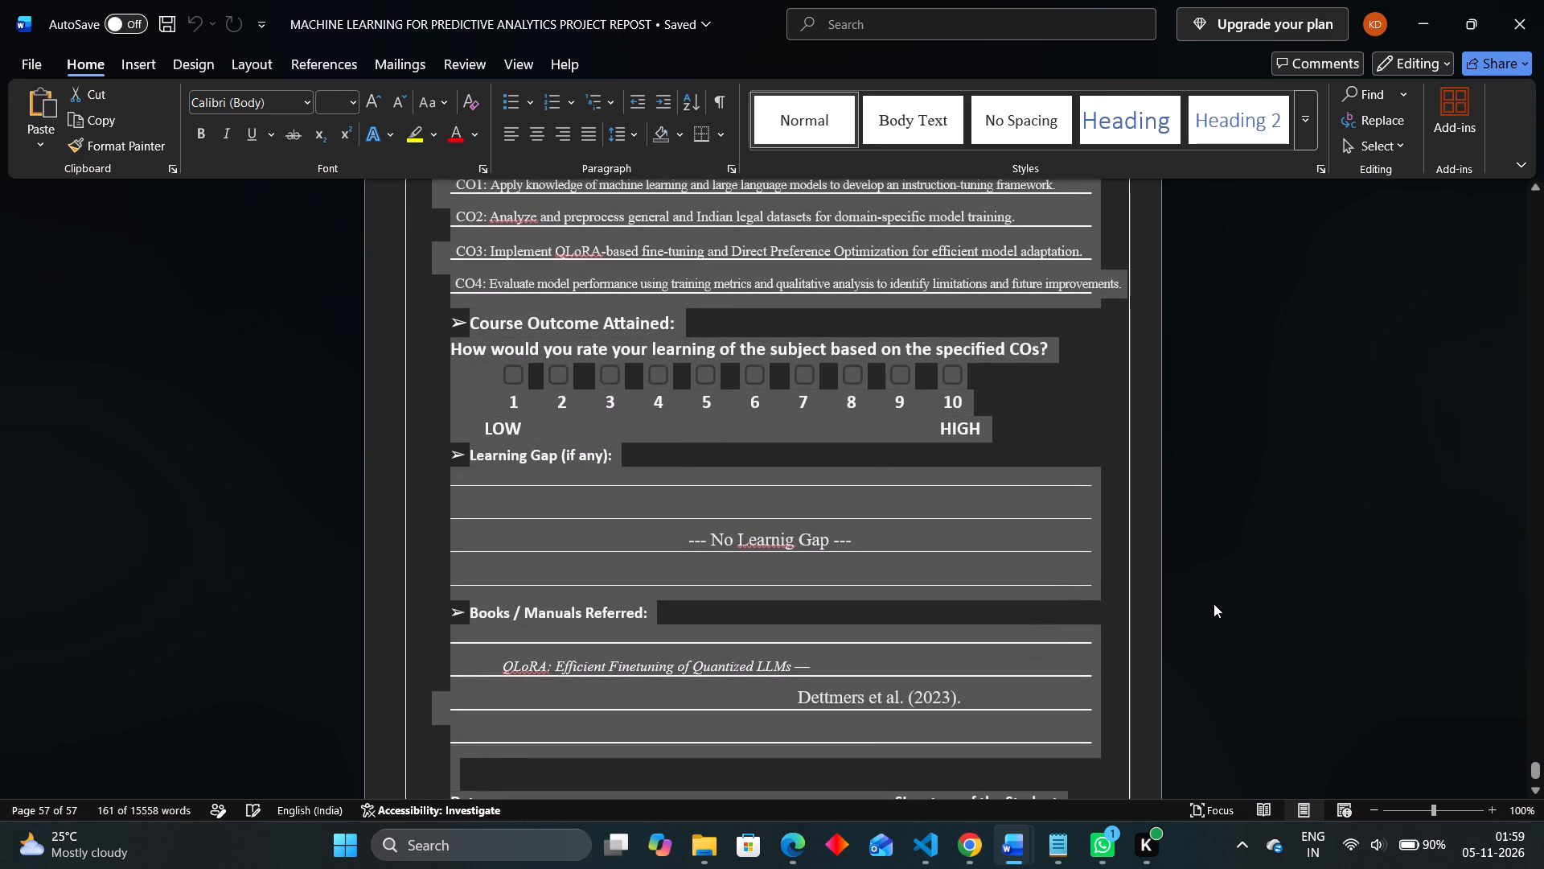
{"action": "left_click", "coordinate": [1213, 603]}
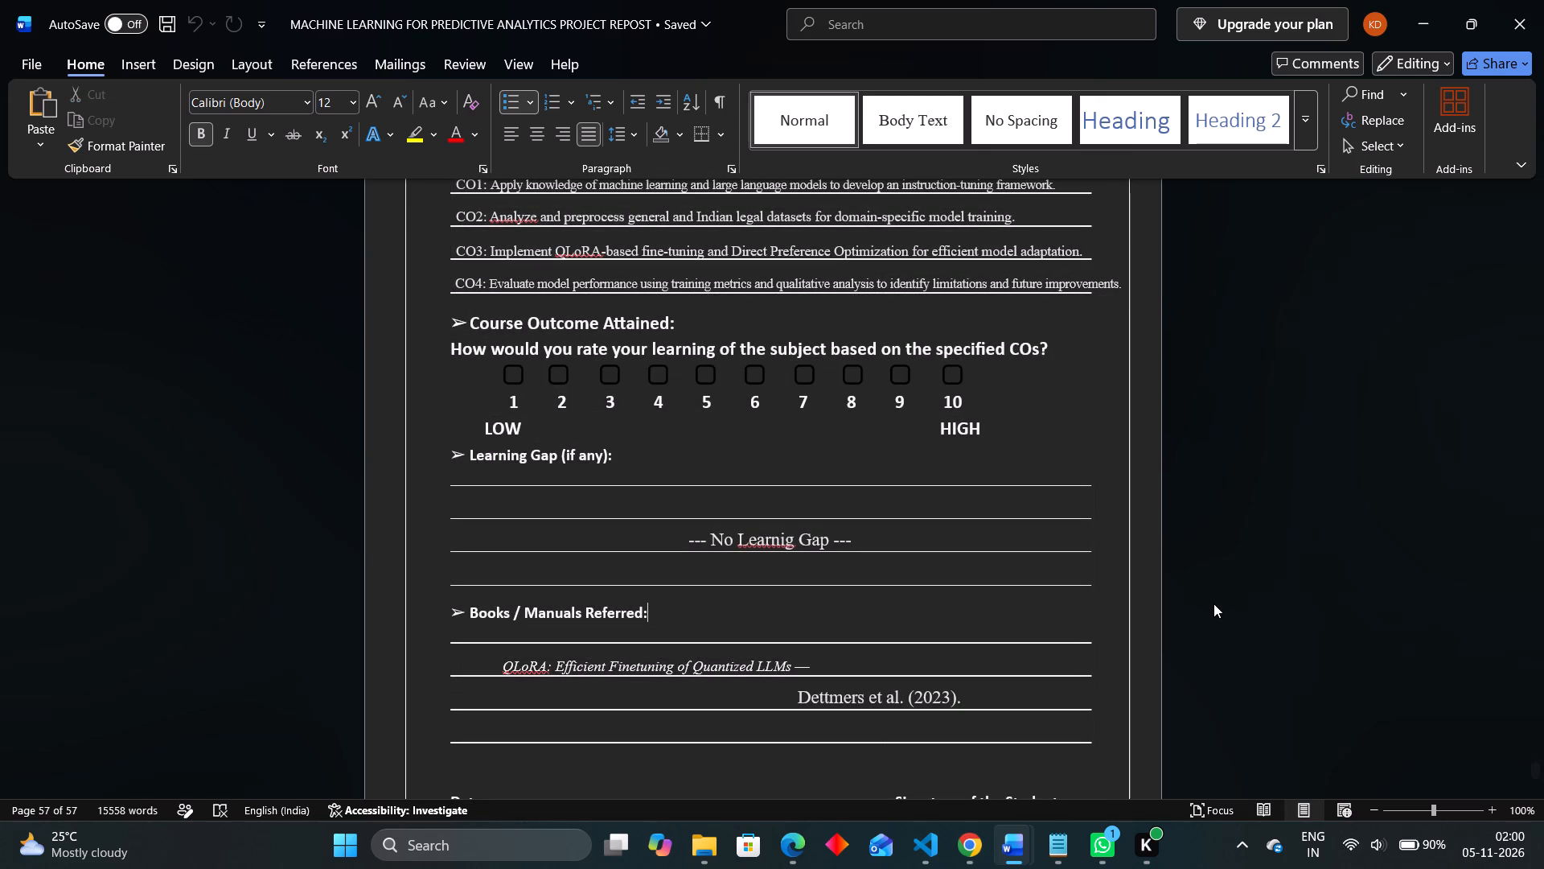
Print the "ML PA Report Multi- Agent" document to PDF, overwriting the "PA Report Body" file in the Clg documents folder.
{"action": "left_click", "coordinate": [1024, 846]}
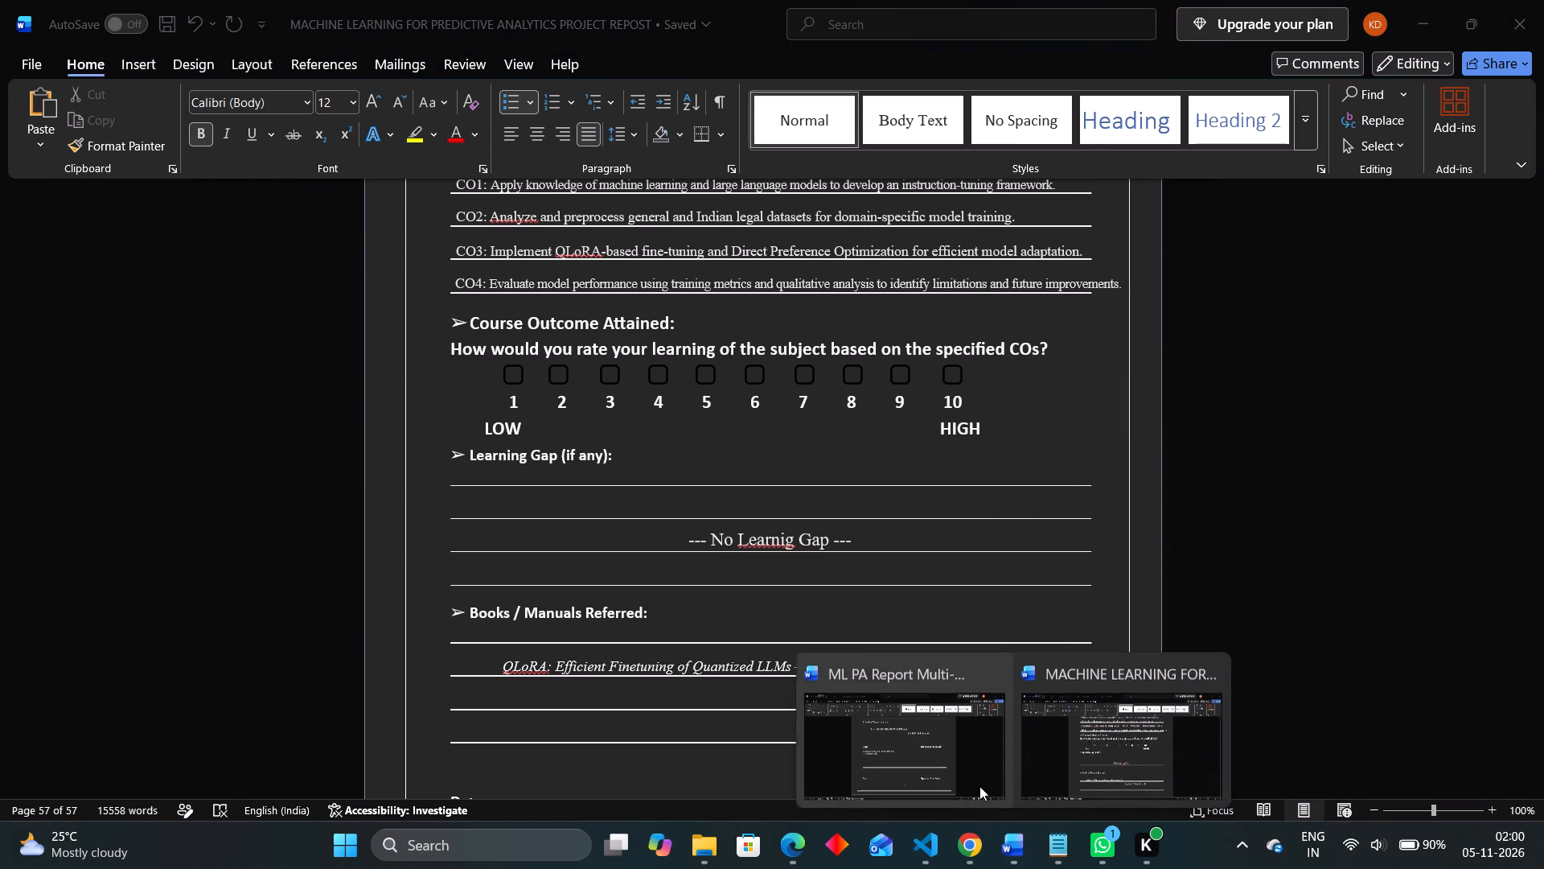
{"action": "left_click", "coordinate": [937, 753]}
{"action": "left_click", "coordinate": [1336, 565]}
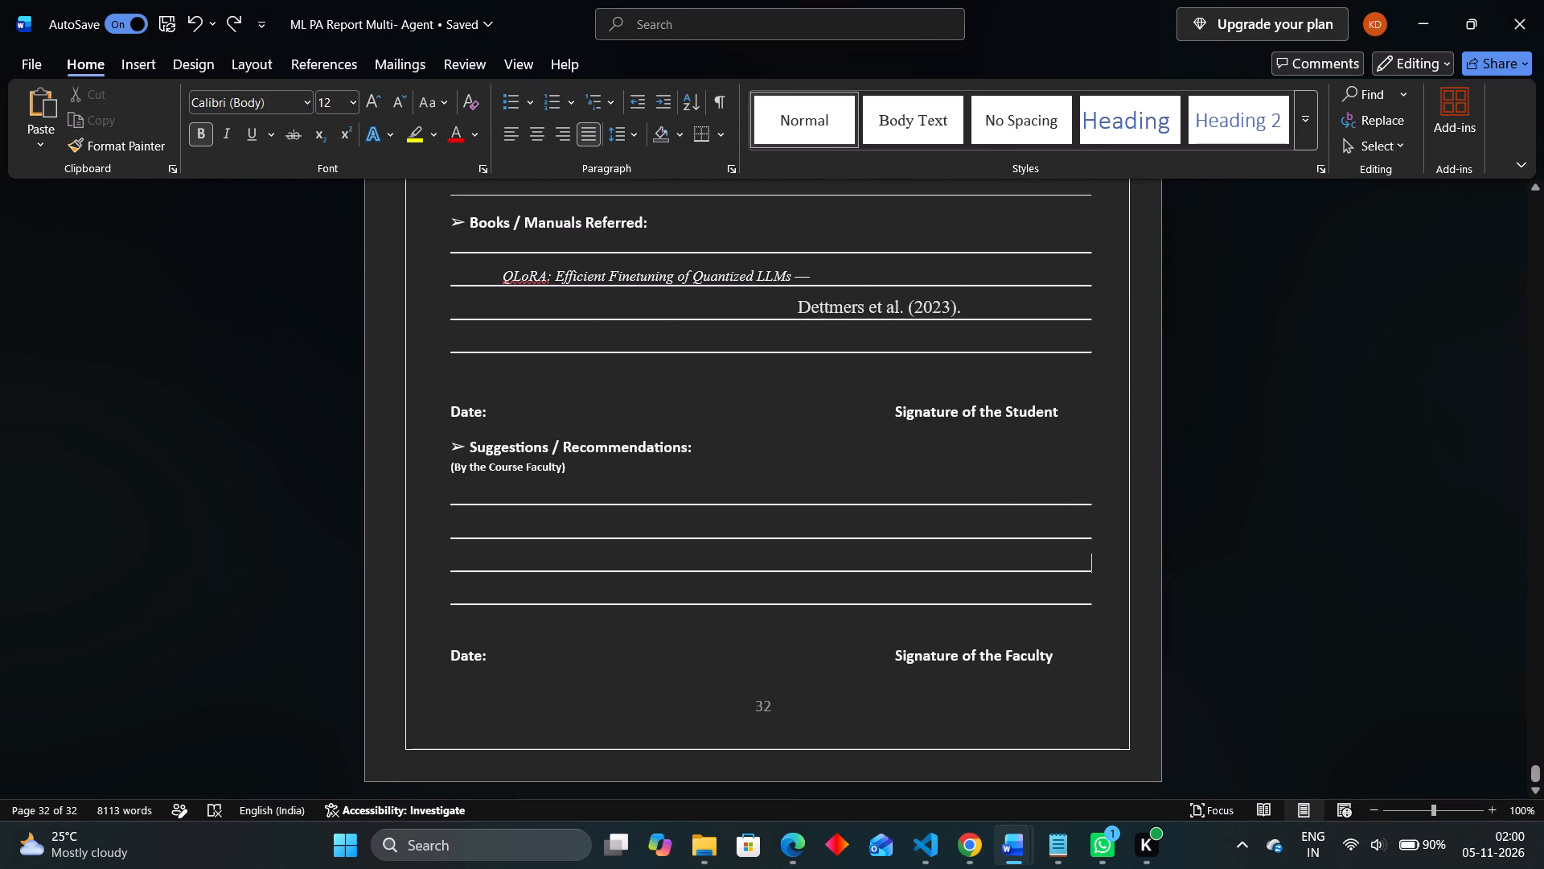
{"action": "key", "text": "ctrl+p"}
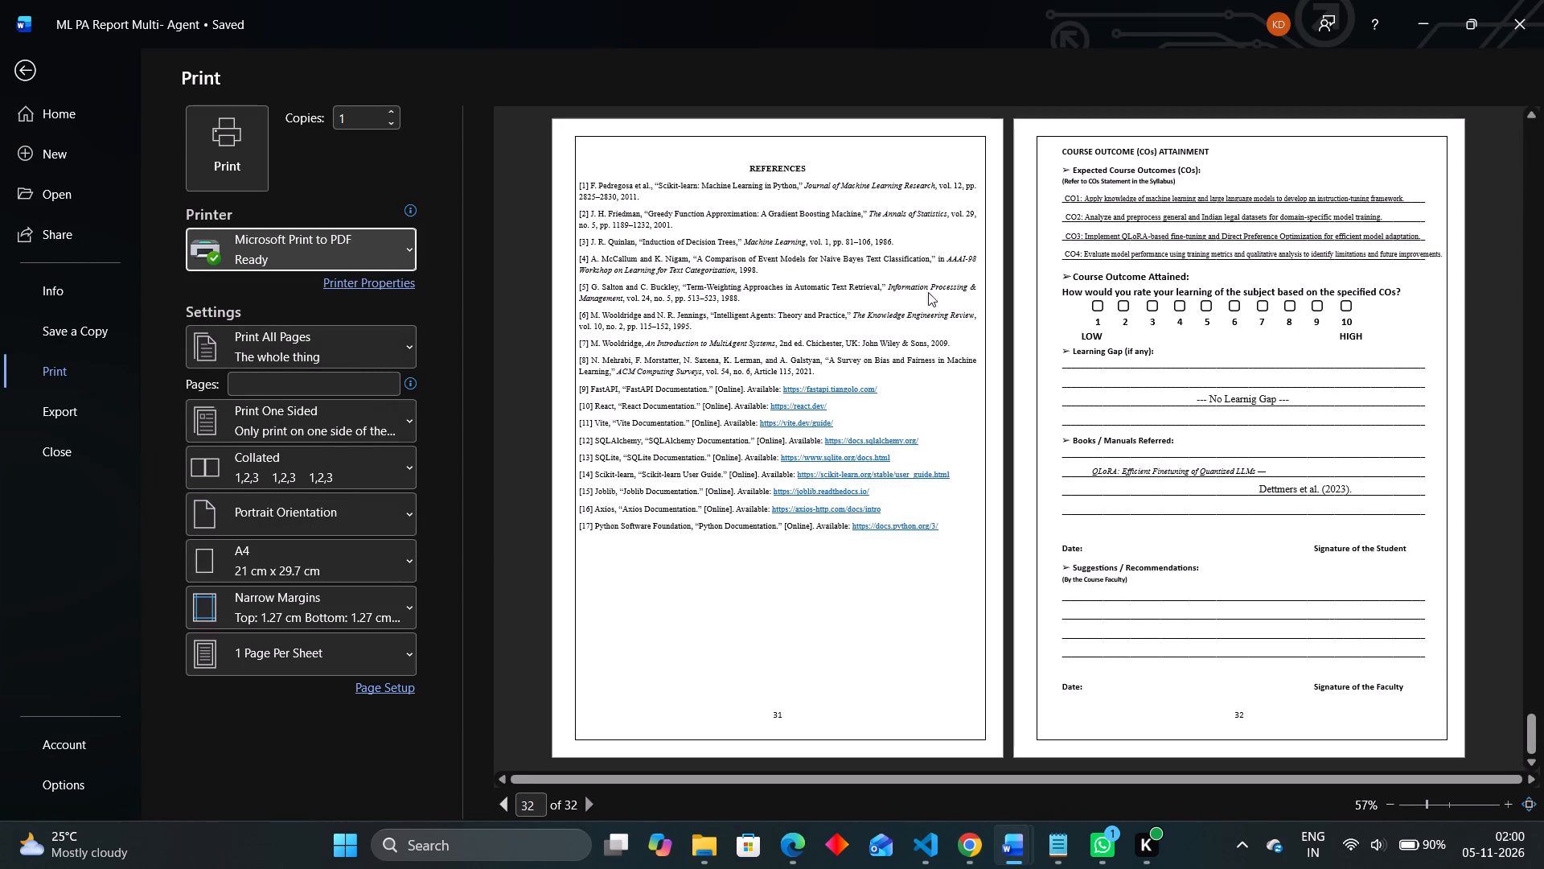
{"action": "left_click", "coordinate": [918, 468]}
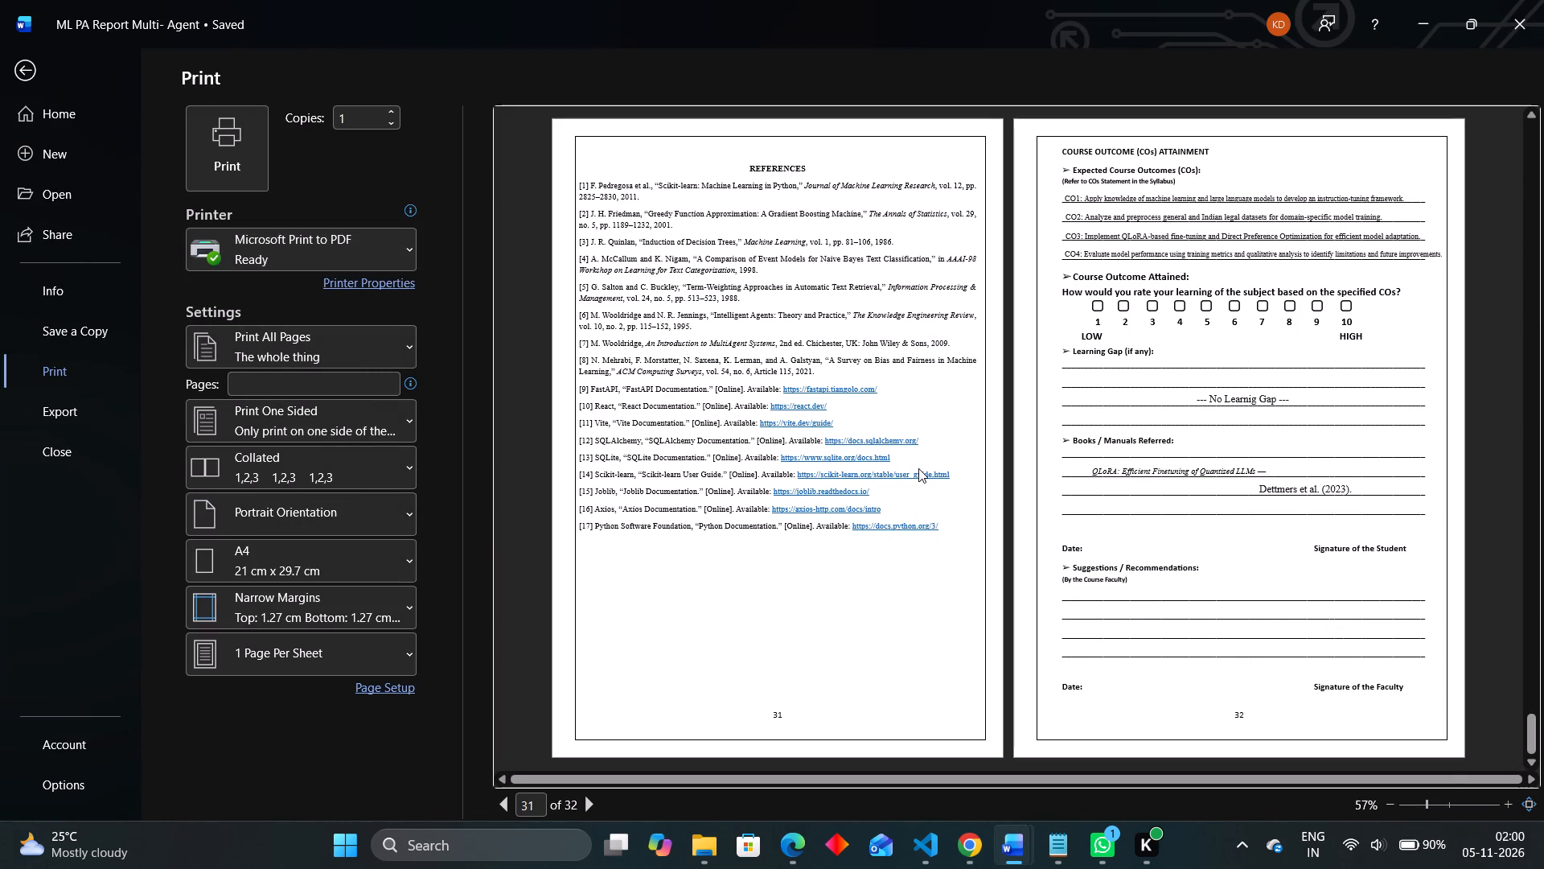
{"action": "left_click", "coordinate": [226, 159]}
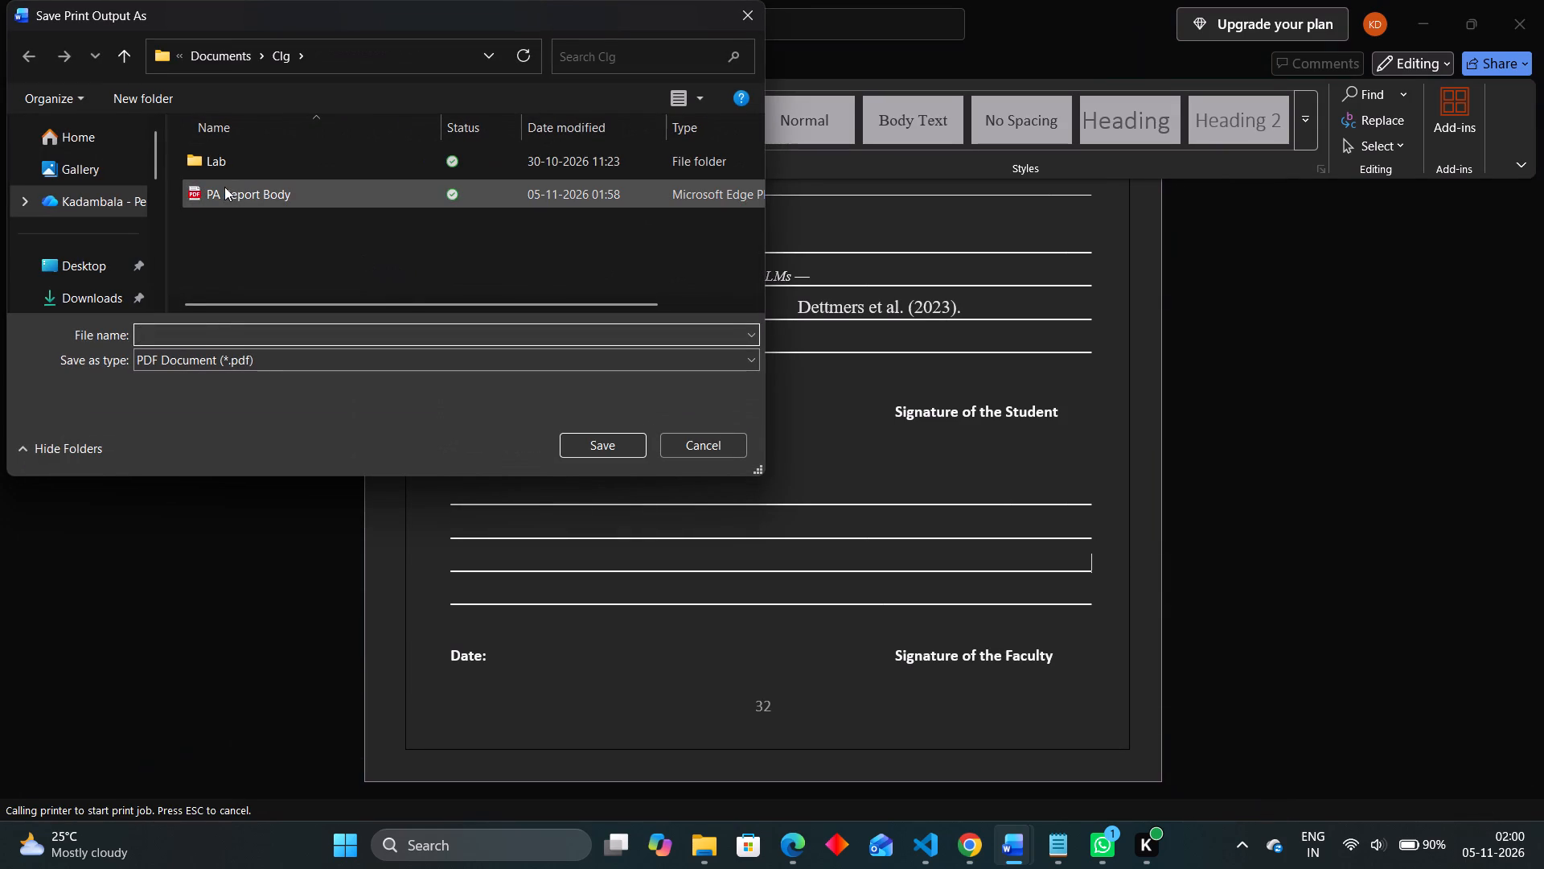
{"action": "left_click", "coordinate": [228, 190]}
{"action": "left_click", "coordinate": [609, 446]}
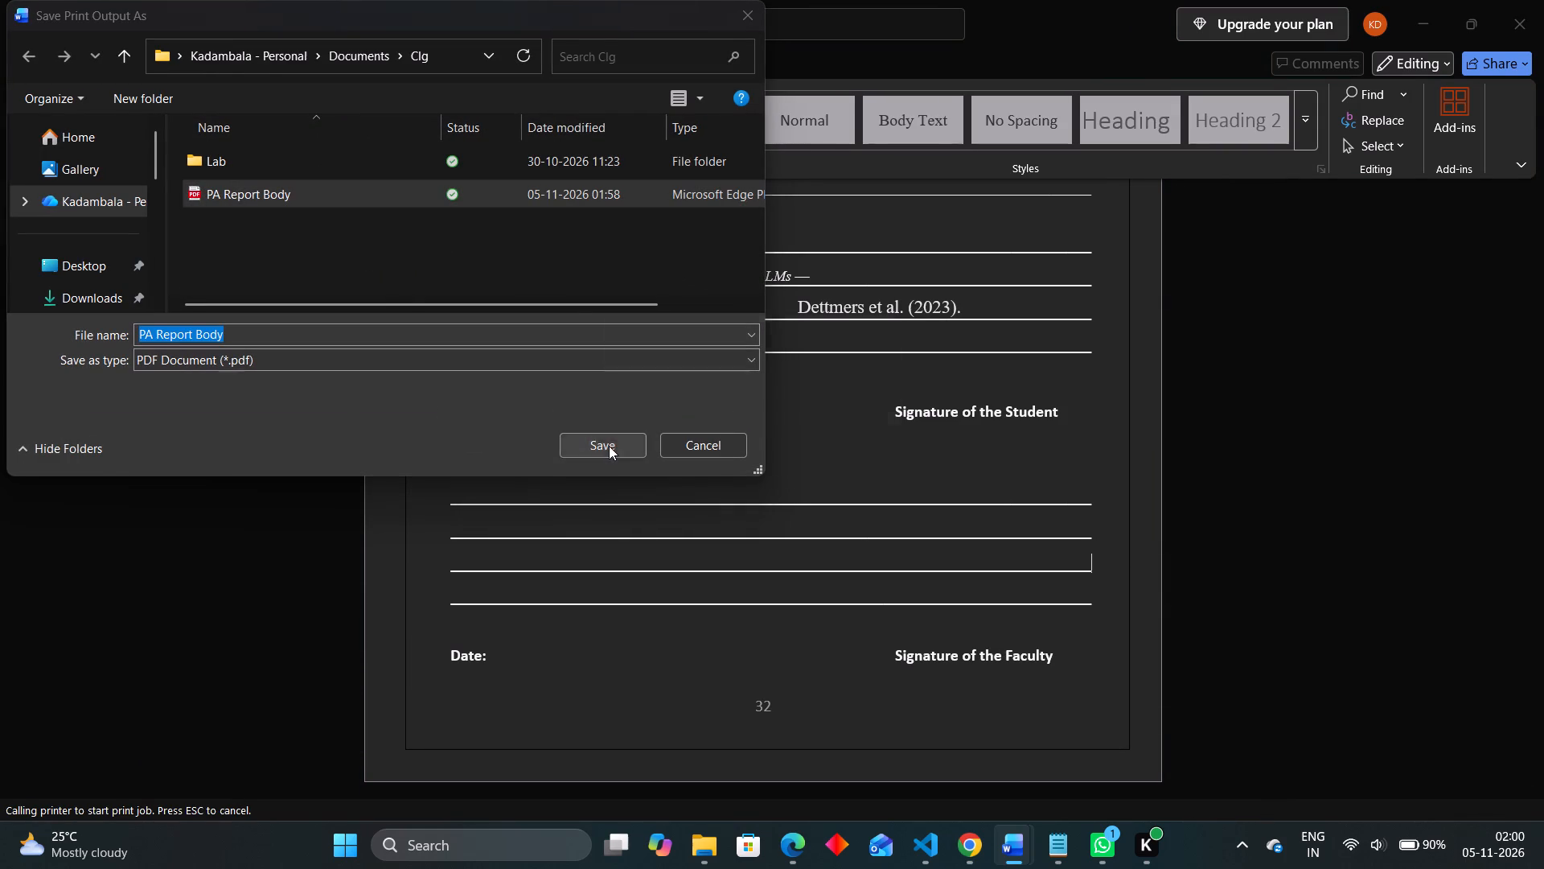
{"action": "left_click", "coordinate": [811, 431]}
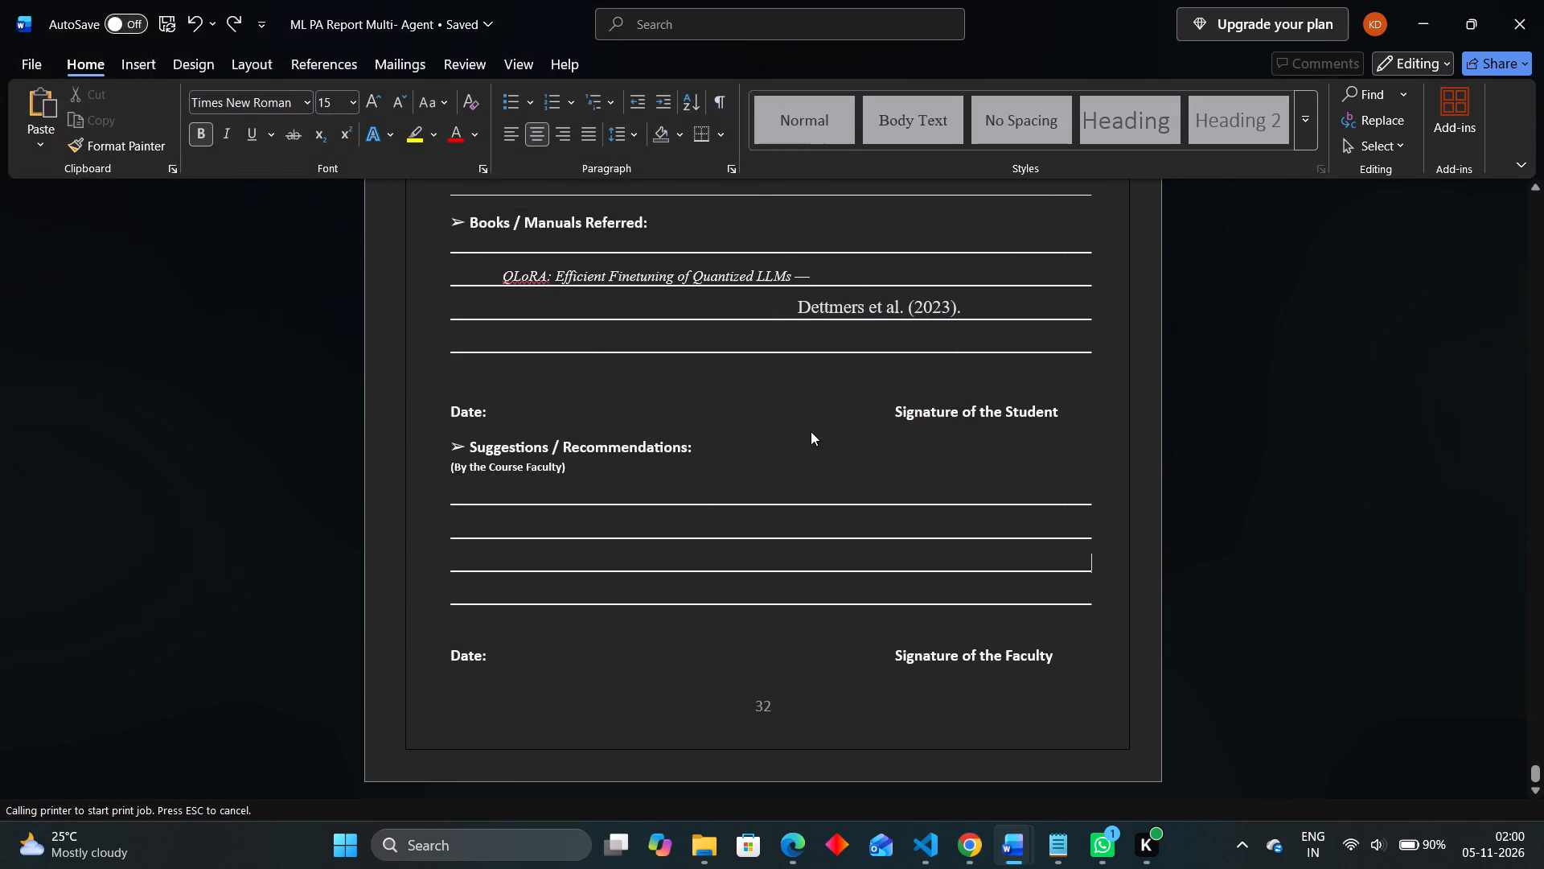